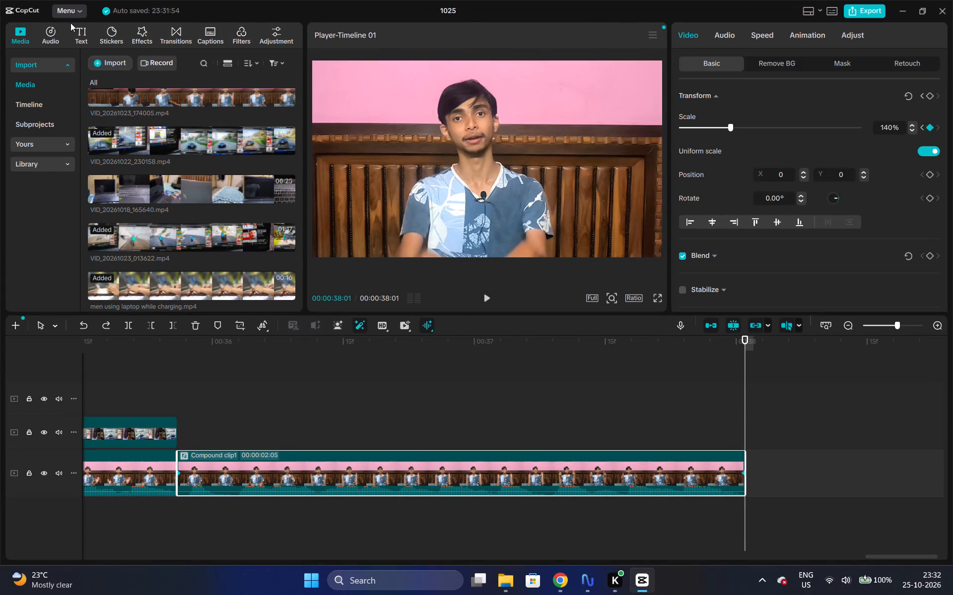
Close the 1025 project and clear the window behind it.
left_click(939, 8)
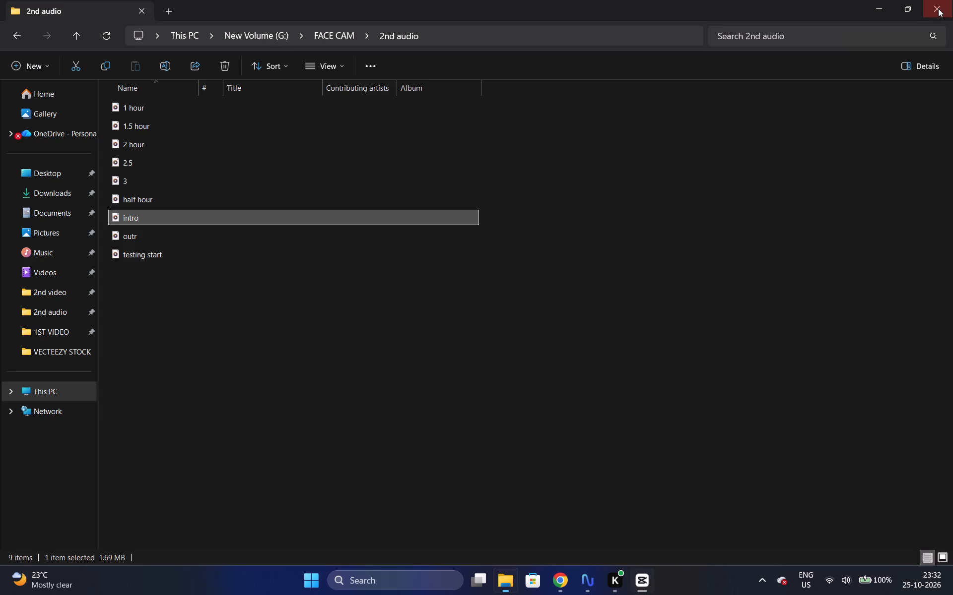
left_click(892, 16)
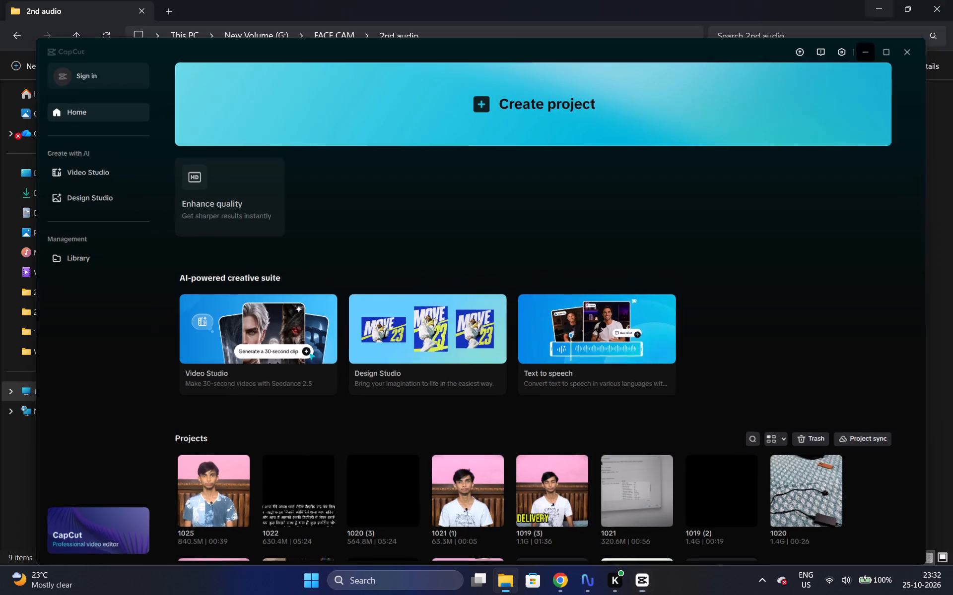
Open Control Center and check the processor, GPU, memory and fan readings in its System Monitor, closing it when done.
left_click(439, 580)
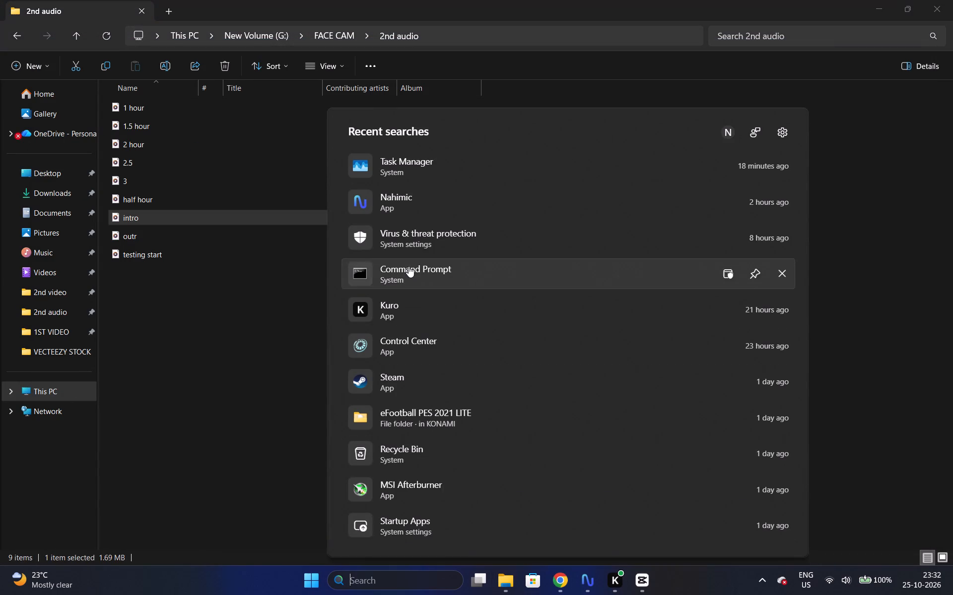
left_click(396, 346)
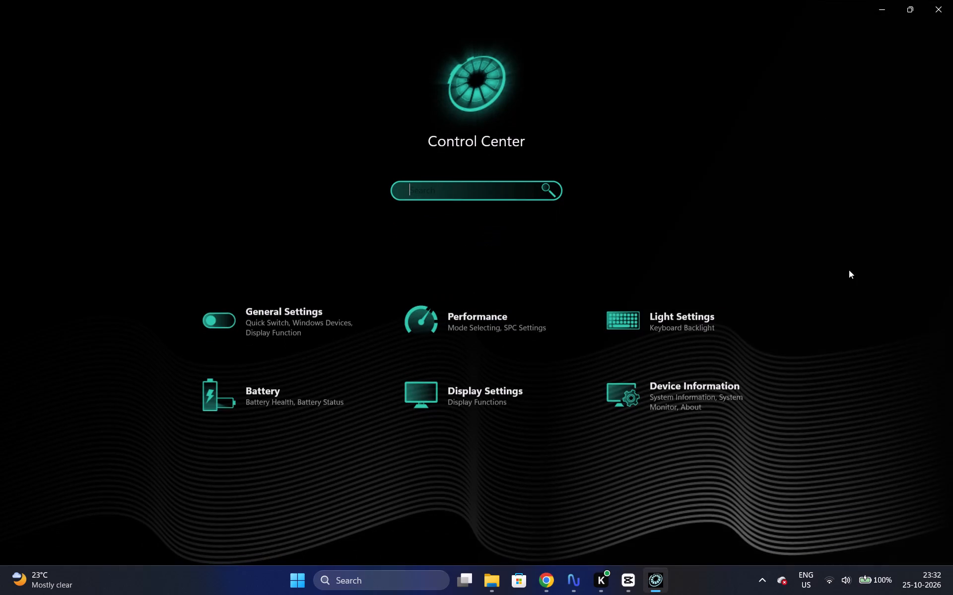
left_click(648, 398)
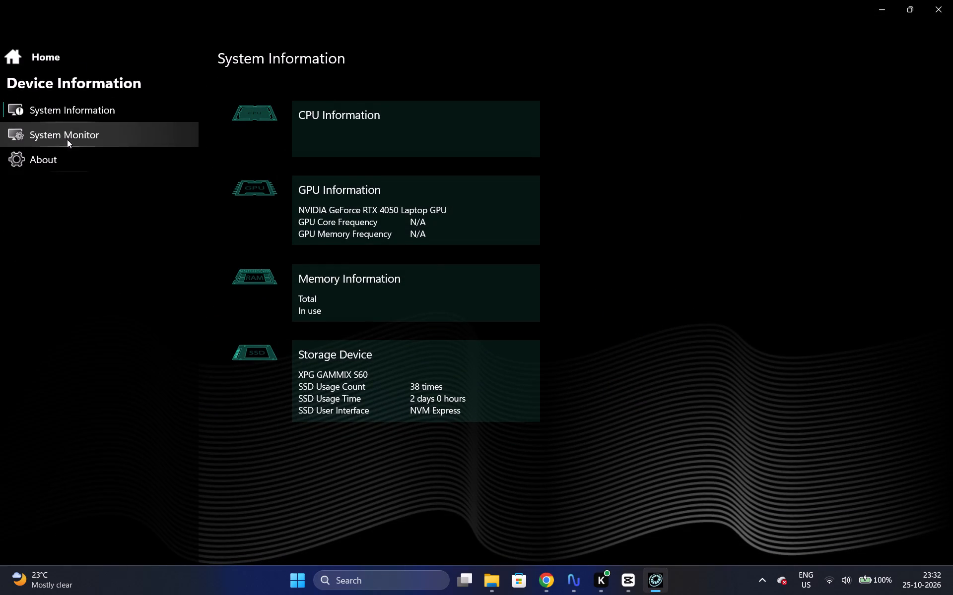
left_click(65, 134)
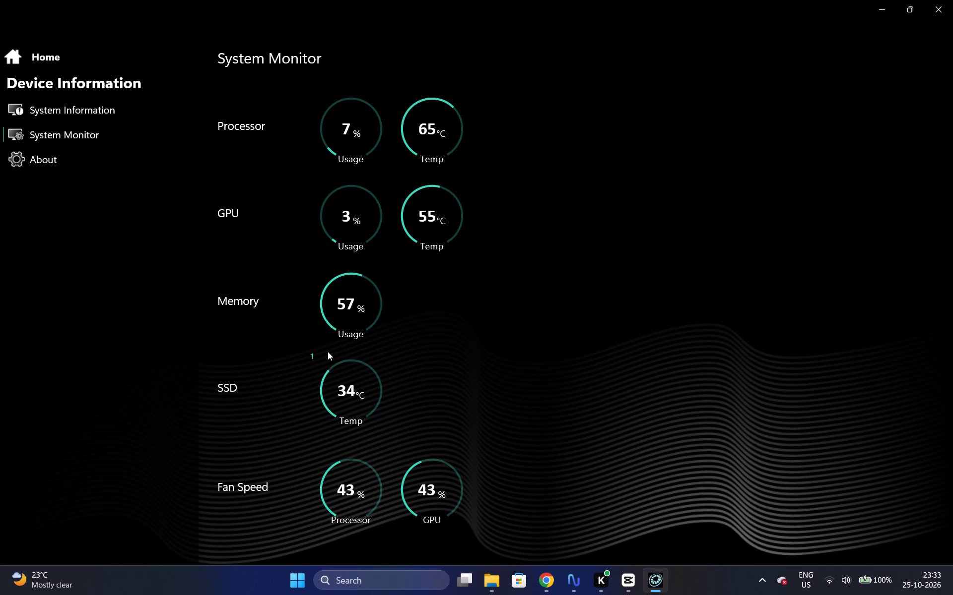
left_click(946, 12)
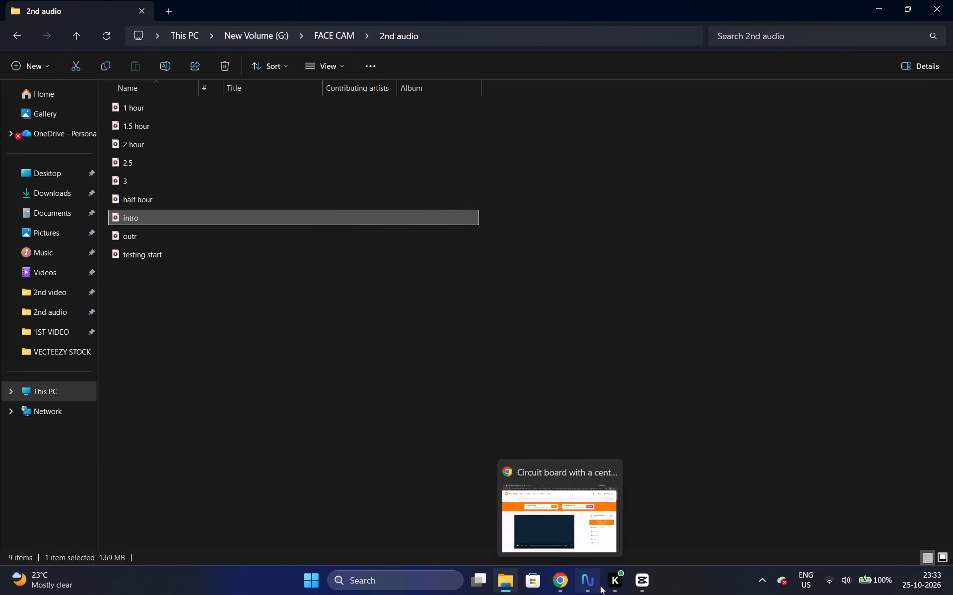
Switch to CapCut and create a new project.
left_click(637, 581)
left_click(350, 59)
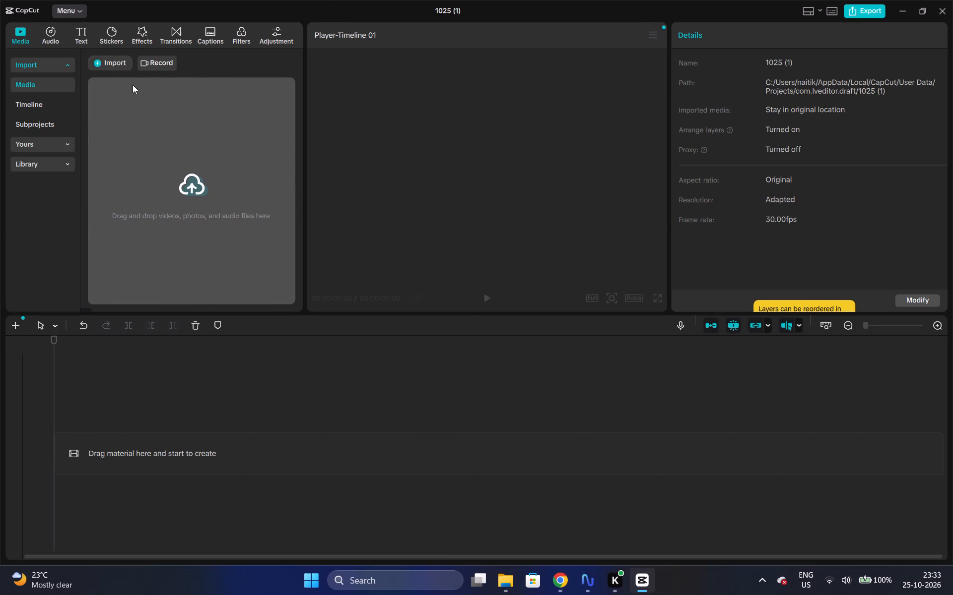
Import the video VID_20261022_222839 from the 2nd video folder inside FACE CAM on New Volume (G:).
left_click(113, 66)
left_click(124, 91)
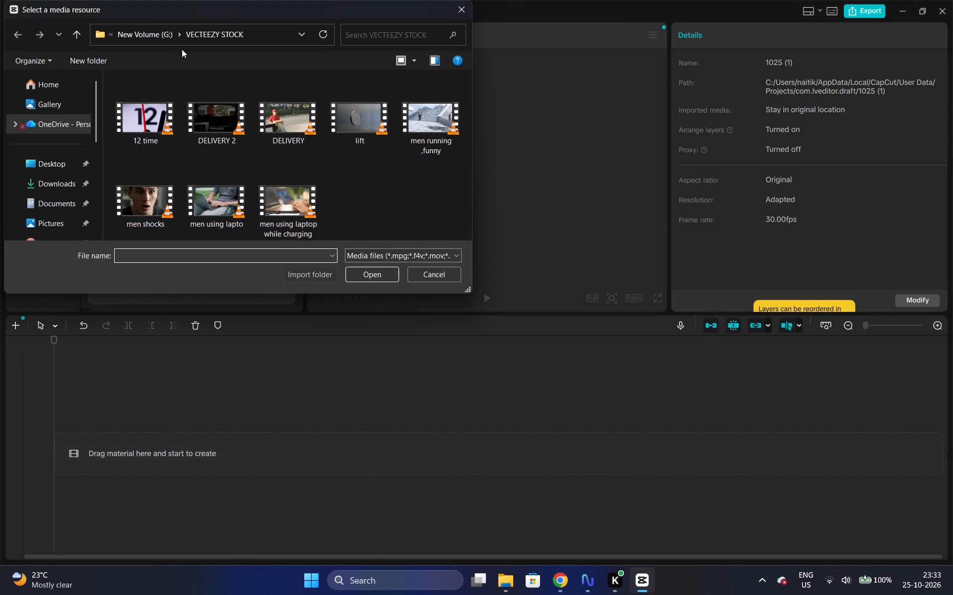
left_click(134, 41)
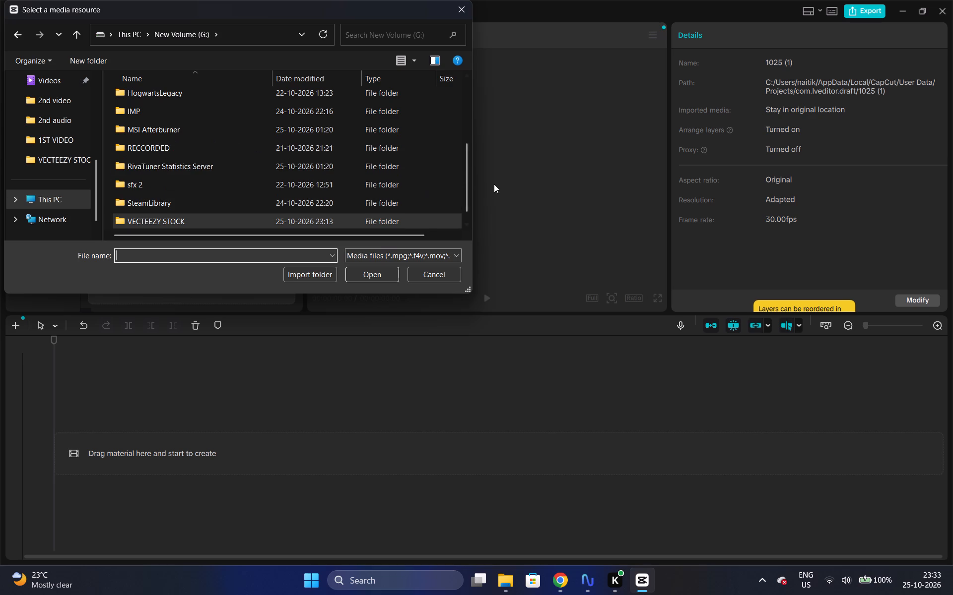
left_click_drag(467, 175, 464, 132)
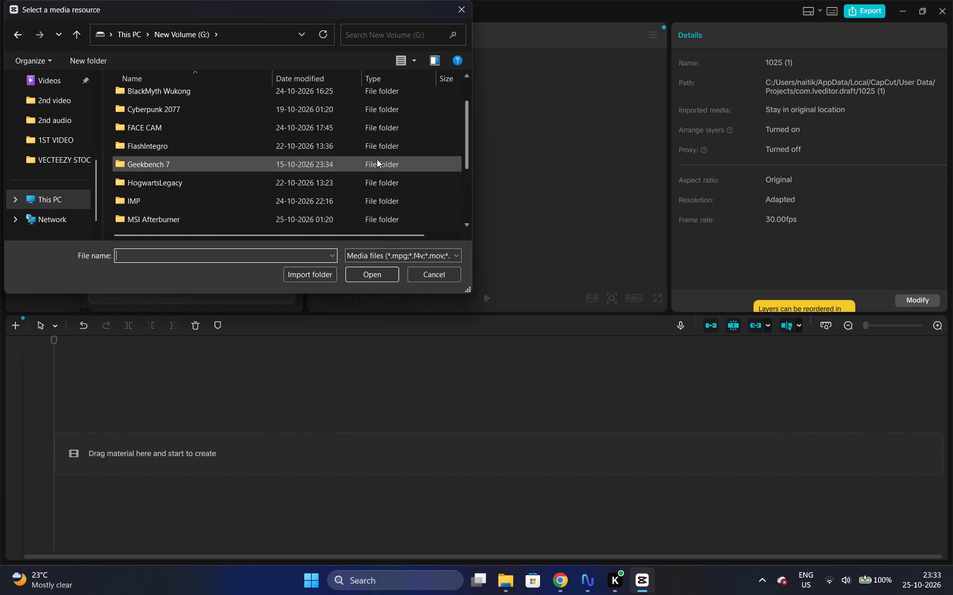
double_click(319, 125)
left_click(290, 122)
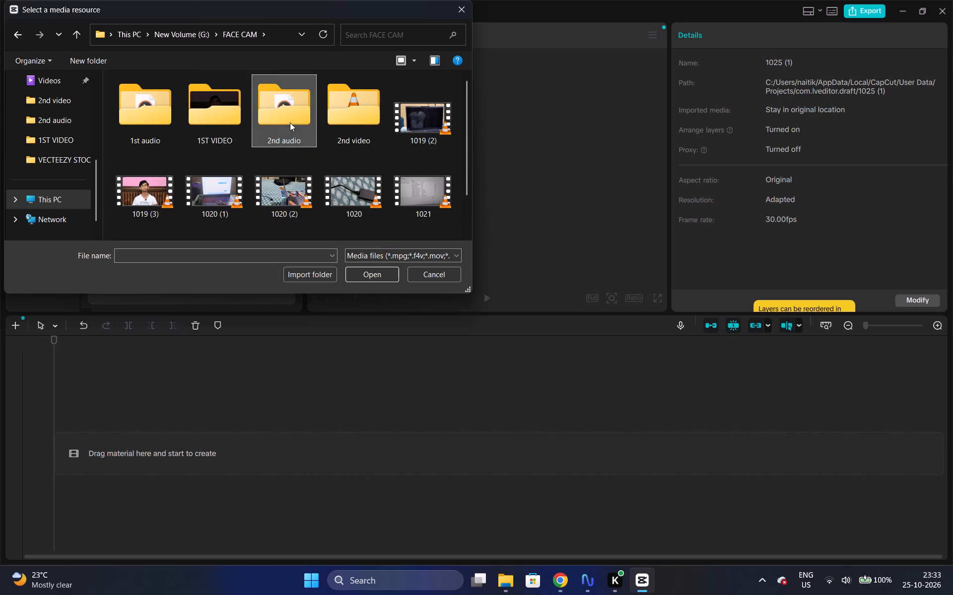
double_click(329, 121)
left_click(130, 120)
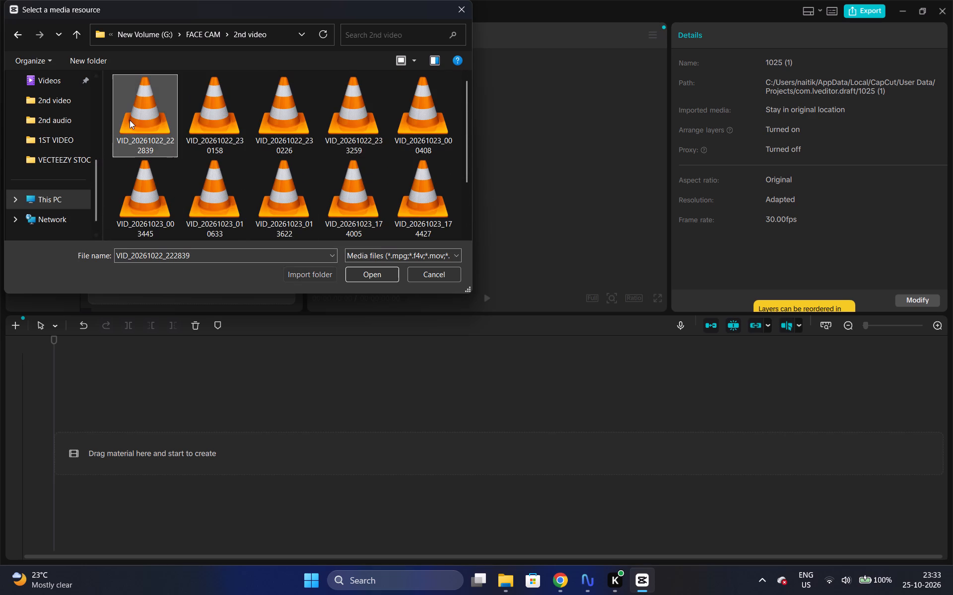
left_click(356, 278)
Place the VID_20261022_222839.mp4 clip at the start of the timeline.
left_click_drag(161, 101, 110, 444)
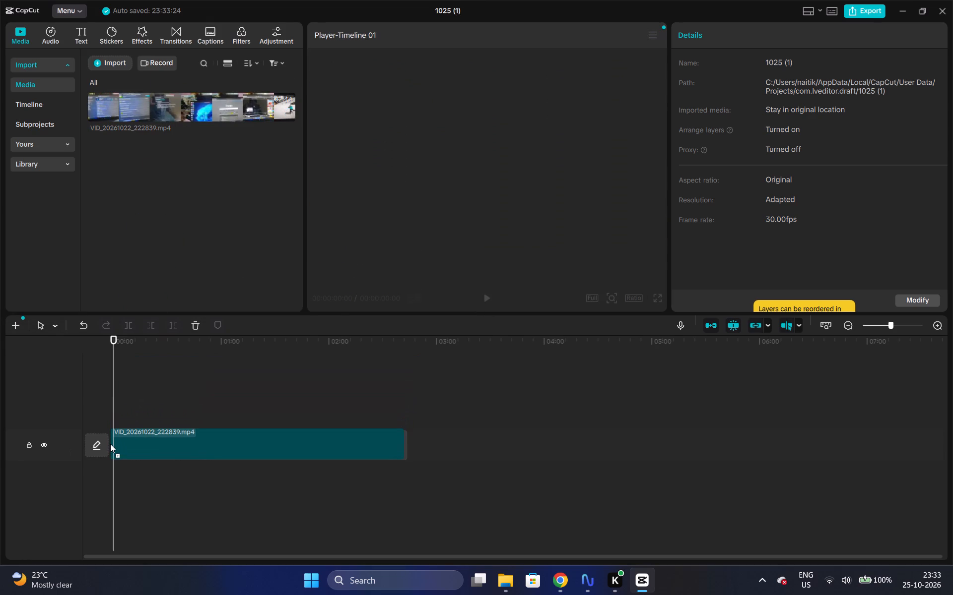
left_click_drag(110, 444, 110, 444)
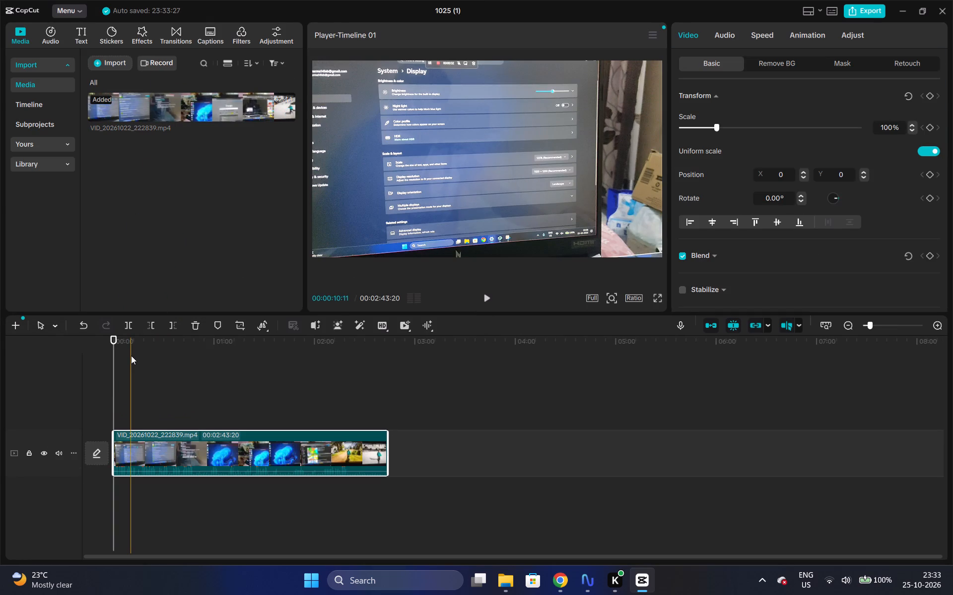
Import the audio file "testing start" from the 2nd audio folder inside FACE CAM on New Volume (G:).
left_click(92, 65)
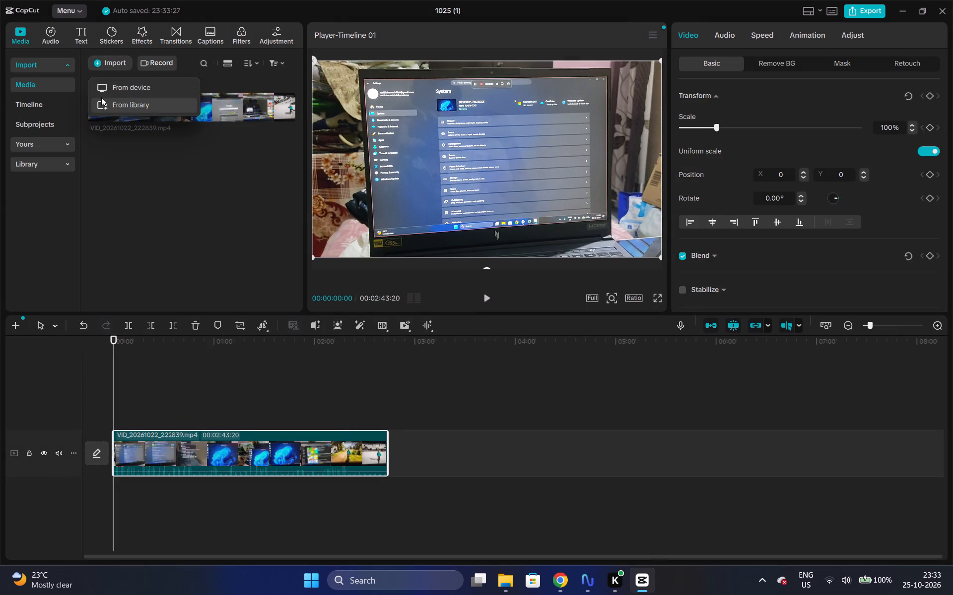
left_click(101, 88)
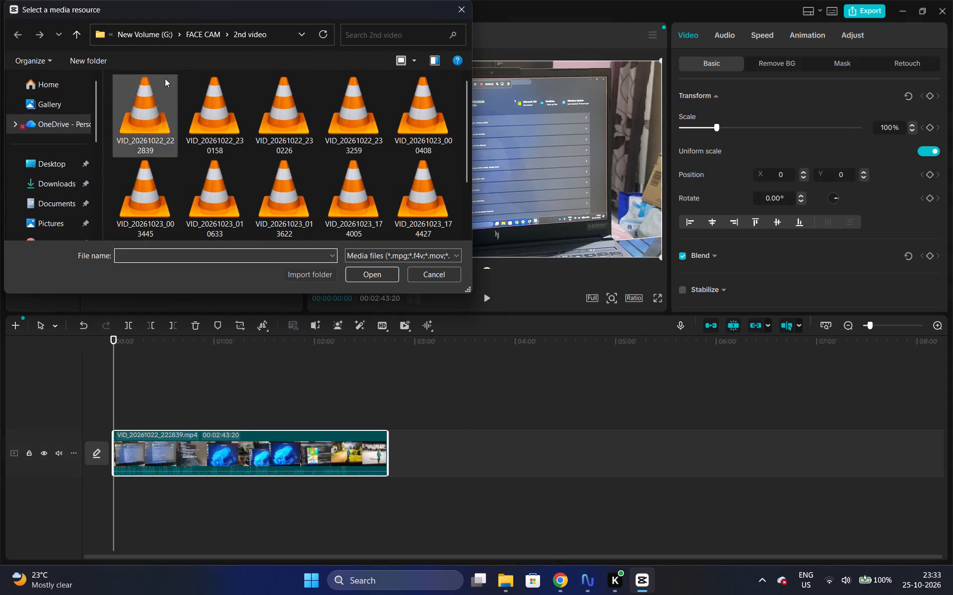
left_click(189, 41)
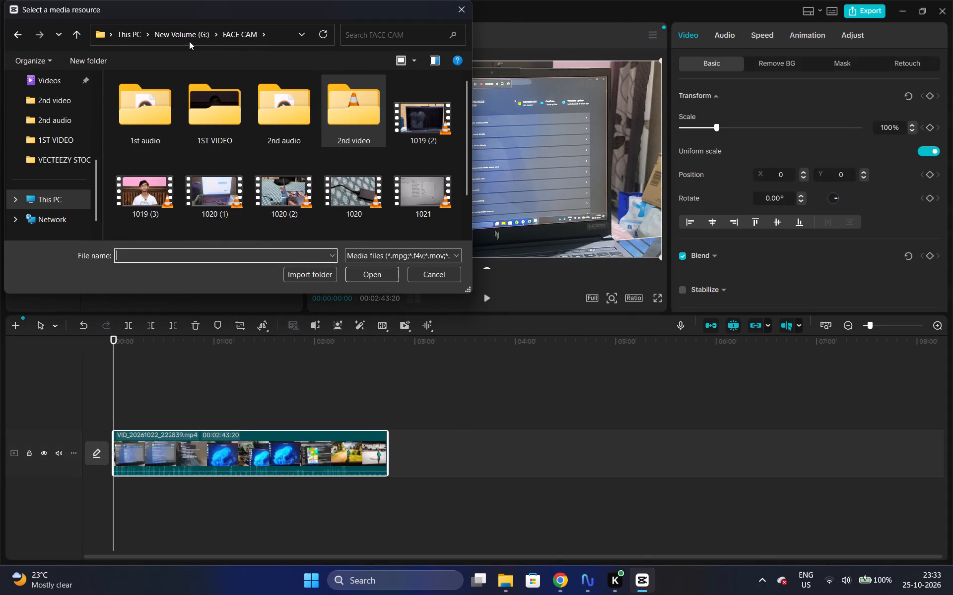
left_click(179, 33)
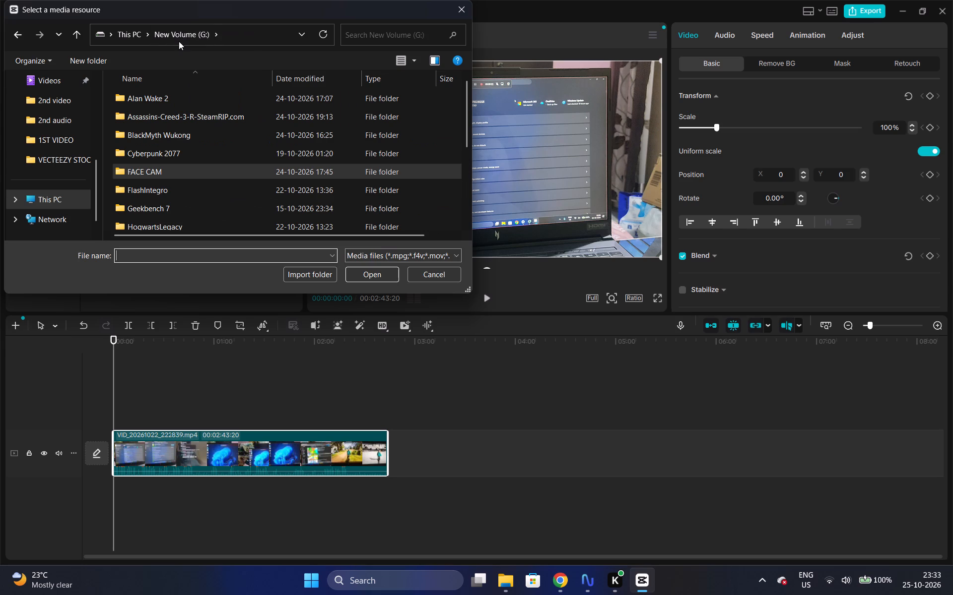
double_click(156, 166)
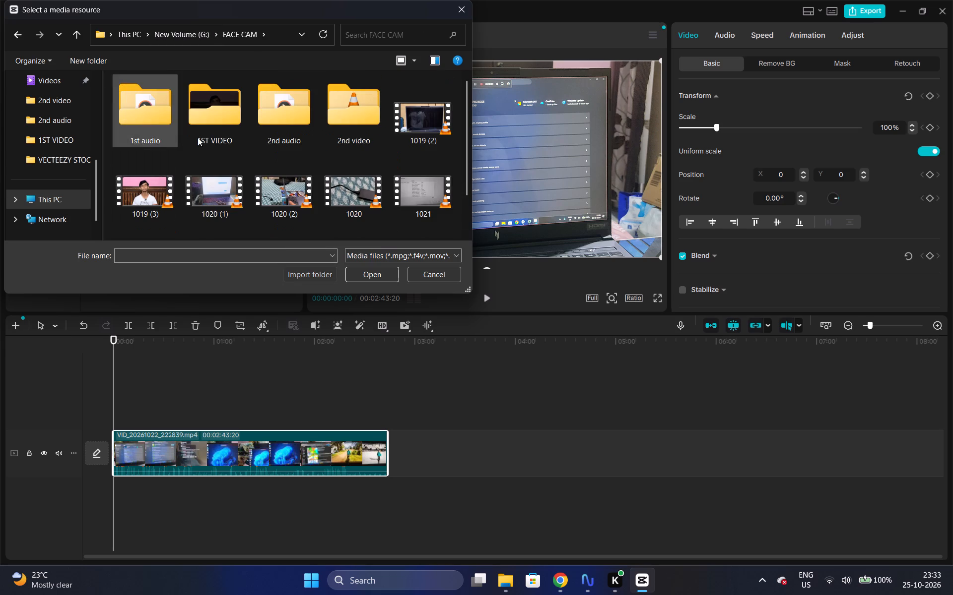
double_click(292, 131)
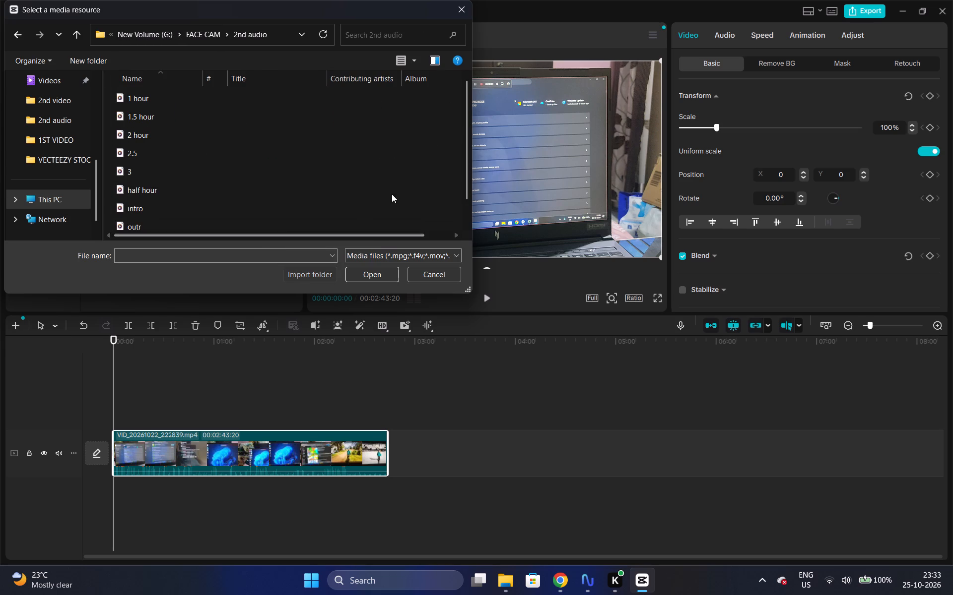
left_click_drag(470, 185, 471, 207)
left_click(366, 226)
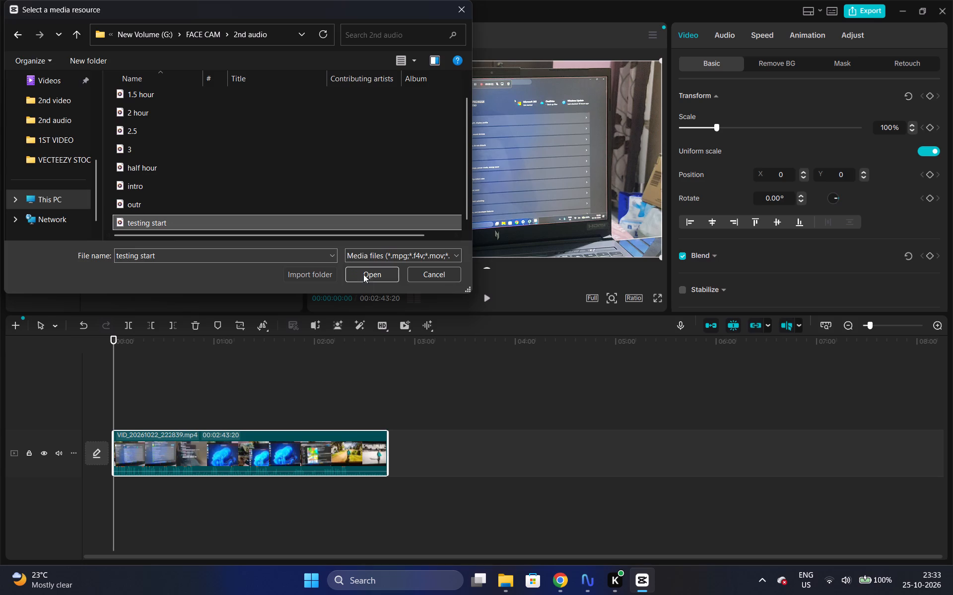
left_click(363, 274)
Place testing start.mp3 on an audio track below the video, aligned with the start of the timeline.
left_click_drag(170, 160, 188, 474)
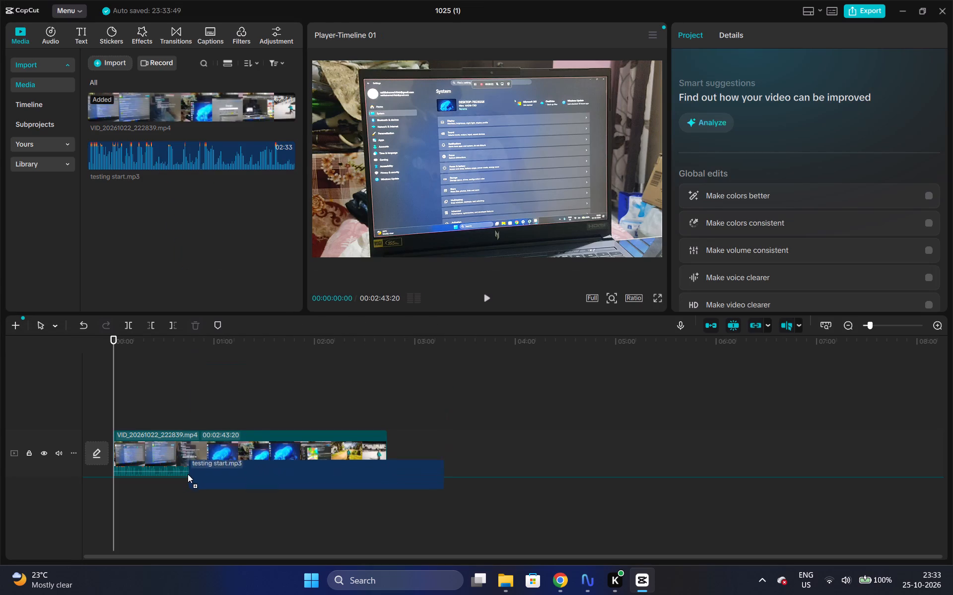
left_click_drag(188, 474, 116, 489)
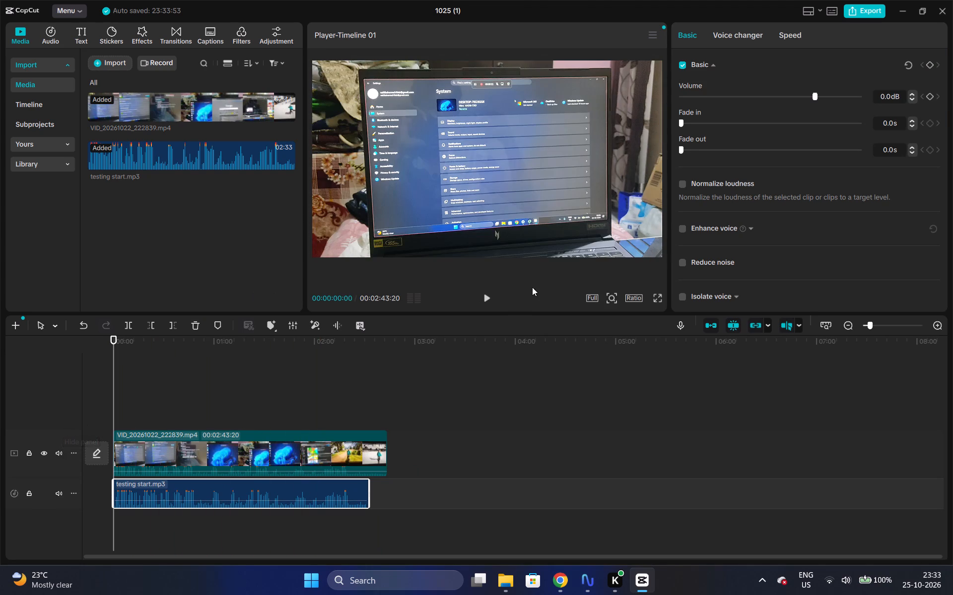
Play the opening seconds of the timeline and turn on Reduce noise for the testing start.mp3 clip.
double_click(483, 301)
left_click(483, 299)
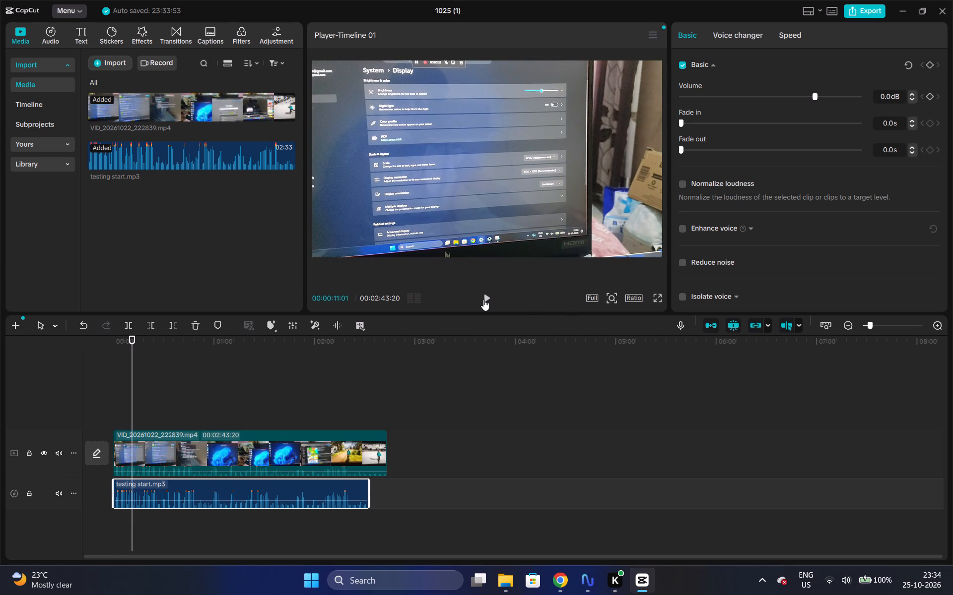
left_click(681, 264)
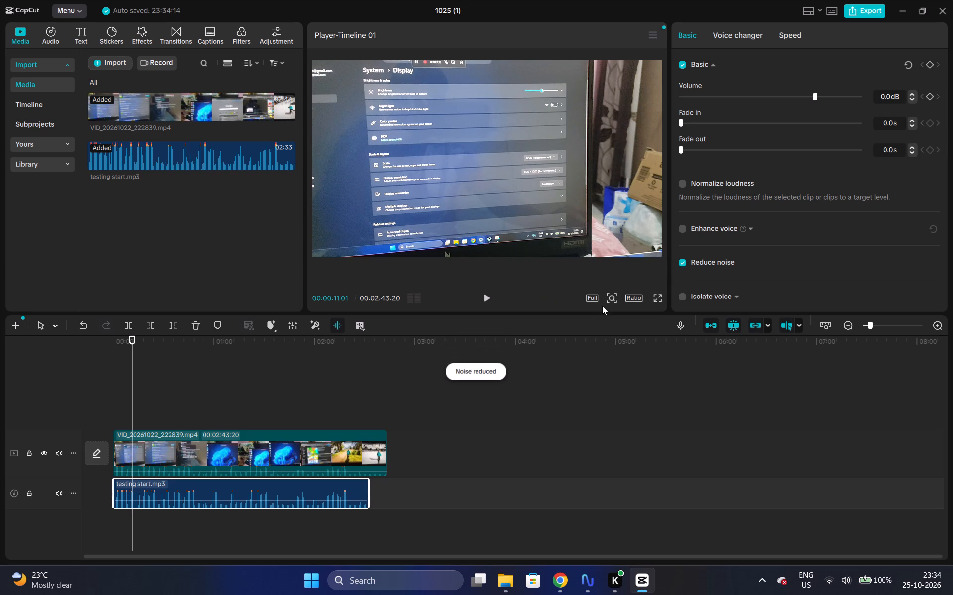
Play the timeline onward to about 36 seconds to review the noise-reduced voice-over against the video.
left_click(484, 302)
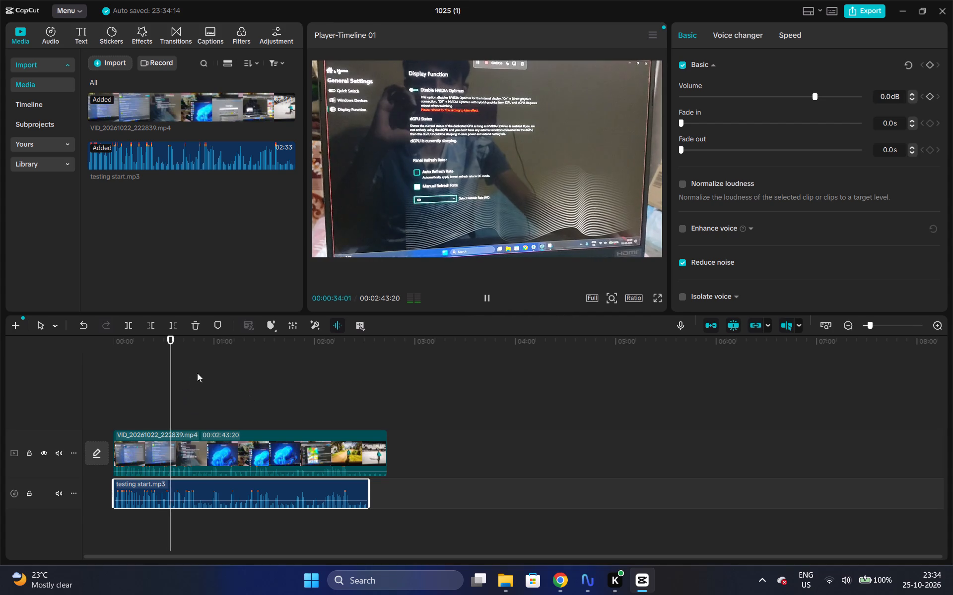
left_click(492, 294)
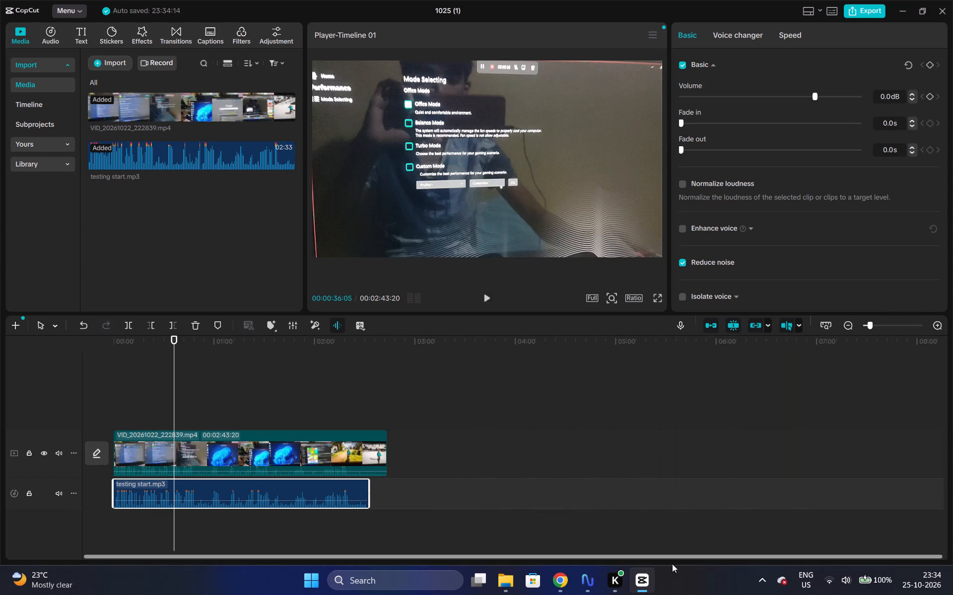
Switch to File Explorer, look through the contents of New Volume (G:), and return to CapCut.
left_click(514, 575)
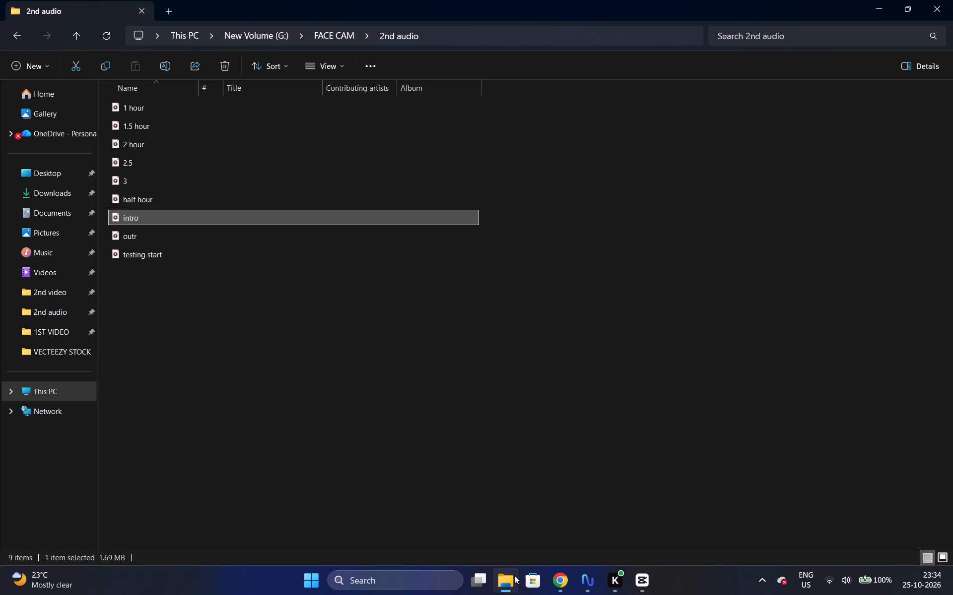
left_click(230, 32)
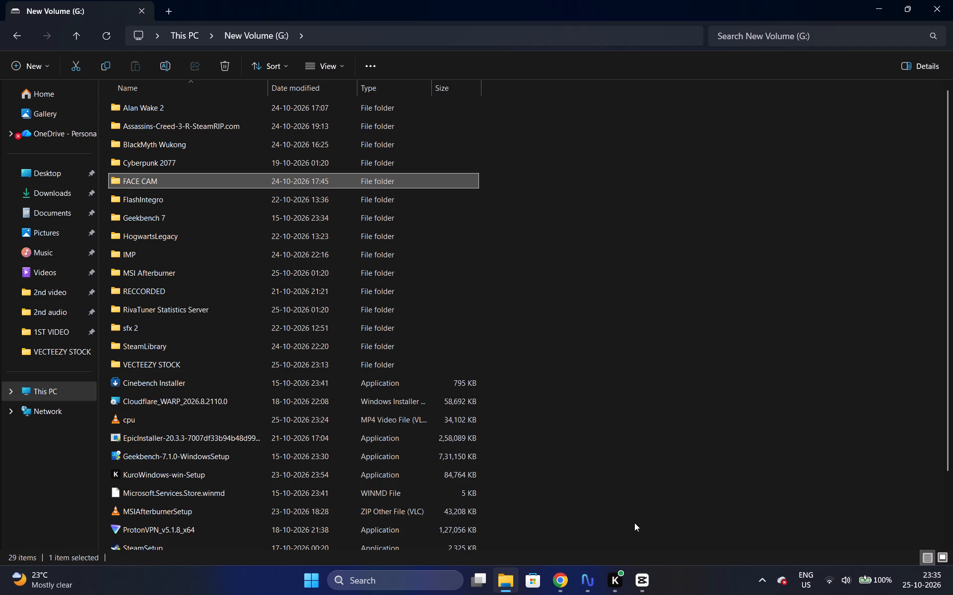
left_click(632, 592)
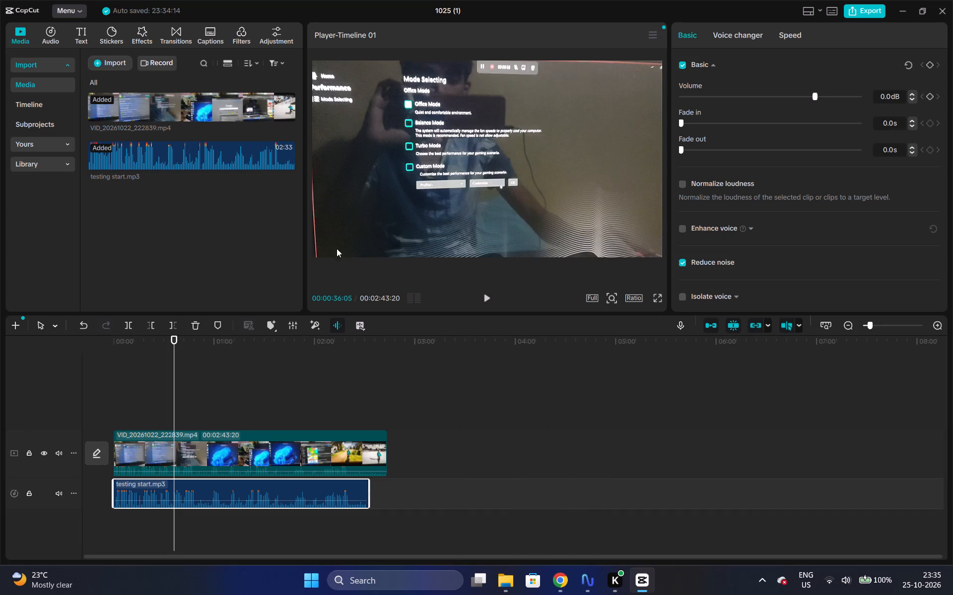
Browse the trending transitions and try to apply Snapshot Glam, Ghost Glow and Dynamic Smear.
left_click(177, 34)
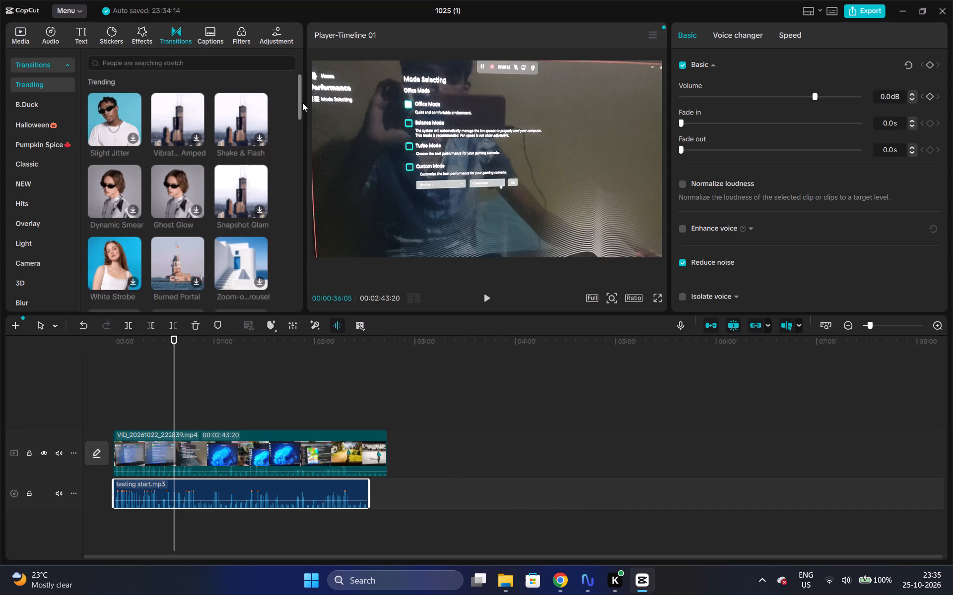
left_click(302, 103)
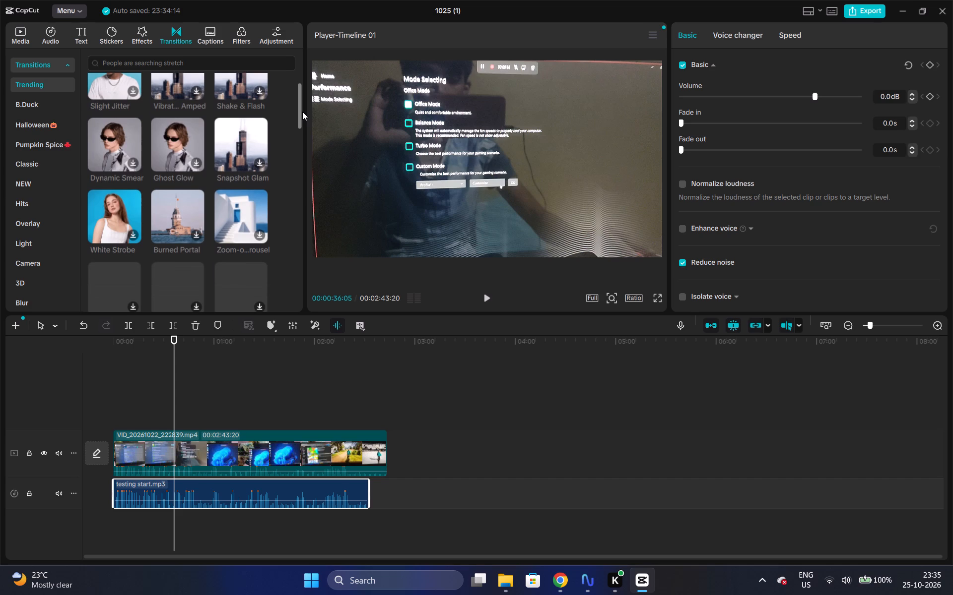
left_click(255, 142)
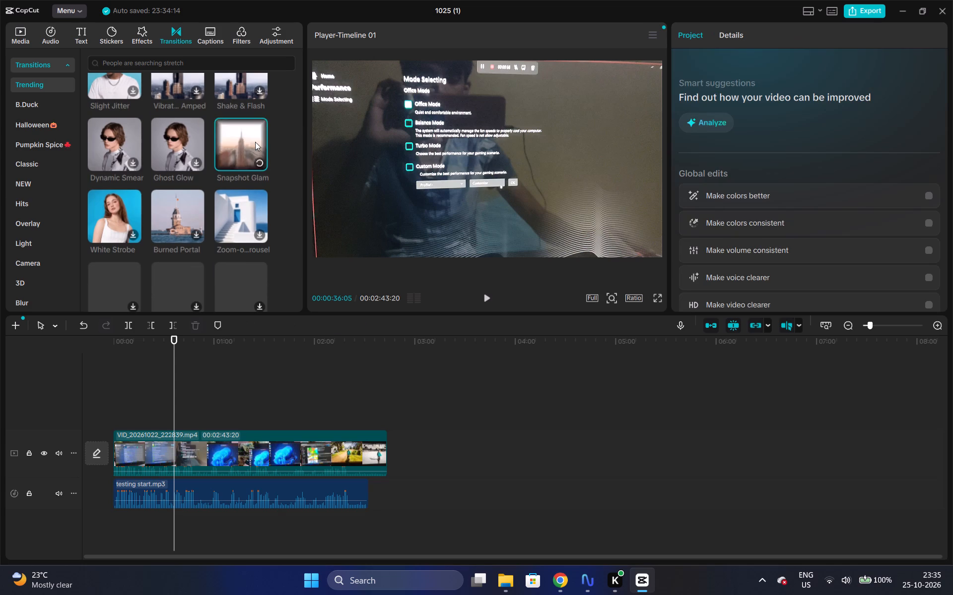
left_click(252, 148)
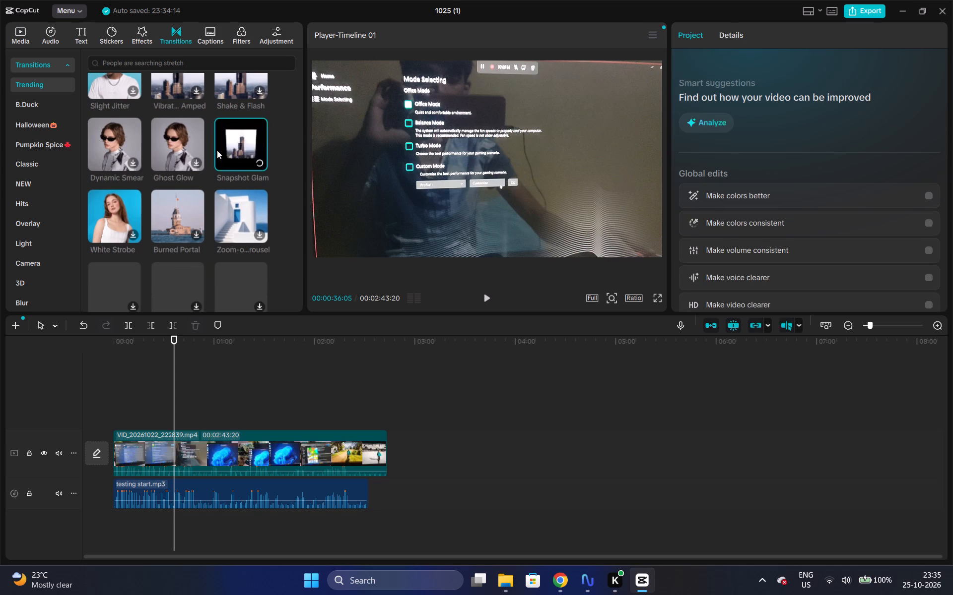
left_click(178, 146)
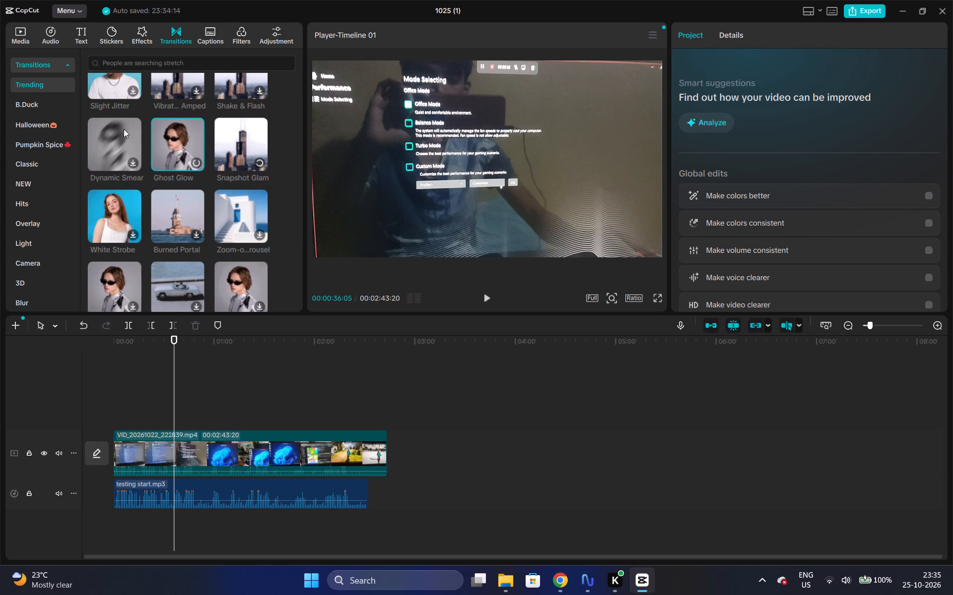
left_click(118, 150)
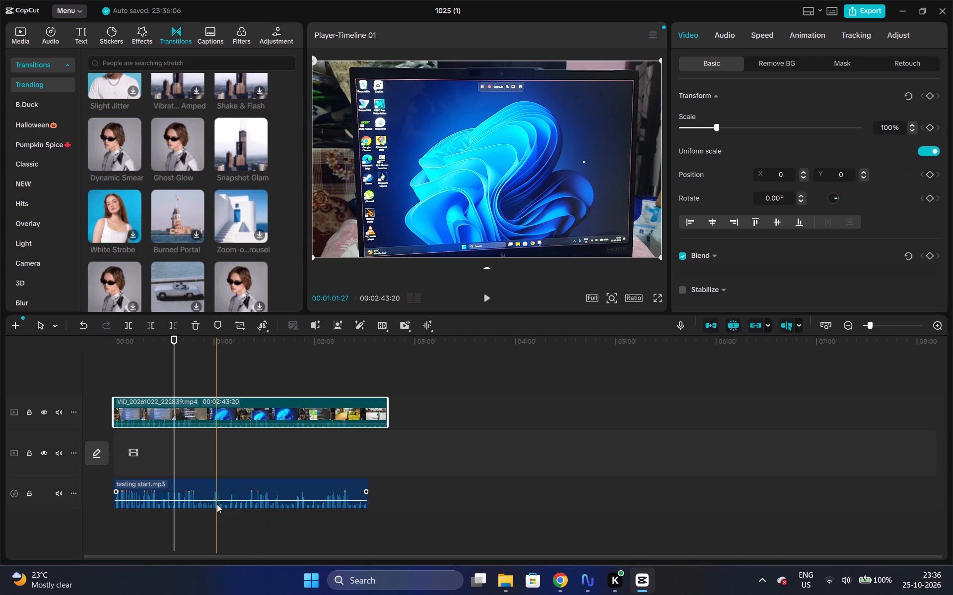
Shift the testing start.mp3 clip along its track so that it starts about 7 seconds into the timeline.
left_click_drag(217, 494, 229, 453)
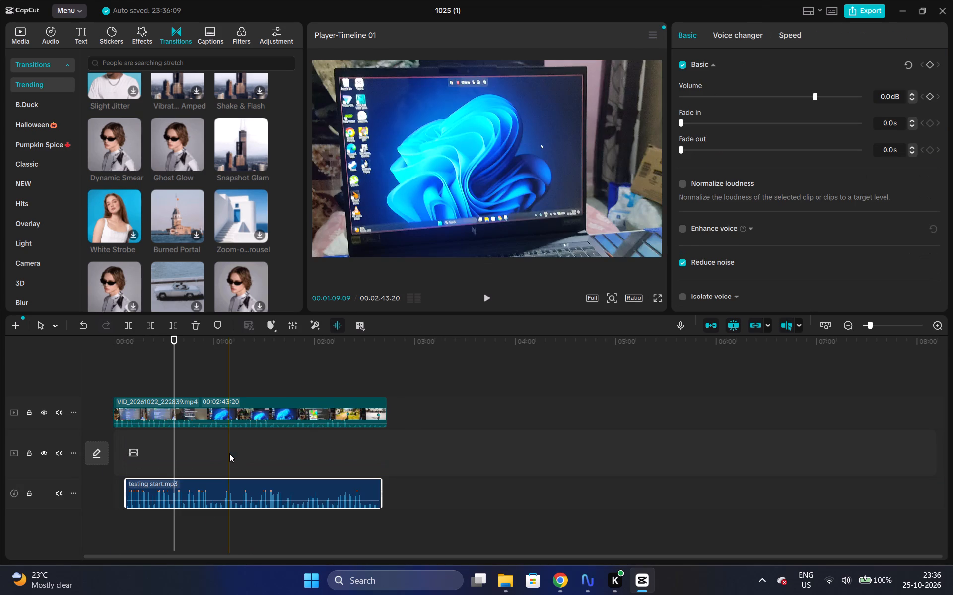
Switch to Chrome and open the Saved Messages chat in Telegram Web.
left_click(560, 579)
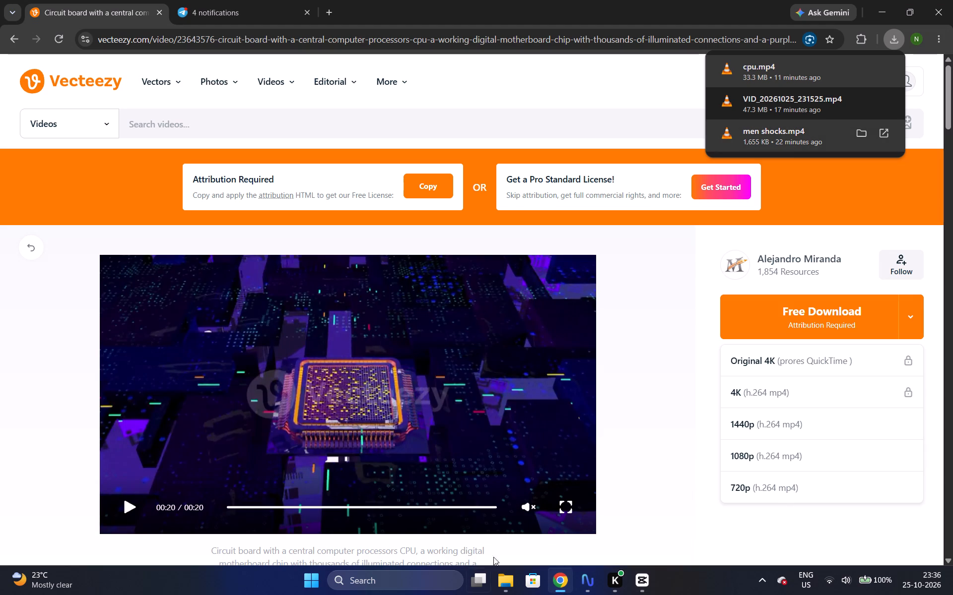
left_click(665, 582)
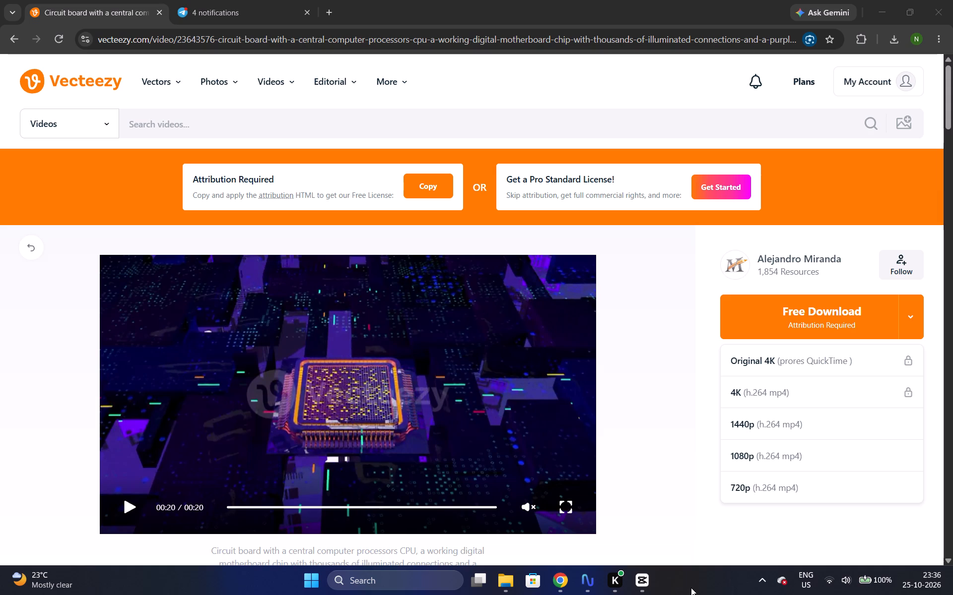
left_click(268, 0)
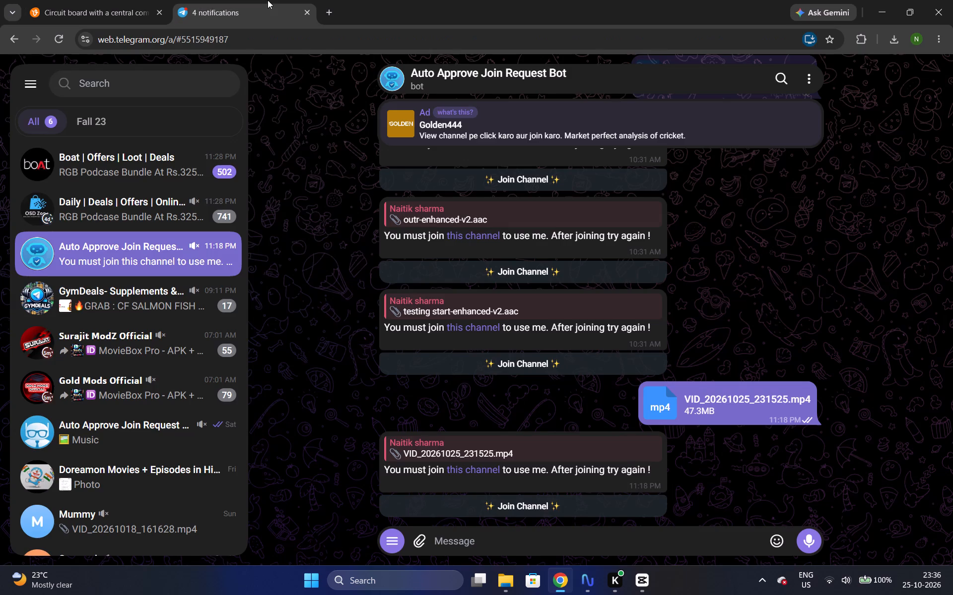
left_click(237, 260)
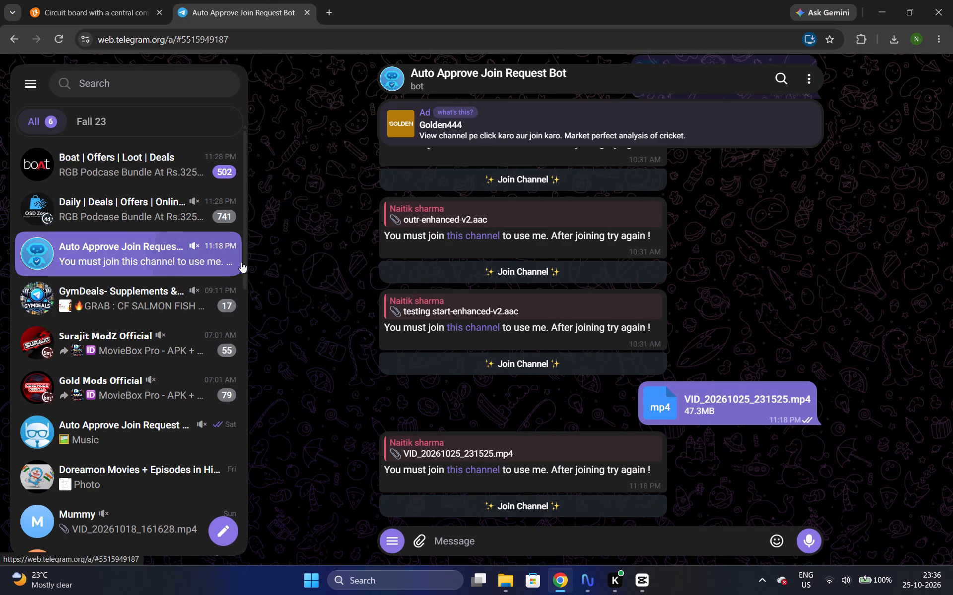
left_click_drag(242, 263, 255, 192)
left_click(146, 163)
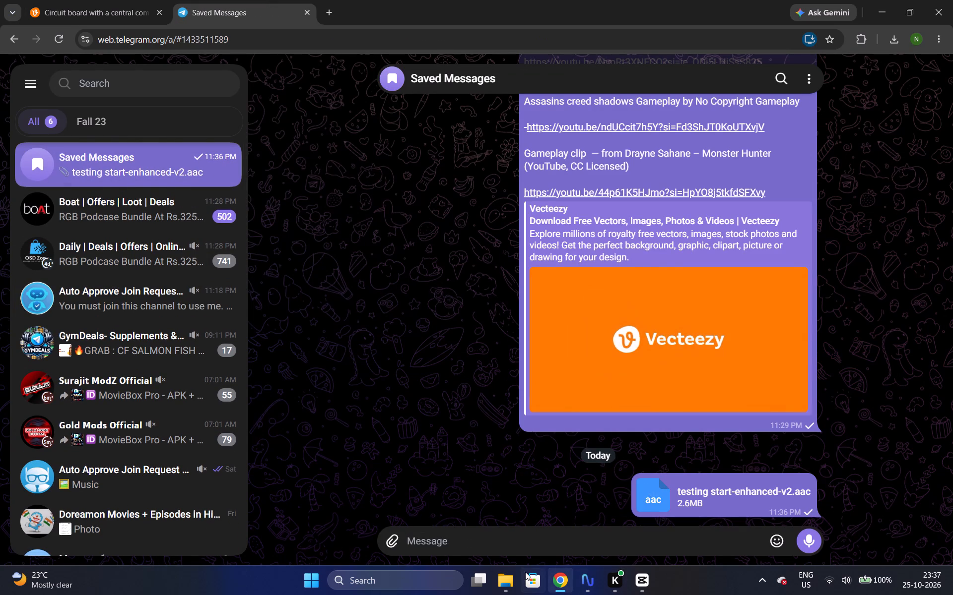
Switch to File Explorer and look through the 2nd video and 2nd audio folders inside FACE CAM.
left_click(503, 574)
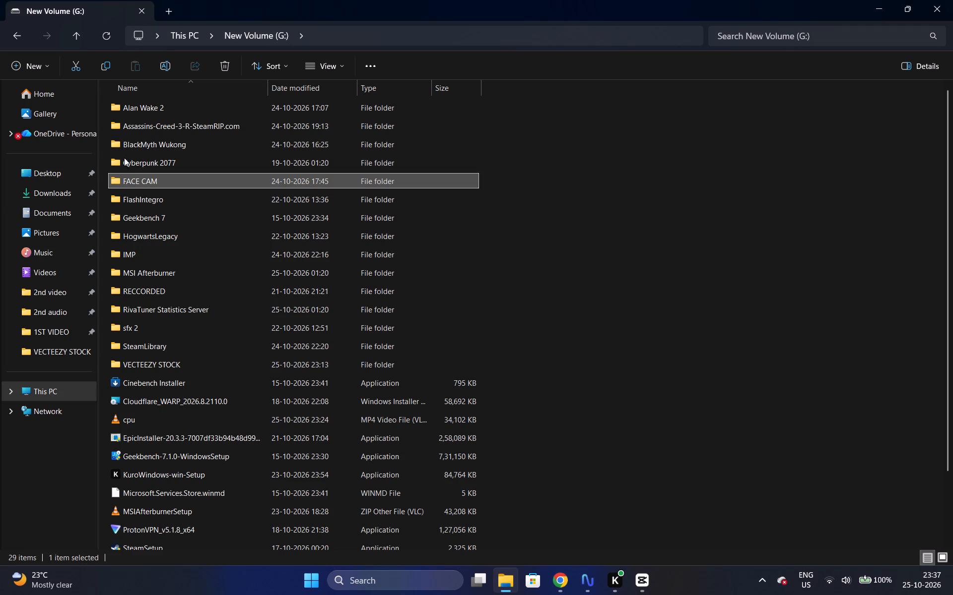
double_click(125, 179)
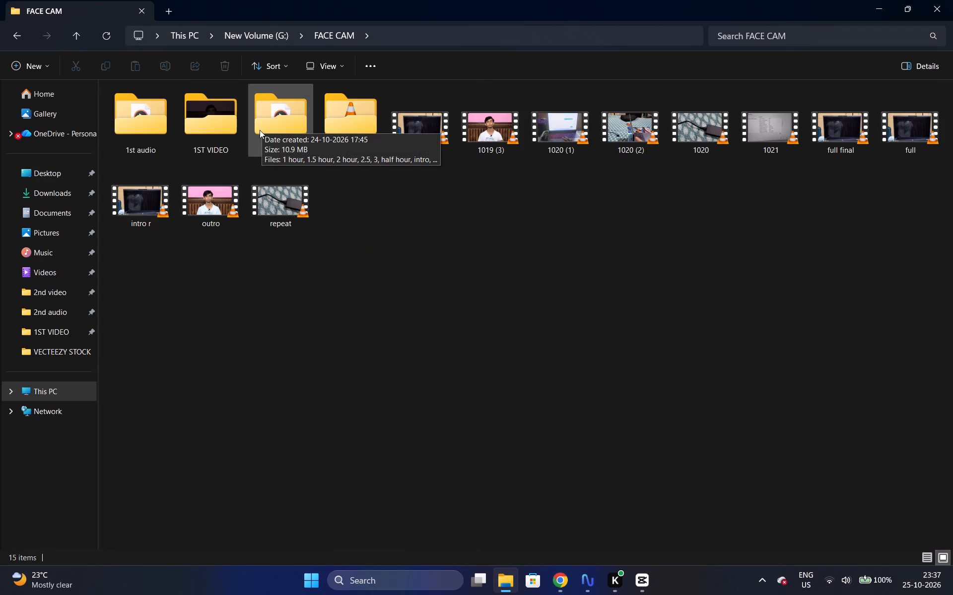
double_click(343, 134)
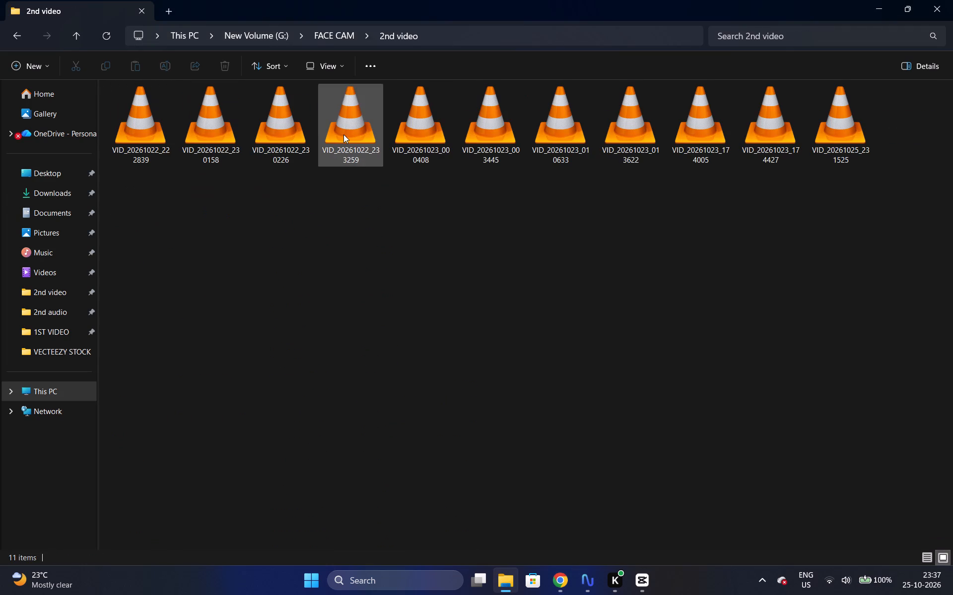
left_click(325, 33)
left_click(316, 134)
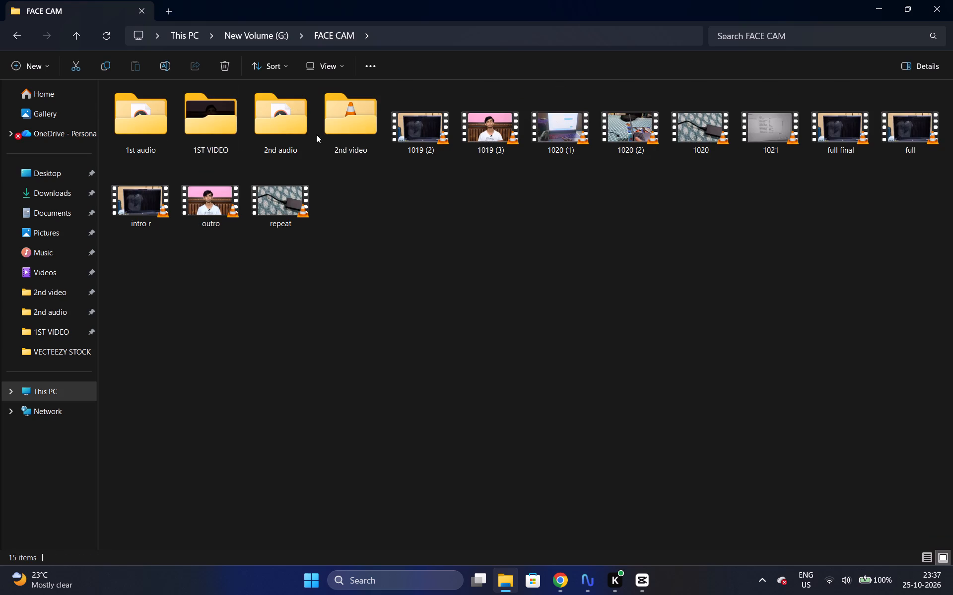
double_click(289, 132)
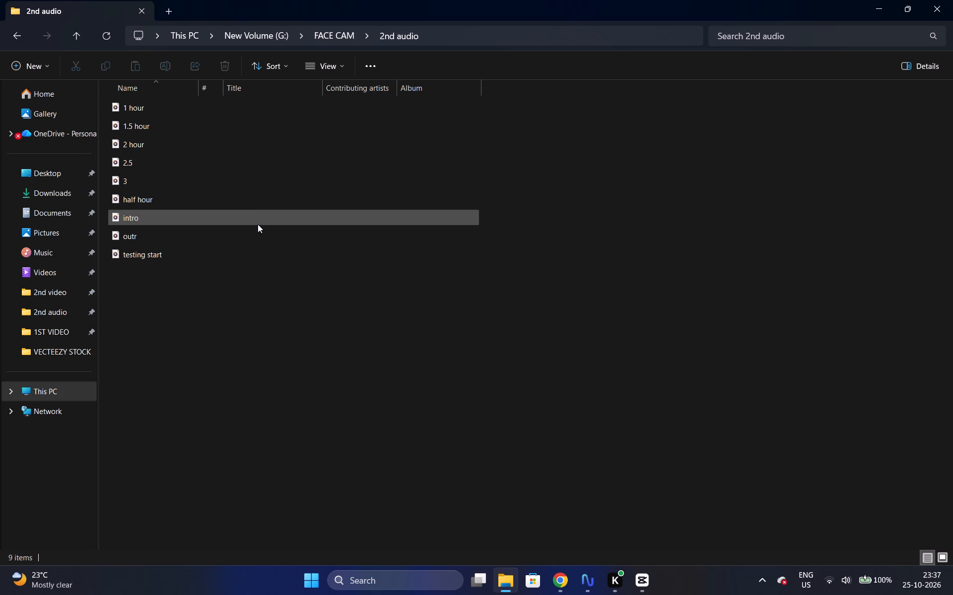
left_click(332, 40)
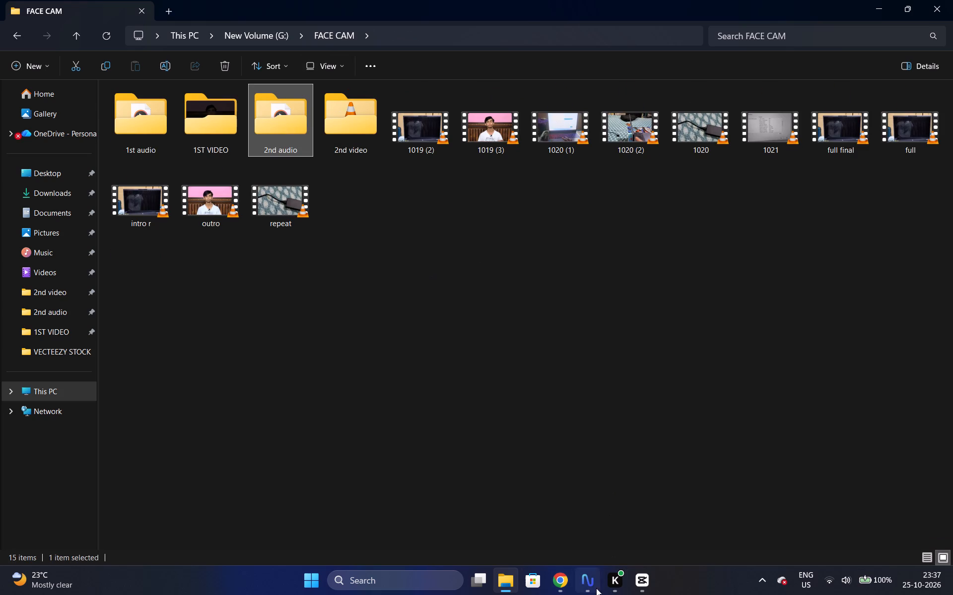
Back in Chrome, download testing start-enhanced-v2.aac from Saved Messages into FACE CAM's 2nd audio folder, and return to CapCut.
left_click(549, 584)
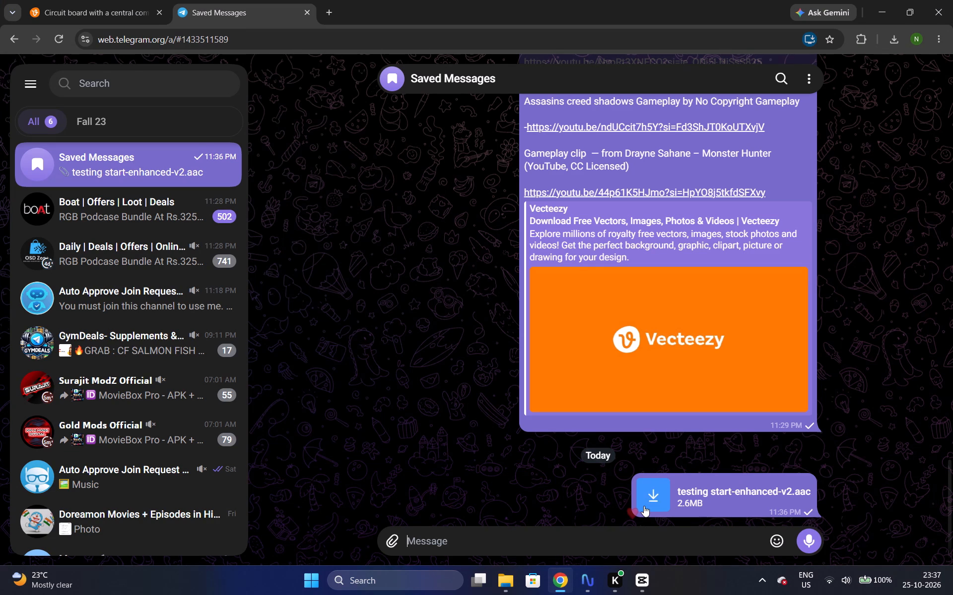
left_click(644, 506)
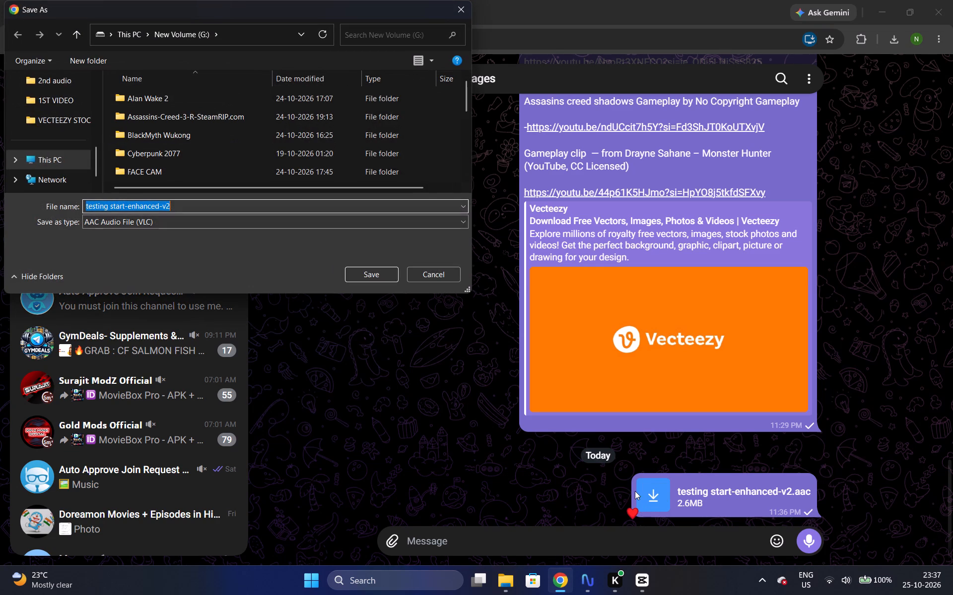
double_click(169, 173)
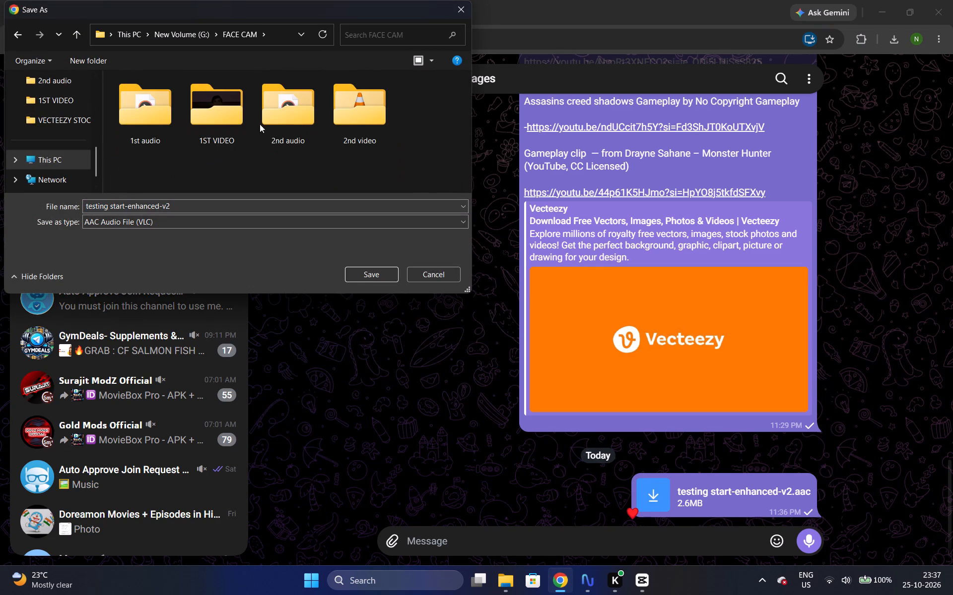
double_click(263, 121)
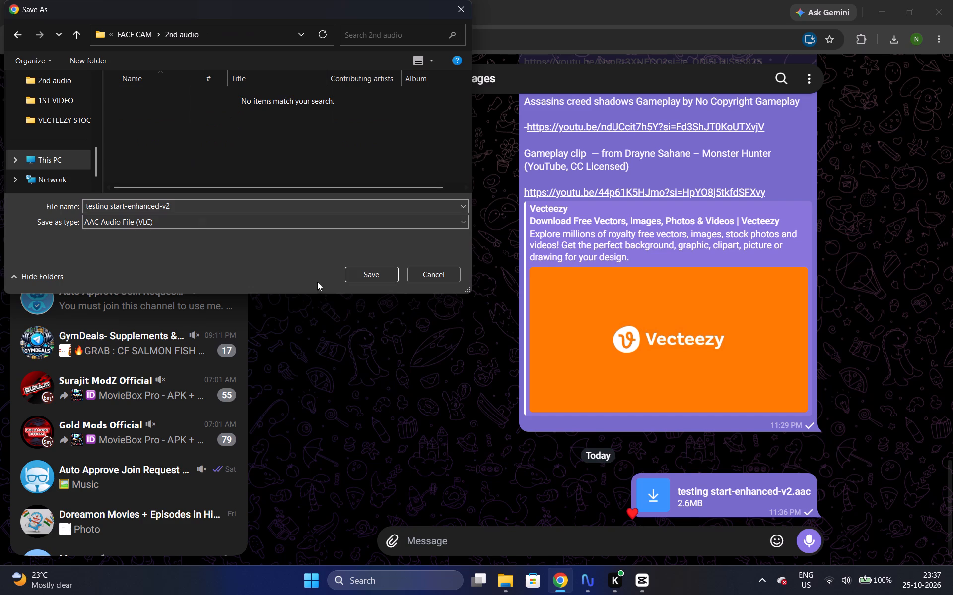
left_click(389, 275)
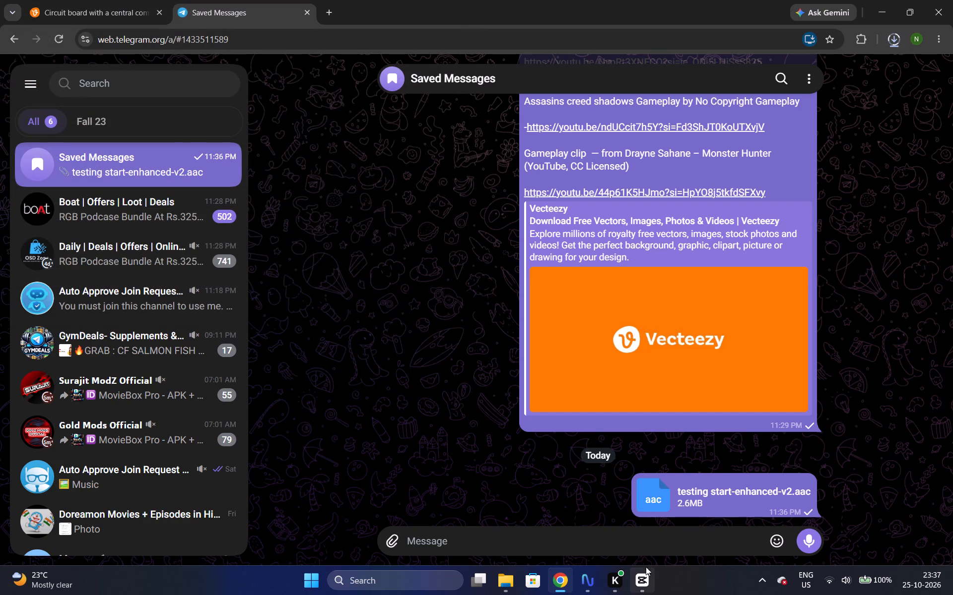
left_click(645, 579)
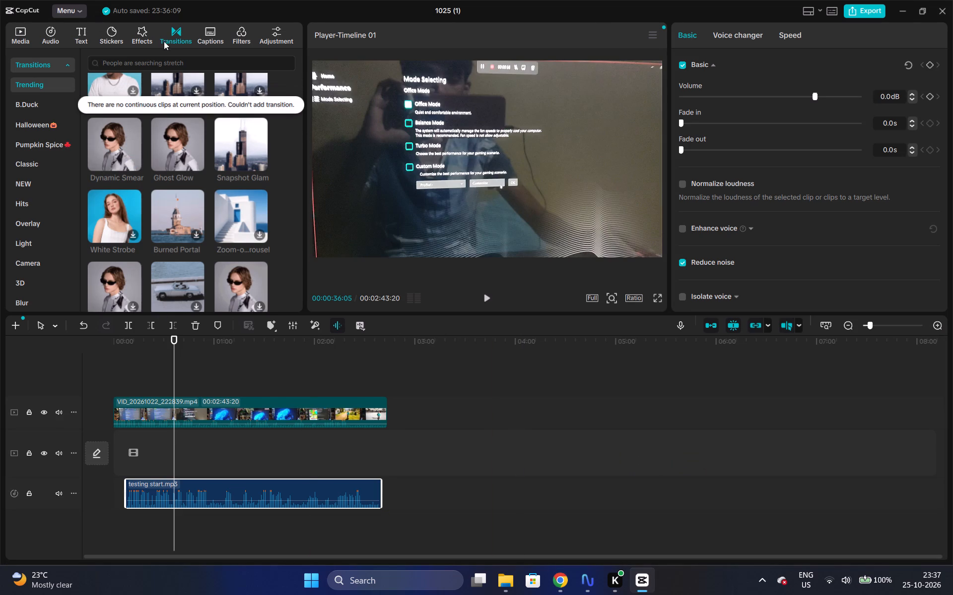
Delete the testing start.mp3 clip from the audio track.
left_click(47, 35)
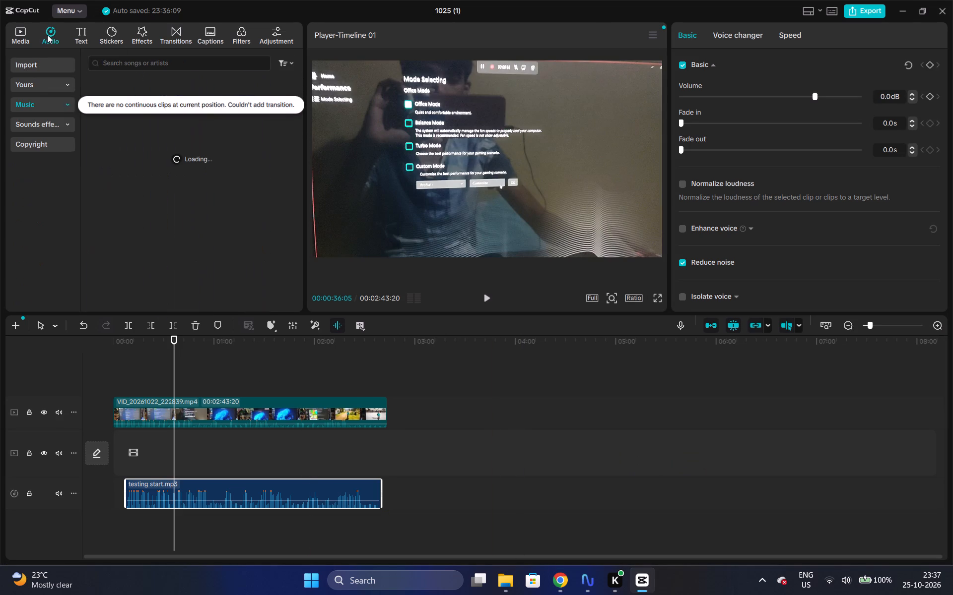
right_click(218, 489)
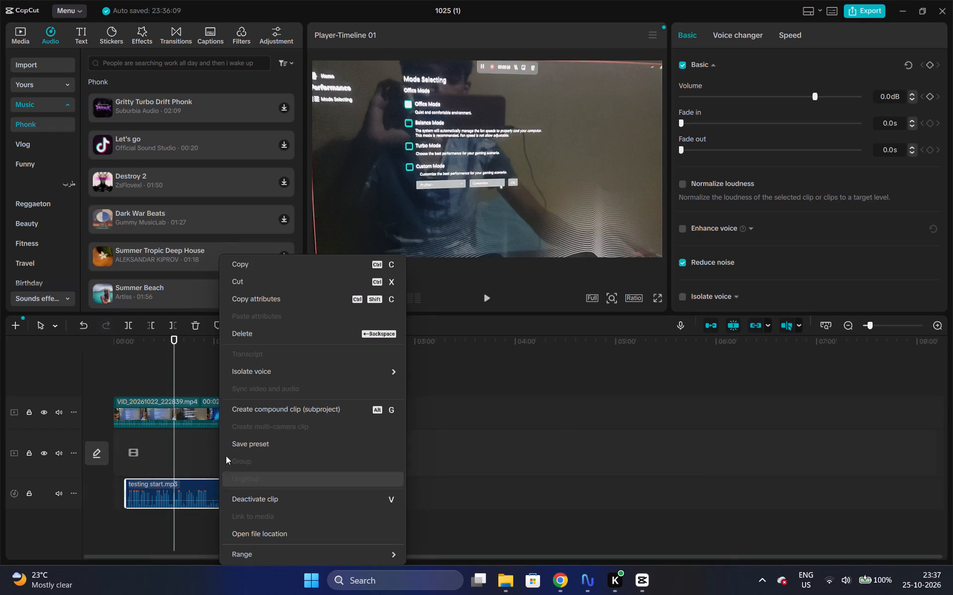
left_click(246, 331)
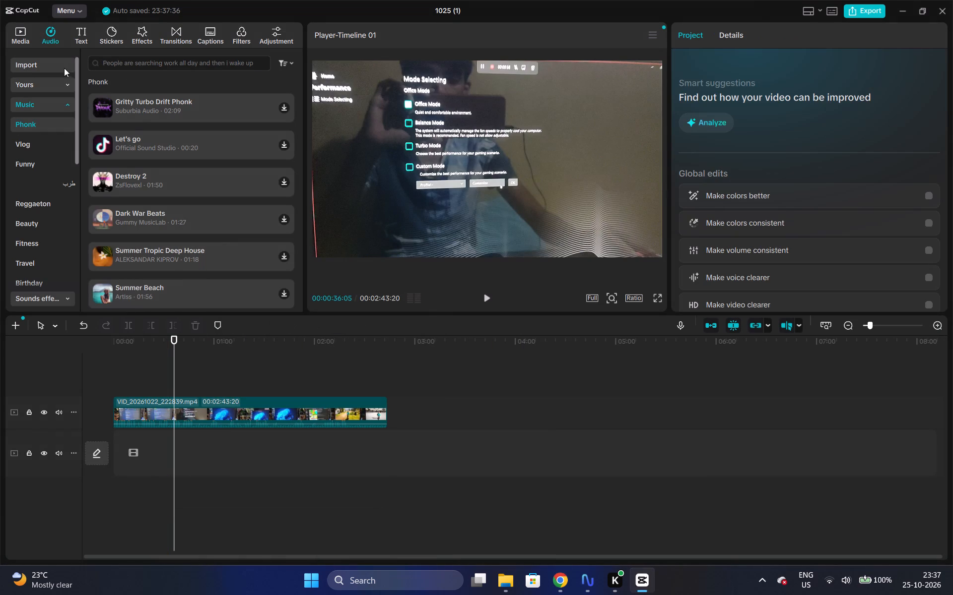
Extract the audio of testing start-enhanced-v2 from the 2nd audio folder into the project's imported audio.
left_click(62, 65)
left_click(263, 94)
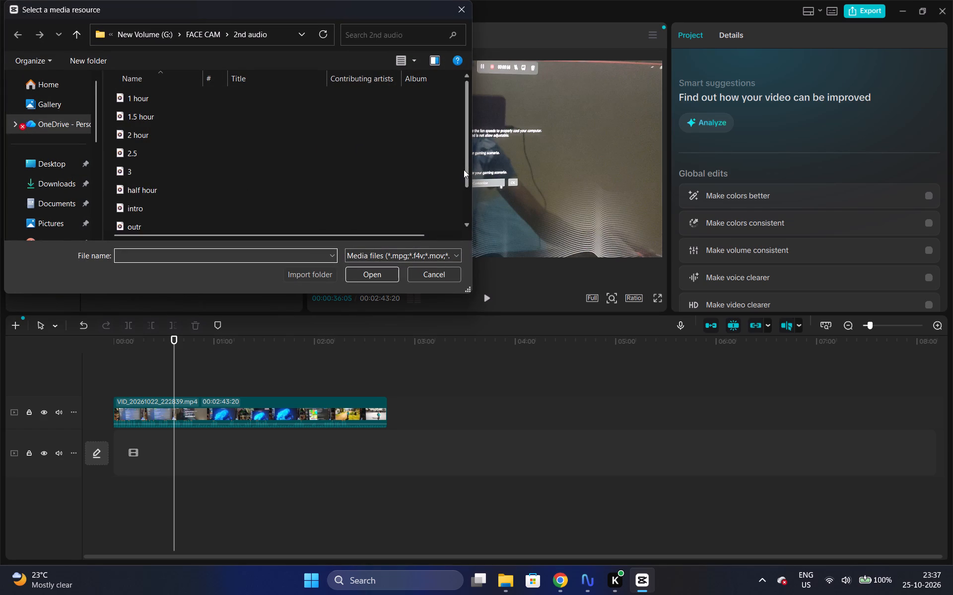
left_click_drag(464, 176, 467, 220)
left_click(436, 218)
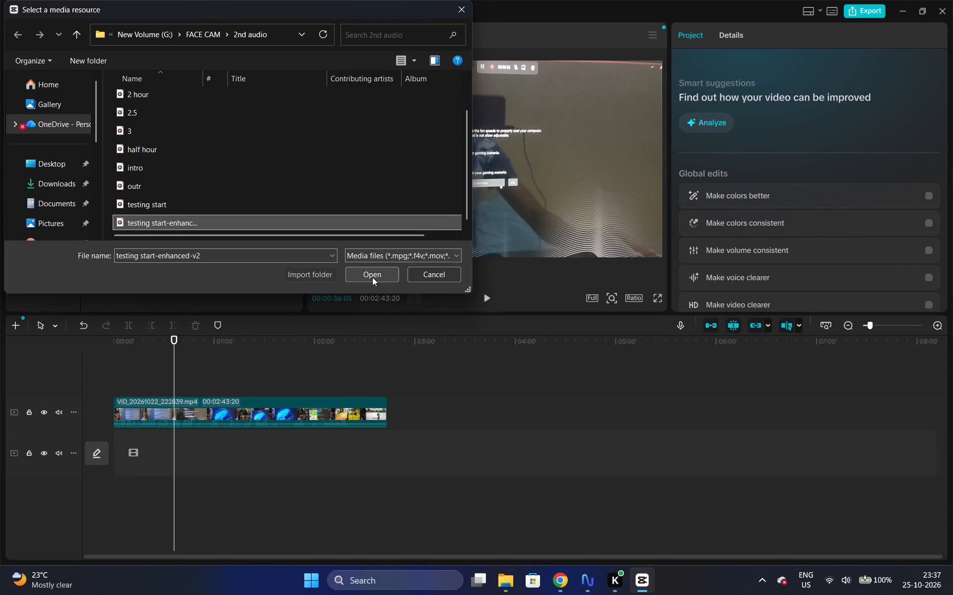
left_click(372, 277)
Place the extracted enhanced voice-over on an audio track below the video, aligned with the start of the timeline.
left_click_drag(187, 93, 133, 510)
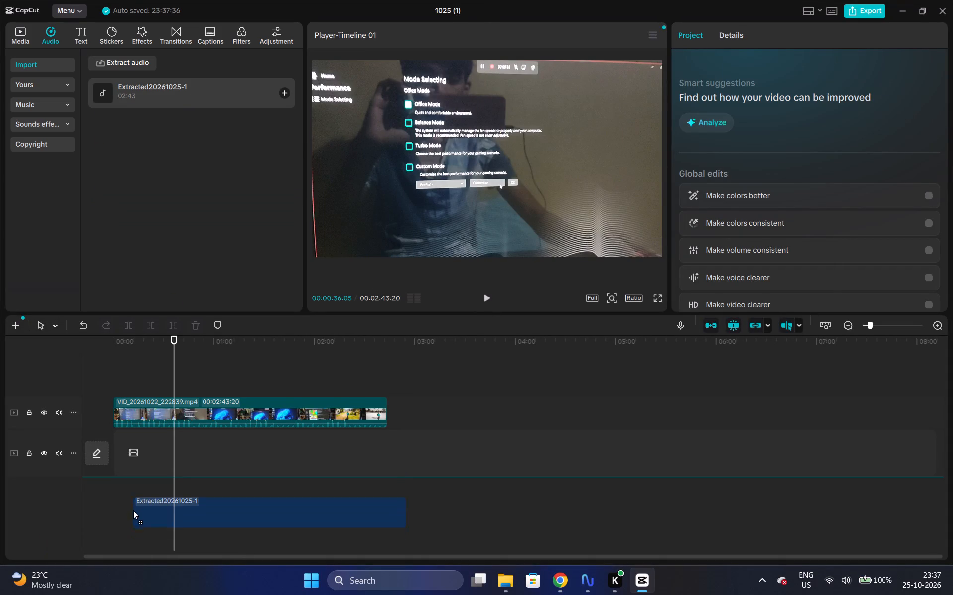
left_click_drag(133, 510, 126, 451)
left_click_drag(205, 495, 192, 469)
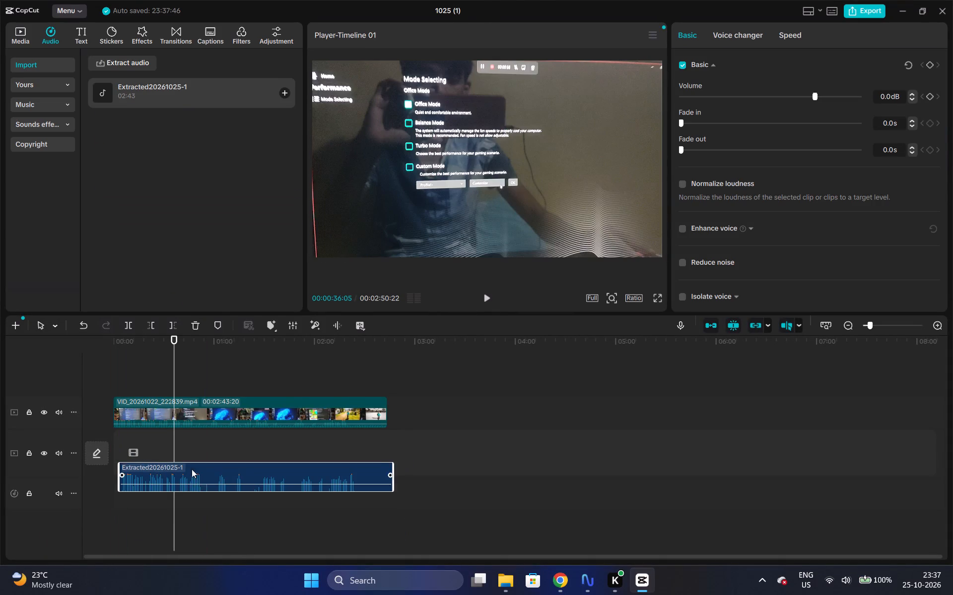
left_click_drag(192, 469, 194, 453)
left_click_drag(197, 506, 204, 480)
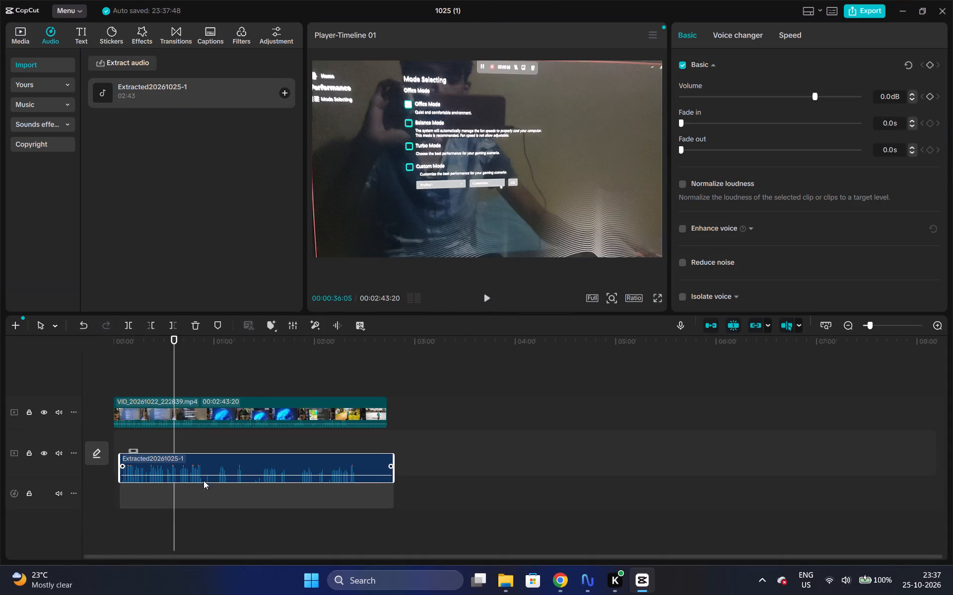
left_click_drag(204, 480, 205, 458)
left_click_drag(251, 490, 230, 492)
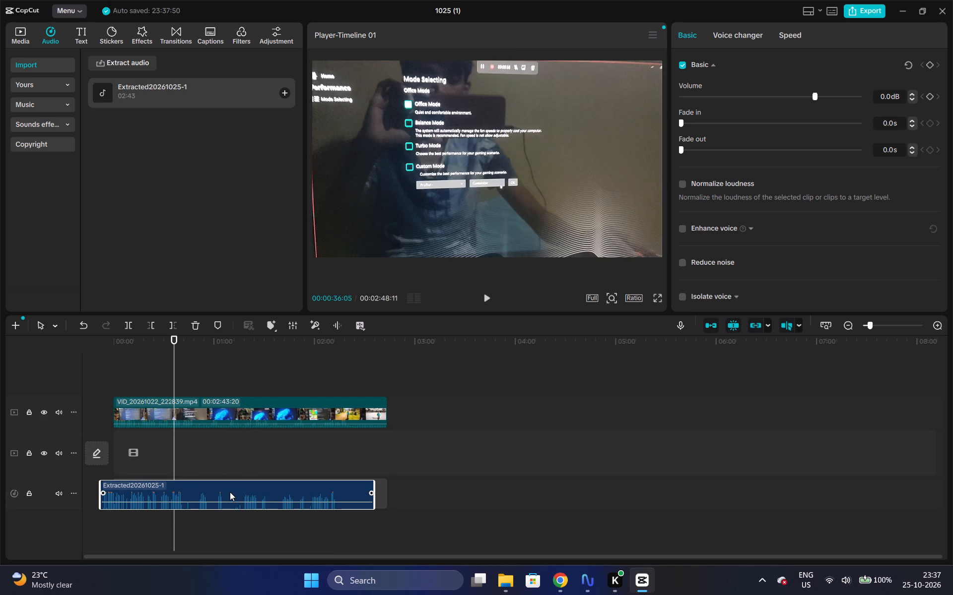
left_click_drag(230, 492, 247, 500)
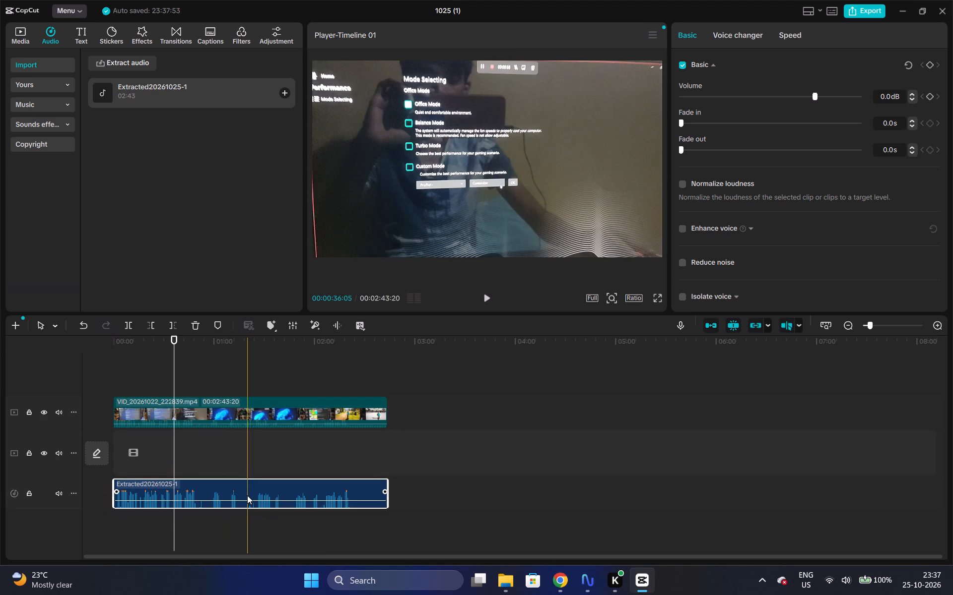
Play the first 3 seconds or so of the timeline to hear the enhanced voice-over with the video.
left_click_drag(175, 339, 0, 369)
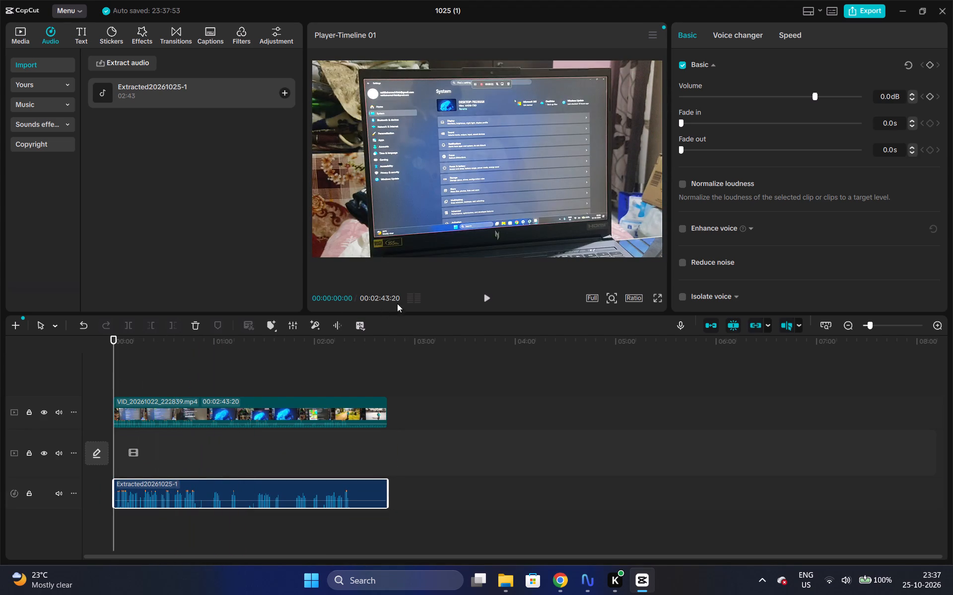
left_click(489, 293)
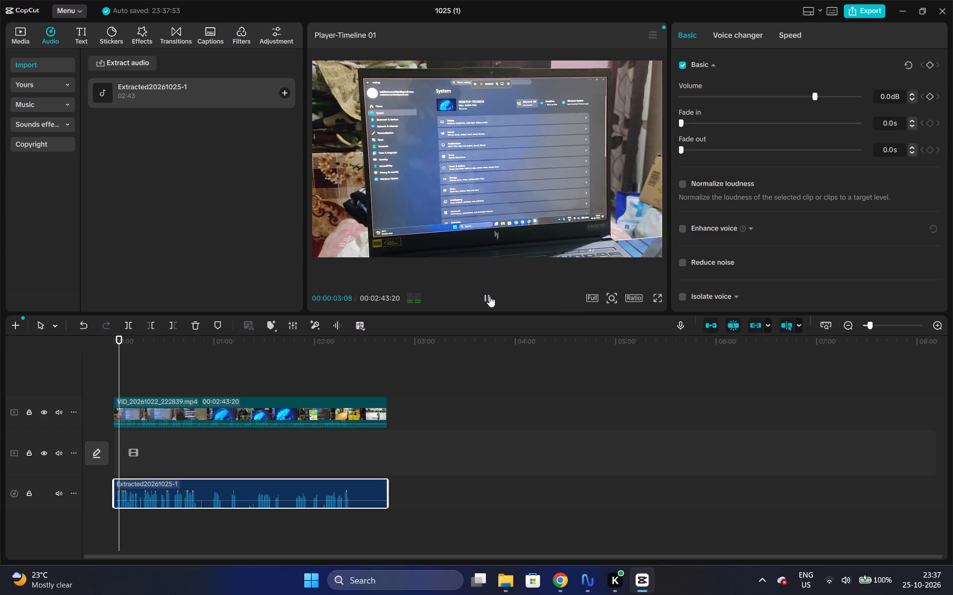
left_click(489, 296)
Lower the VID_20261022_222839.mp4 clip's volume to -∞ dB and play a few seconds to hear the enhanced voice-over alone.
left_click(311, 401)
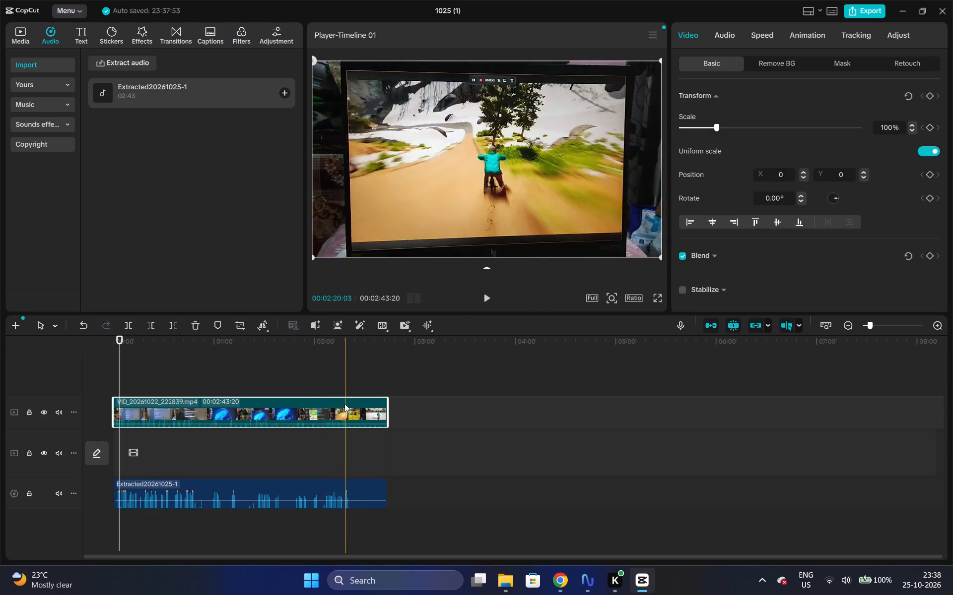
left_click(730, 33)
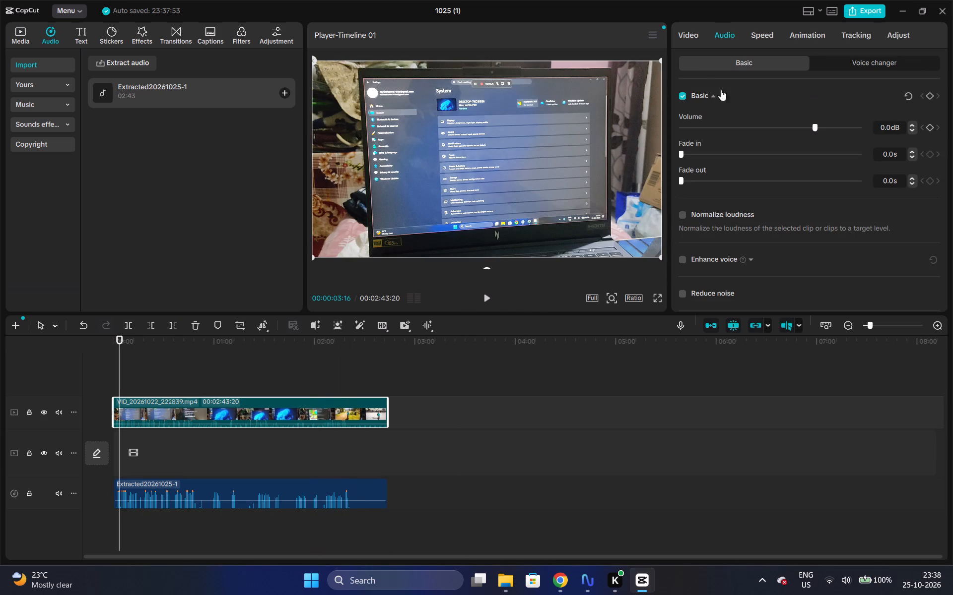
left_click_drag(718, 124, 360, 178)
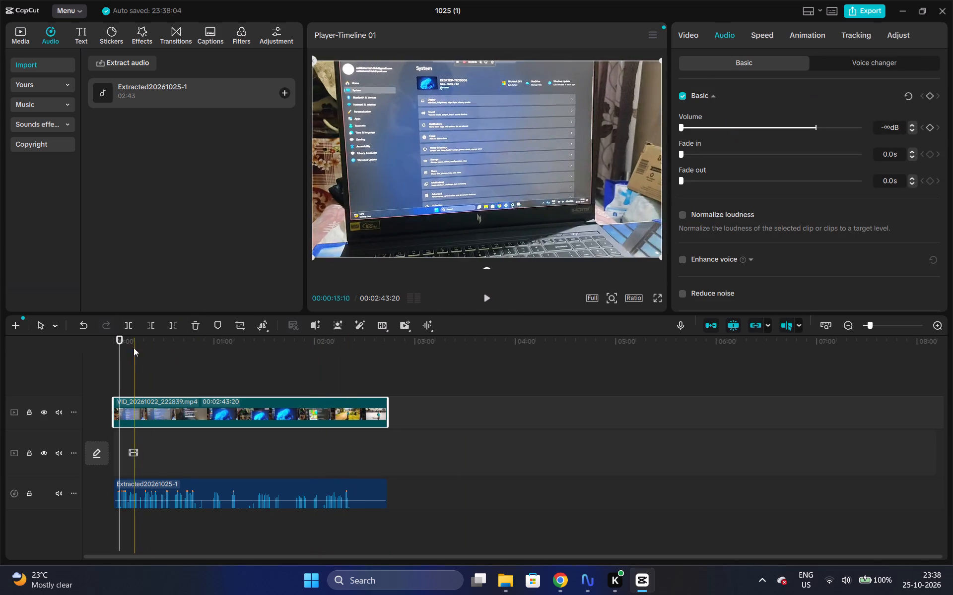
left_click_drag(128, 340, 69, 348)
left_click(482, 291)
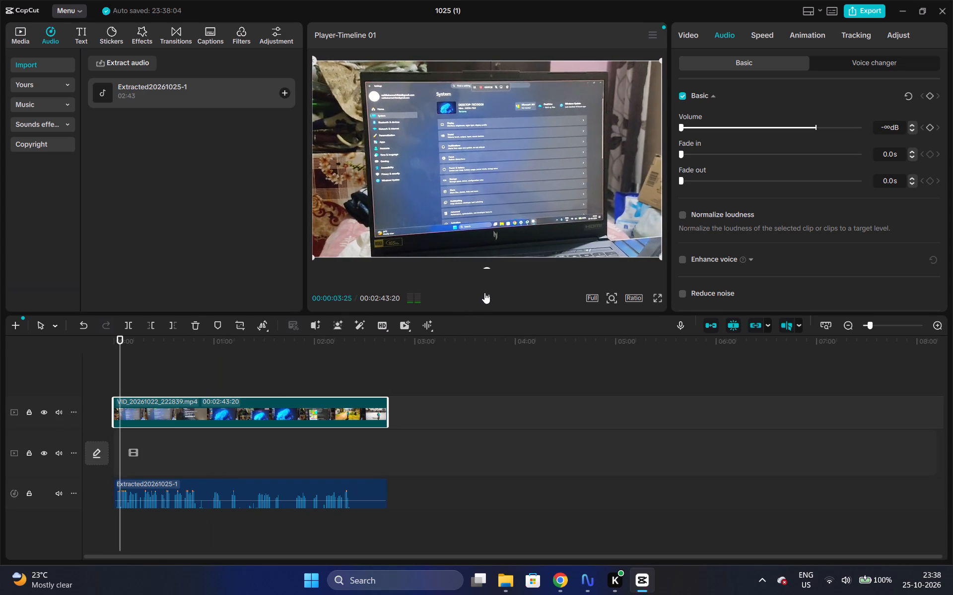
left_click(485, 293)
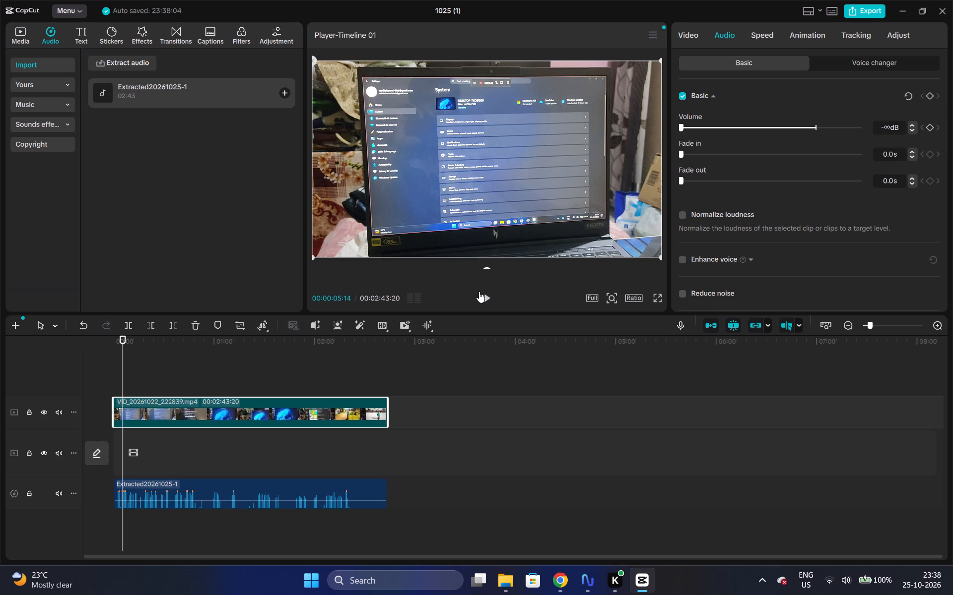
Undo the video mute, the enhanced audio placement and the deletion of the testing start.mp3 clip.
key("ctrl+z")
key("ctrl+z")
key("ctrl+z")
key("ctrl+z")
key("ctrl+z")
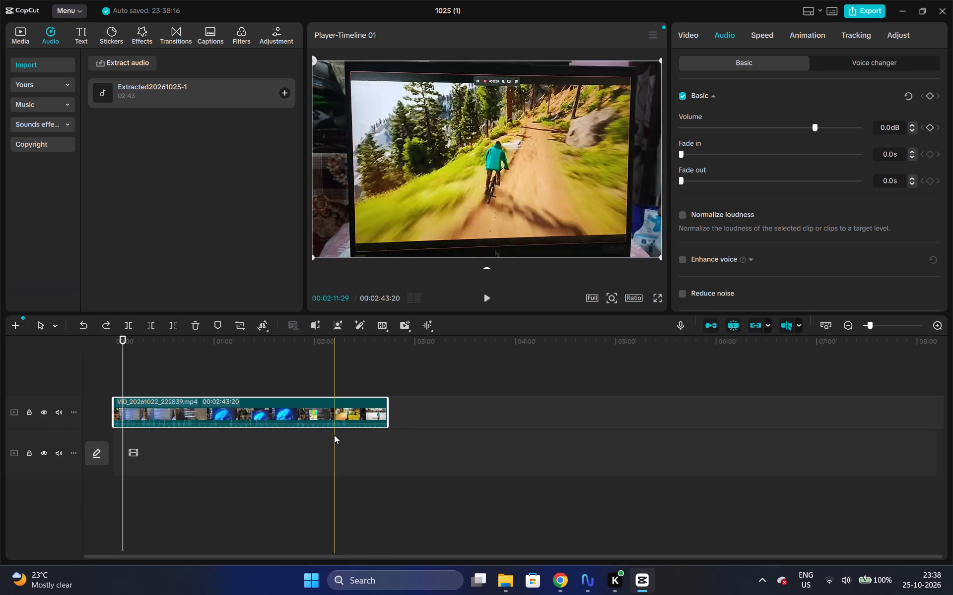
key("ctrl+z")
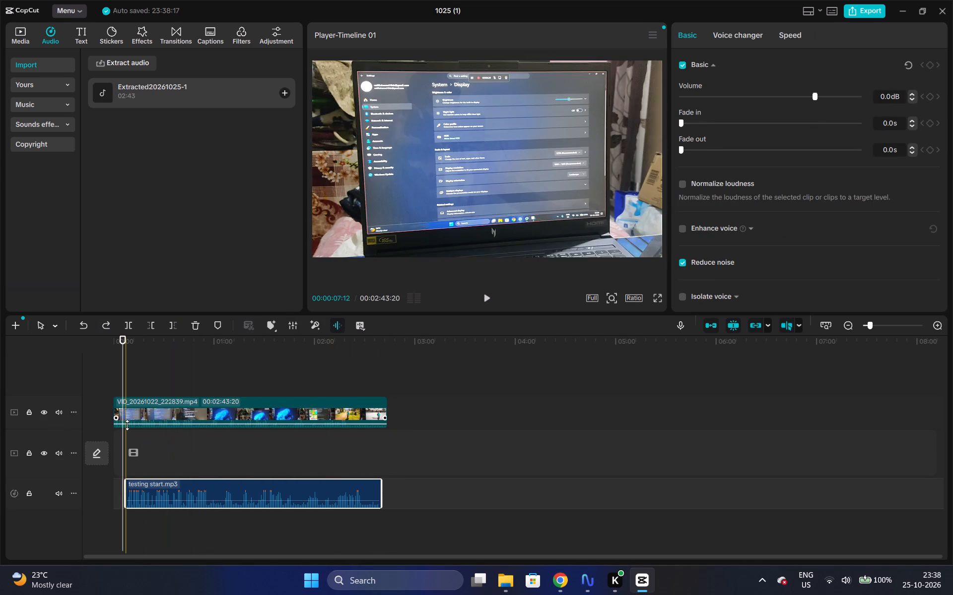
Play the timeline from about 5 to 8 seconds to hear the video's own sound before the voice-over.
left_click(127, 425)
key("space")
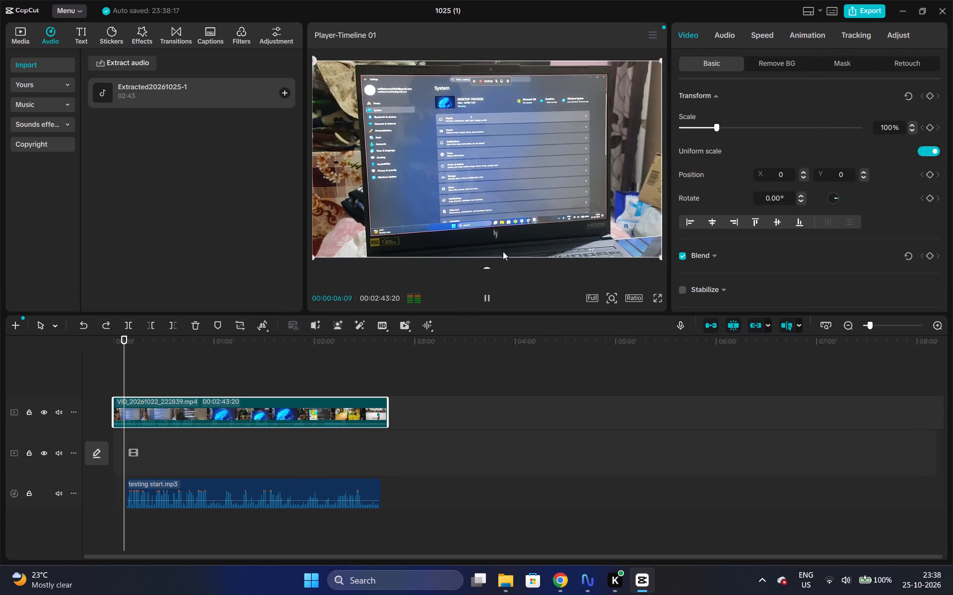
key("space")
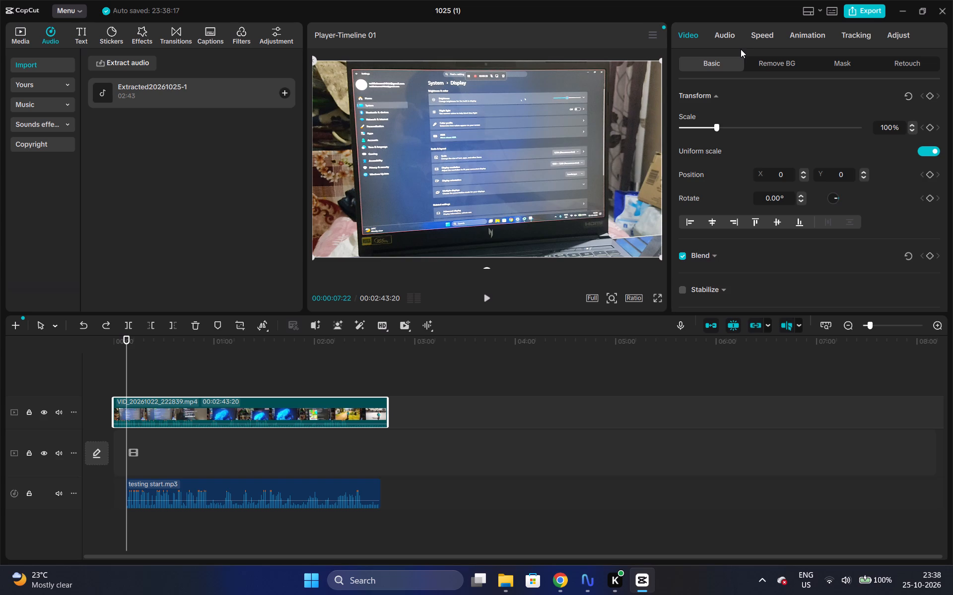
Lower the VID_20261022_222839.mp4 clip's volume to -∞ dB and play a few seconds to check the testing start.mp3 voice-over.
left_click(722, 46)
left_click_drag(736, 131, 601, 160)
key("space")
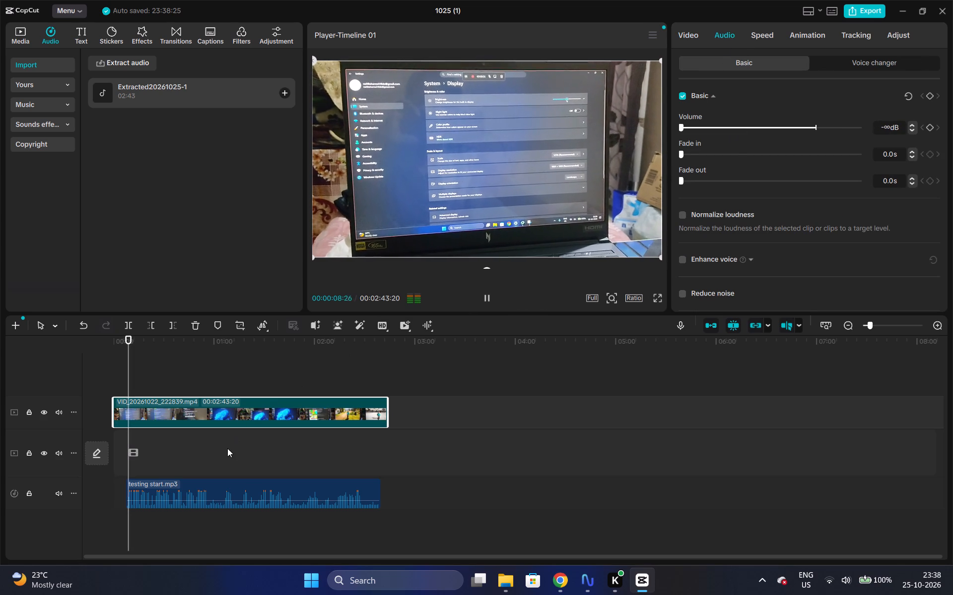
key("space")
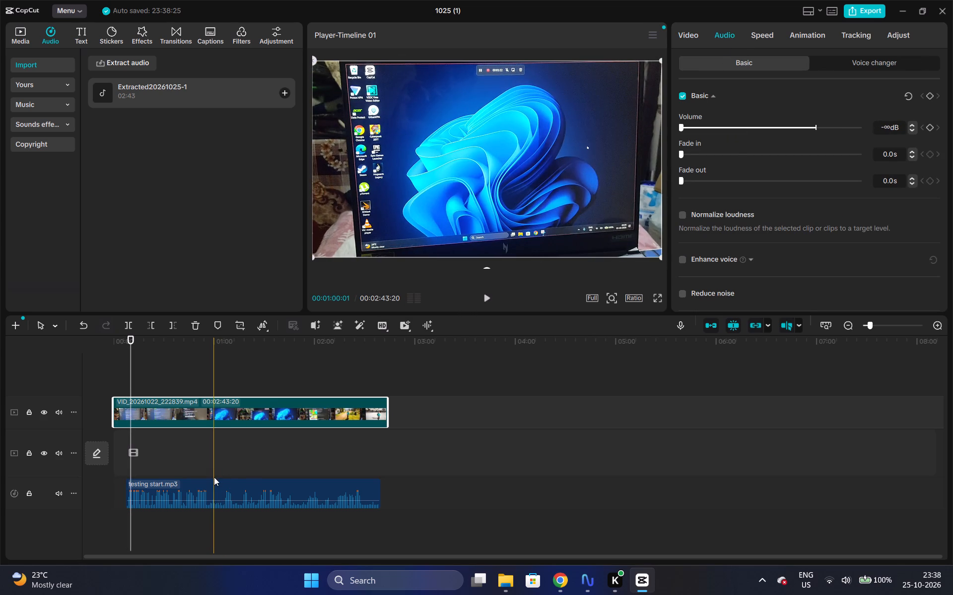
Move the testing start.mp3 clip so that it aligns with the start of the timeline.
left_click_drag(214, 481, 201, 485)
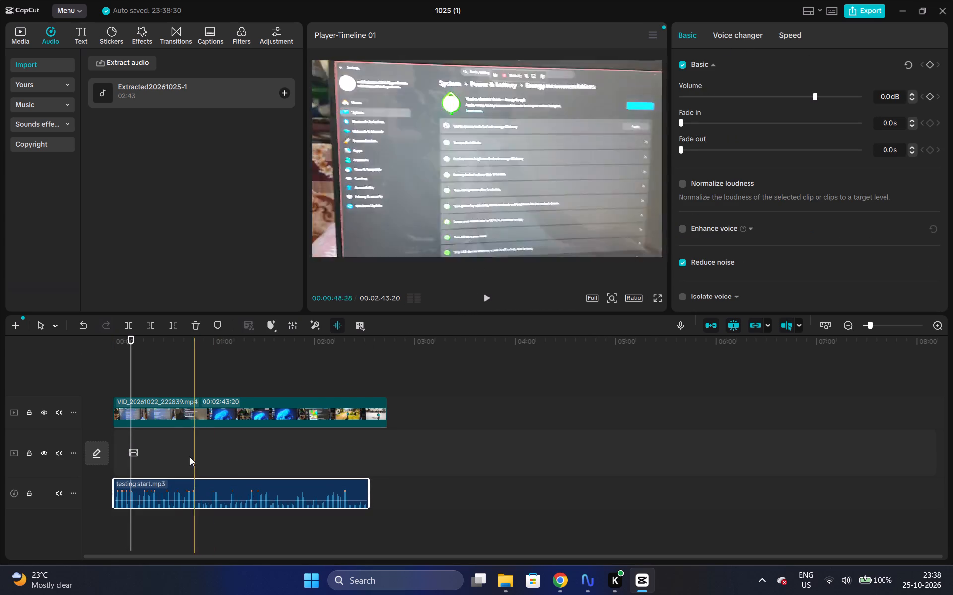
Play the opening seconds of the timeline to find where the usable testing start.mp3 voice-over begins.
left_click(112, 345)
left_click(116, 340)
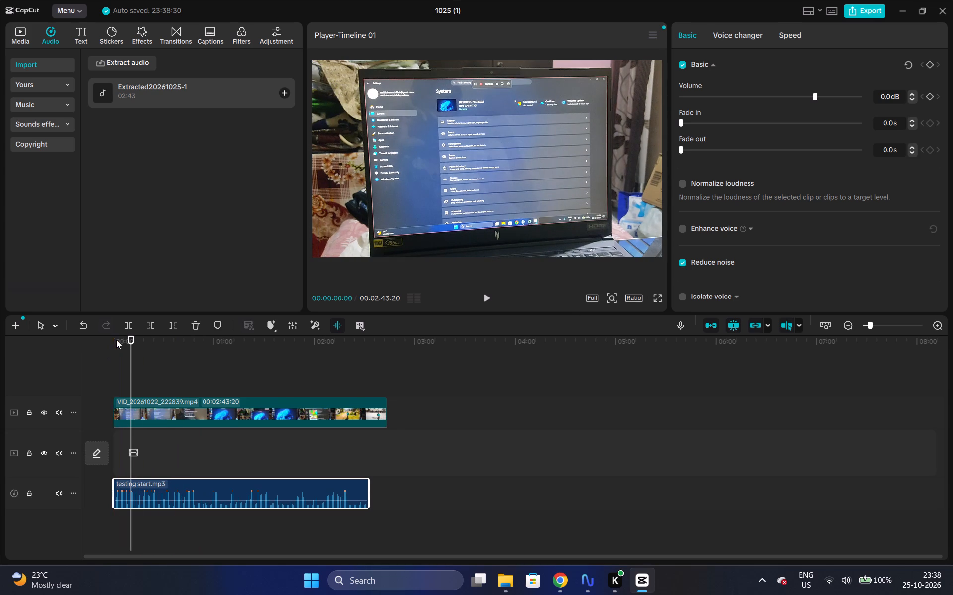
key("space")
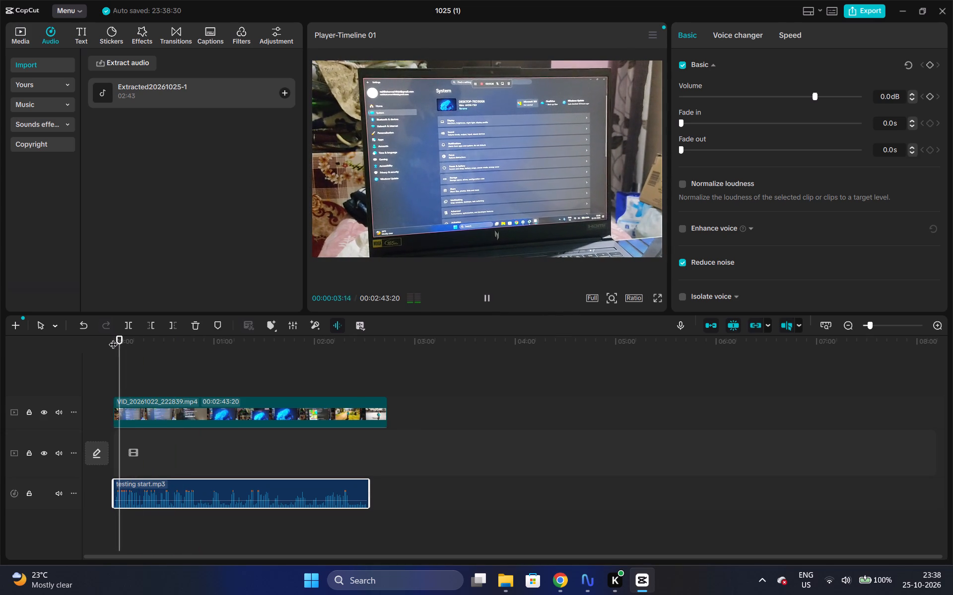
key("space")
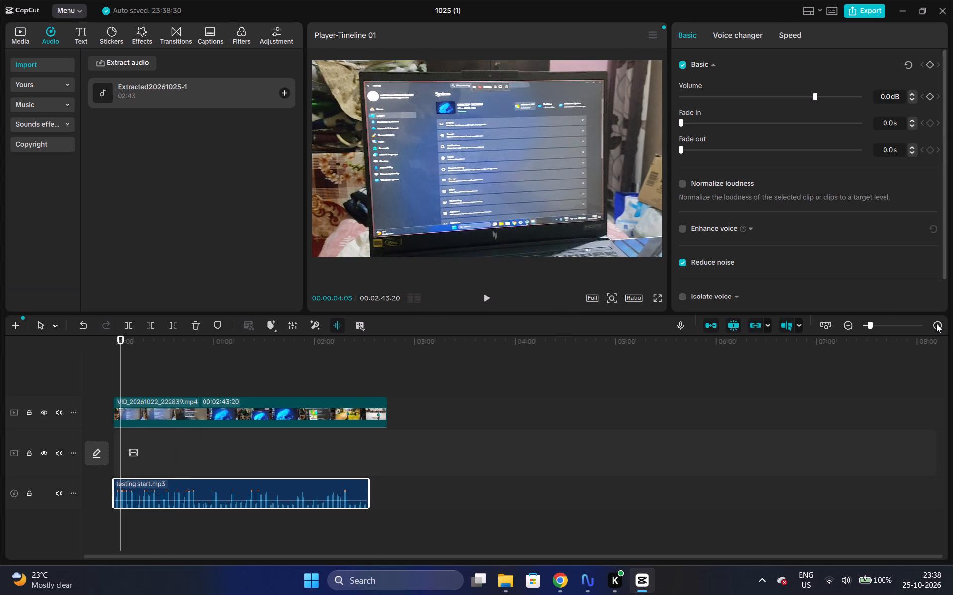
triple_click(936, 324)
left_click_drag(352, 555, 139, 550)
left_click(139, 502)
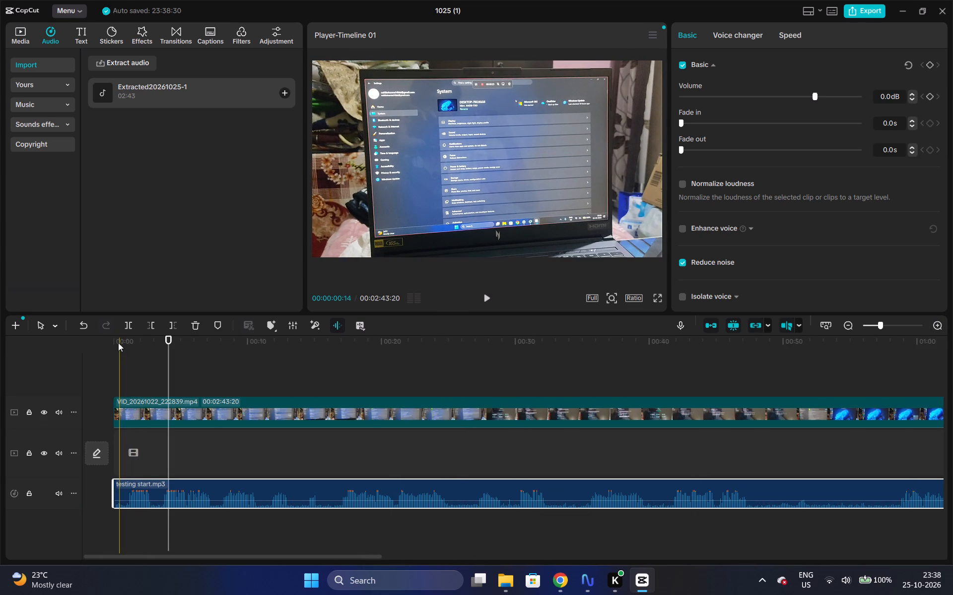
left_click(112, 343)
left_click(126, 347)
key("space")
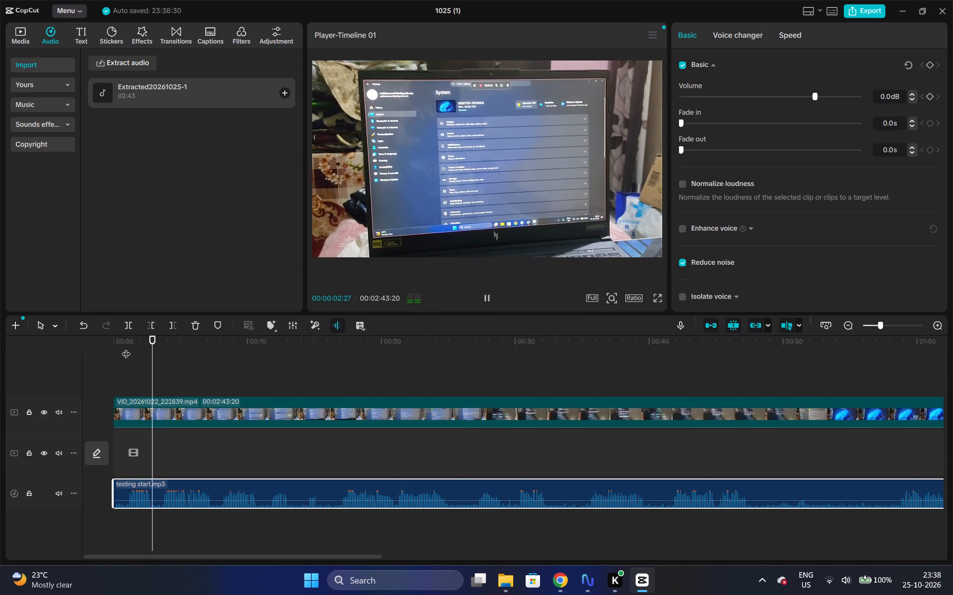
key("space")
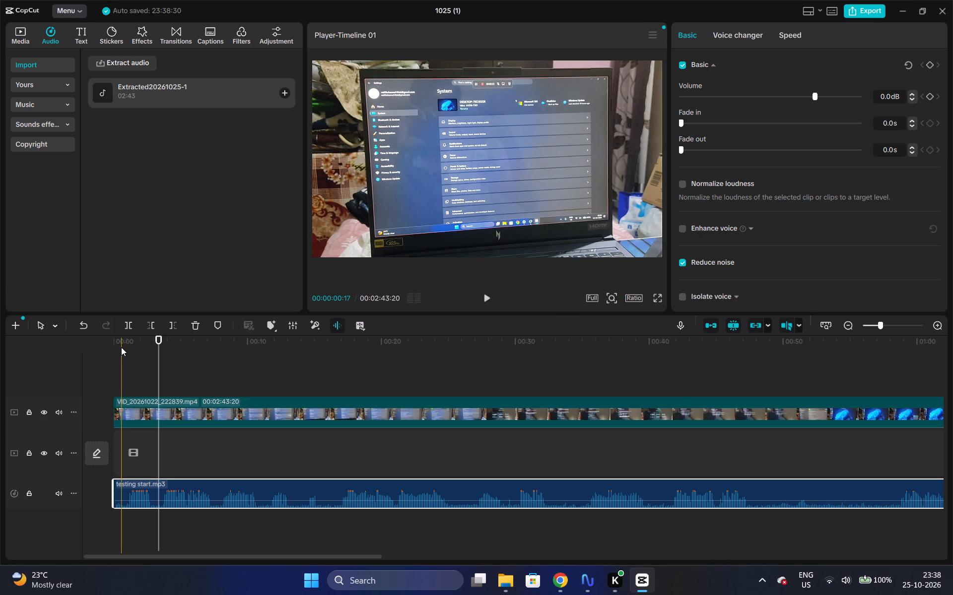
Trim away the beginning of the testing start.mp3 clip up to 00:00:03:21.
key("Right")
key("Right")
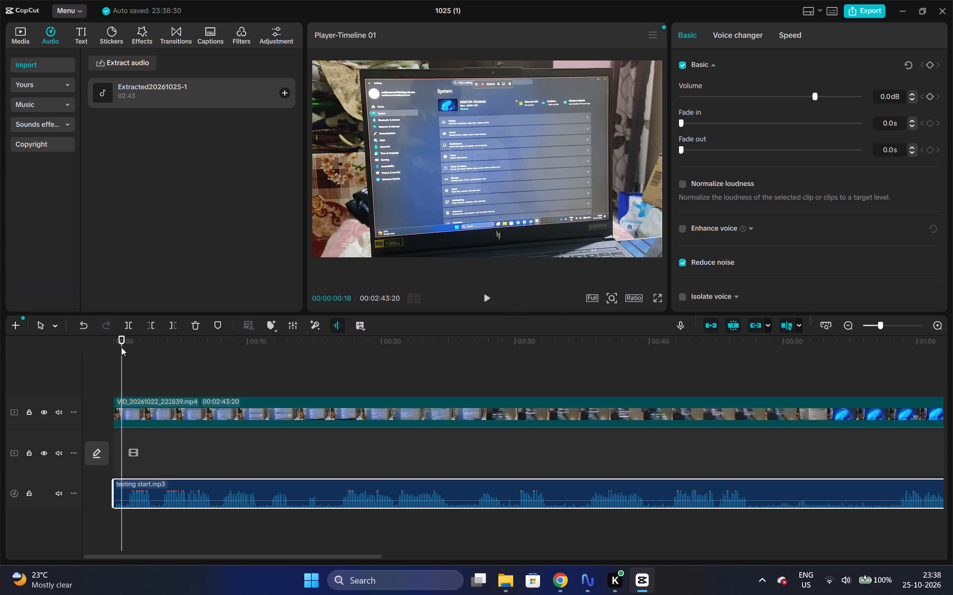
left_click(141, 346)
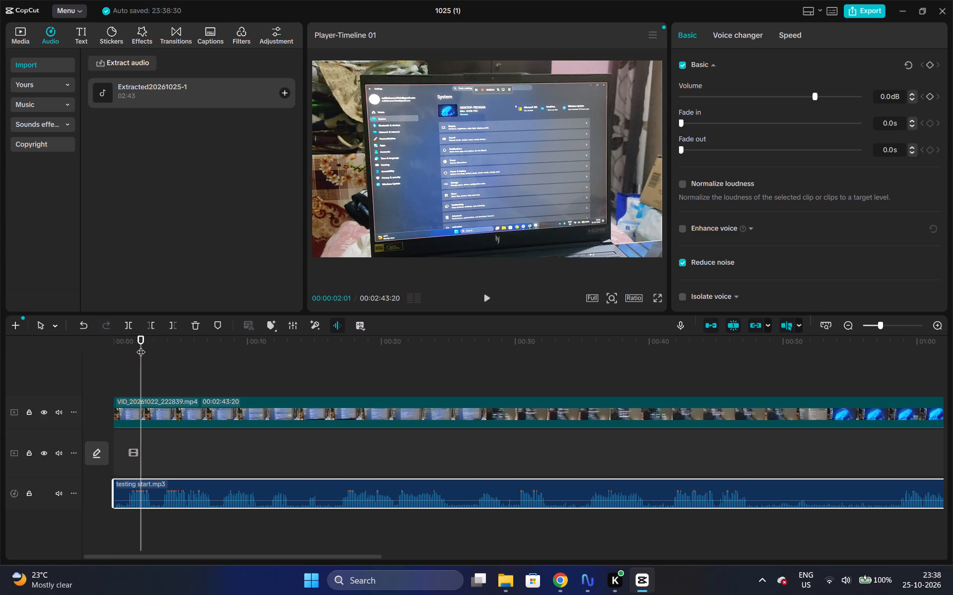
key("Right")
key("Right")
key("Right")
key("Right")
key("Right")
key("Right")
key("Right")
key("Right")
key("Right")
key("Right")
key("Right")
key("Right")
key("Right")
key("Right")
key("Right")
key("Right")
key("Right")
key("Right")
key("Right")
key("Right")
key("Right")
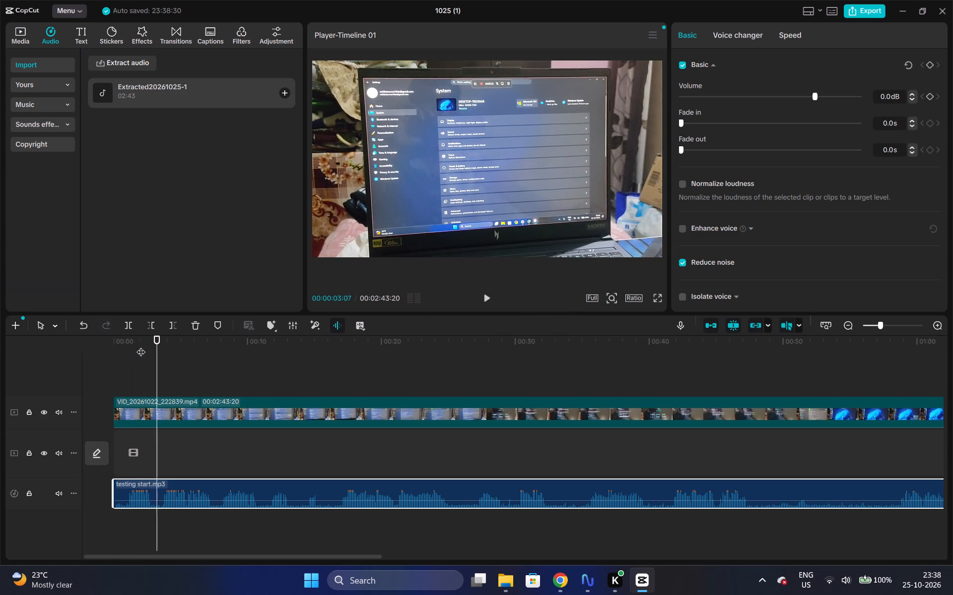
key("Right")
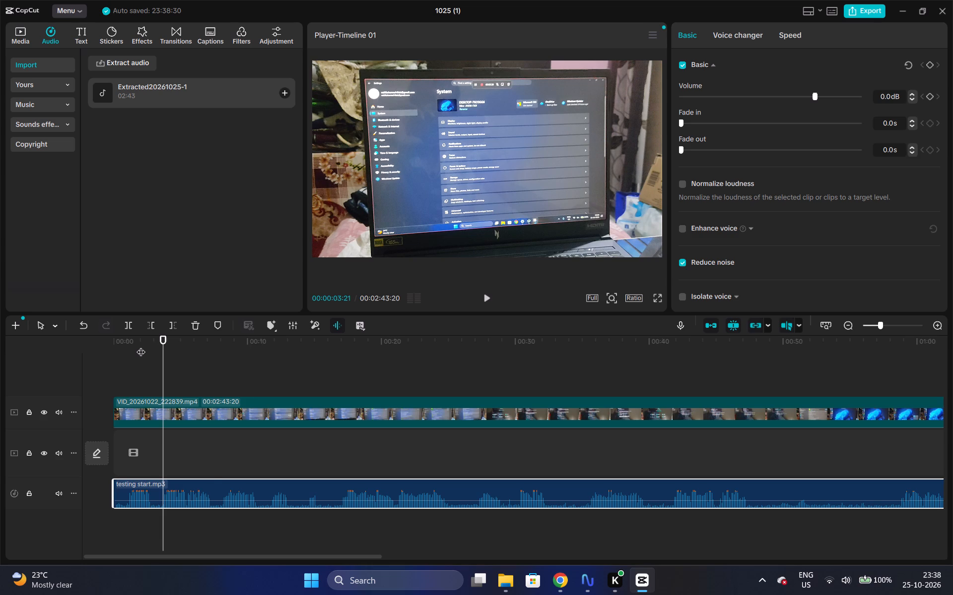
key("q")
Move the trimmed testing start.mp3 clip back to the start of the timeline.
left_click_drag(249, 504, 236, 506)
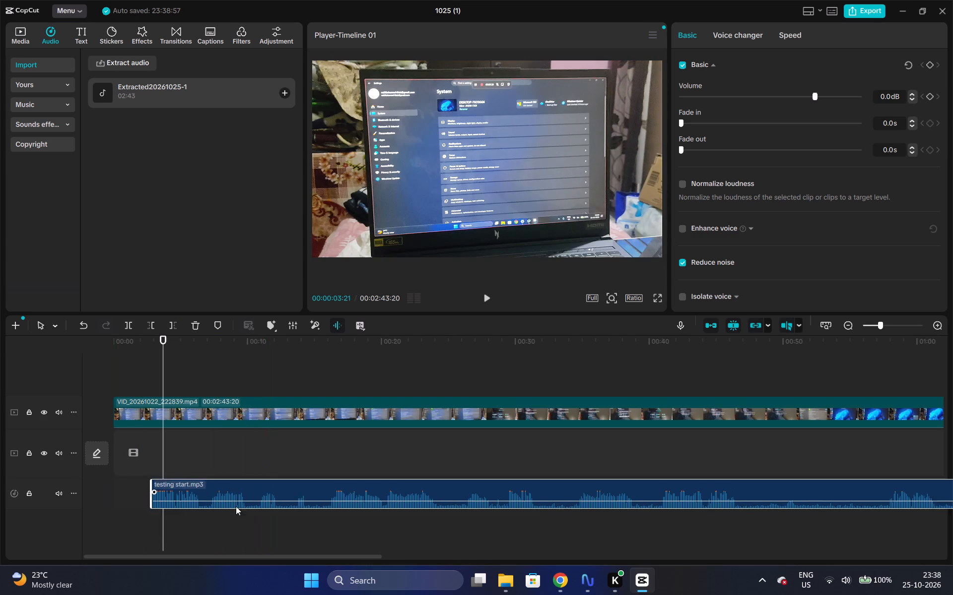
left_click_drag(236, 506, 196, 505)
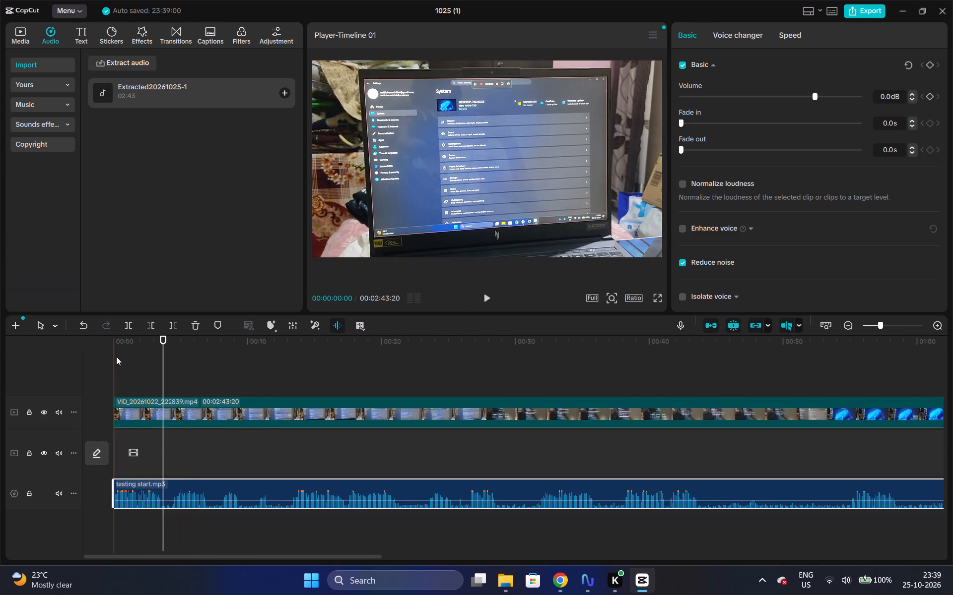
Play the first seven seconds or so of the trimmed voice-over to locate the gap between its first two phrases.
left_click(116, 345)
left_click(489, 297)
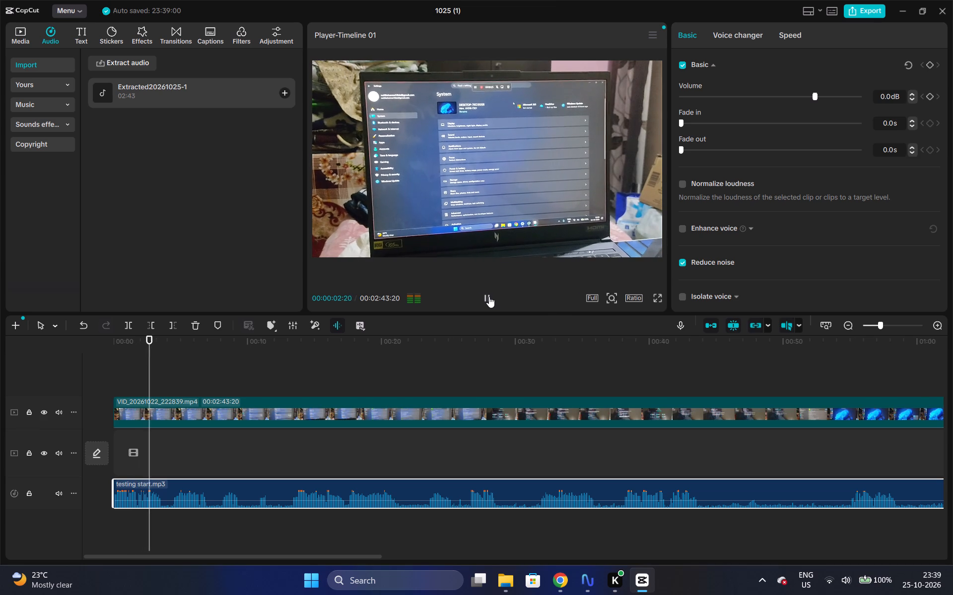
left_click(489, 297)
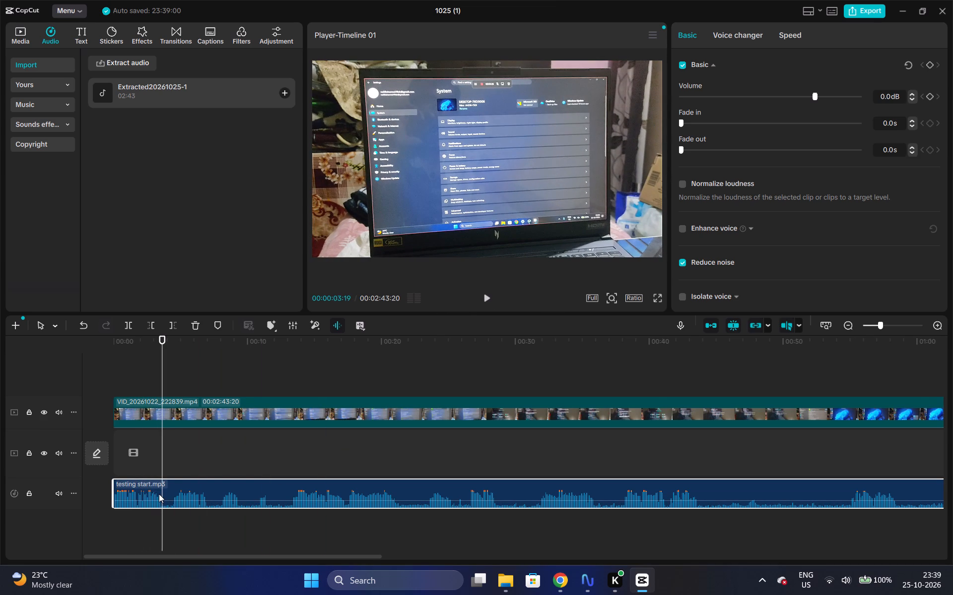
key("space")
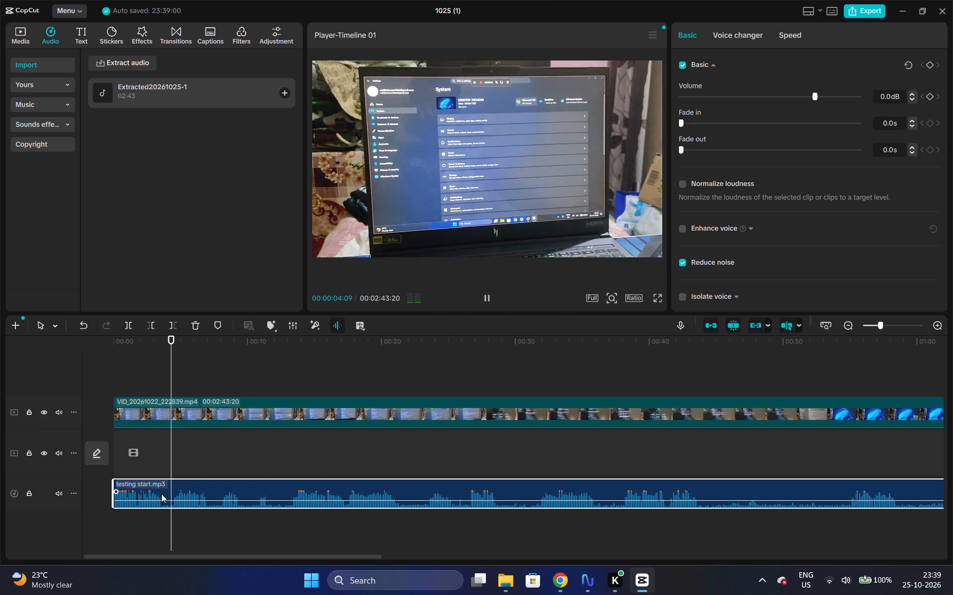
key("space")
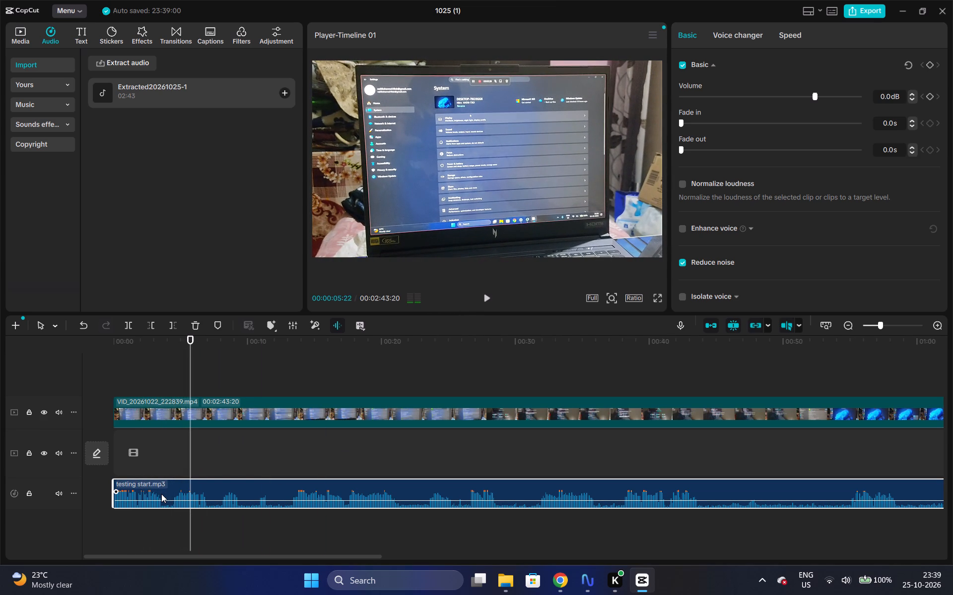
left_click(161, 499)
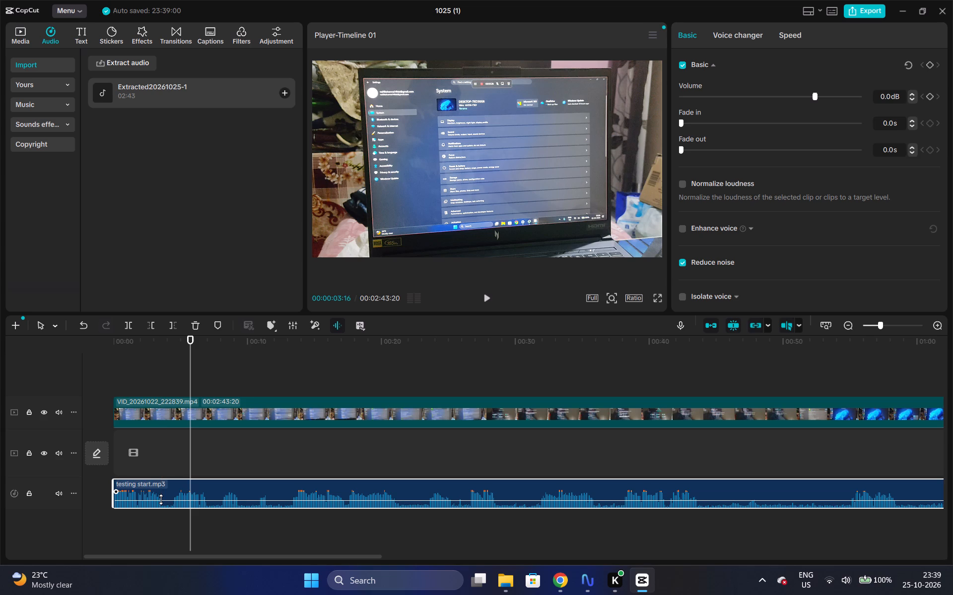
left_click(161, 494)
left_click(156, 341)
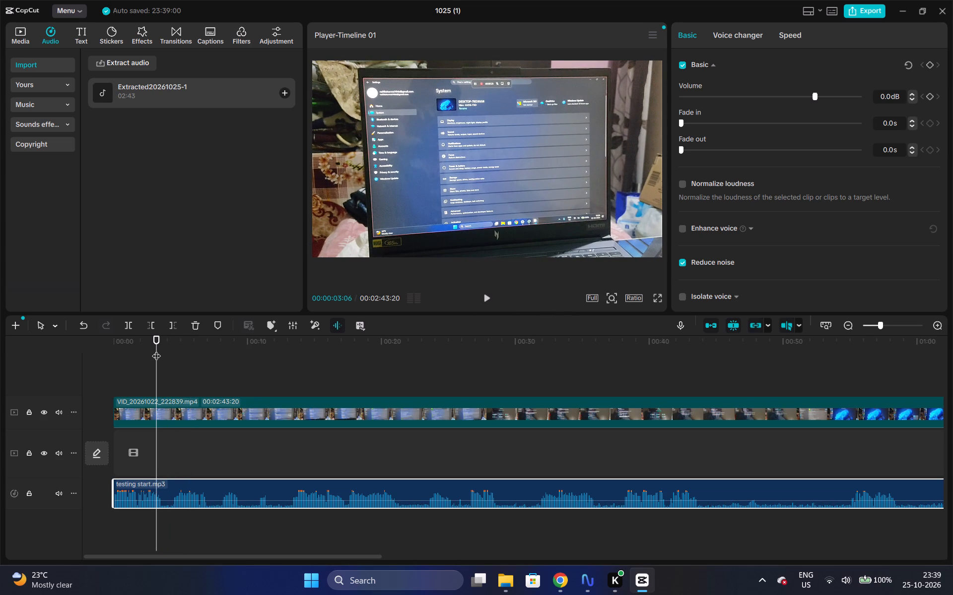
left_click_drag(121, 344, 115, 344)
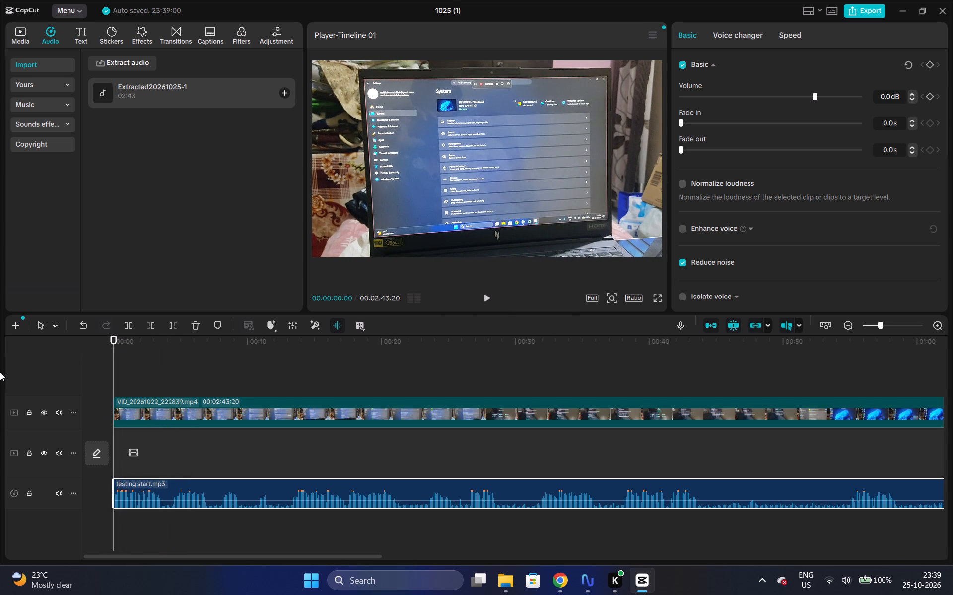
key("space")
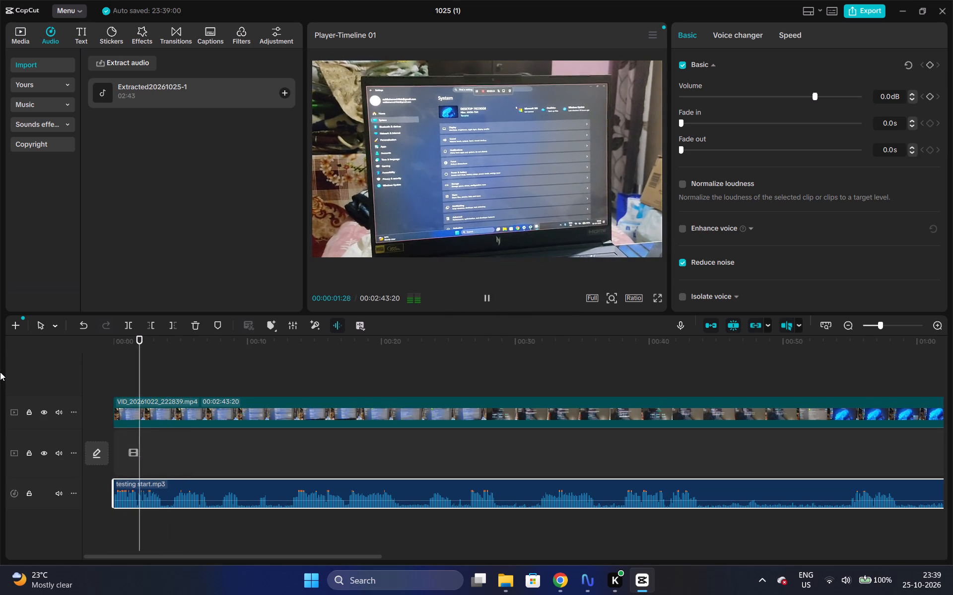
key("space")
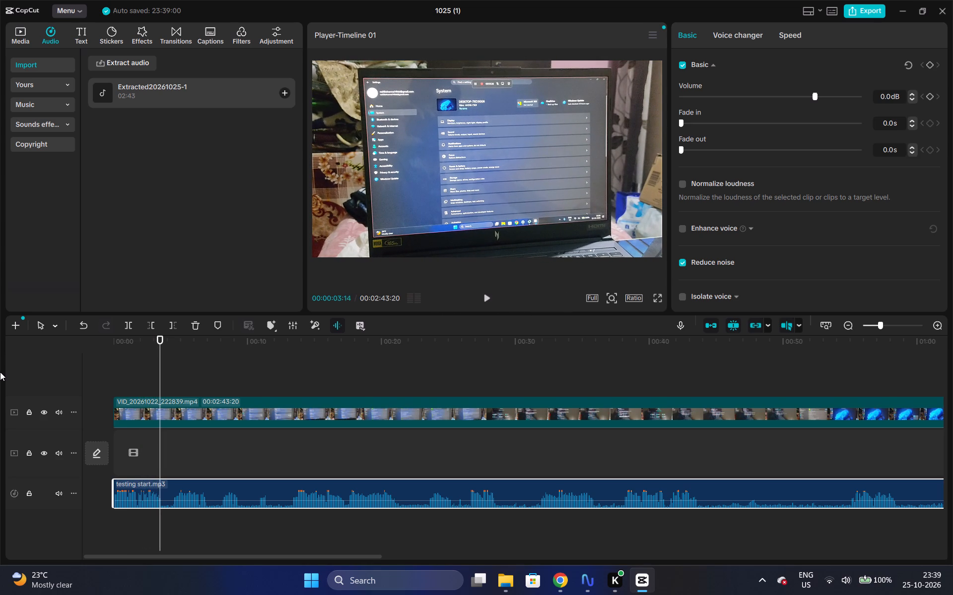
key("Right")
key("Right")
key("Right")
key("space")
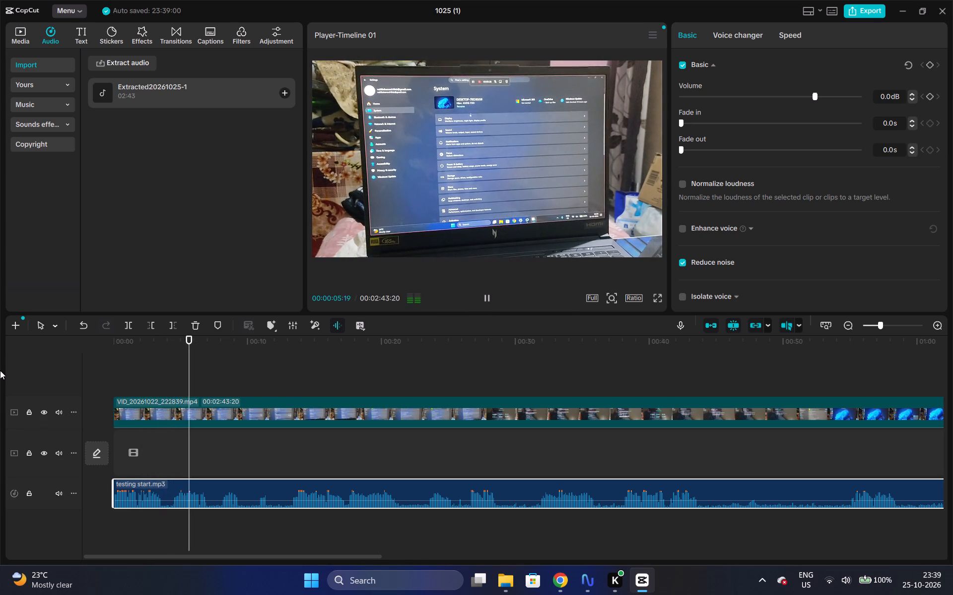
key("space")
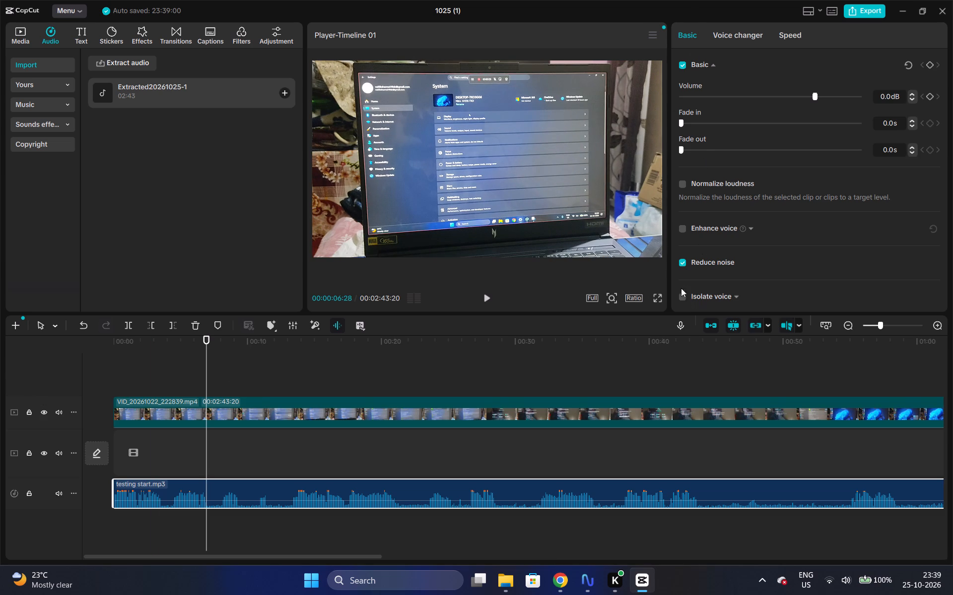
Split the testing start.mp3 clip at 00:00:03:19 and again at about 00:00:04:13.
left_click_drag(123, 345, 110, 343)
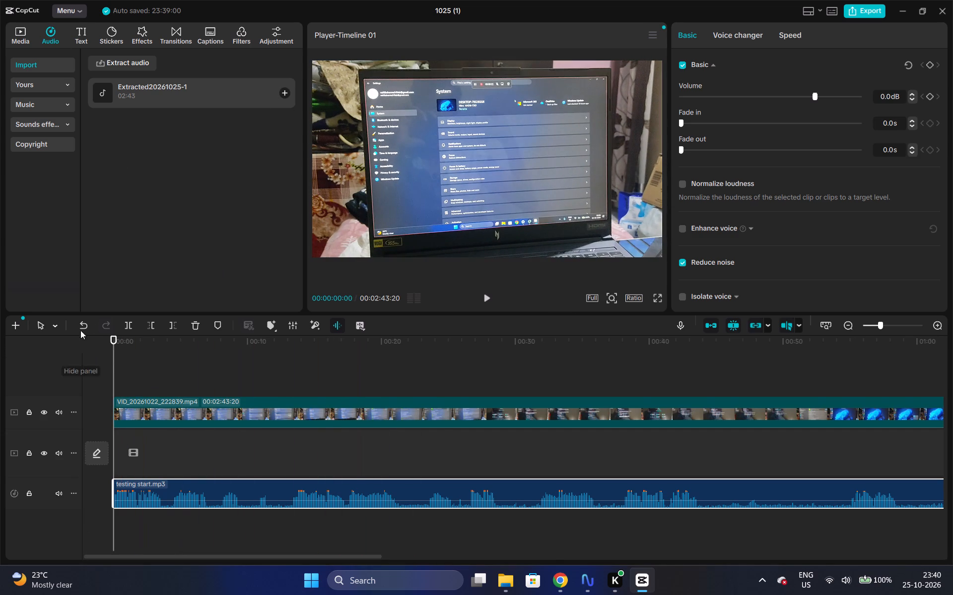
key("space")
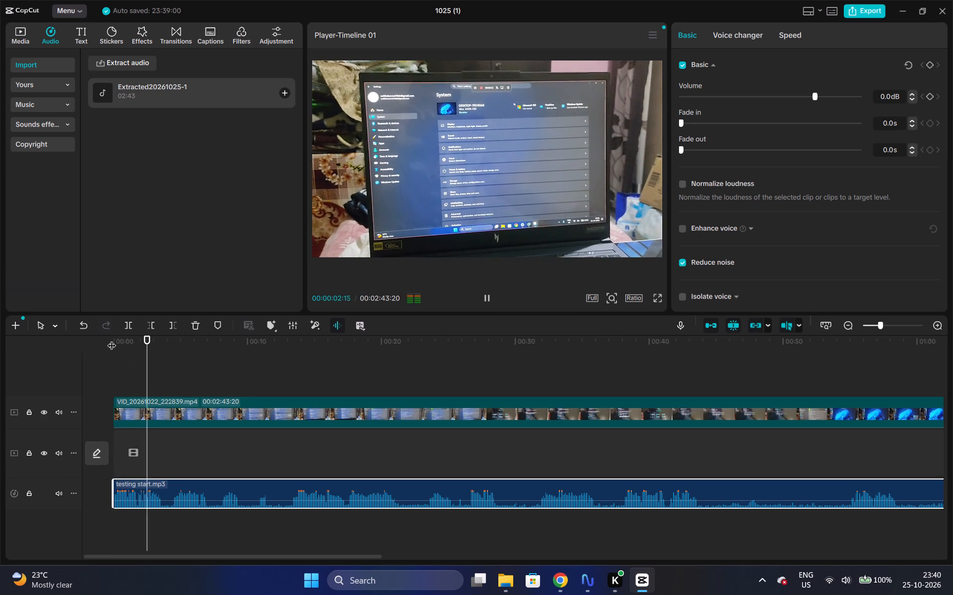
key("space")
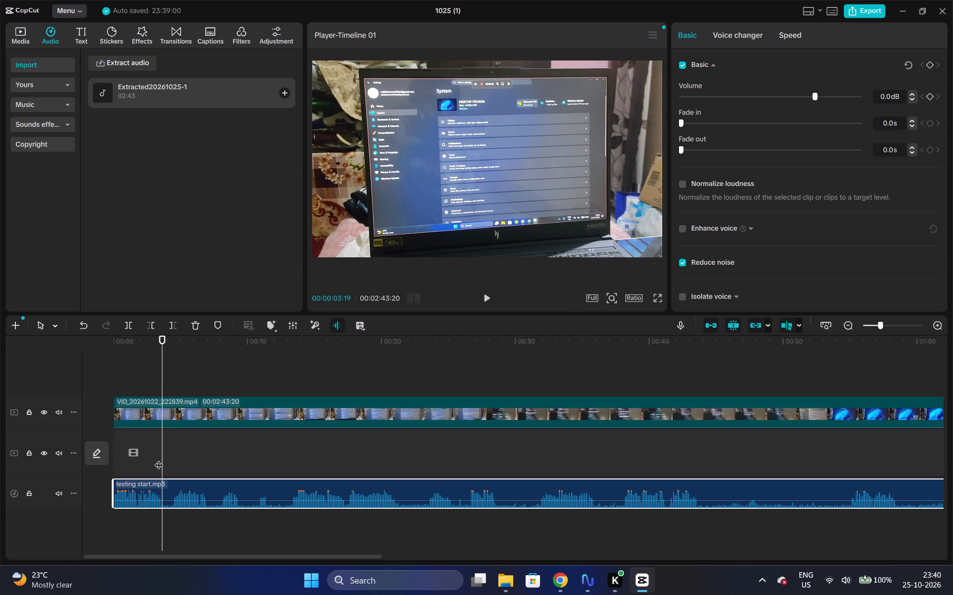
key("ctrl+b")
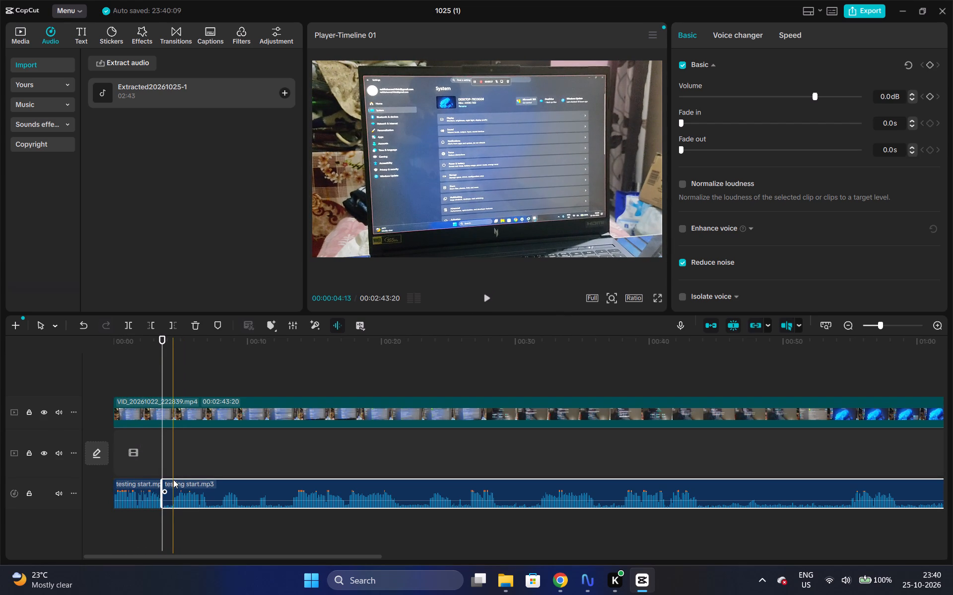
key("ctrl+b")
Cut out the short testing start.mp3 piece between the two splits and move the remaining clip up against the first piece.
left_click(164, 498)
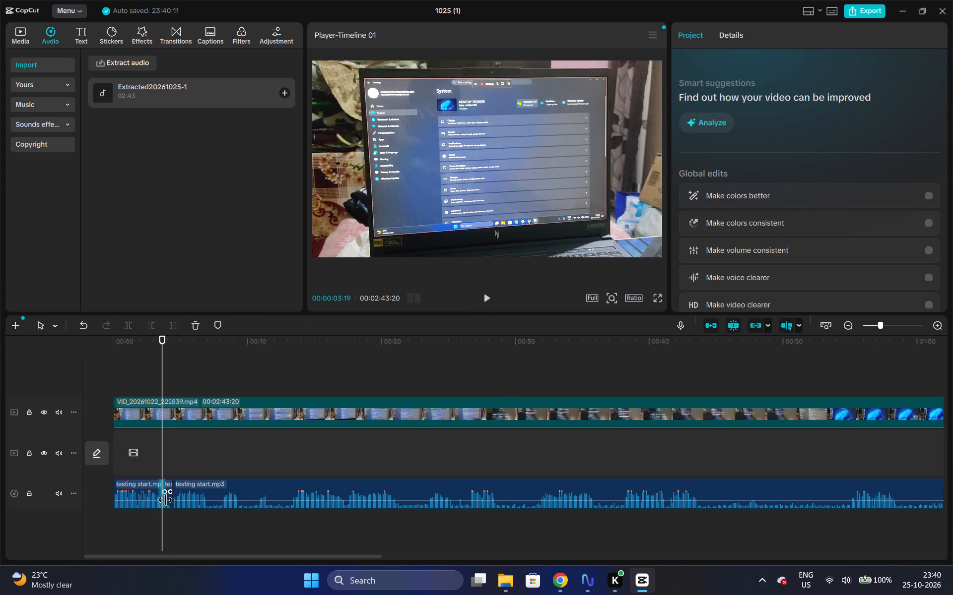
left_click(165, 500)
key("ctrl+x")
left_click_drag(191, 502, 176, 502)
Play from the start of the timeline to about 5 seconds to check the join between the two voice-over pieces.
left_click(119, 346)
key("space")
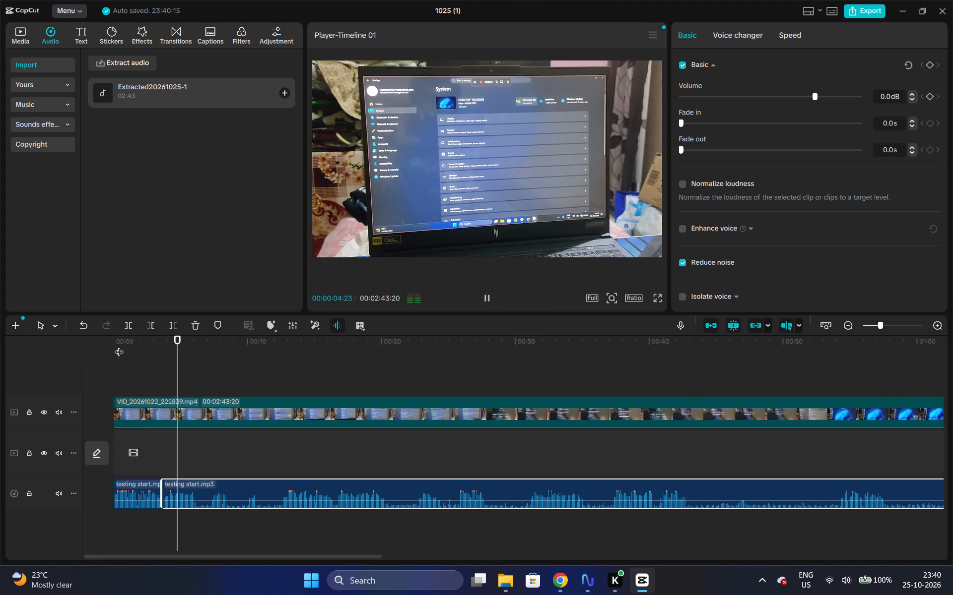
key("space")
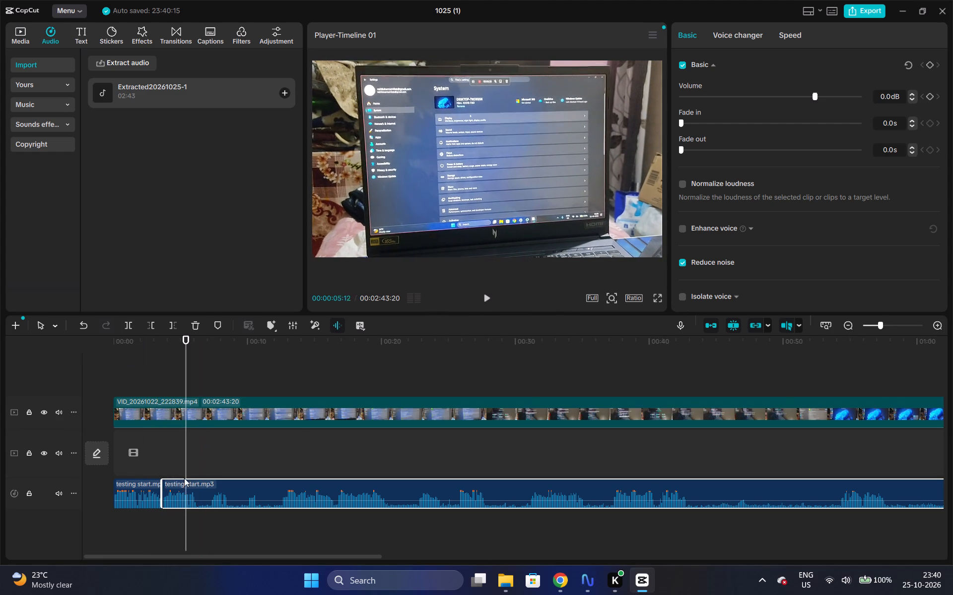
Trim the first testing start.mp3 piece to end at 00:00:03:11 and move the following piece up against it.
triple_click(935, 329)
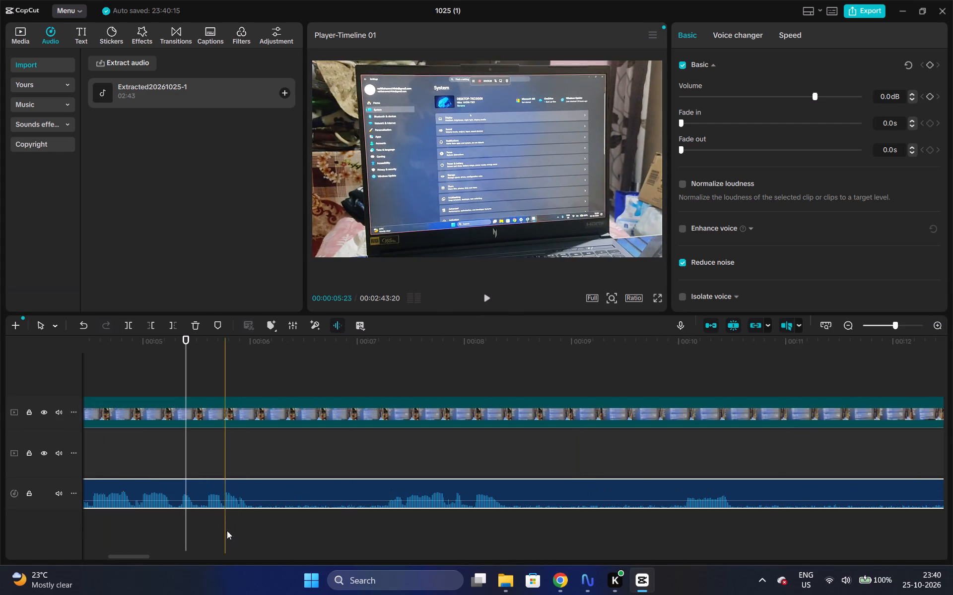
left_click_drag(139, 558, 61, 561)
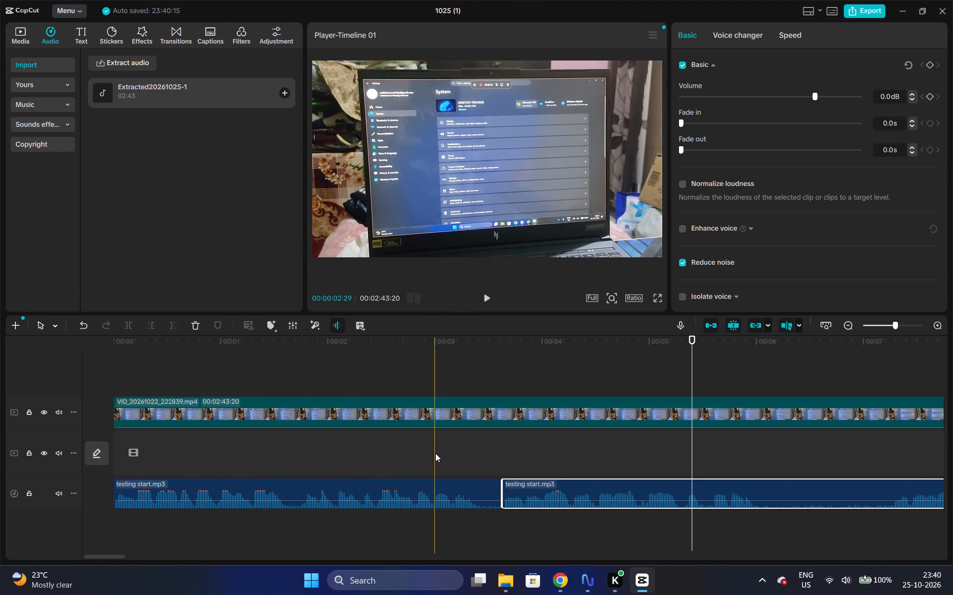
left_click(477, 496)
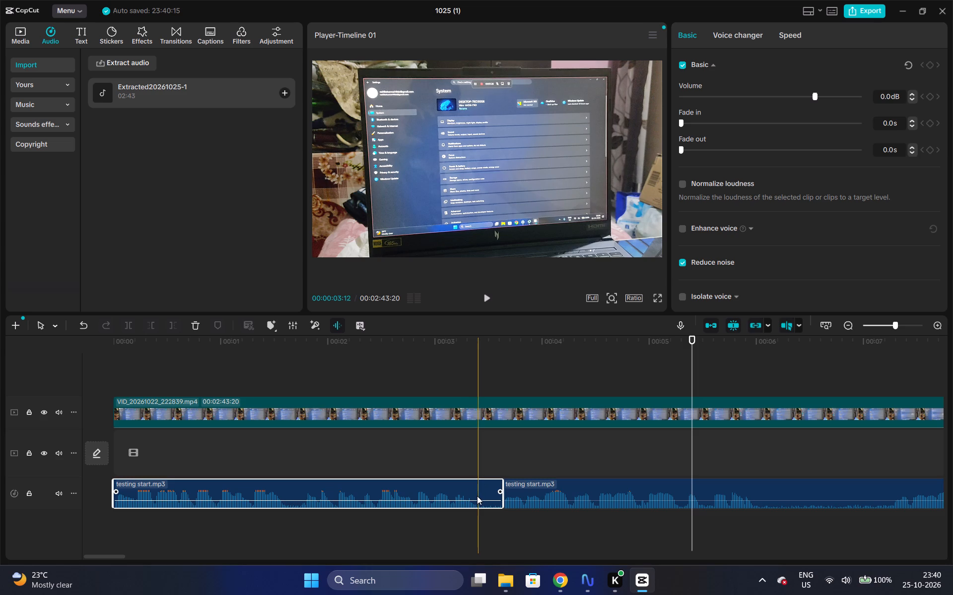
key("w")
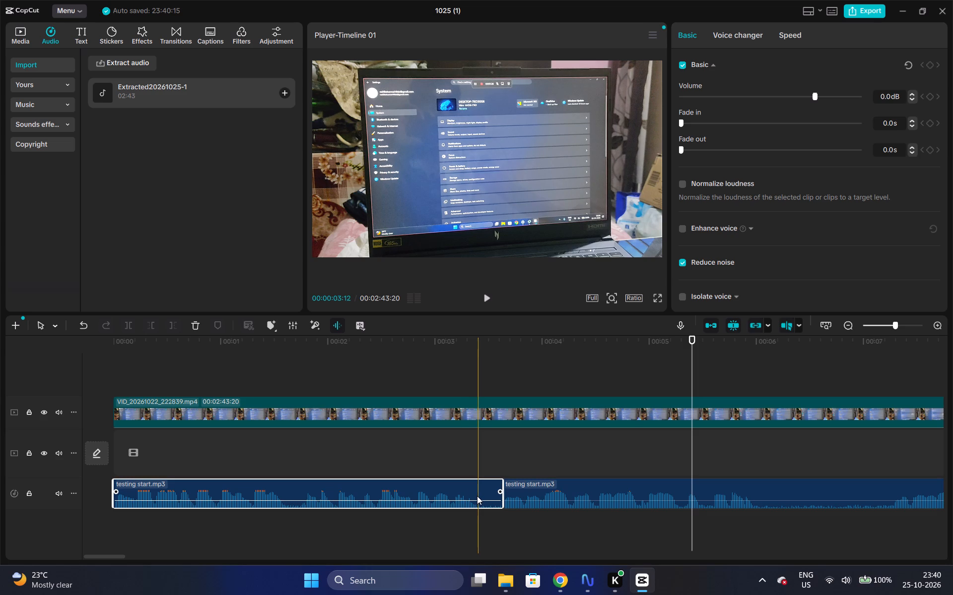
key("w")
left_click(474, 464)
left_click(476, 491)
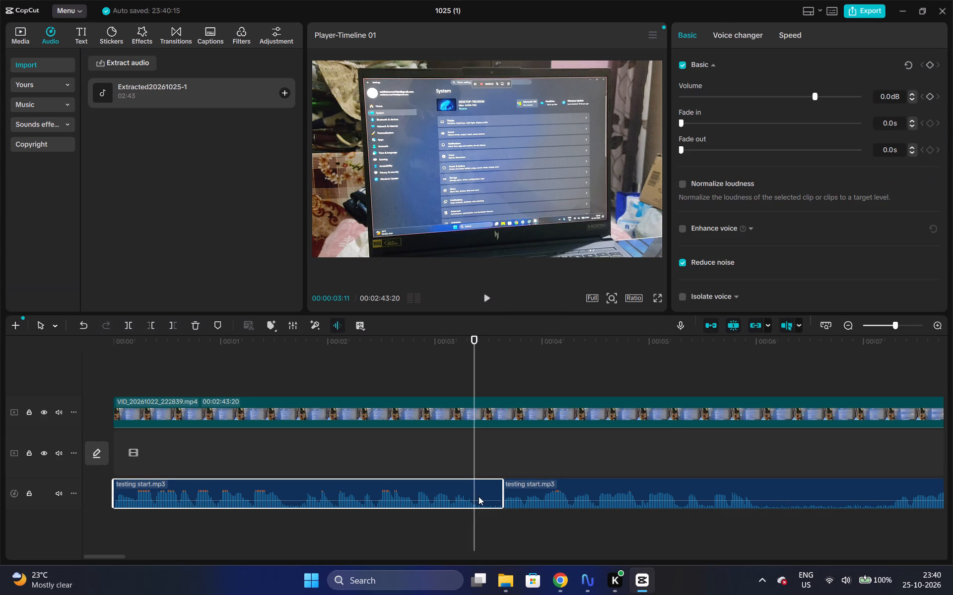
key("w")
left_click_drag(511, 488, 484, 490)
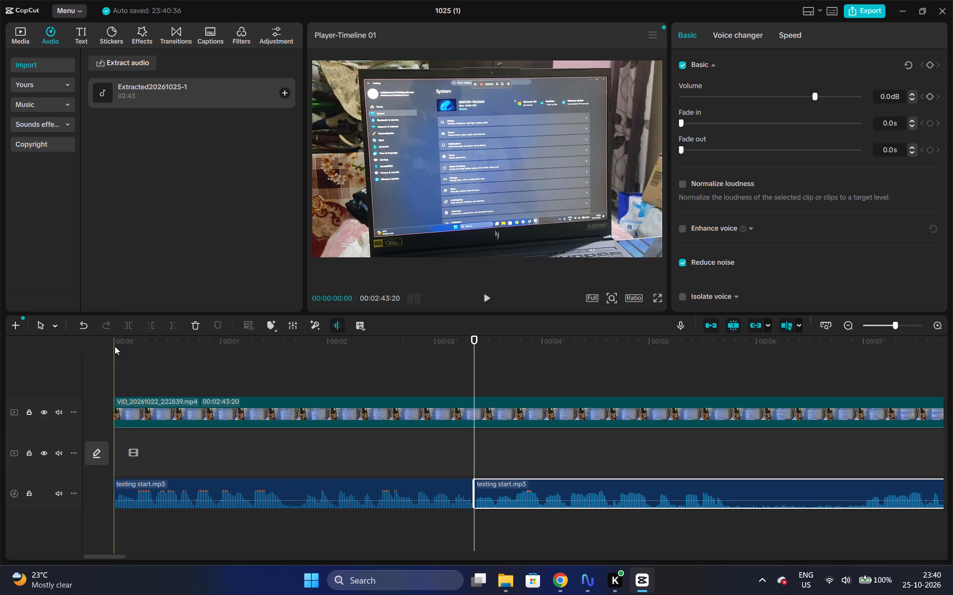
Play from the start to the end of the second phrase and split testing start.mp3 at about 00:00:05:26.
left_click(115, 346)
key("space")
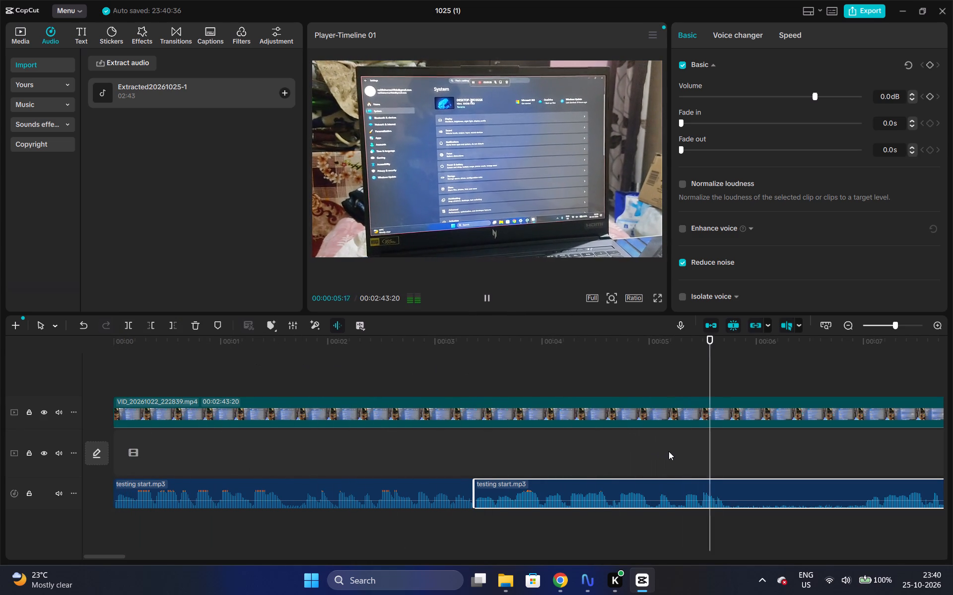
key("space")
key("ctrl+b")
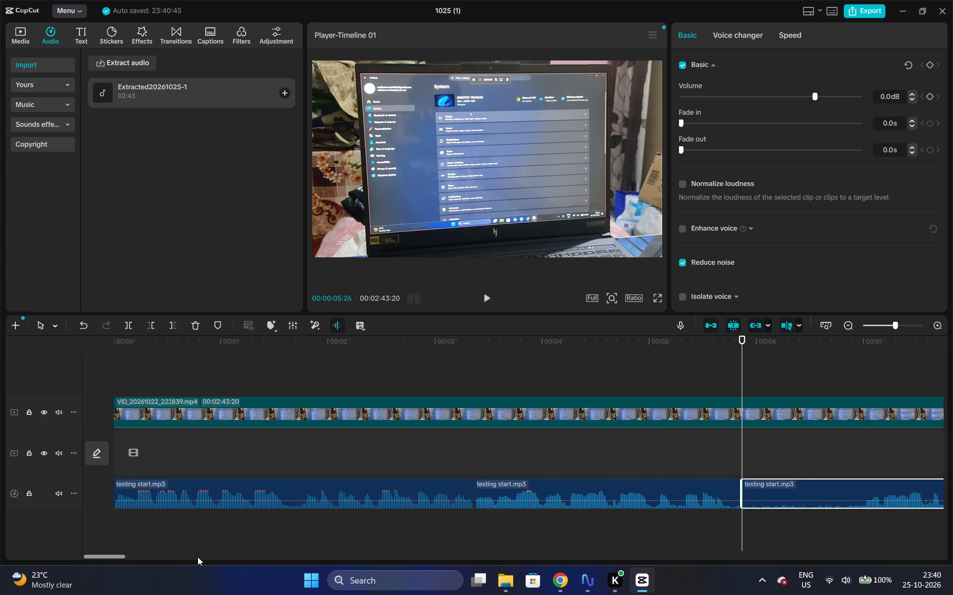
Find the next wanted phrase, trim the last testing start.mp3 piece to begin at about 00:00:12:09, and move it against the second piece.
left_click_drag(115, 554, 136, 557)
key("space")
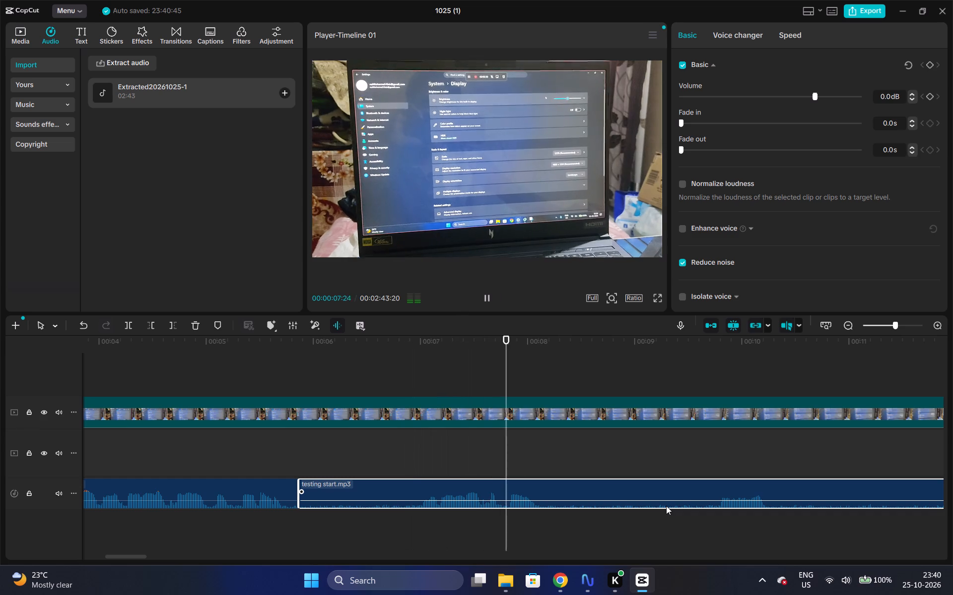
key("space")
key("space")
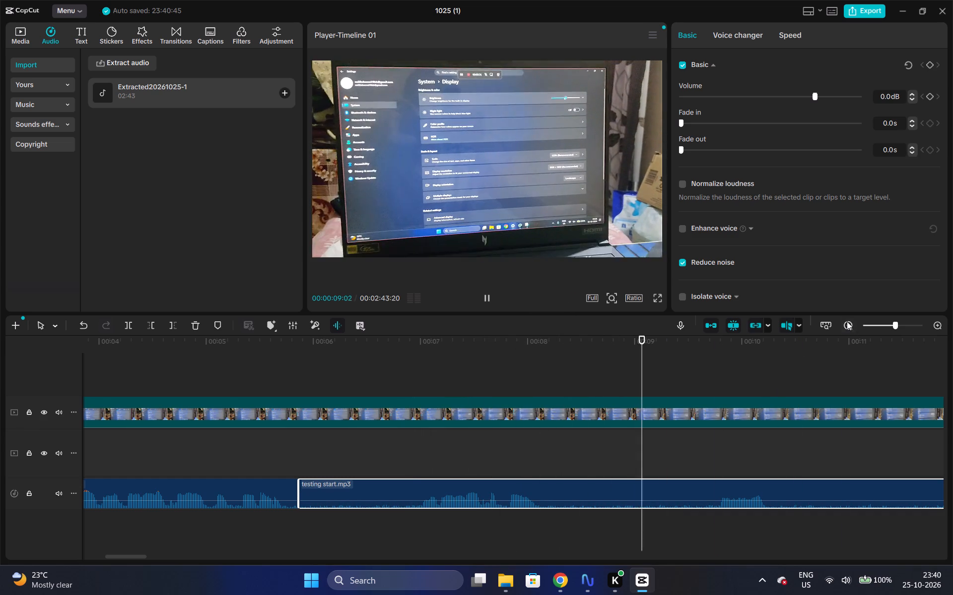
left_click(847, 321)
left_click(847, 321)
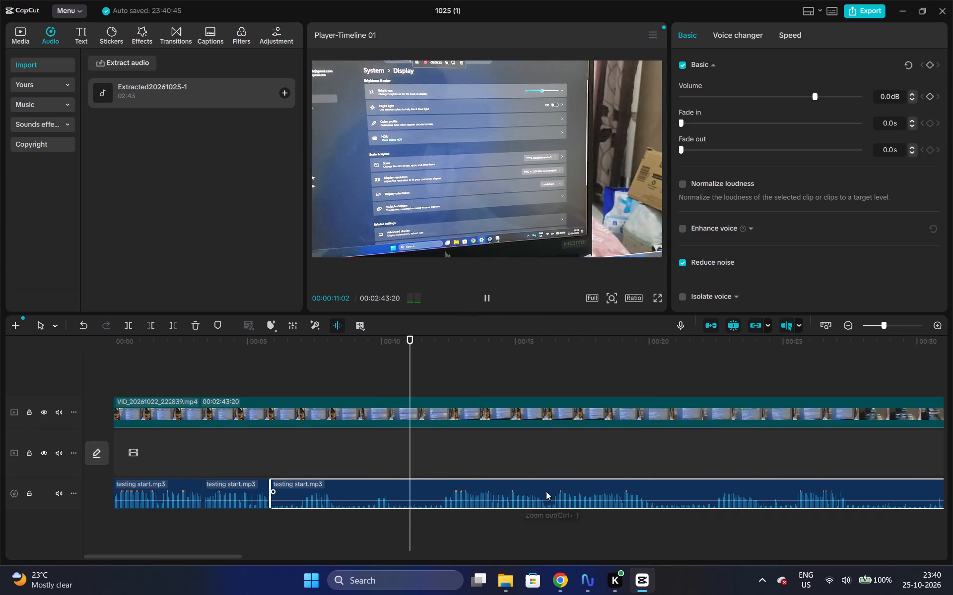
key("space")
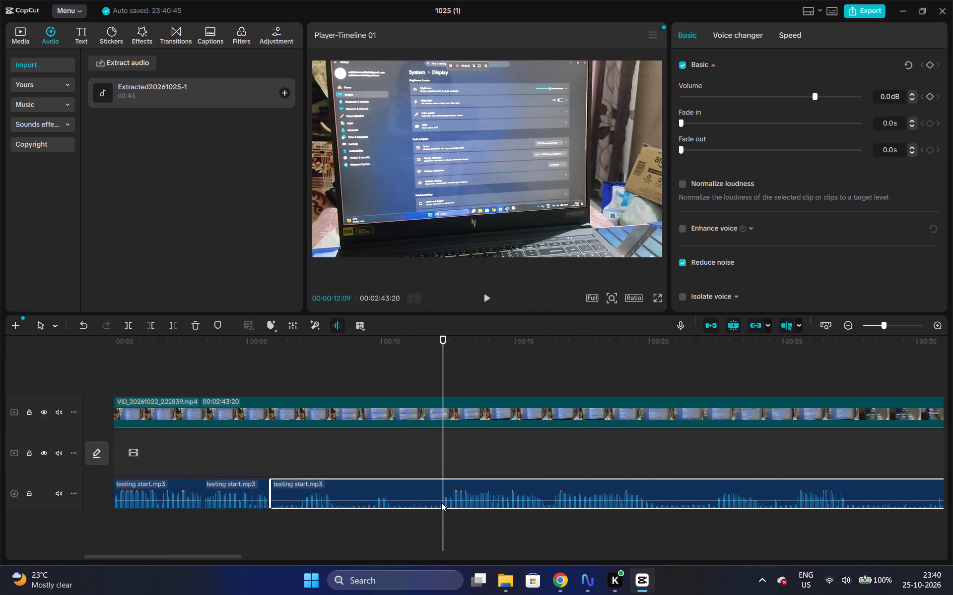
key("q")
left_click_drag(481, 491, 310, 489)
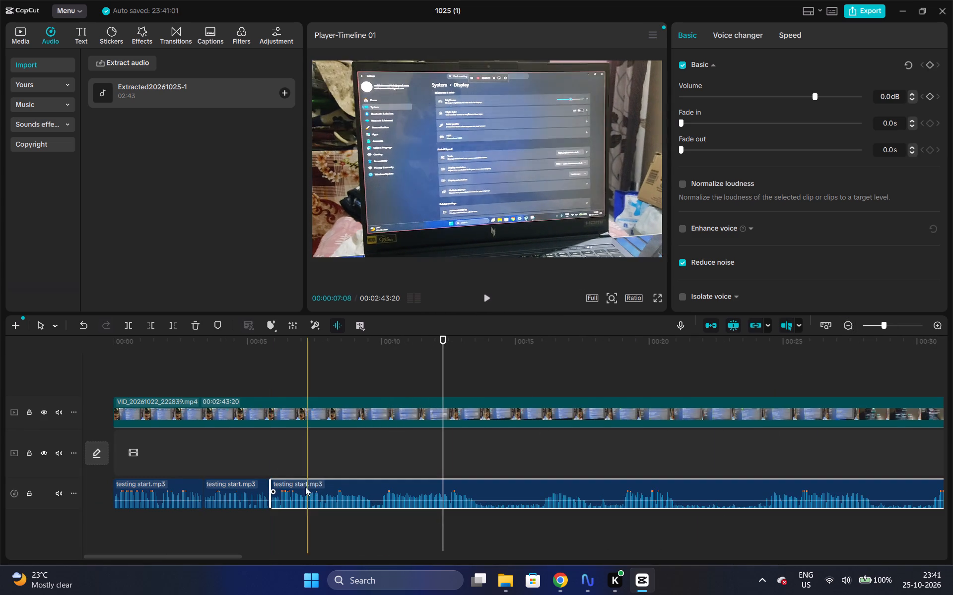
Play the first nine seconds or so and replay from about 4 and 5 seconds to check the voice-over joins.
left_click(112, 341)
left_click(117, 342)
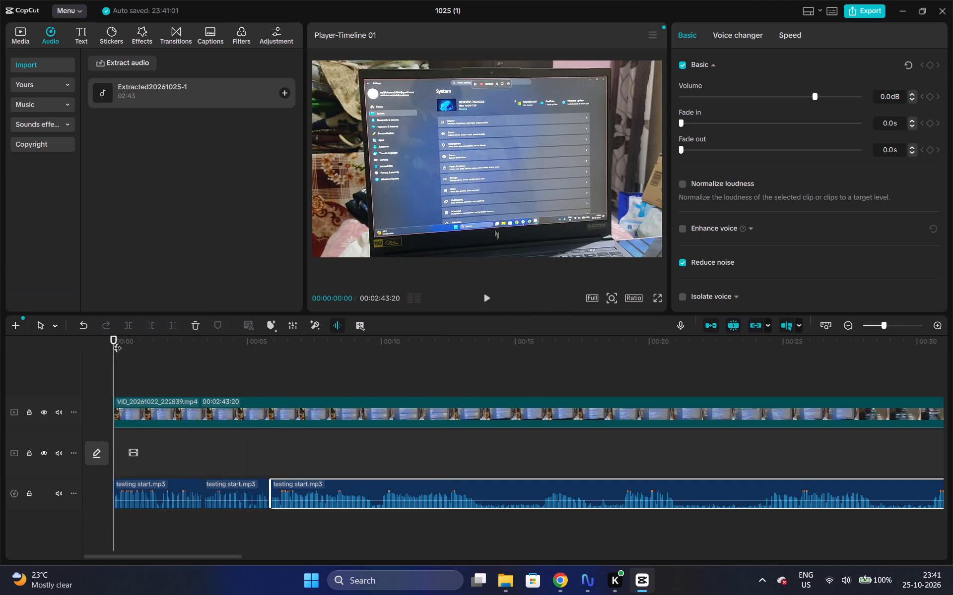
key("space")
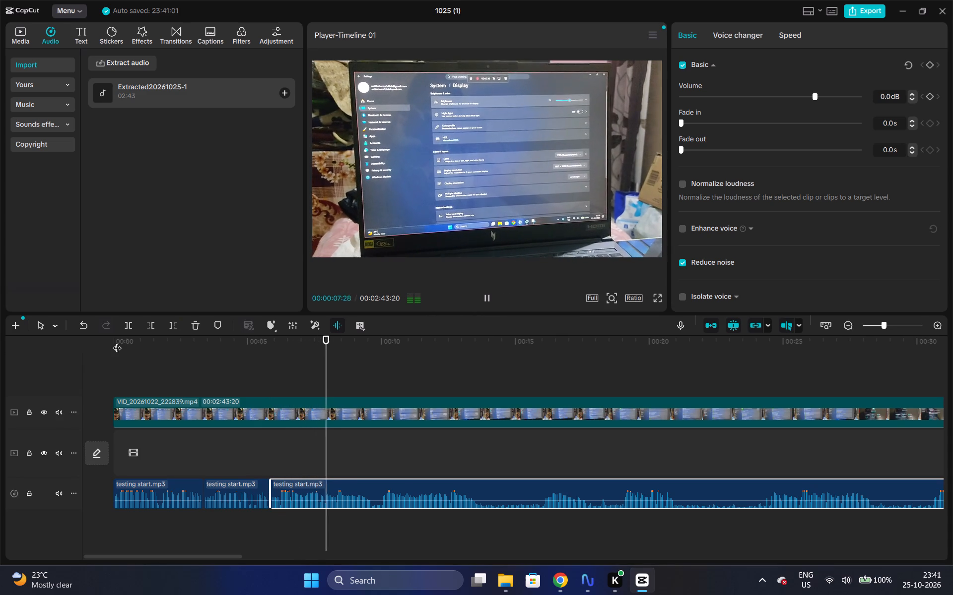
key("space")
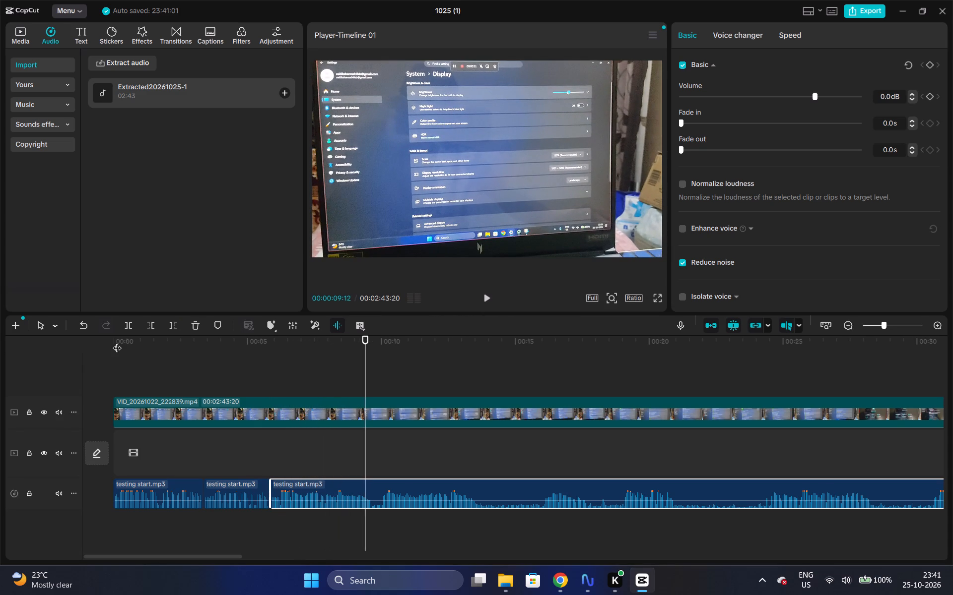
left_click(248, 345)
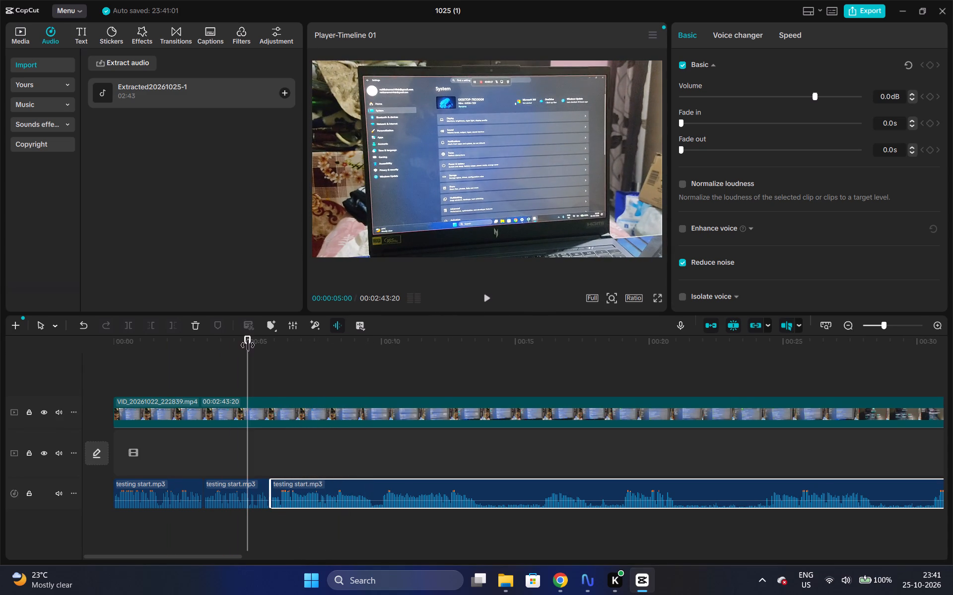
key("space")
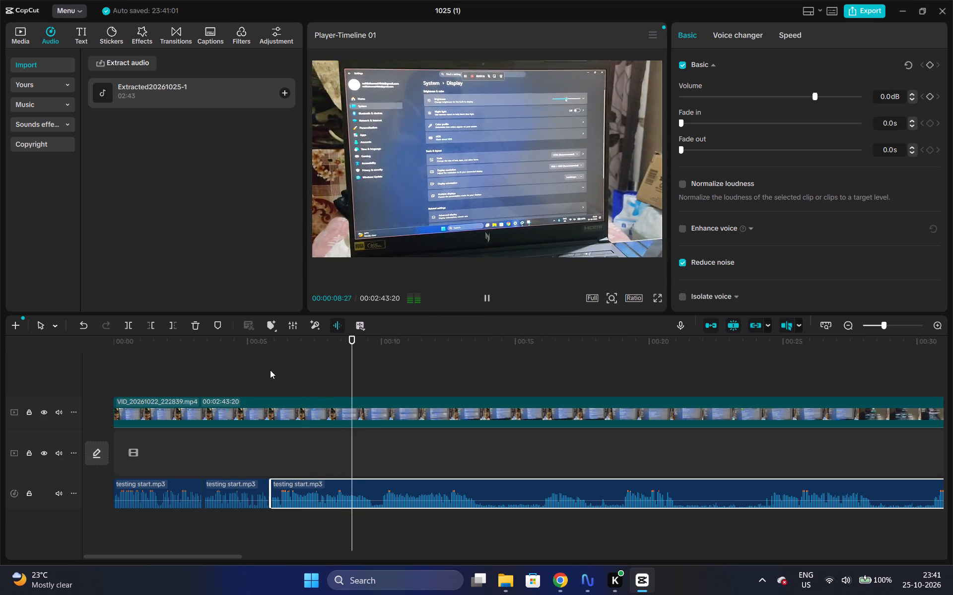
key("space")
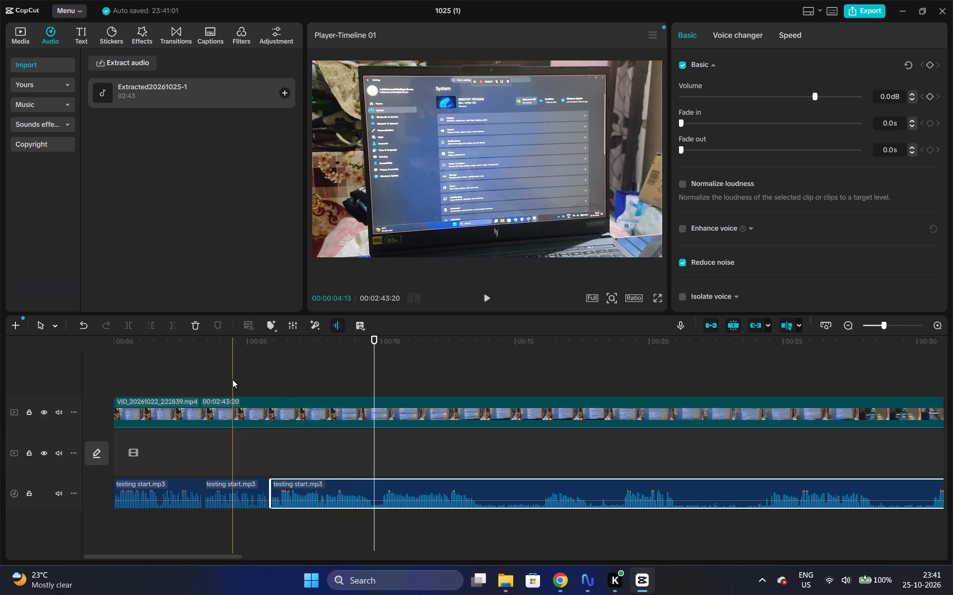
left_click(232, 379)
key("space")
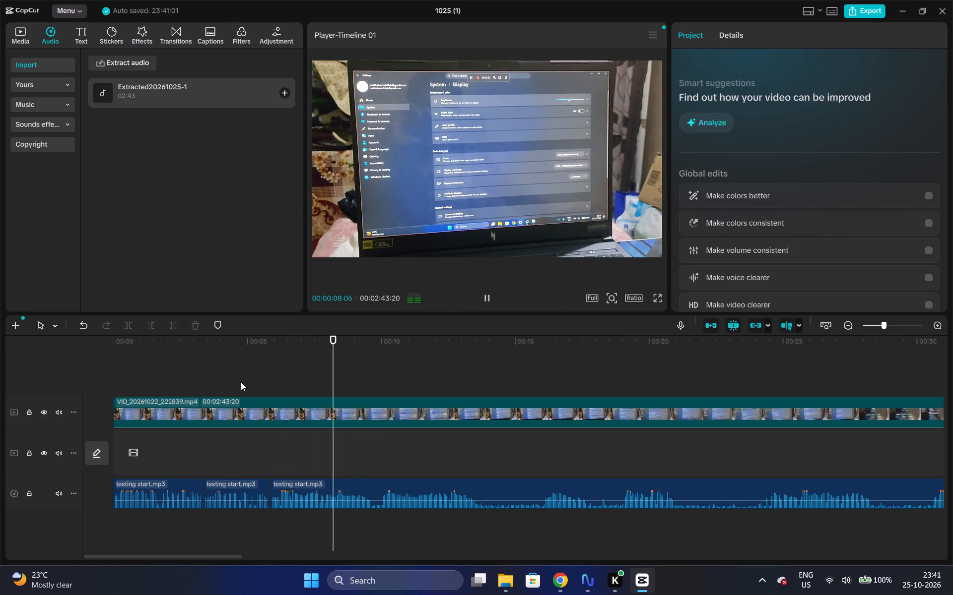
key("space")
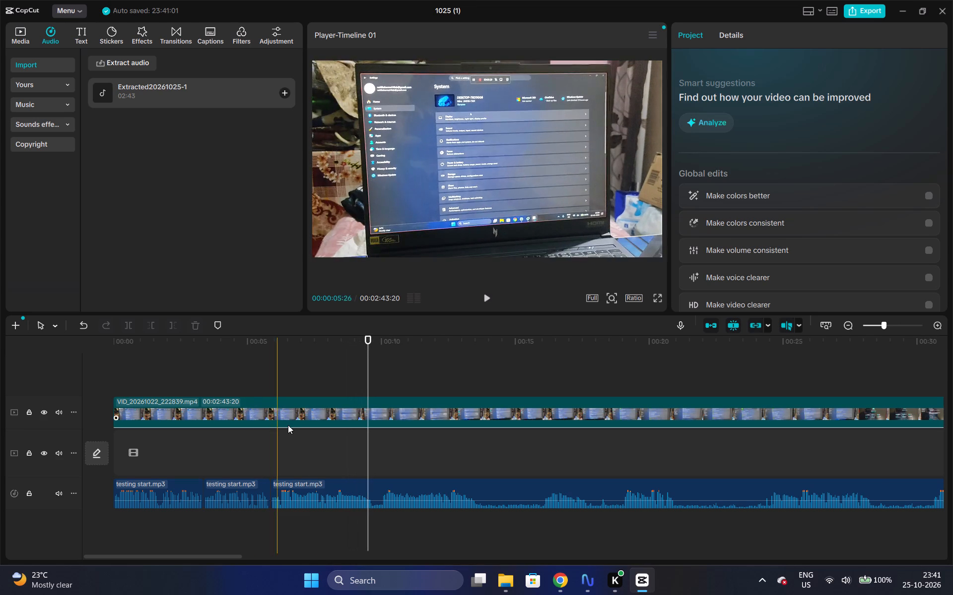
Locate the pause after the third phrase and split the testing start.mp3 clip at 00:00:09:19.
left_click(350, 348)
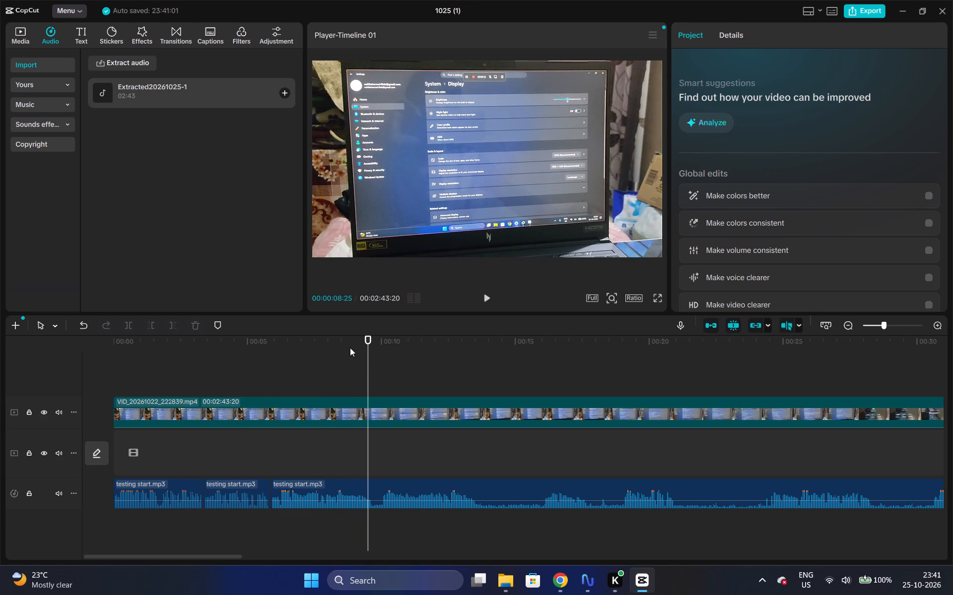
key("space")
key("space")
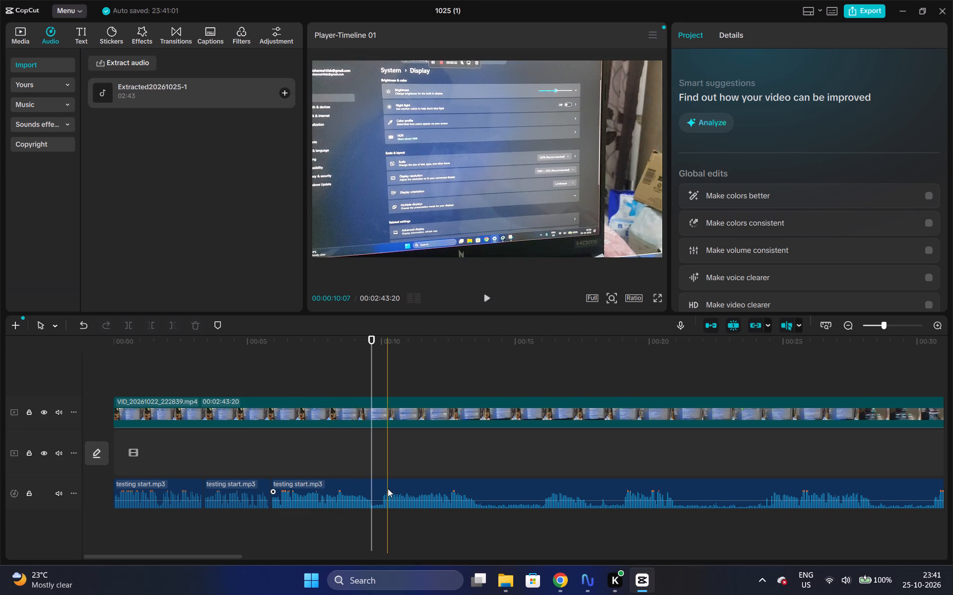
left_click(388, 488)
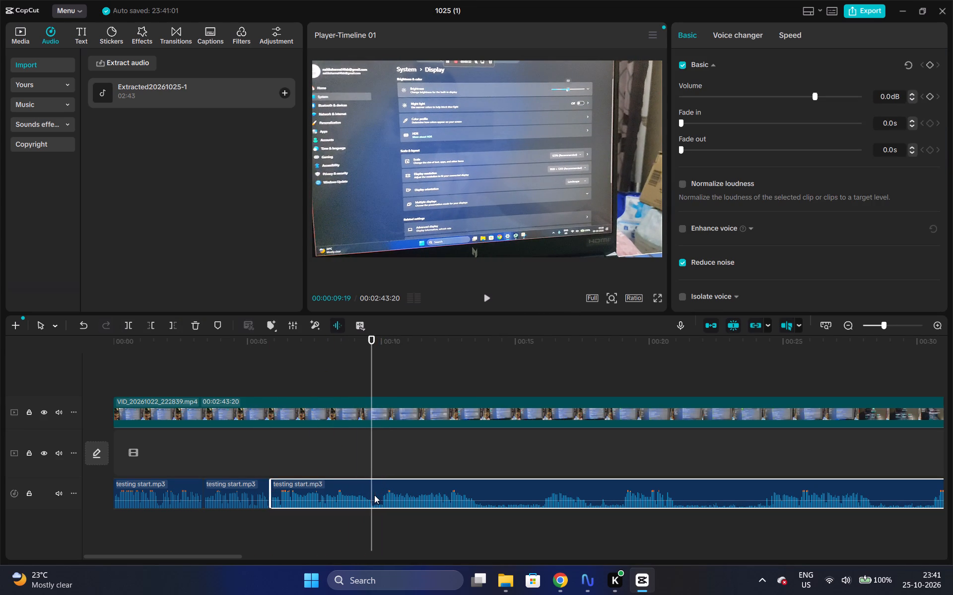
key("ctrl+b")
Play on to about 20 seconds, trim the last testing start.mp3 piece to begin at 00:00:19:00, and move it against the third piece.
key("space")
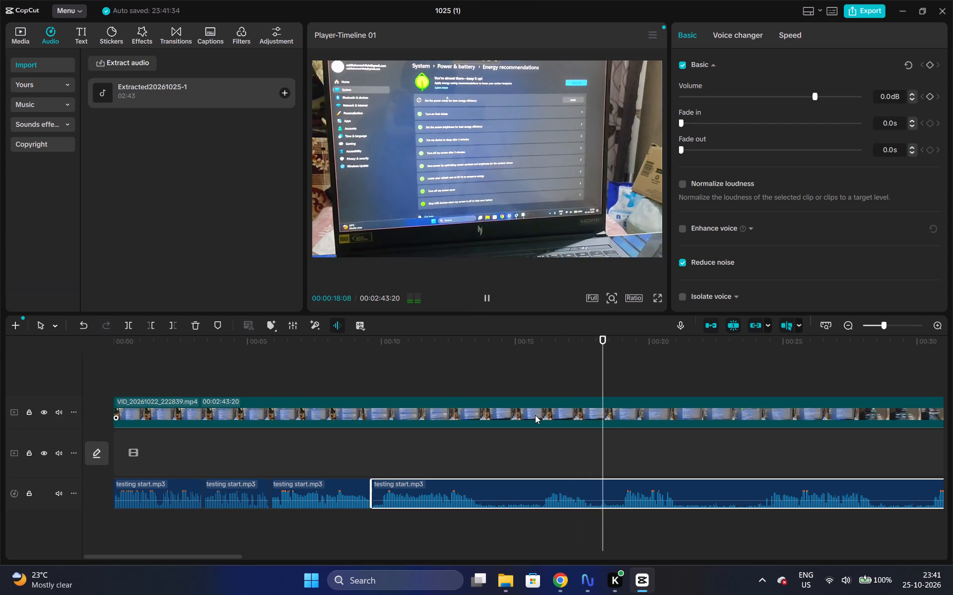
key("space")
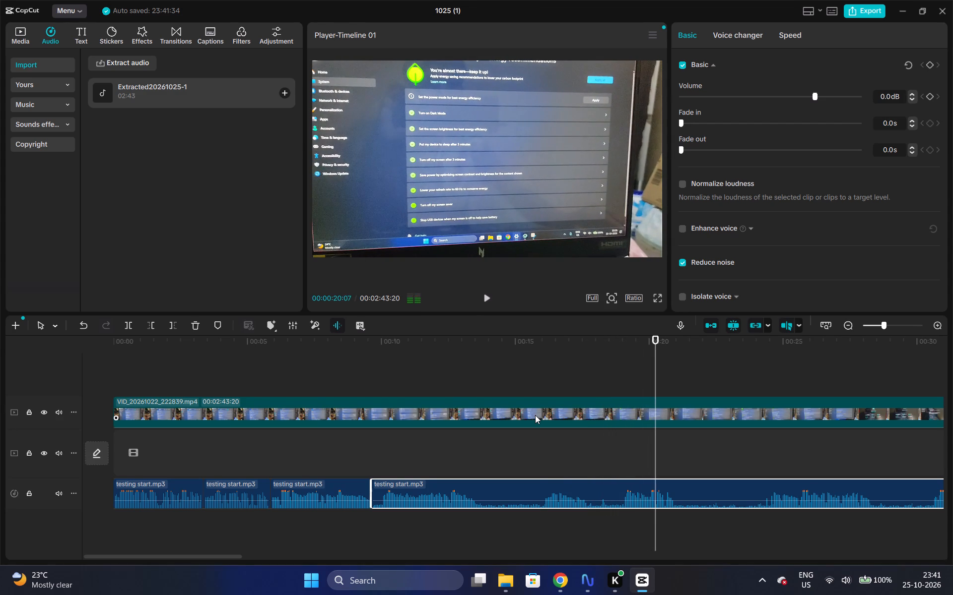
left_click(623, 492)
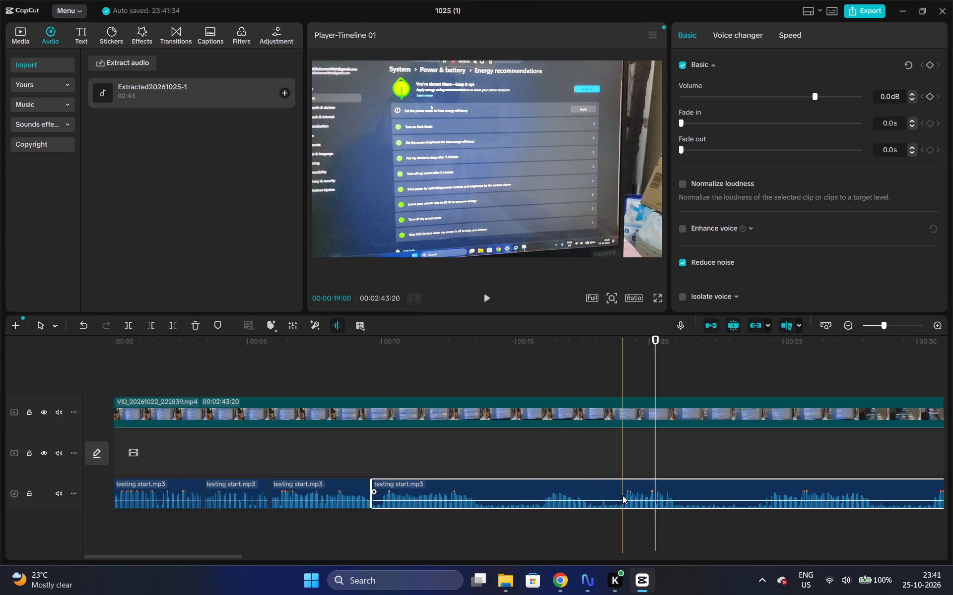
key("q")
left_click_drag(647, 494, 493, 491)
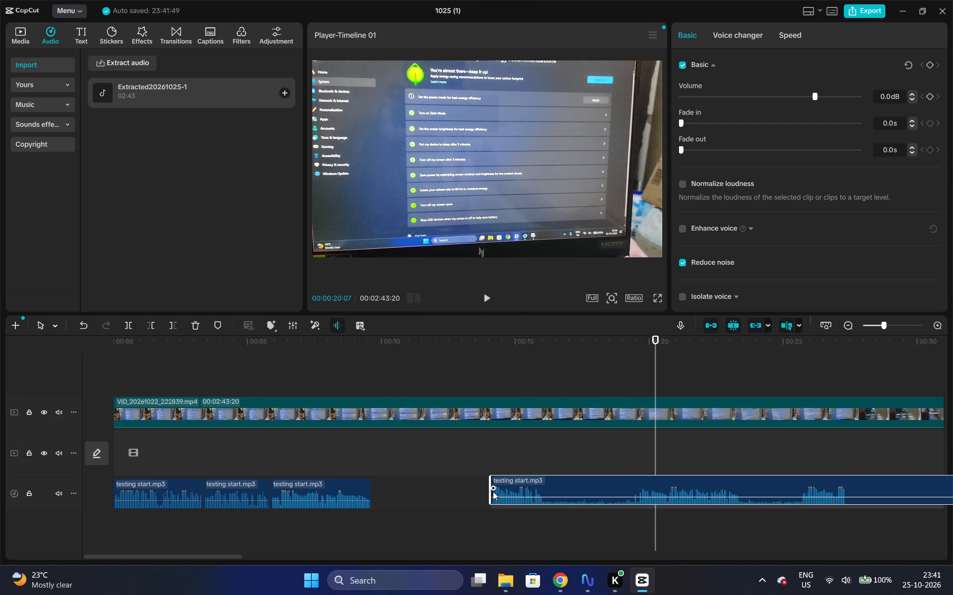
left_click_drag(493, 491, 398, 496)
left_click(344, 419)
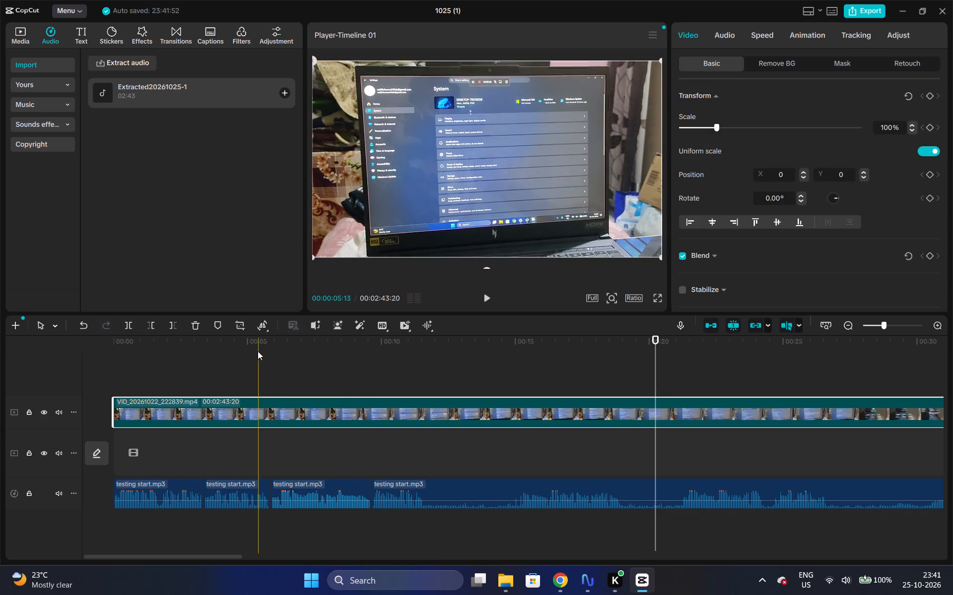
Play the joined voice-over from the start and split the last testing start.mp3 piece at about 00:00:11:17, where its phrase ends.
left_click_drag(187, 349, 105, 349)
key("space")
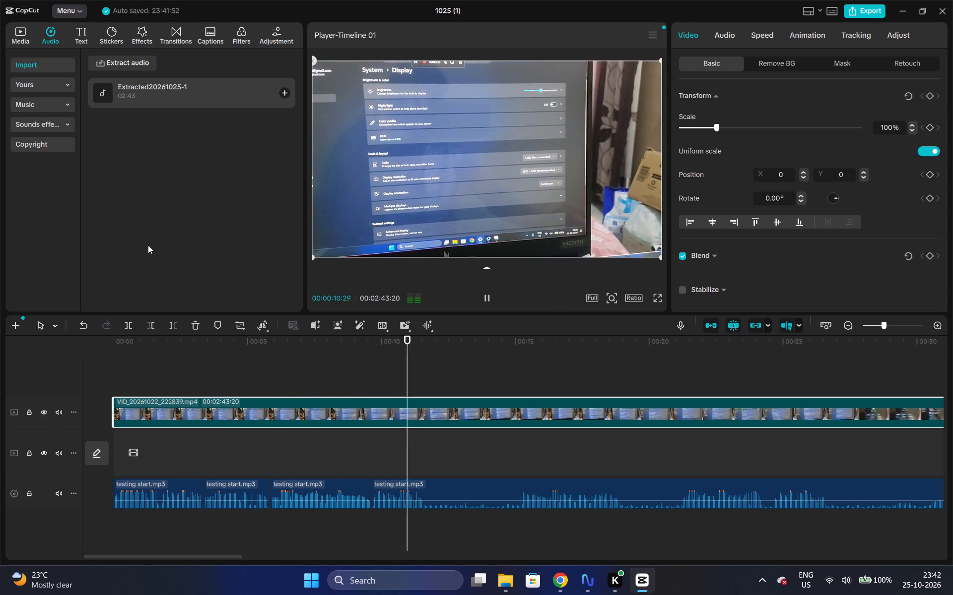
key("space")
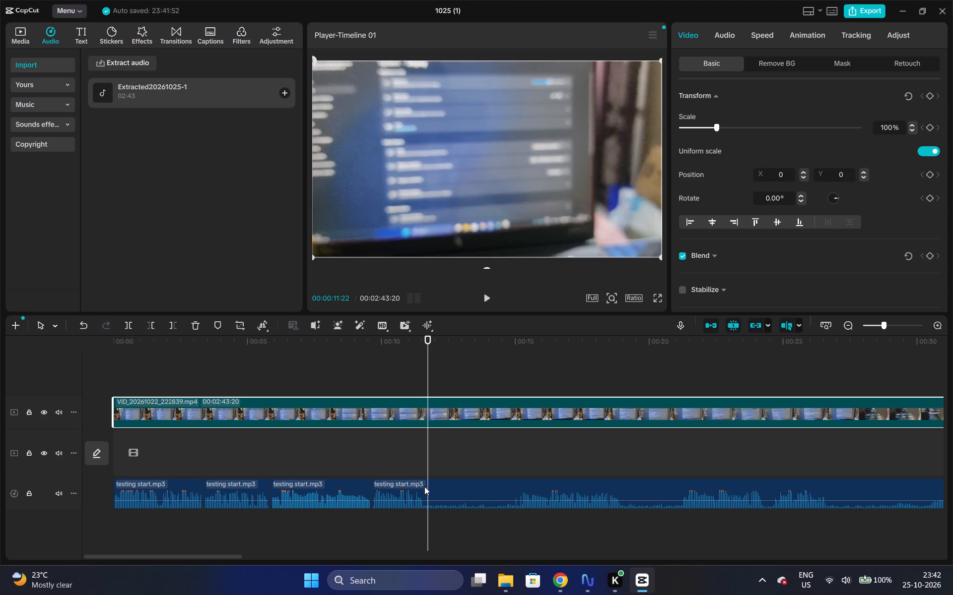
left_click(423, 482)
key("ctrl+b")
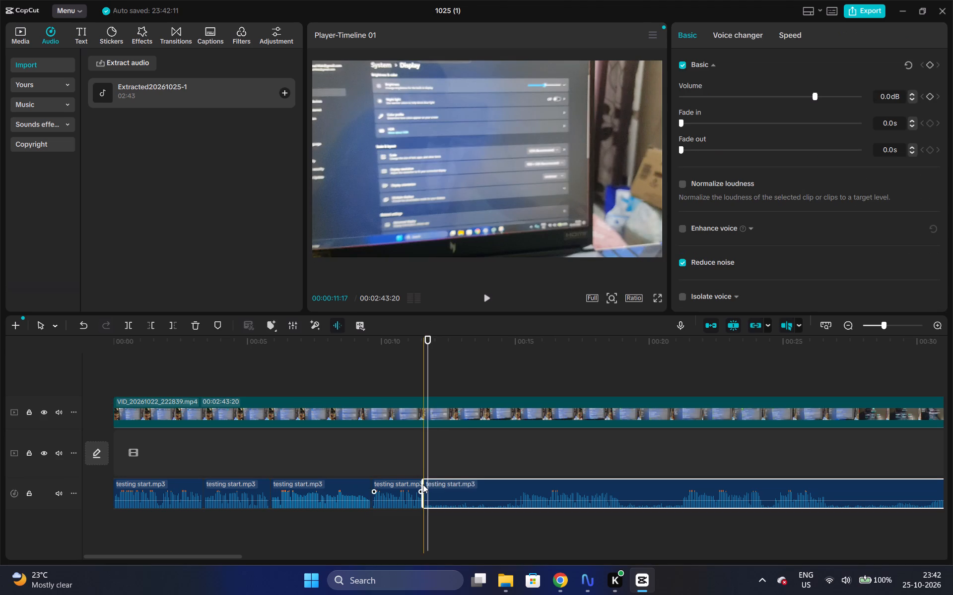
Cut the pause from about 00:00:11:17 to 00:00:14:28 out of testing start.mp3 and move the remaining audio against the fourth piece.
key("space")
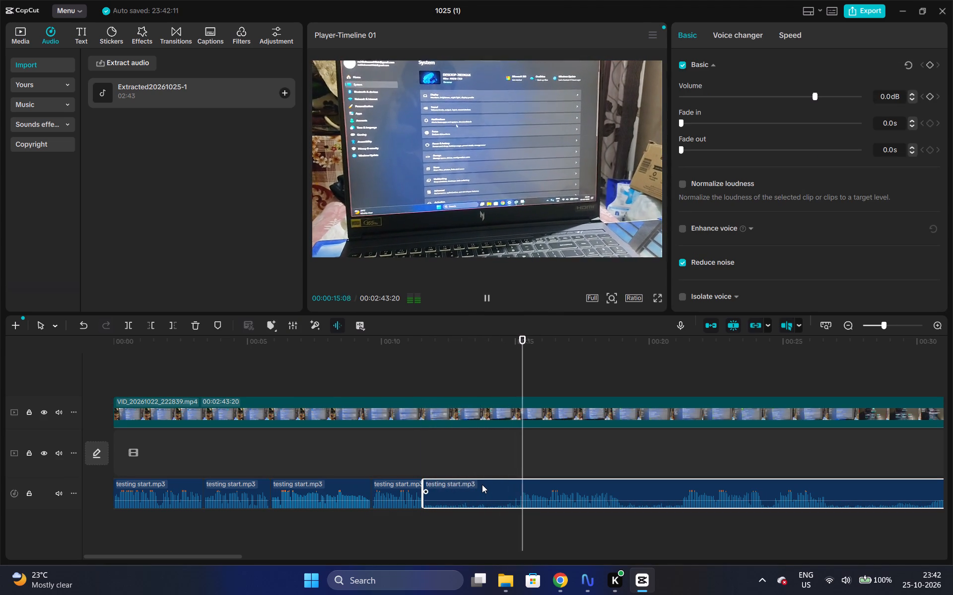
key("space")
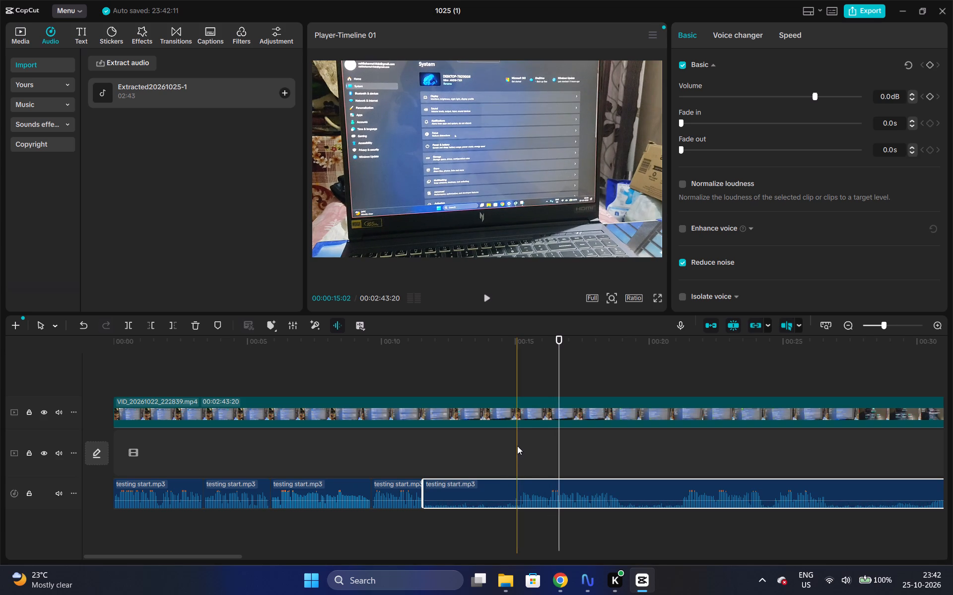
left_click(512, 470)
left_click(512, 490)
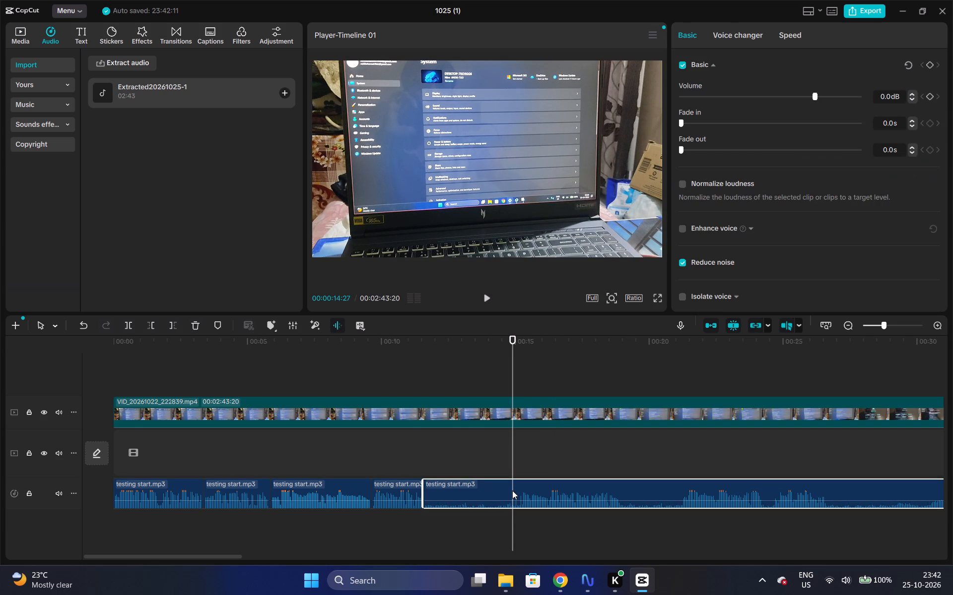
key("space")
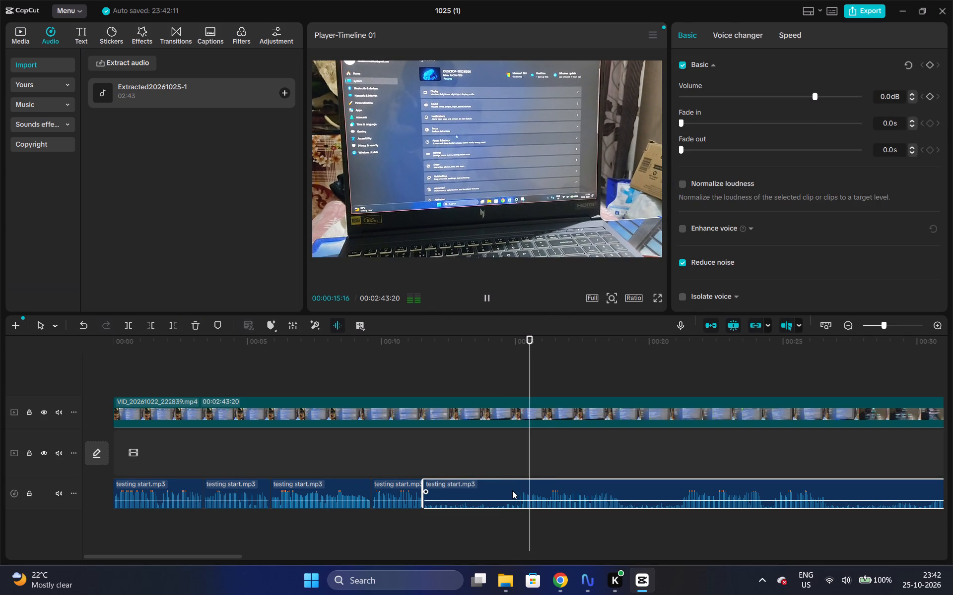
key("space")
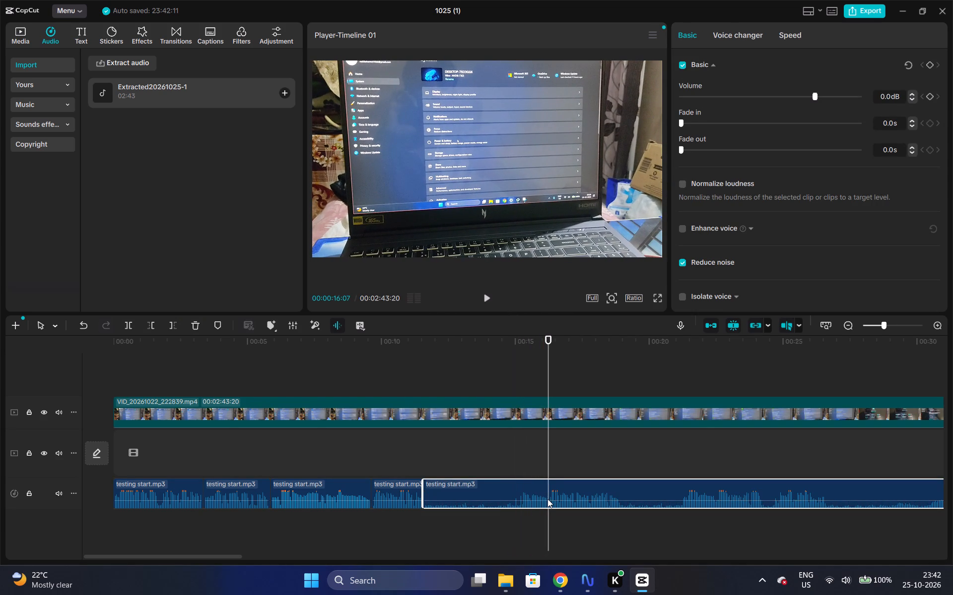
left_click(514, 504)
key("ctrl+b")
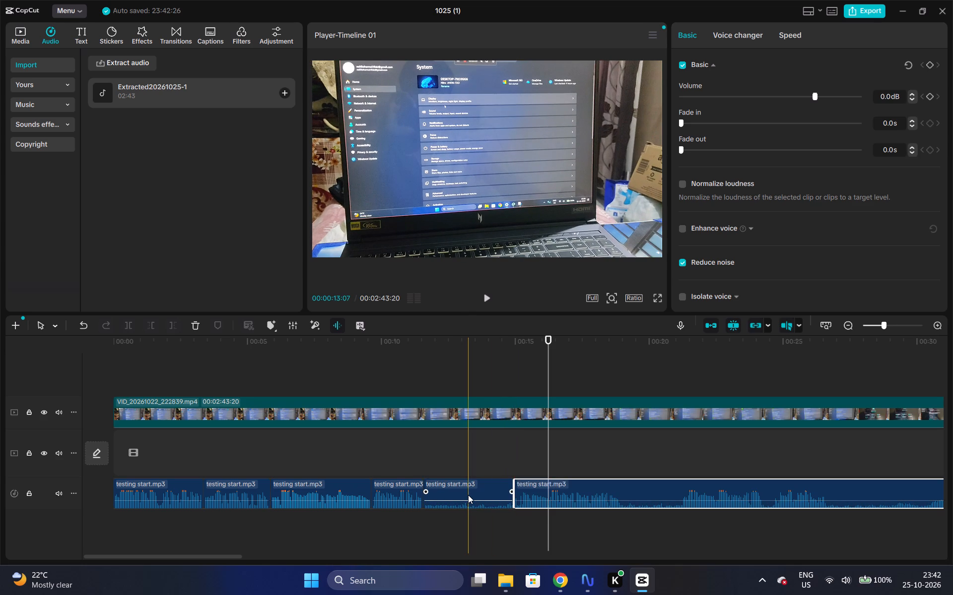
left_click(468, 495)
key("ctrl+x")
left_click_drag(526, 495, 447, 493)
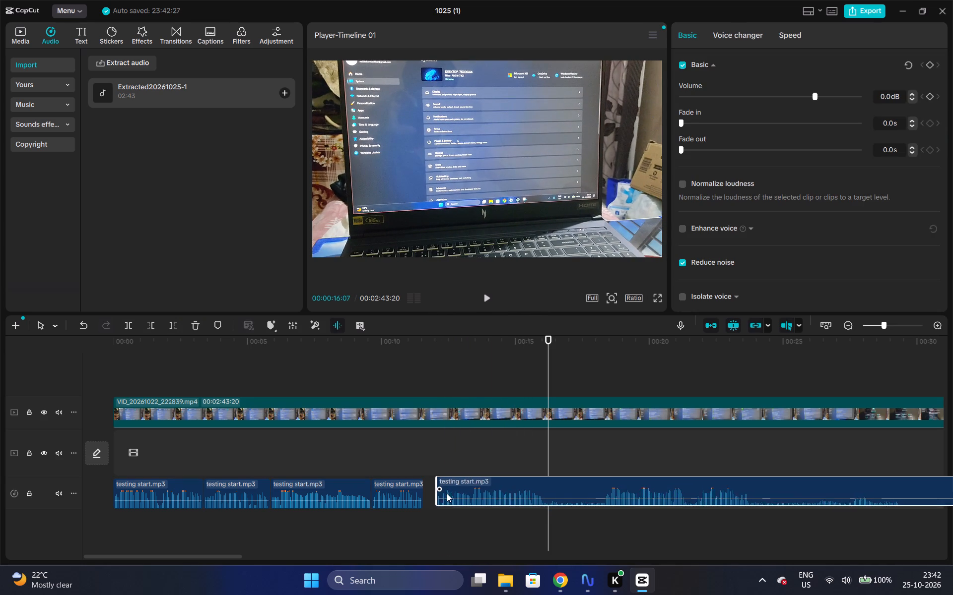
left_click_drag(447, 493, 438, 500)
Play across the new join and split the last testing start.mp3 piece at about 00:00:15:16, where its phrase ends.
left_click(414, 396)
key("space")
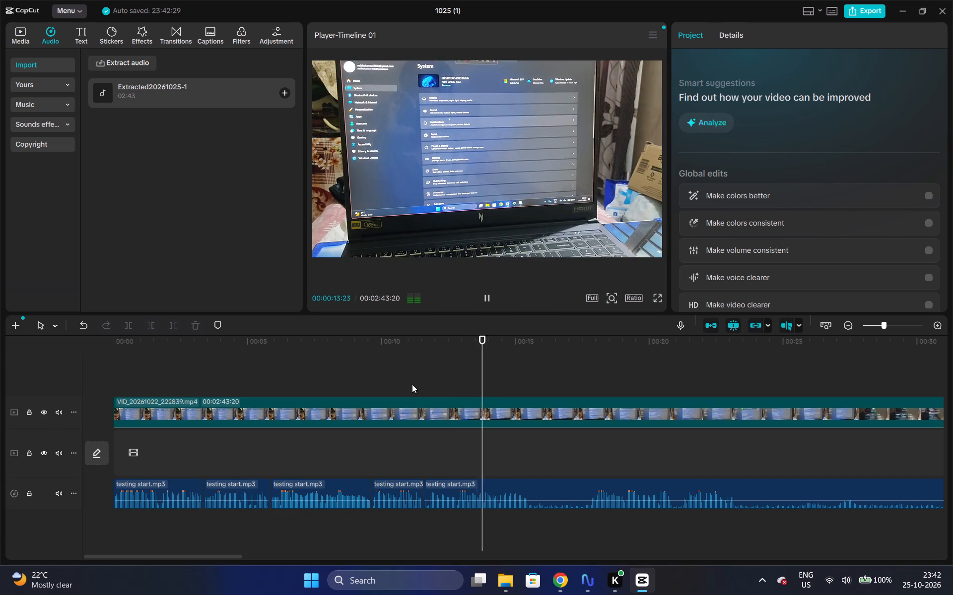
key("space")
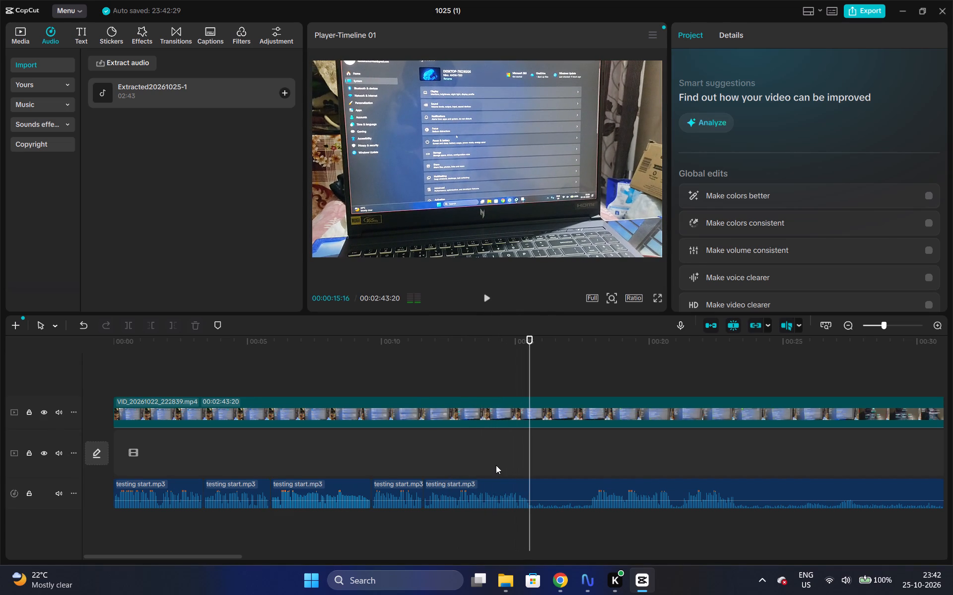
key("space")
key("space")
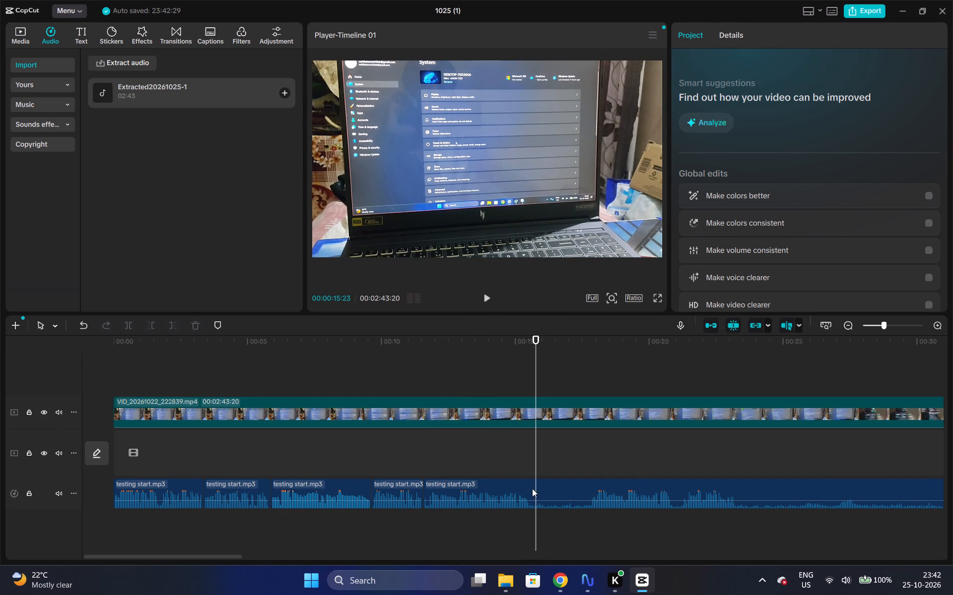
left_click(531, 492)
key("ctrl+b")
Cut out the pause from the last split to just before 18 seconds and move the remaining audio against the fifth piece.
key("space")
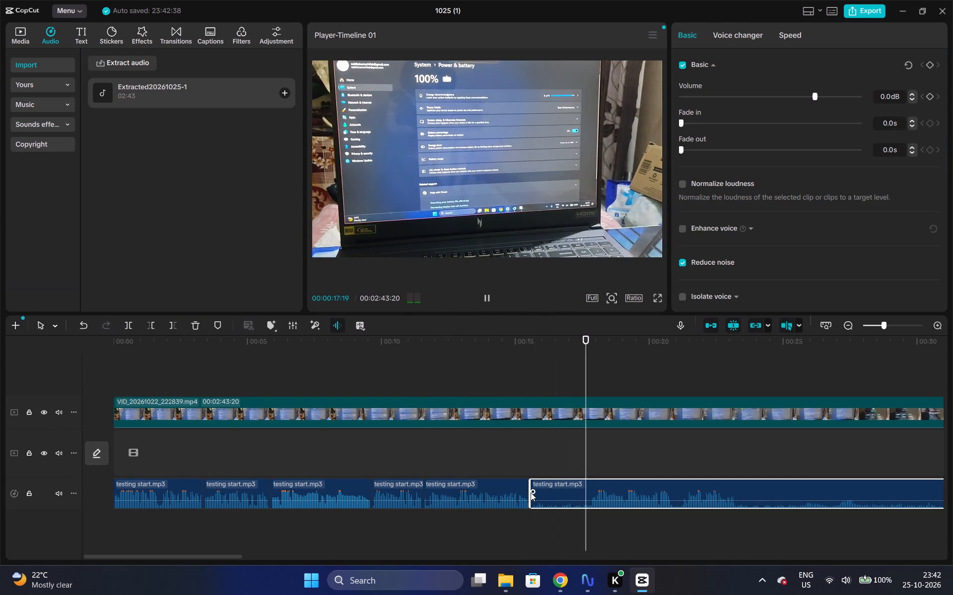
key("space")
key("ctrl+b")
left_click(552, 493)
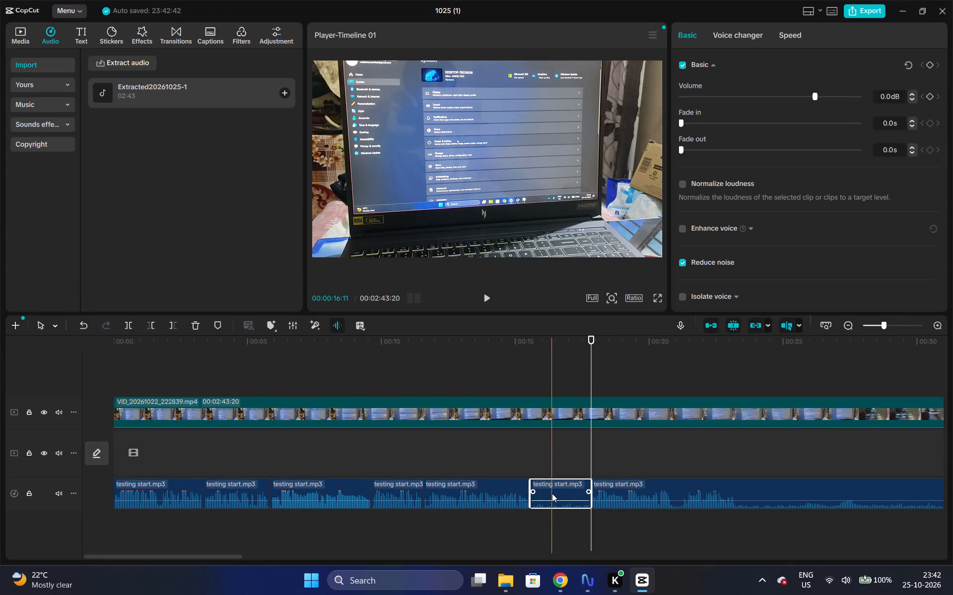
key("ctrl+x")
left_click_drag(607, 490, 547, 489)
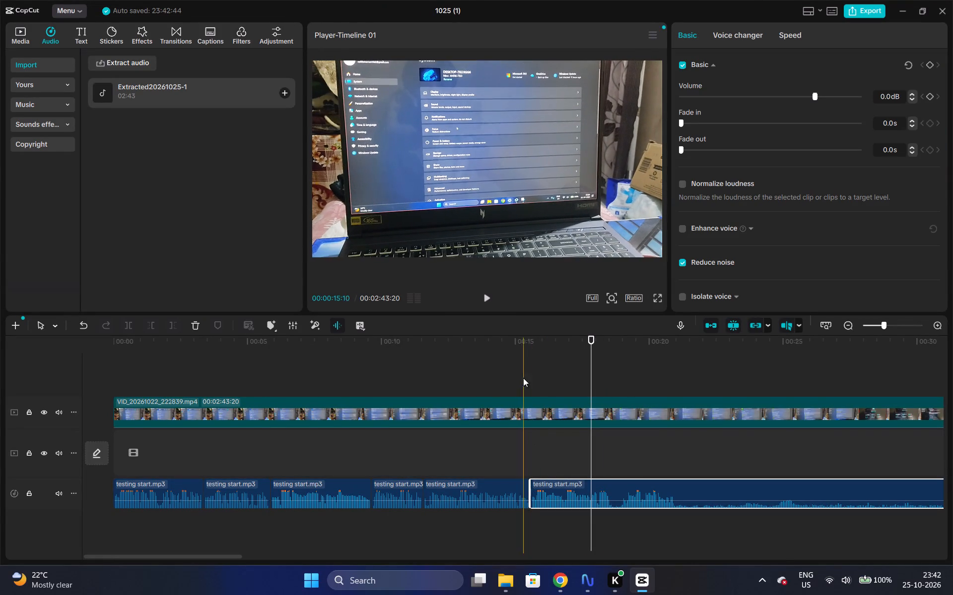
Play the new join and isolate the next short pause by splitting the last piece at about 00:00:18:16 and 00:00:18:27.
left_click(519, 351)
key("space")
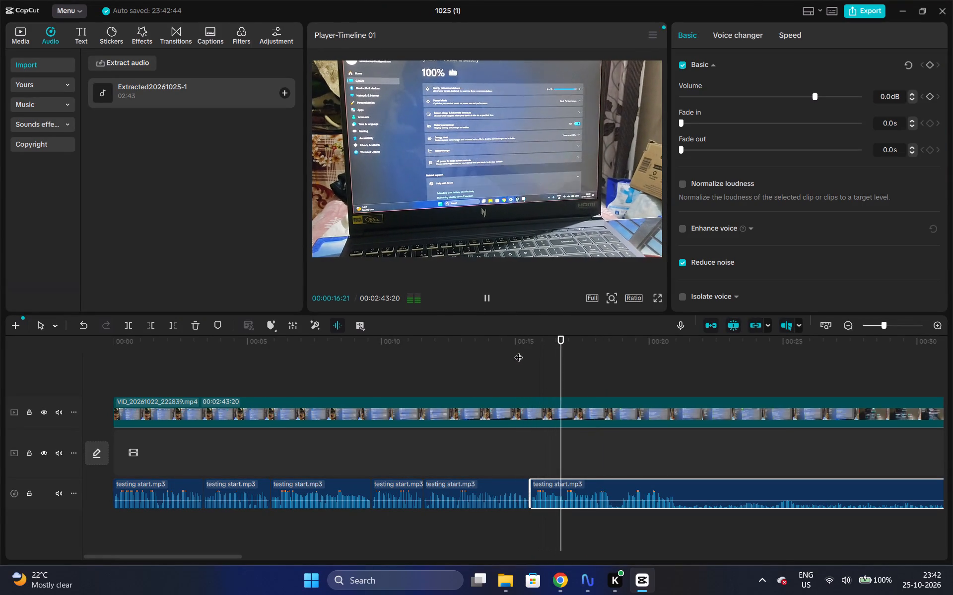
key("space")
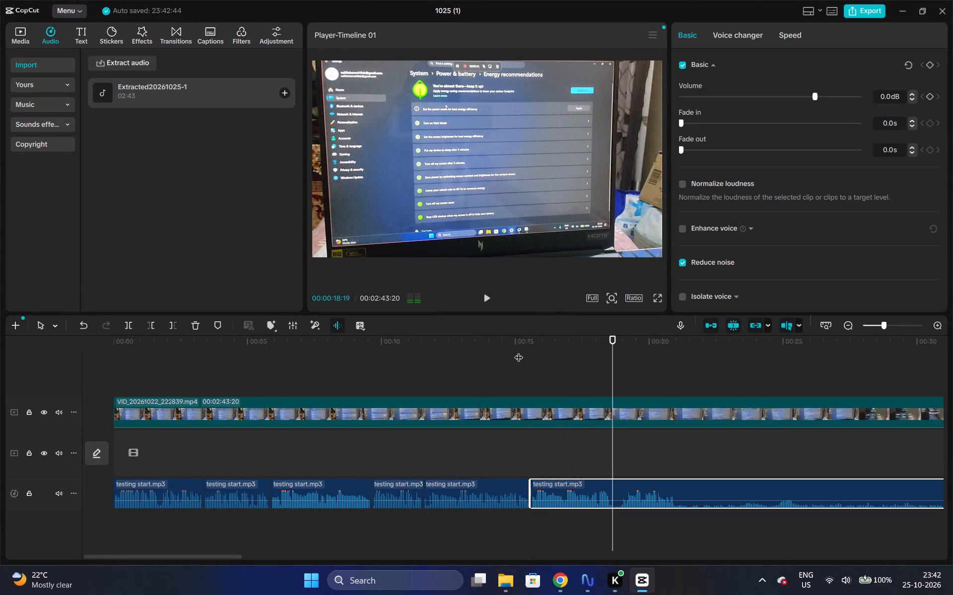
double_click(942, 324)
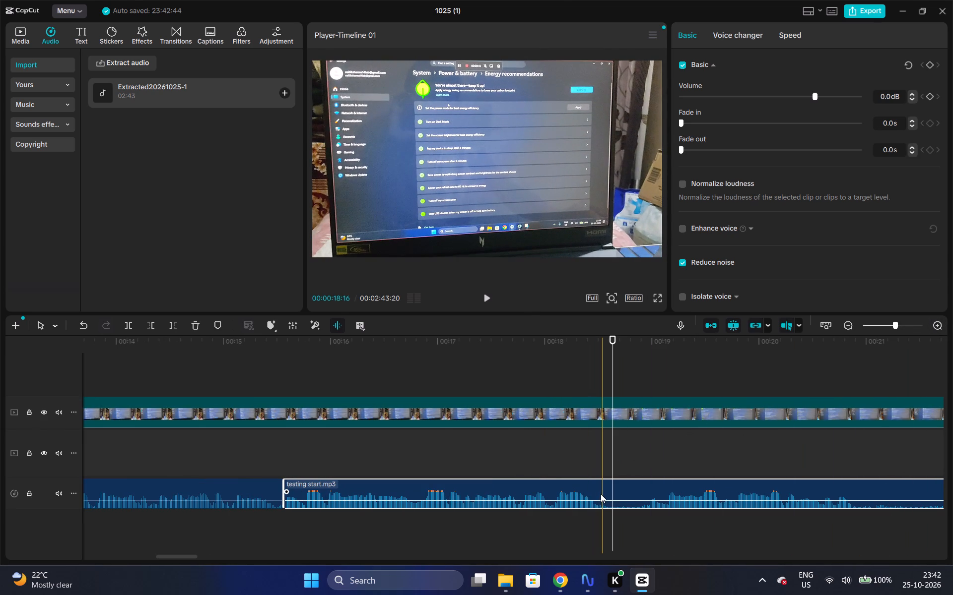
left_click(601, 494)
key("ctrl+b")
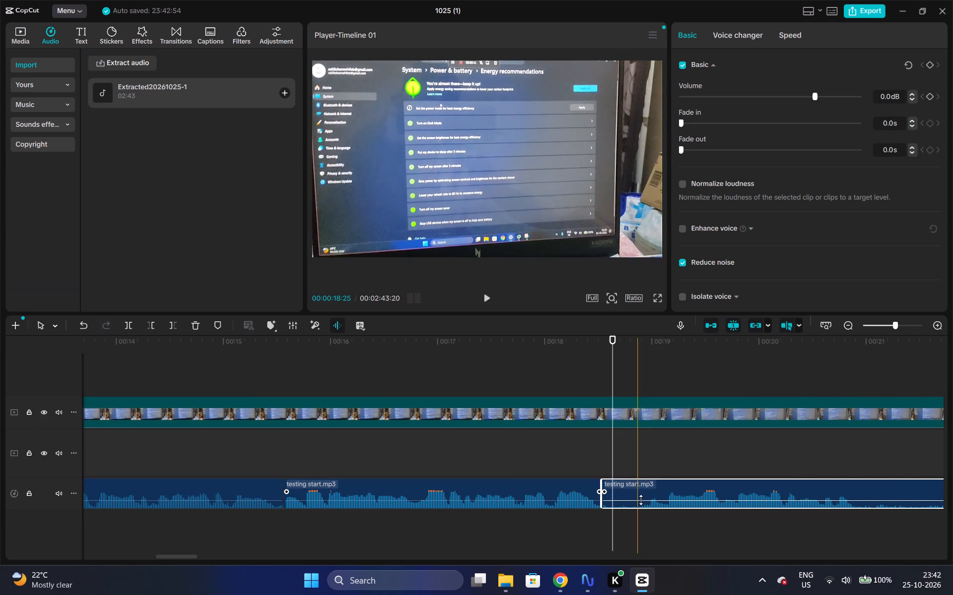
left_click(636, 505)
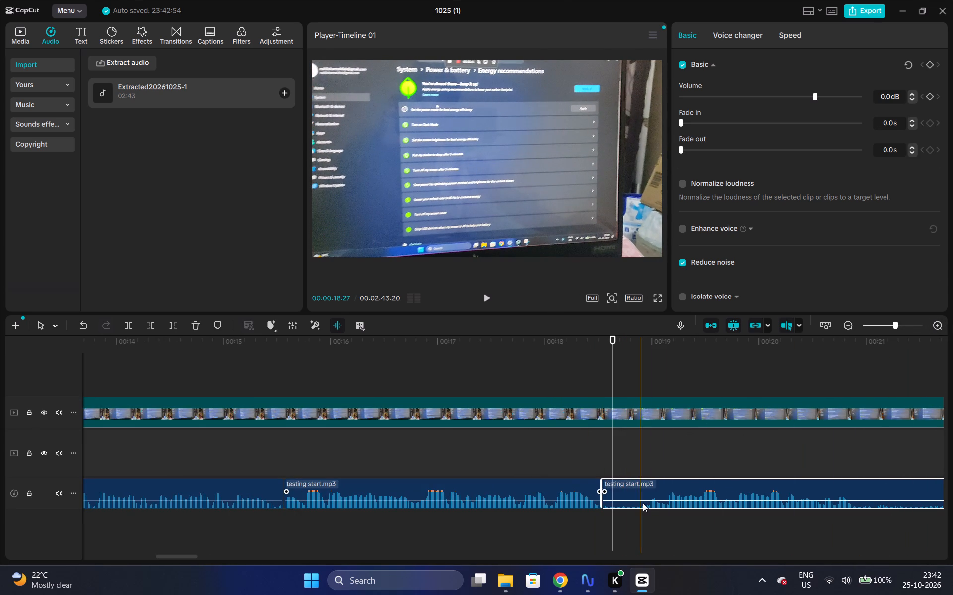
key("ctrl+b")
Lower the volume of the short pause piece at about 18.5 seconds to the minimum.
left_click(633, 495)
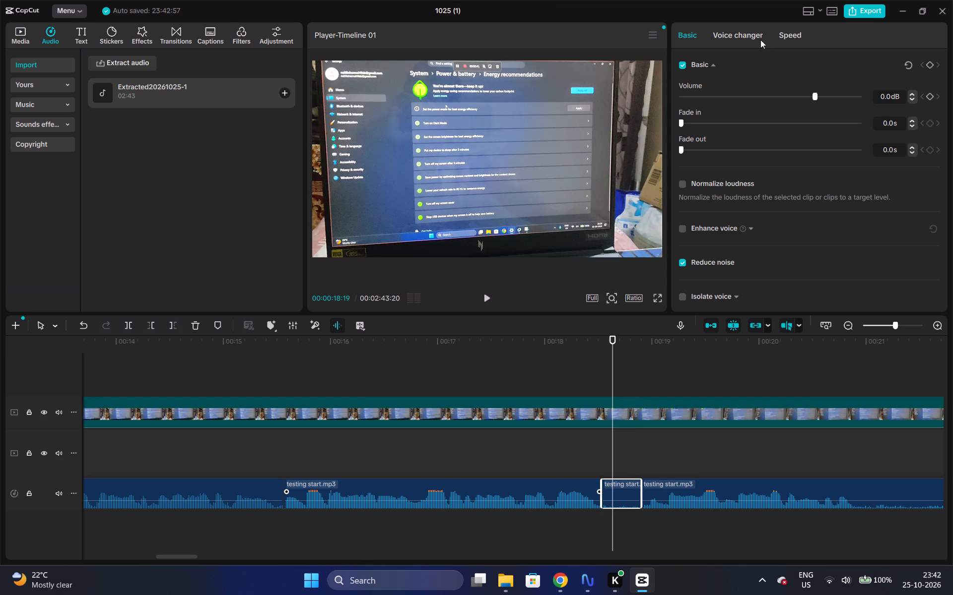
left_click(790, 38)
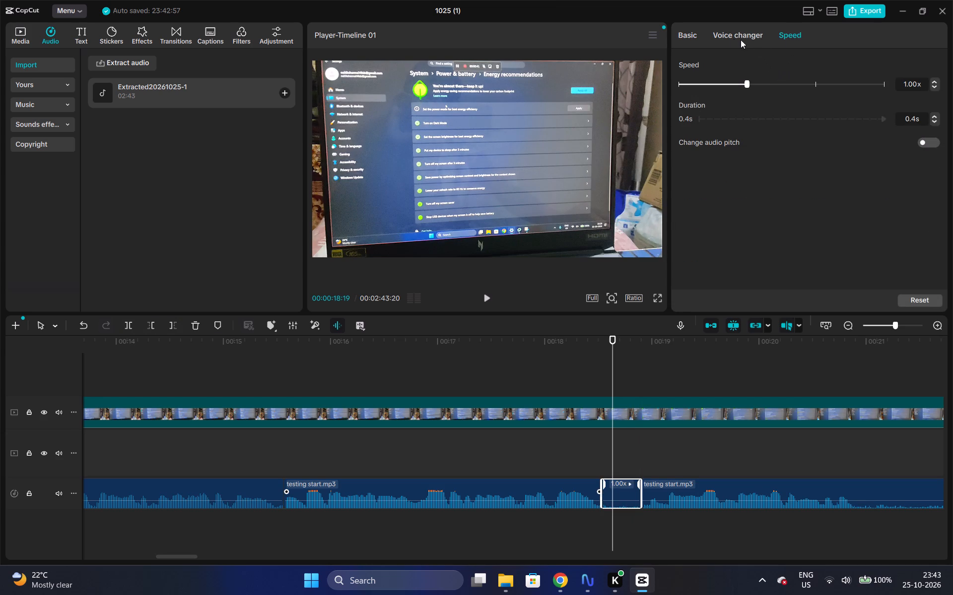
left_click(694, 36)
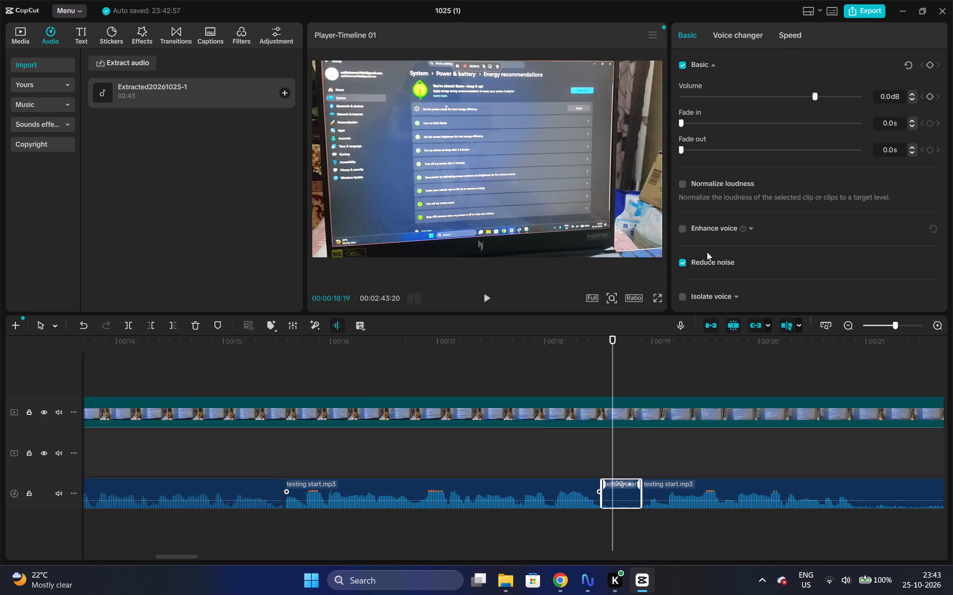
left_click_drag(813, 97, 650, 108)
Play on past the silenced pause and split the last testing start.mp3 piece at about 00:00:21:05, after its phrase.
left_click(572, 358)
key("space")
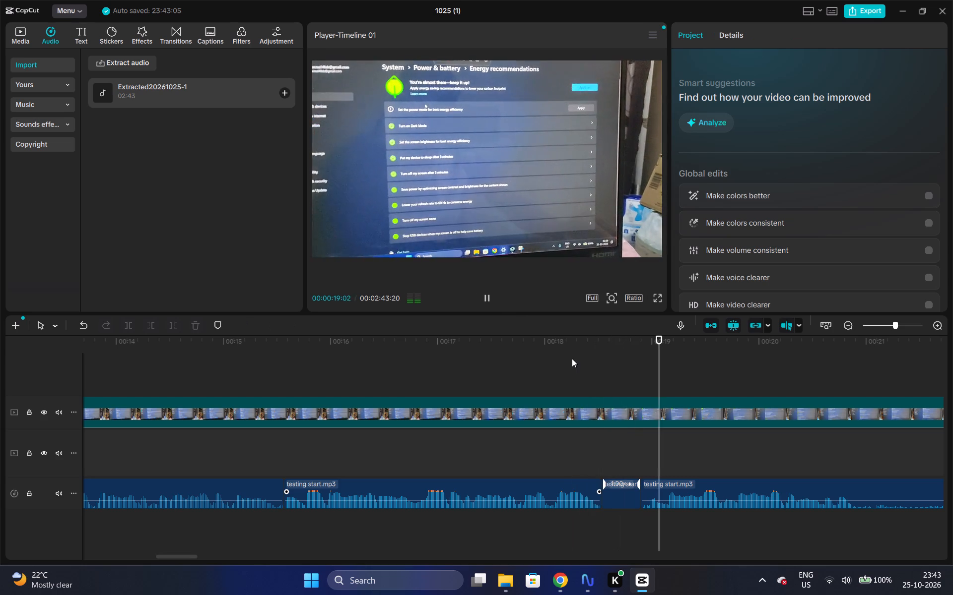
key("space")
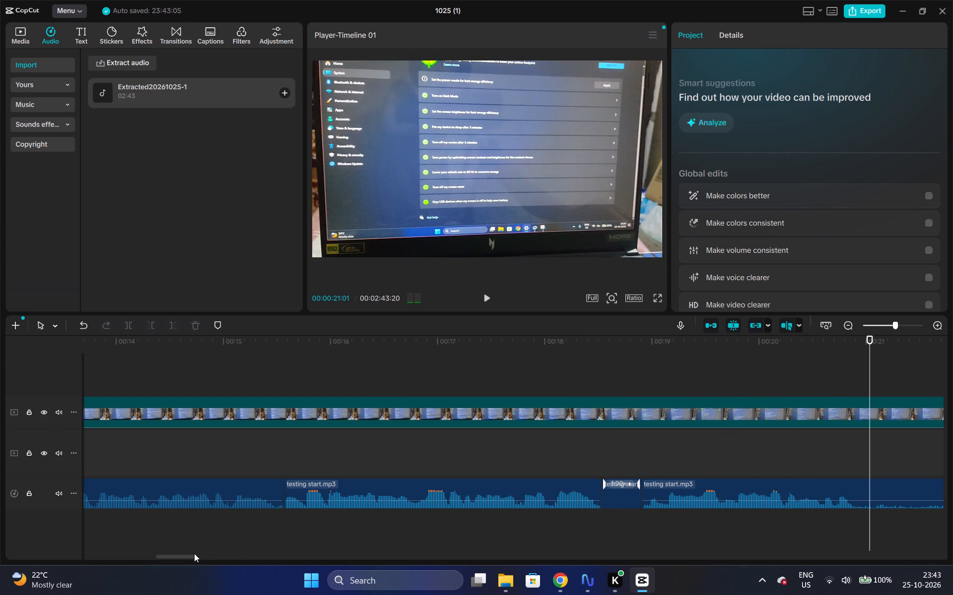
left_click(874, 502)
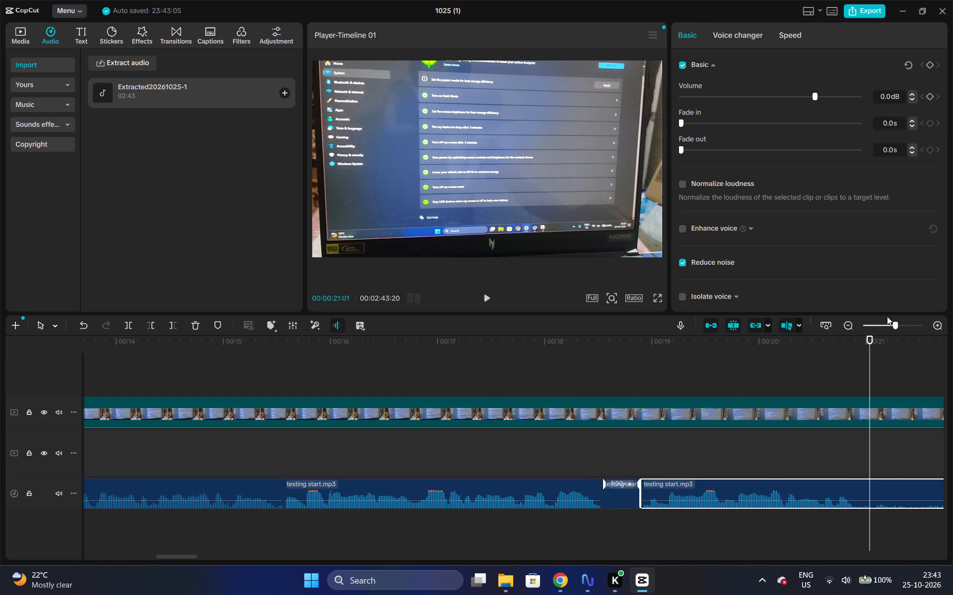
triple_click(854, 325)
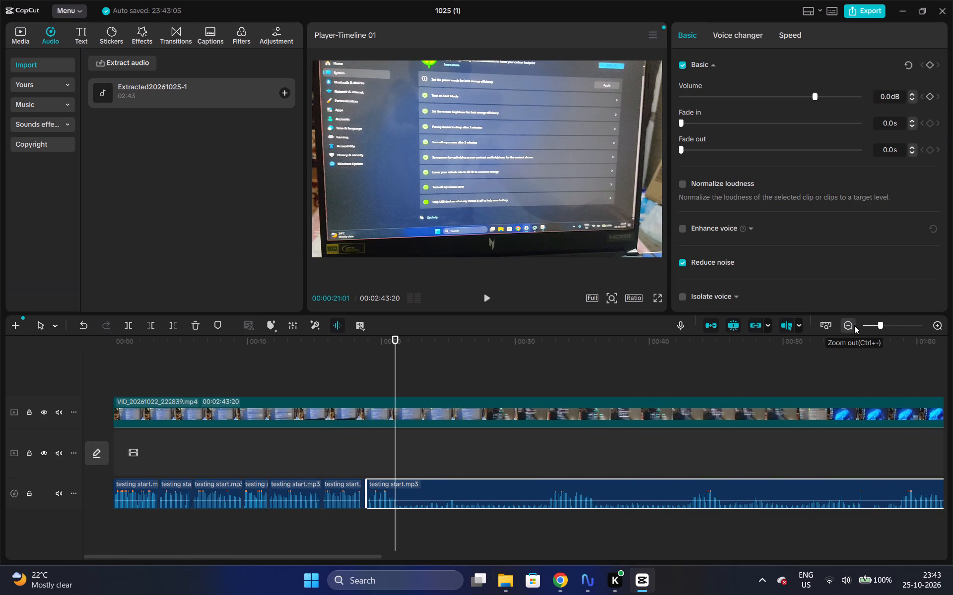
key("space")
key("space")
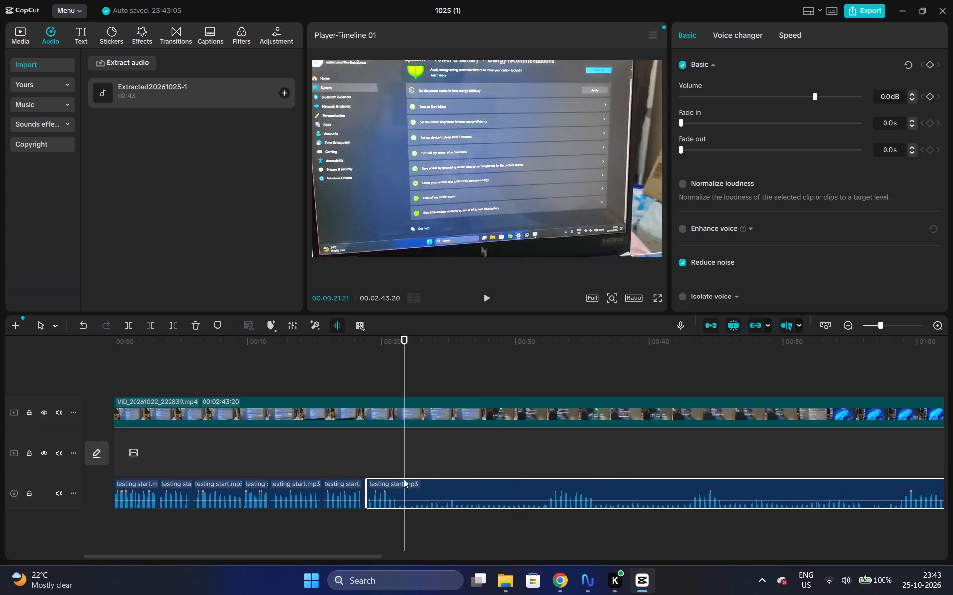
left_click(397, 494)
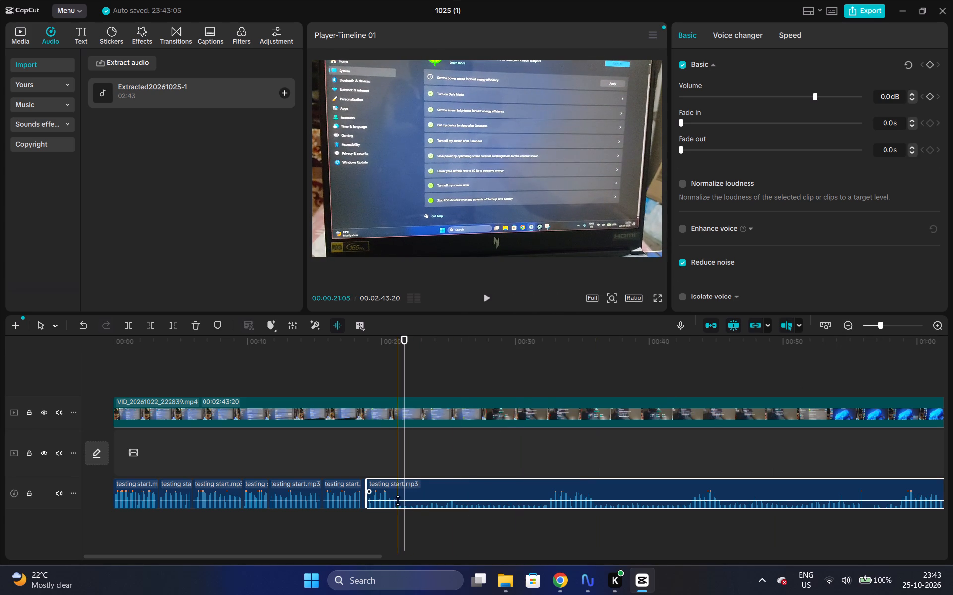
key("ctrl+b")
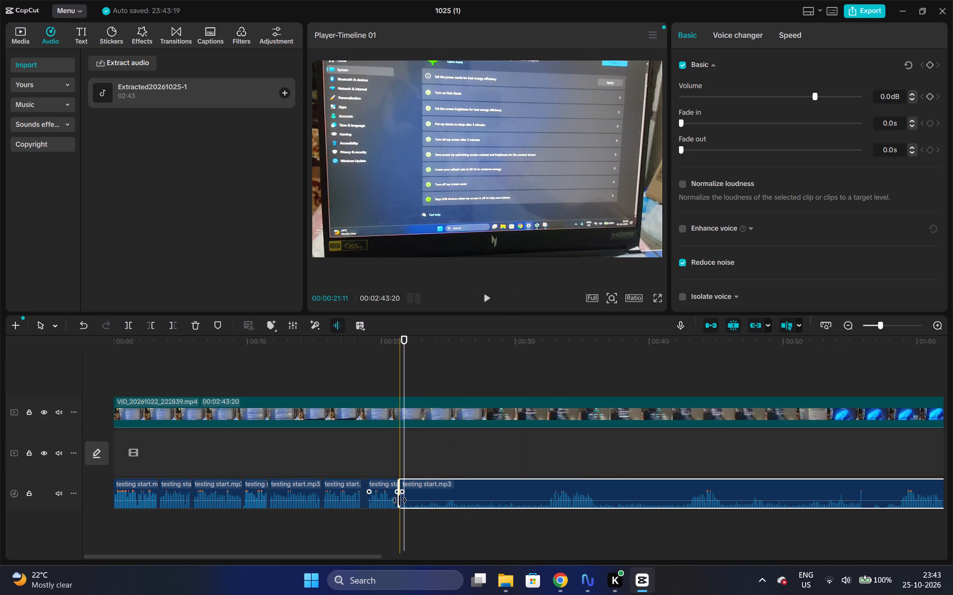
Play on from the split and trim the last testing start.mp3 piece to begin at 00:00:32:11, just before the next phrase.
key("space")
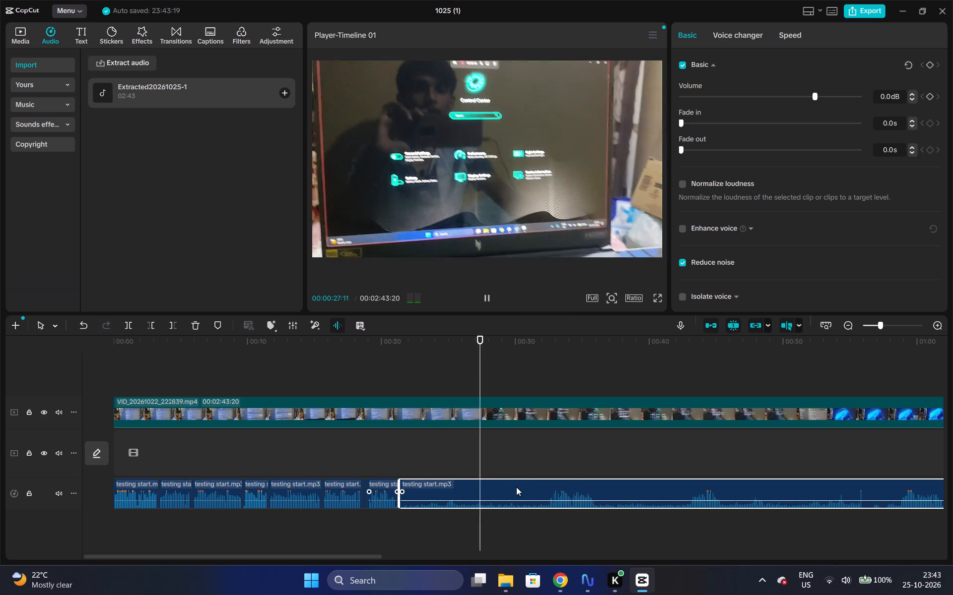
left_click(539, 346)
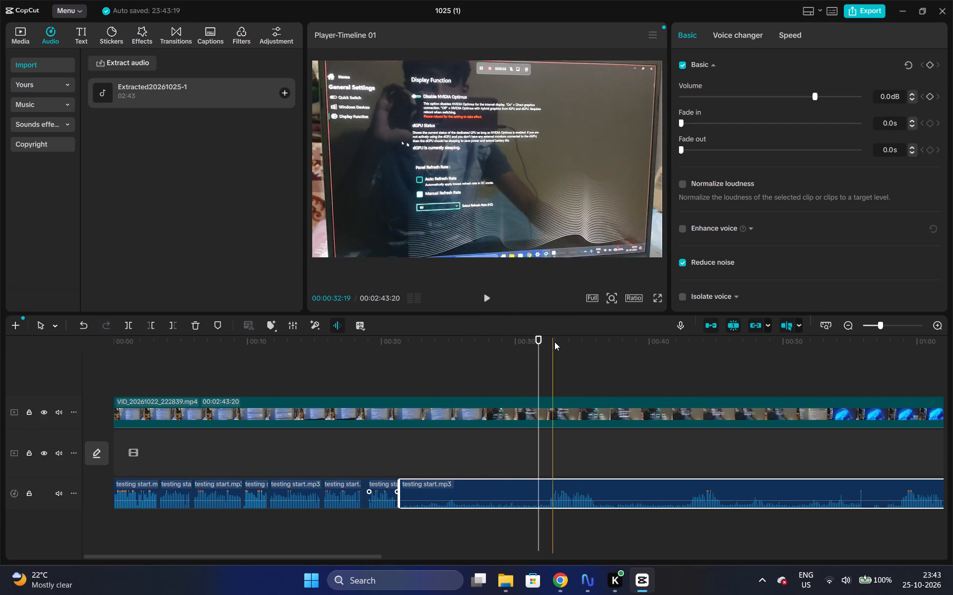
left_click(547, 339)
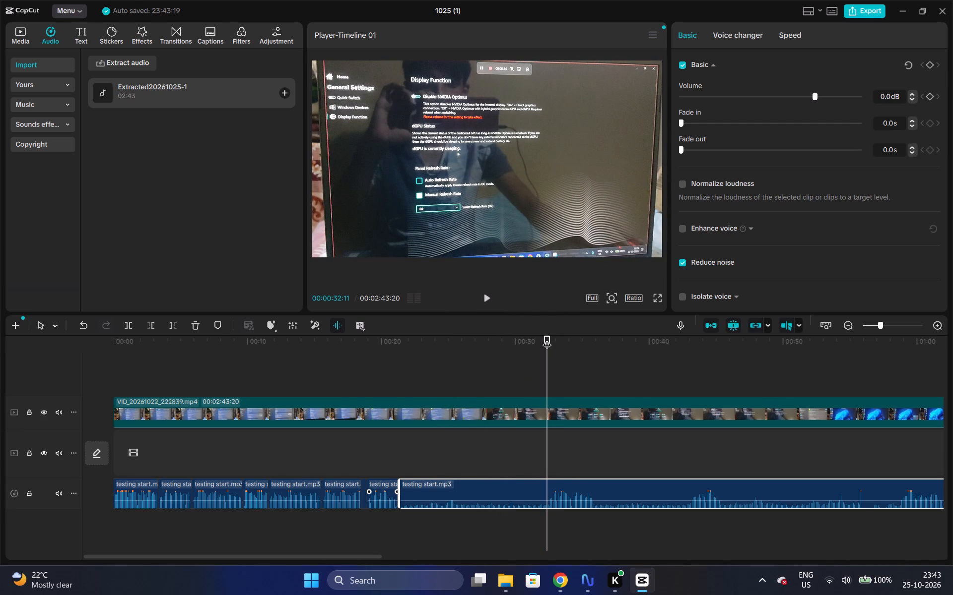
key("q")
Listen to that phrase, trim the last piece further to begin at about 00:00:43:01, and move it against the previous piece.
key("space")
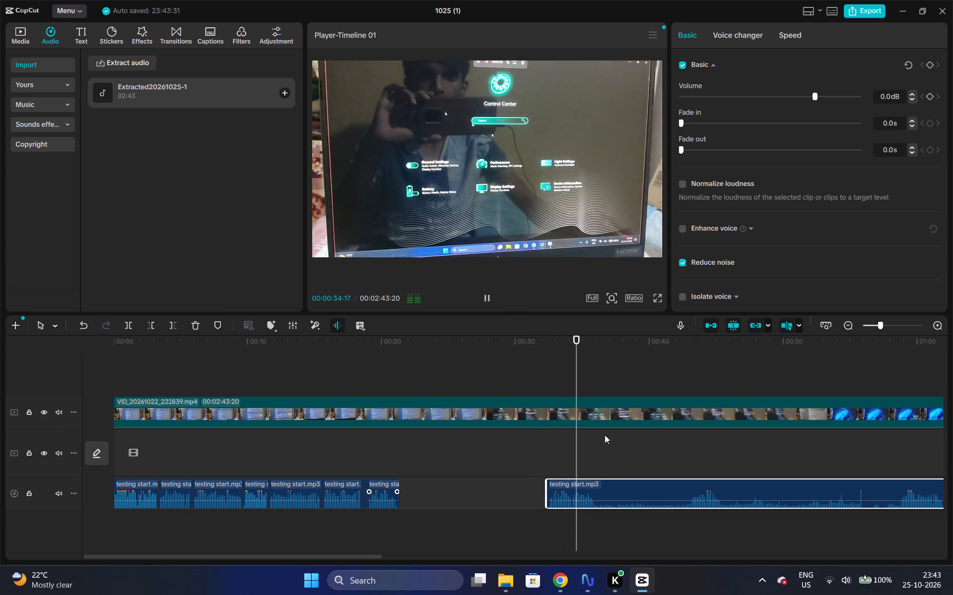
key("space")
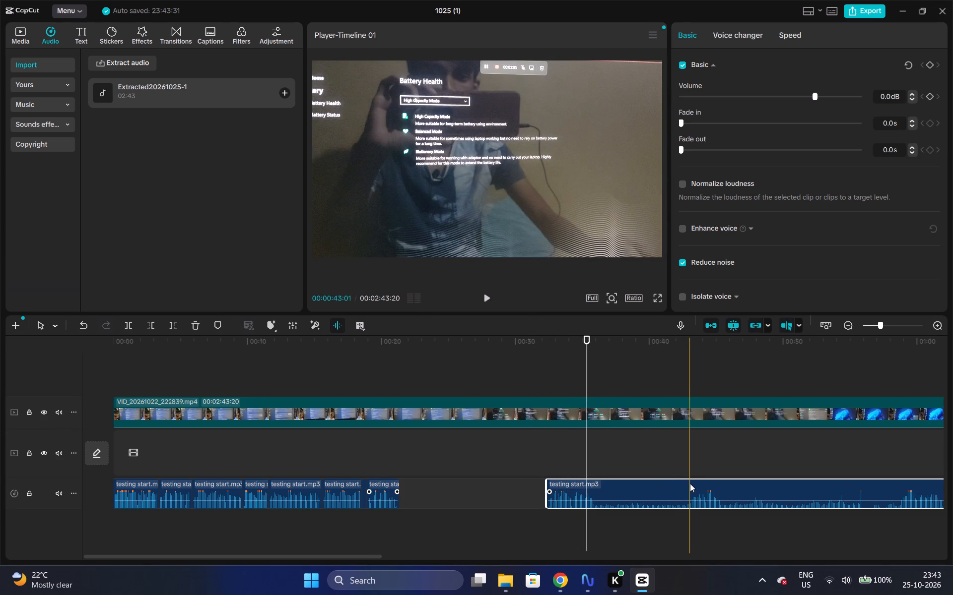
left_click(690, 484)
key("q")
left_click_drag(713, 486, 492, 487)
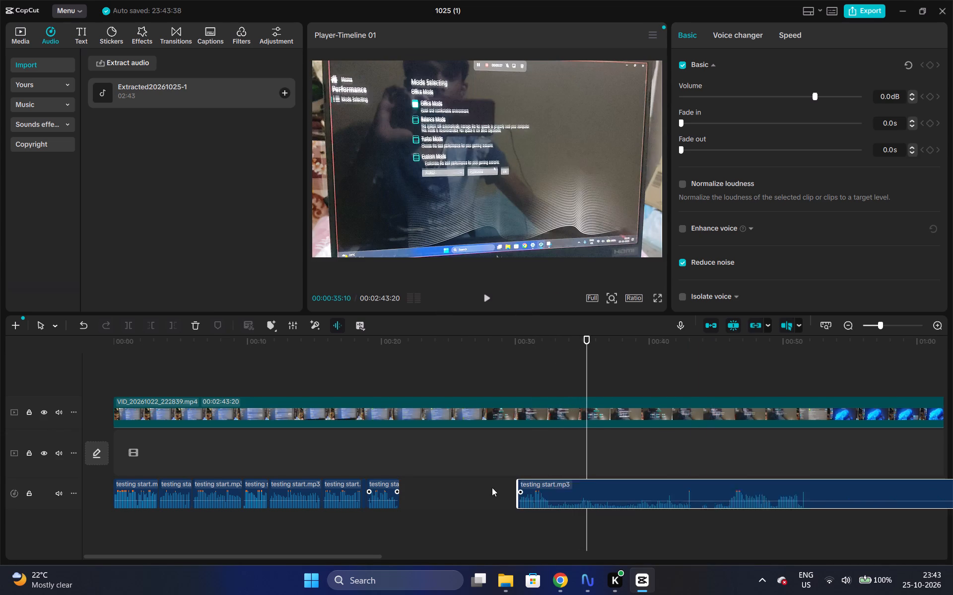
left_click_drag(492, 487, 425, 488)
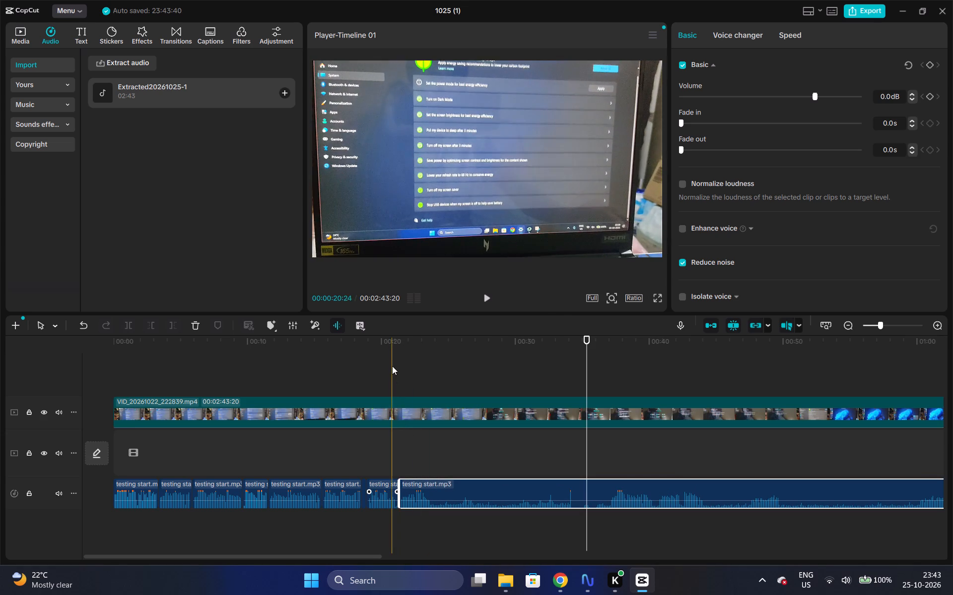
Replay the moved phrase and split the last testing start.mp3 piece at 00:00:23:23, right after the phrase.
left_click(389, 352)
key("space")
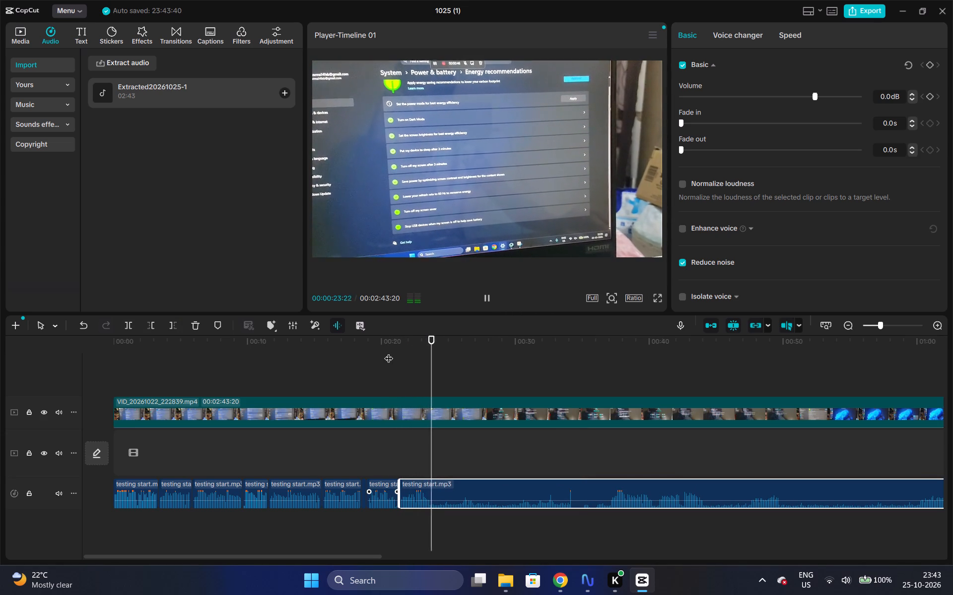
key("space")
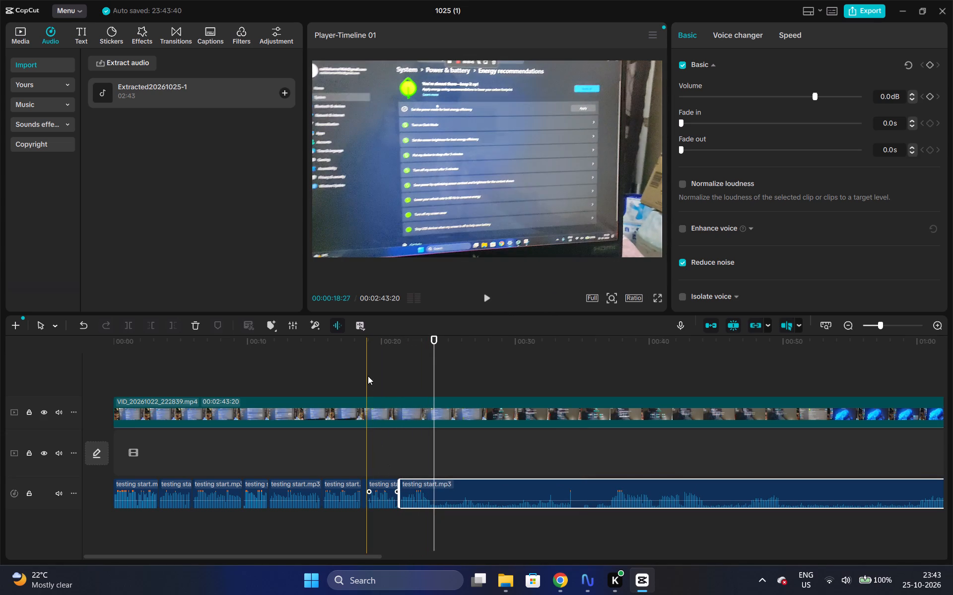
left_click(368, 360)
key("space")
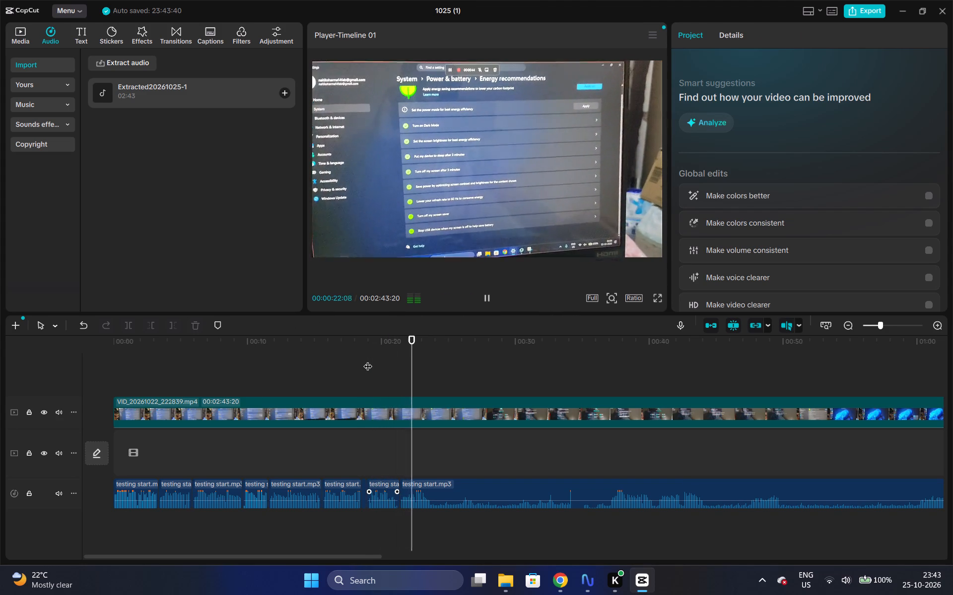
key("space")
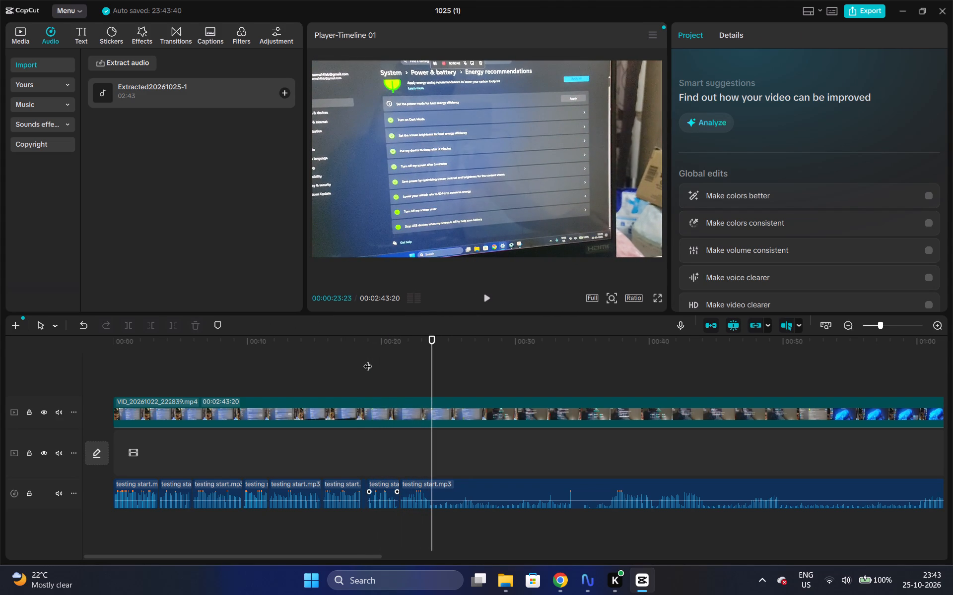
left_click(431, 491)
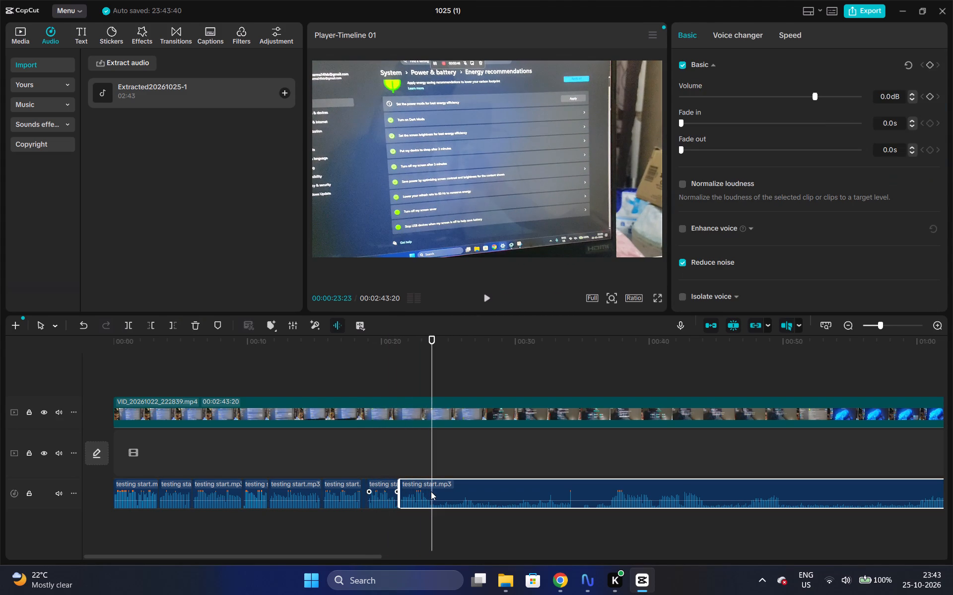
key("ctrl+b")
Play on past the split and hide the VID_20261022_222839 video track.
key("space")
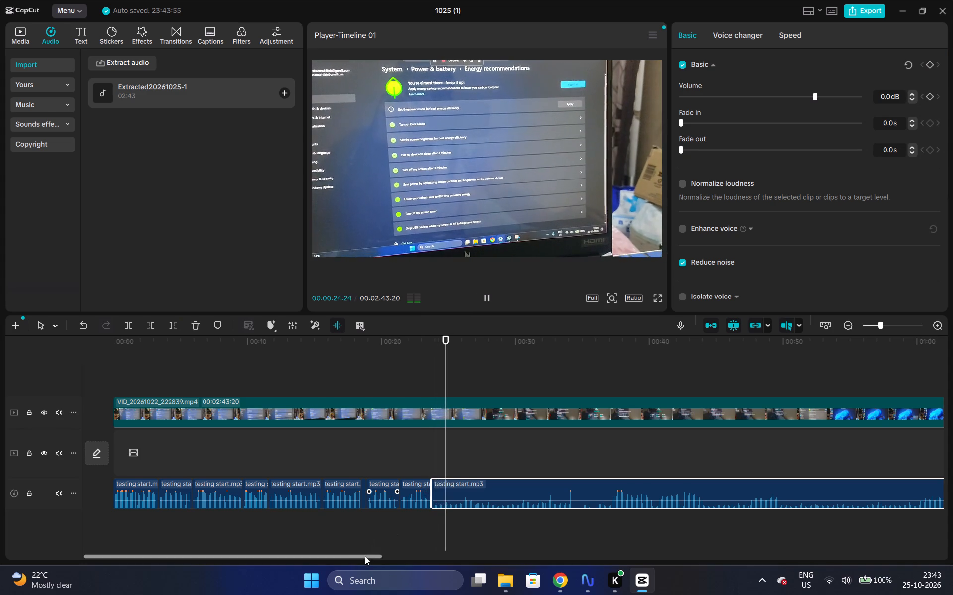
left_click_drag(365, 556, 422, 559)
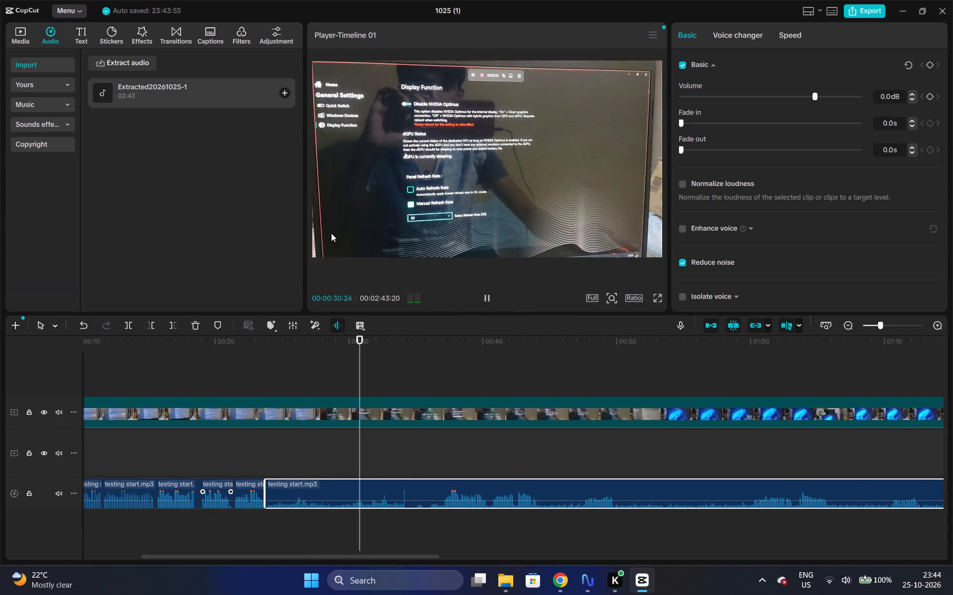
left_click(42, 416)
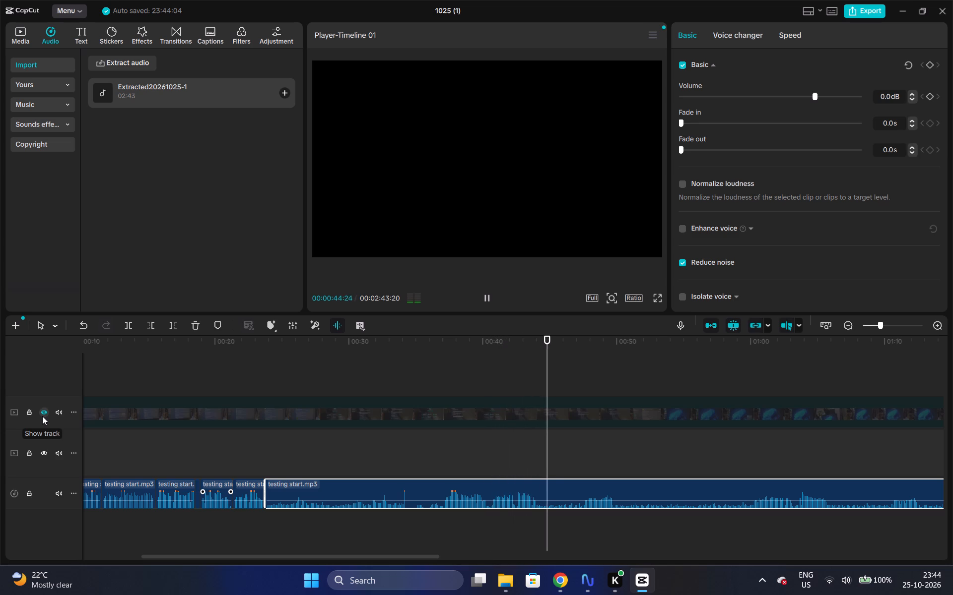
Listen around 00:00:35, trim the last testing start.mp3 piece to begin at 00:00:37:02, and move it against the previous piece.
left_click(418, 344)
key("space")
key("space")
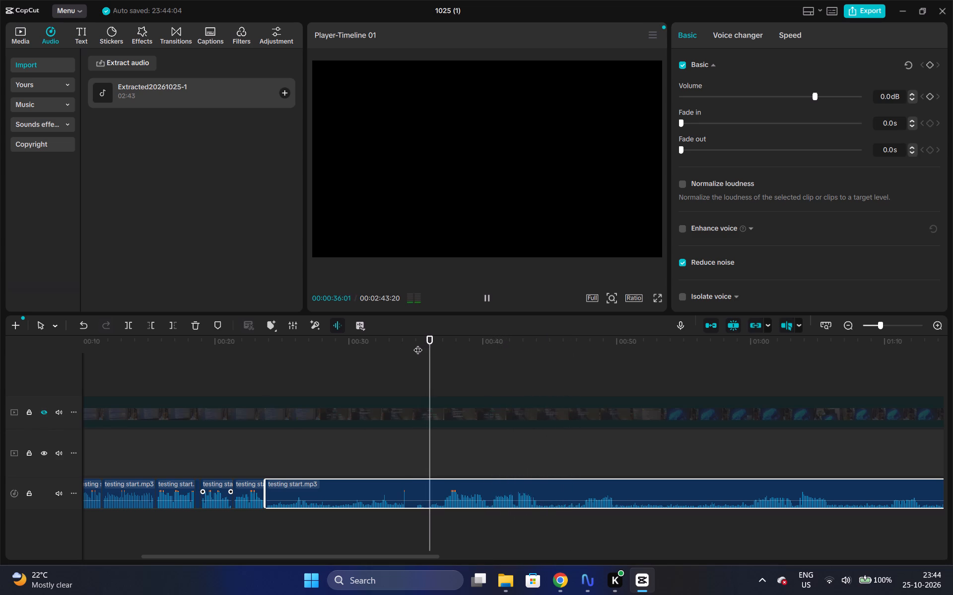
key("space")
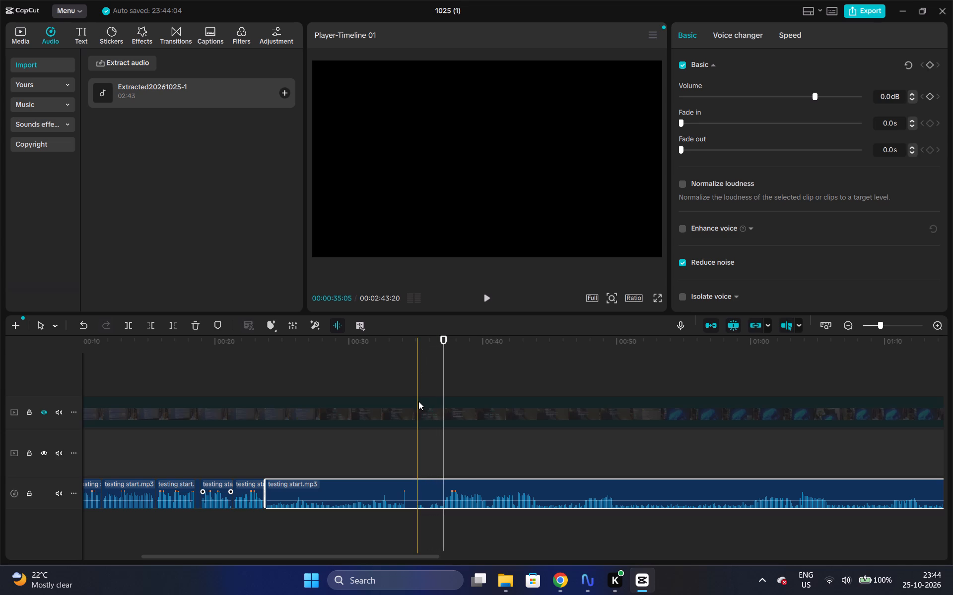
key("q")
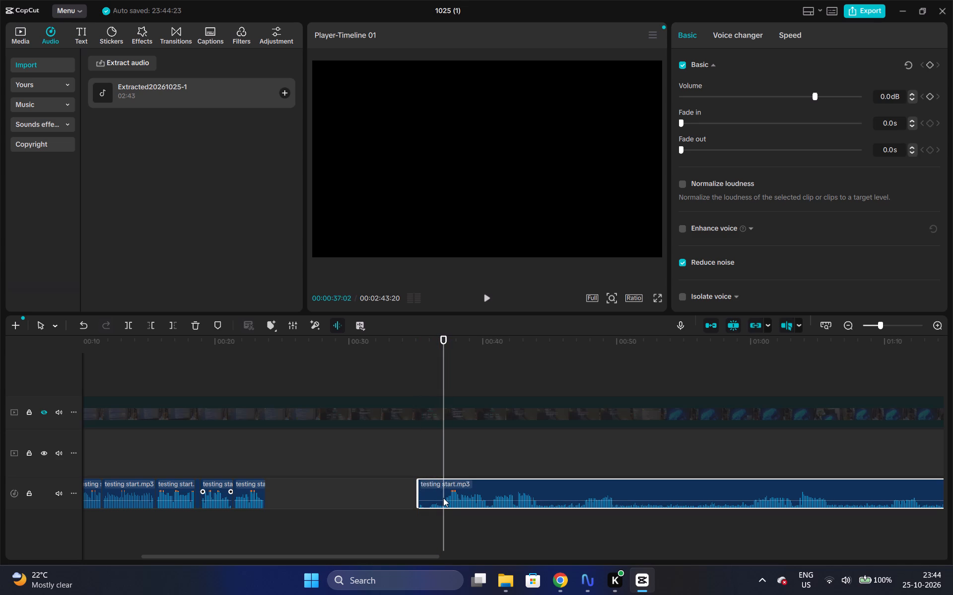
key("q")
left_click_drag(468, 497, 305, 498)
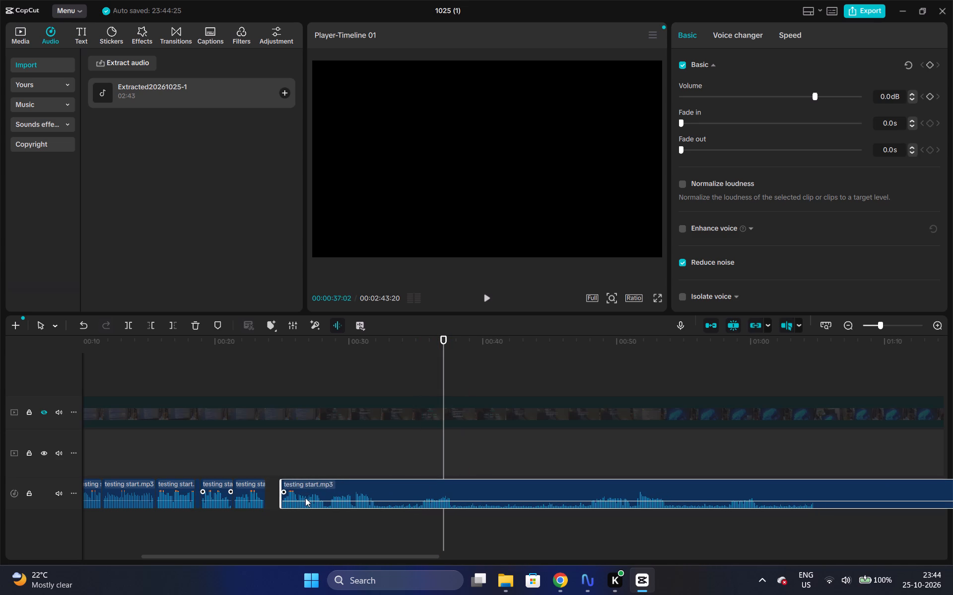
left_click_drag(305, 498, 290, 496)
Play the moved piece and split it at 00:00:30:16, where its phrase ends.
left_click(253, 367)
key("space")
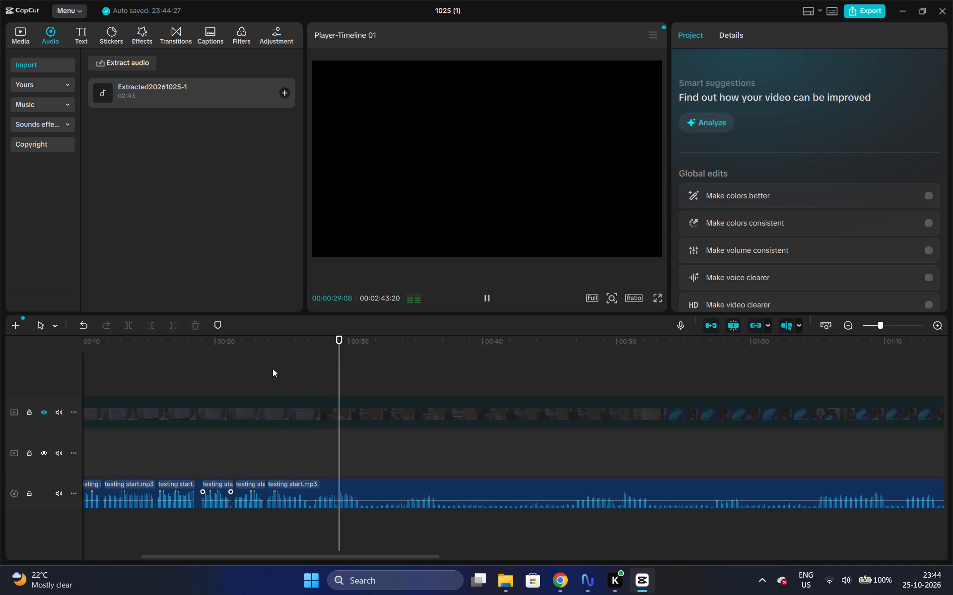
key("space")
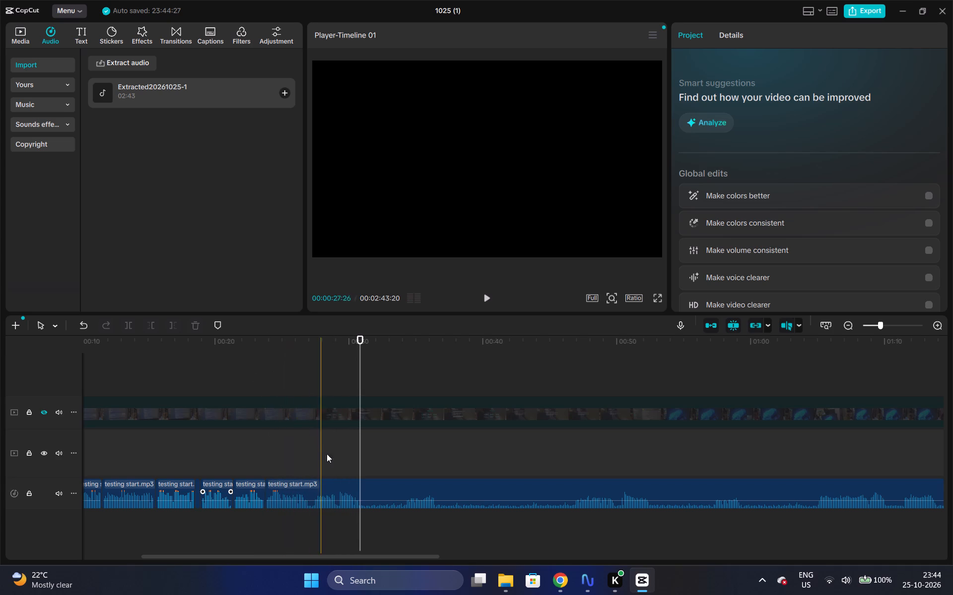
left_click(362, 495)
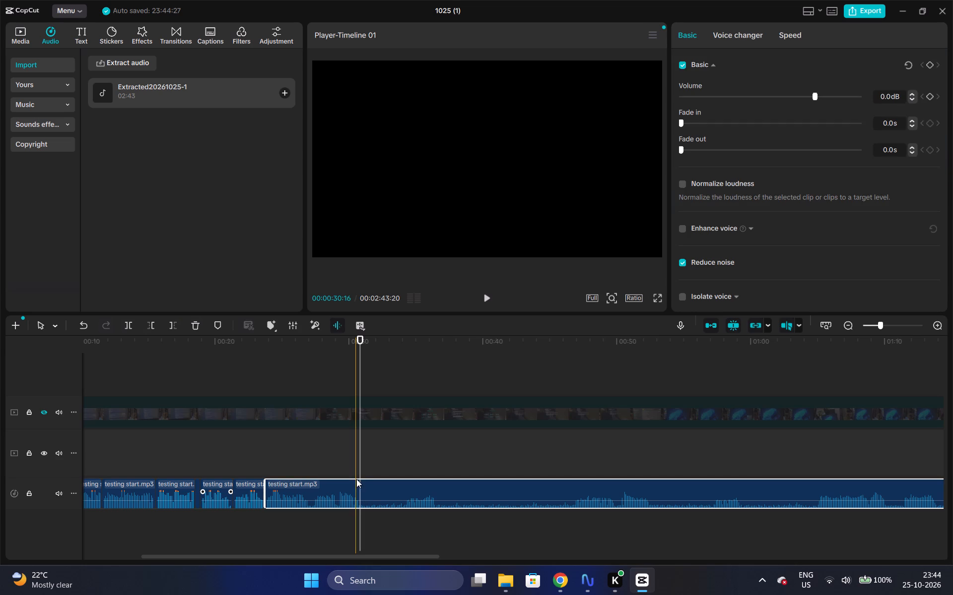
key("ctrl+b")
Play on from the split and trim the last testing start.mp3 piece to begin at 00:00:50:04, before the next phrase.
key("space")
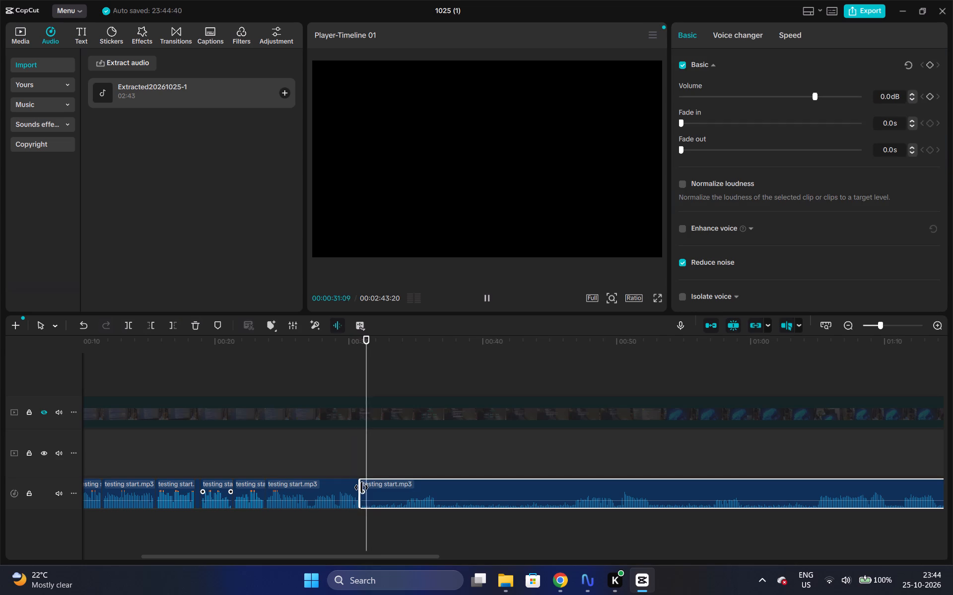
double_click(844, 320)
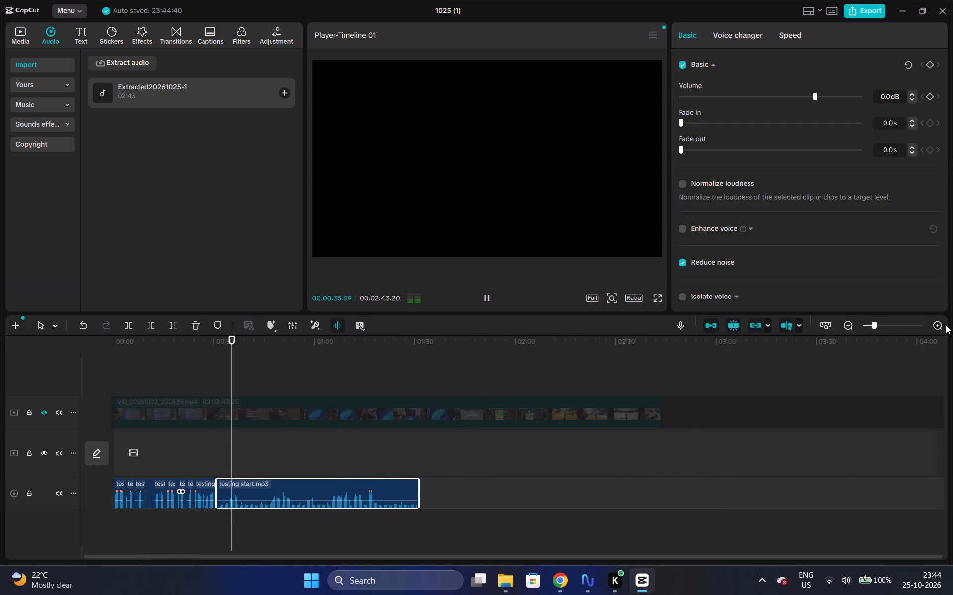
double_click(941, 325)
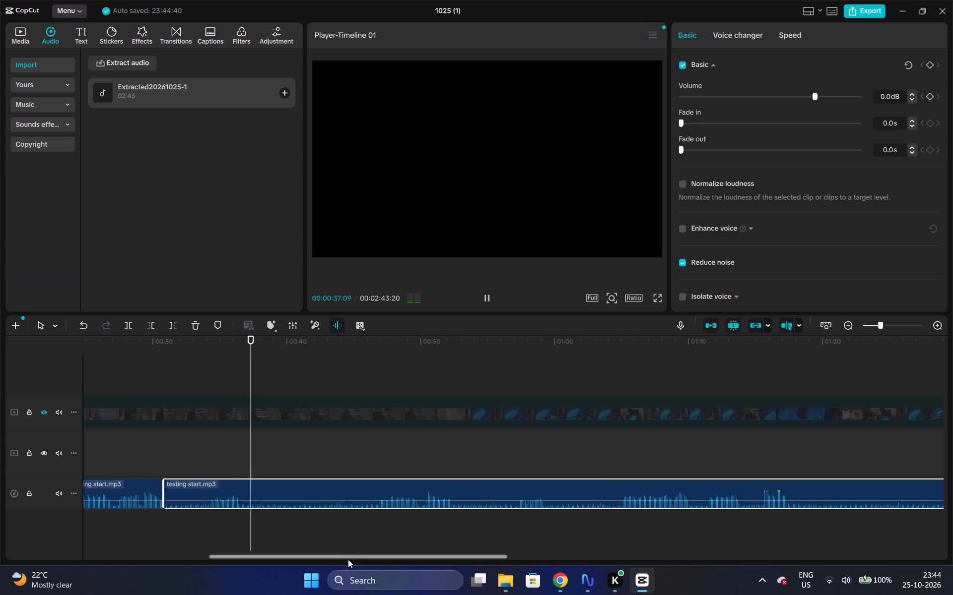
left_click_drag(348, 559, 341, 559)
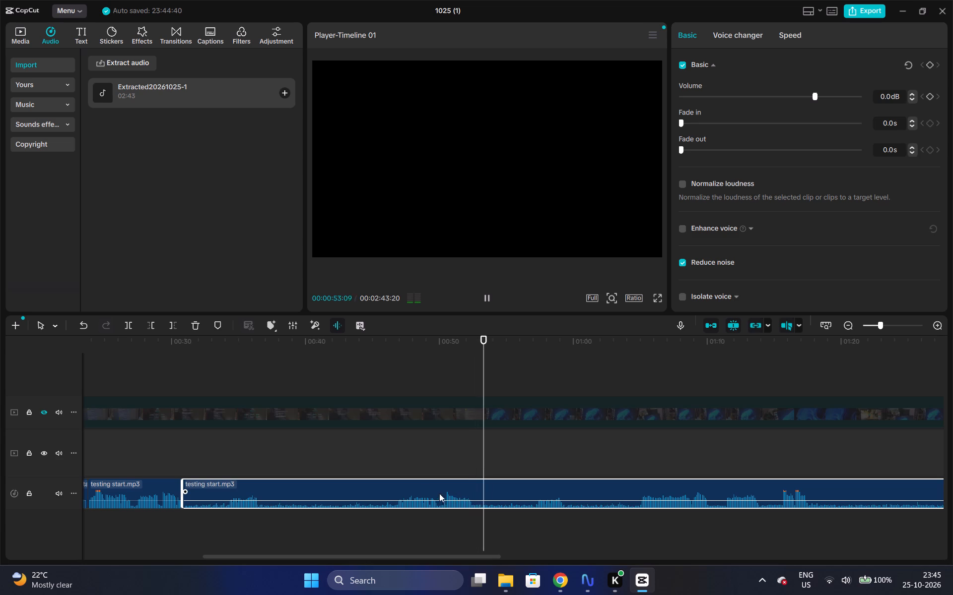
key("space")
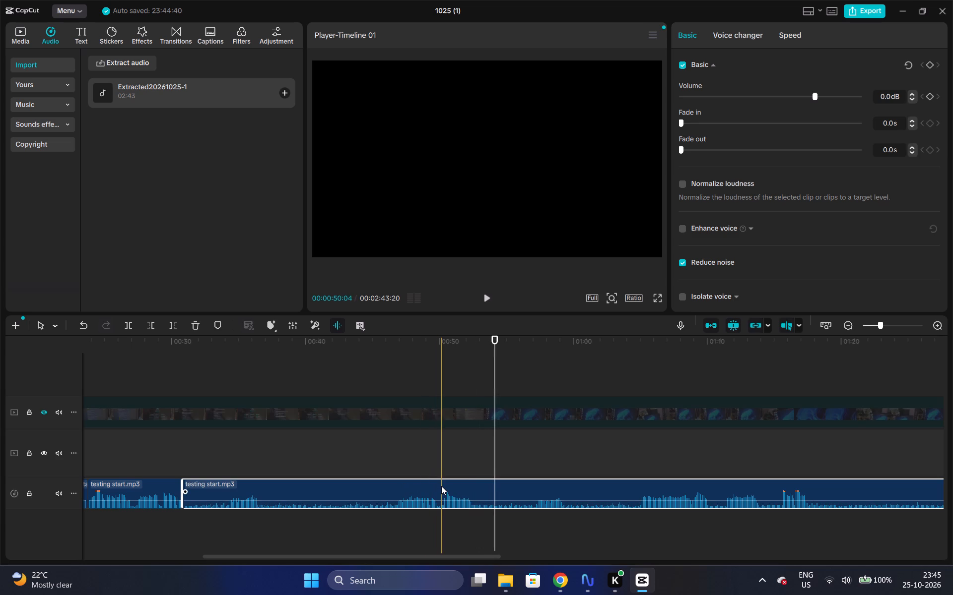
left_click(441, 486)
type("q")
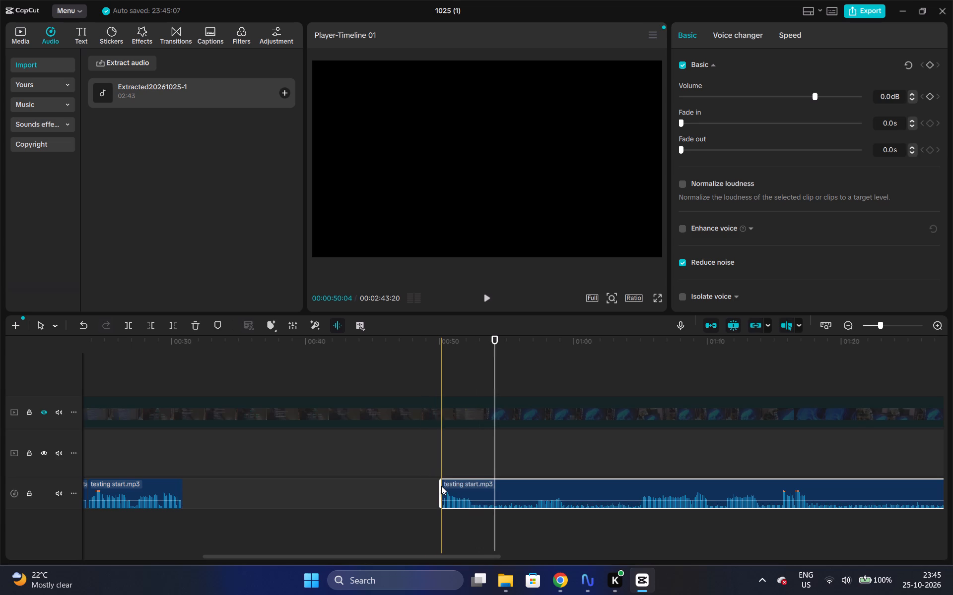
Listen to the phrase from 00:00:50:04 and split the piece at 00:00:52:17, right after it.
key("space")
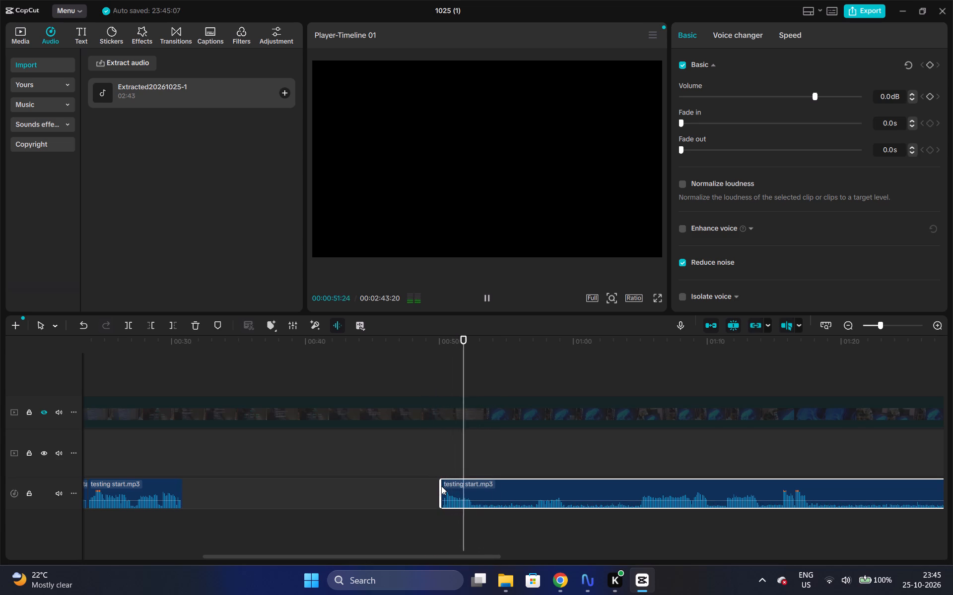
key("space")
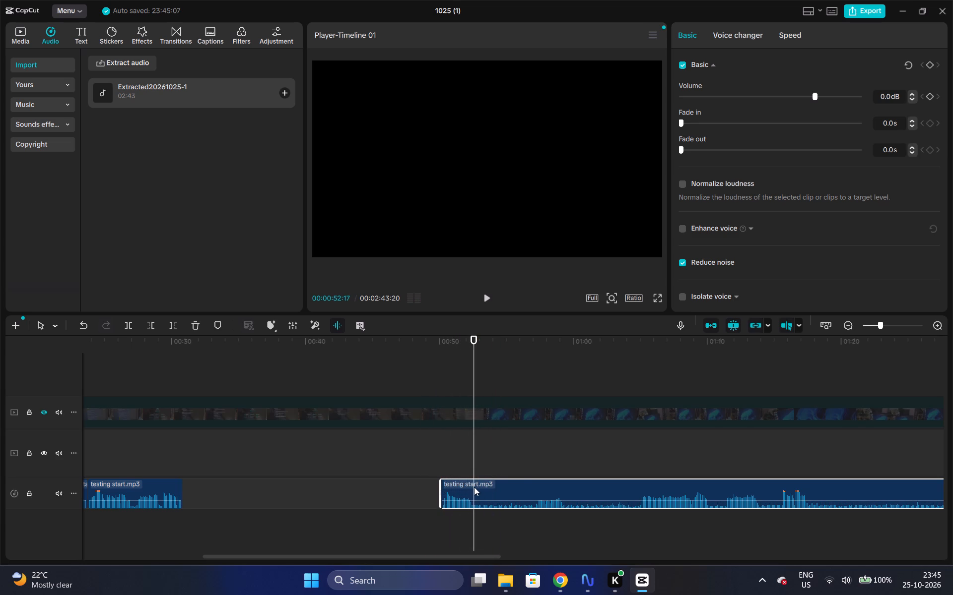
key("ctrl+b")
Play on, split the last piece at 00:01:04:29 before the next phrase, and remove the stretch from 00:00:52:17 up to it.
key("space")
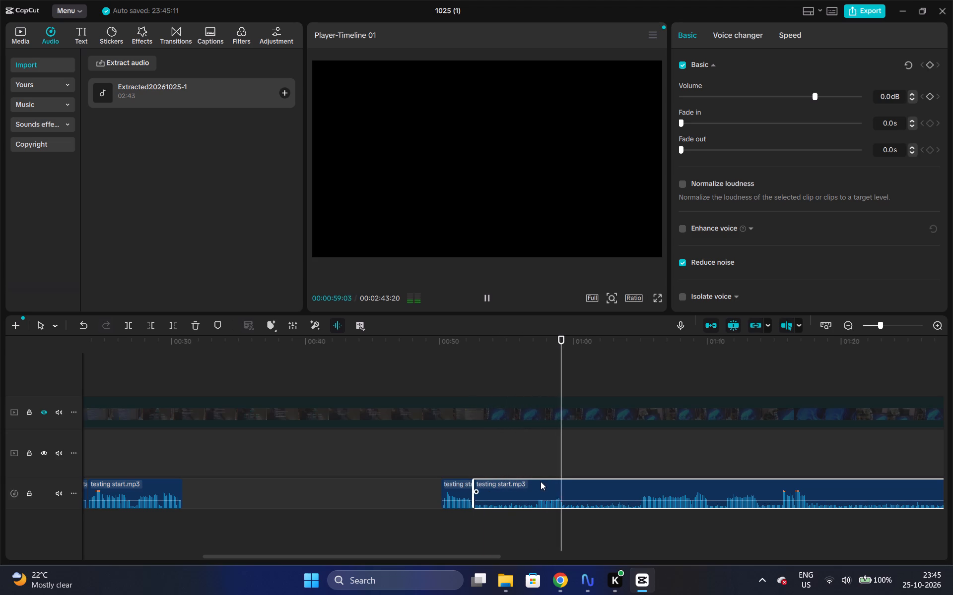
left_click(617, 344)
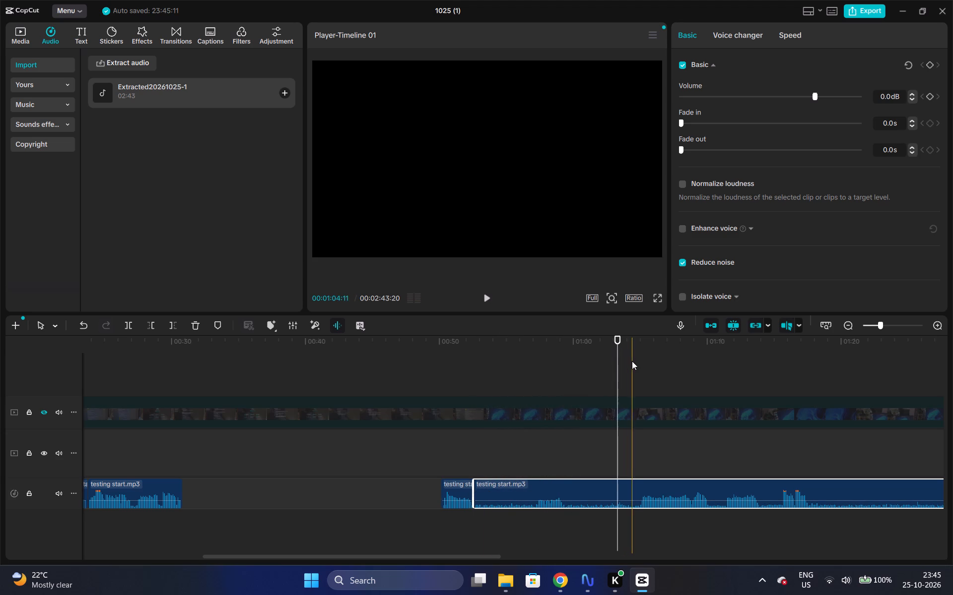
left_click(640, 500)
left_click(640, 489)
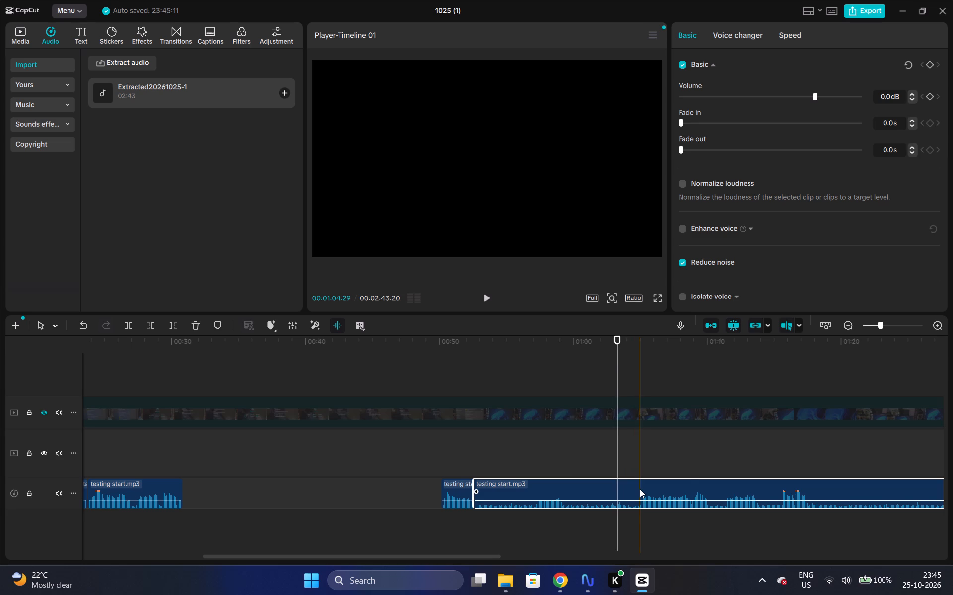
key("ctrl+b")
left_click(614, 492)
key("ctrl+x")
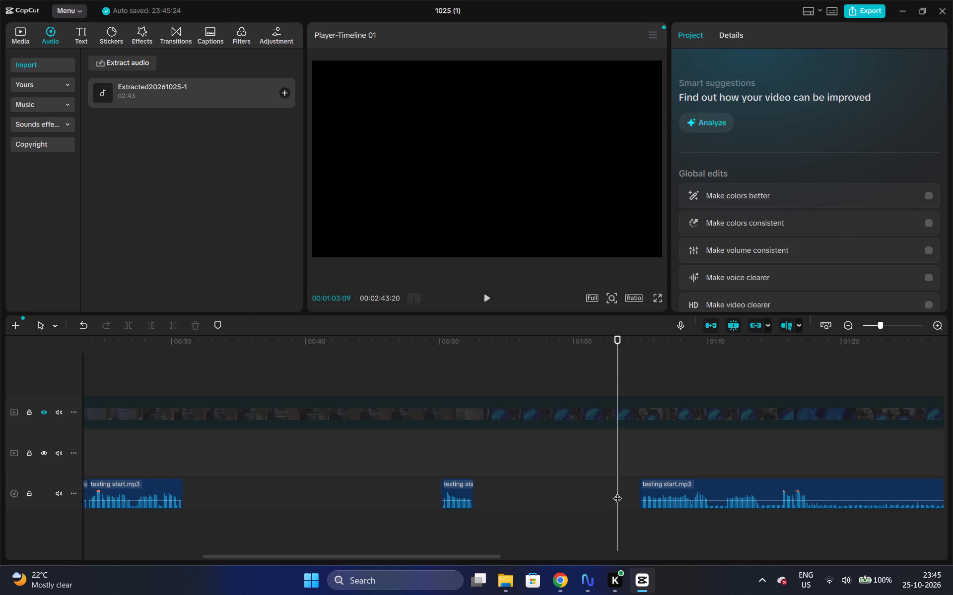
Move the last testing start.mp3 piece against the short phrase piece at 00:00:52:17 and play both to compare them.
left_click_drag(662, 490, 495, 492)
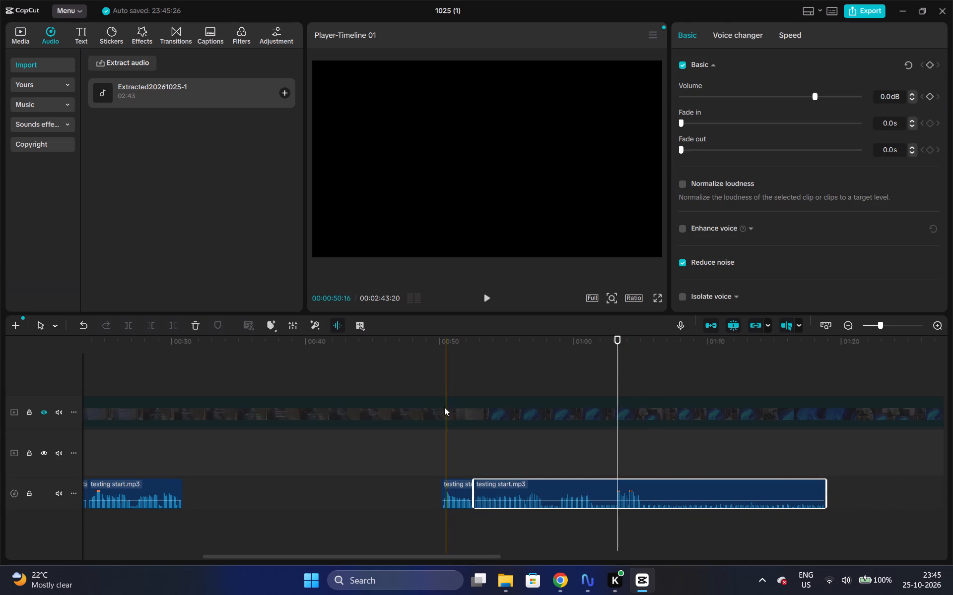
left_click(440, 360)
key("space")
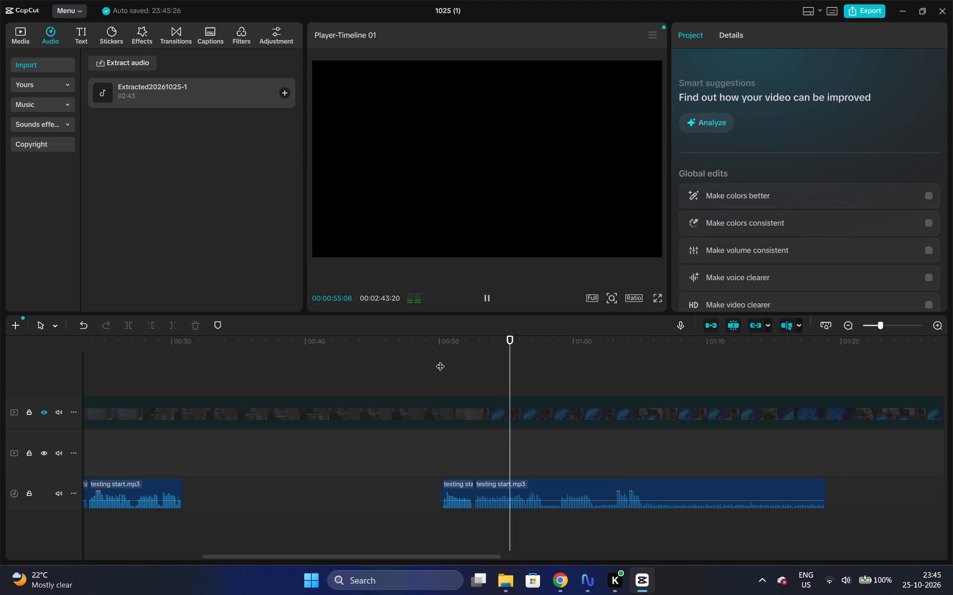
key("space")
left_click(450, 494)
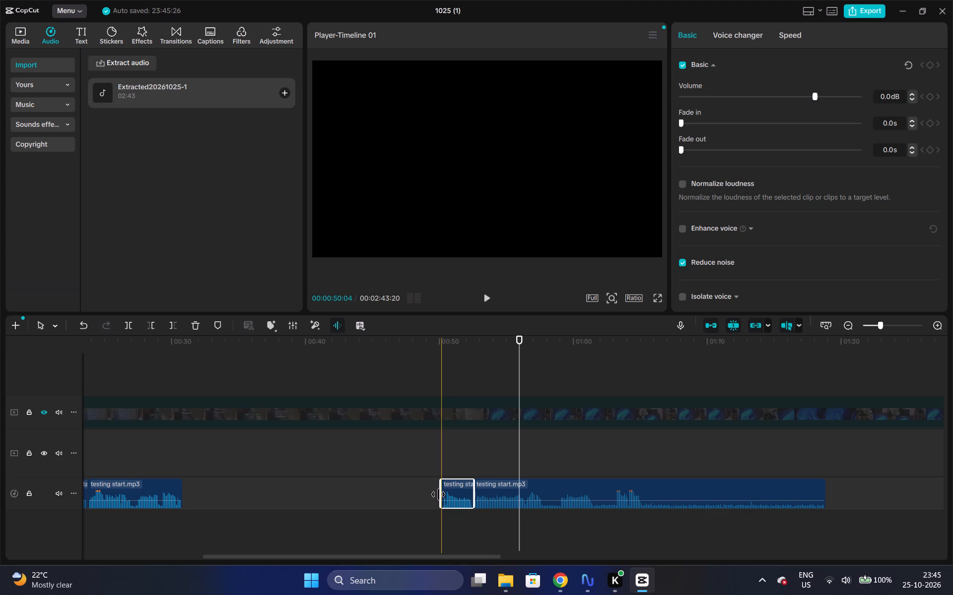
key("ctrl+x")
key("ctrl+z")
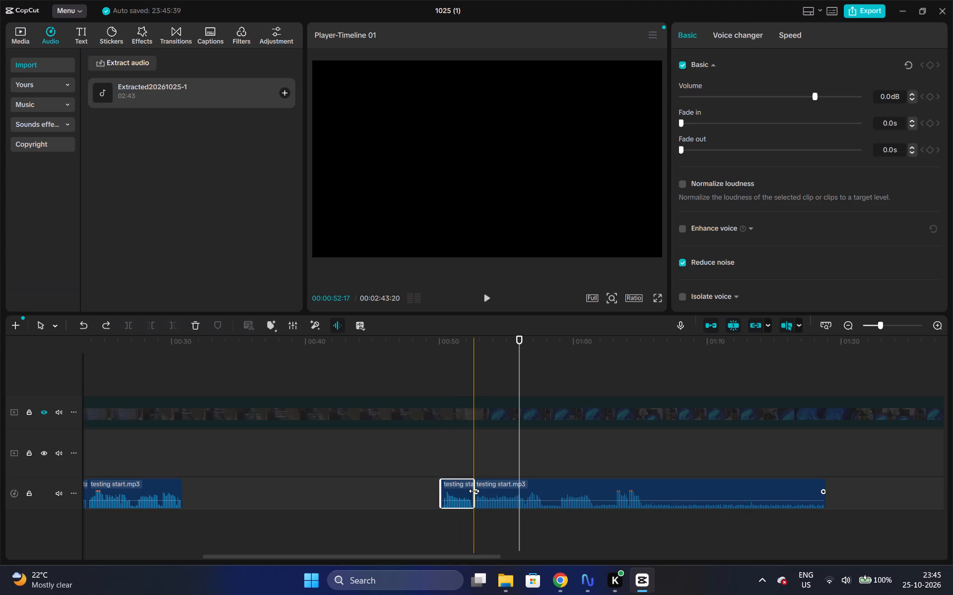
Remove the short phrase piece at 00:00:50:04 and put the last testing start.mp3 piece in its place on the same audio track.
left_click_drag(486, 493, 454, 462)
left_click(451, 510)
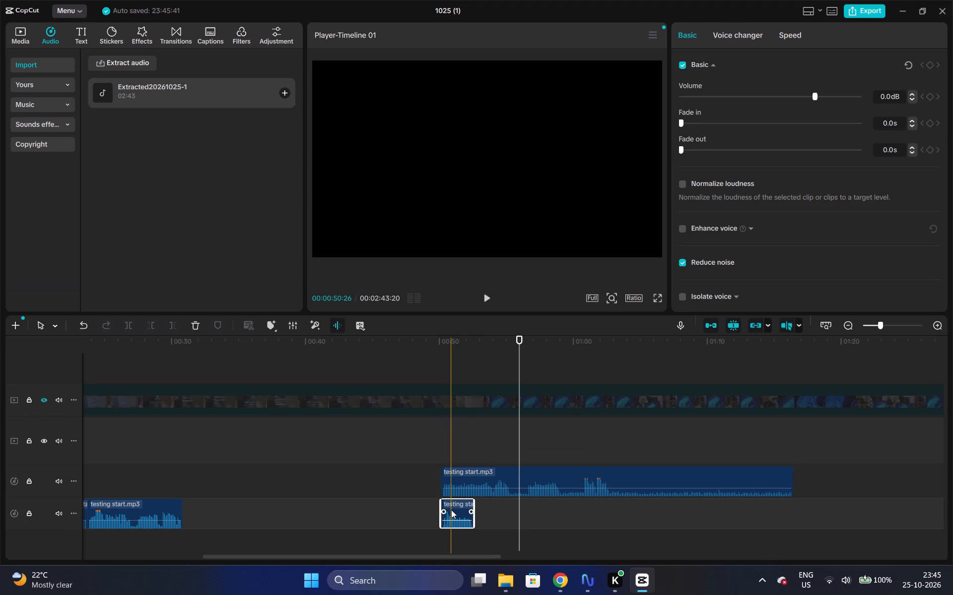
key("ctrl+x")
left_click_drag(453, 475, 453, 509)
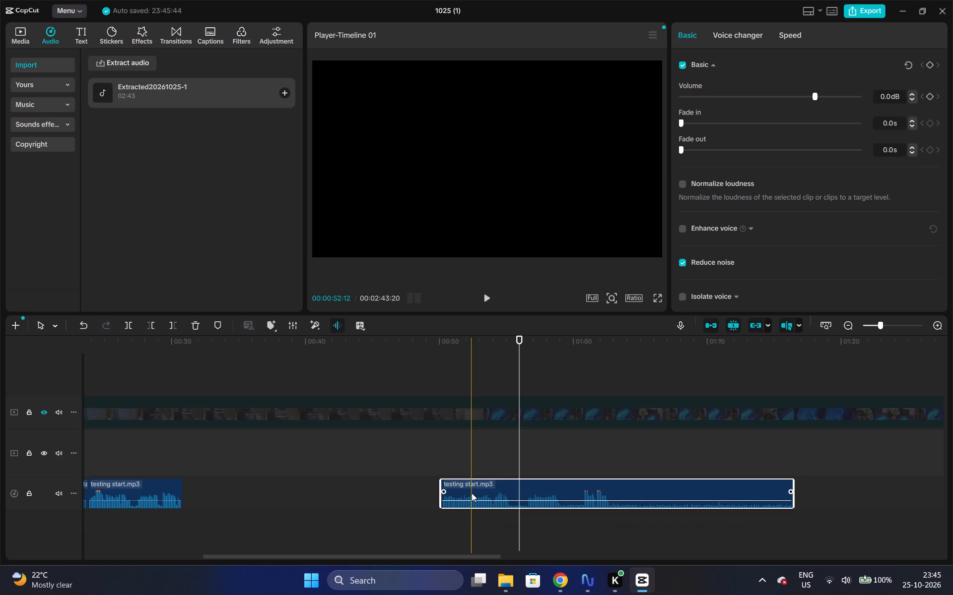
Move the last testing start.mp3 piece to start right after the piece that ends at 00:00:30:16.
left_click_drag(472, 493, 219, 497)
left_click(219, 497)
left_click_drag(219, 497, 209, 494)
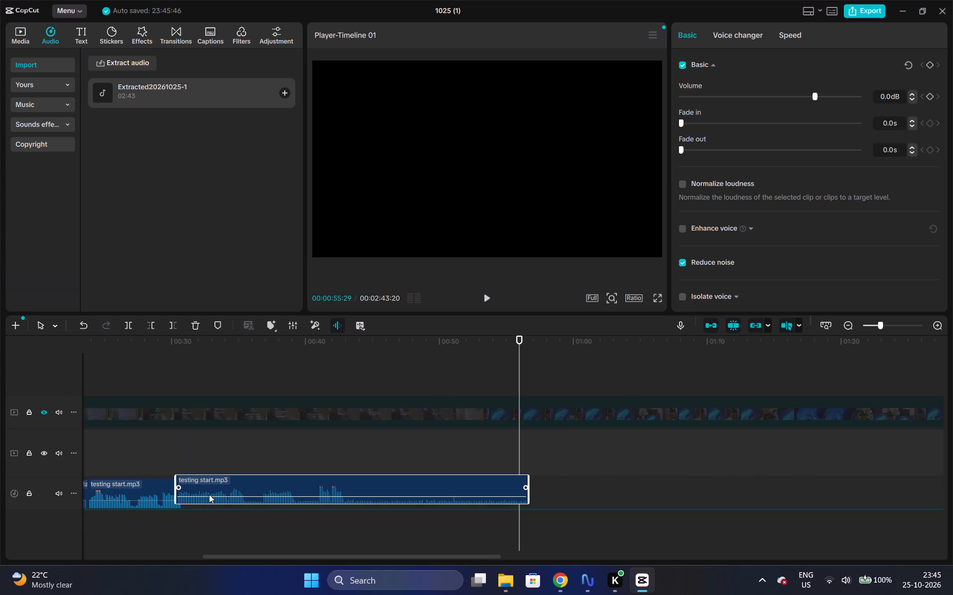
left_click_drag(209, 494, 210, 494)
Play on, split the last testing start.mp3 piece at 00:00:36:03 and 00:00:37:08, and remove the pause between the splits.
left_click(161, 406)
key("space")
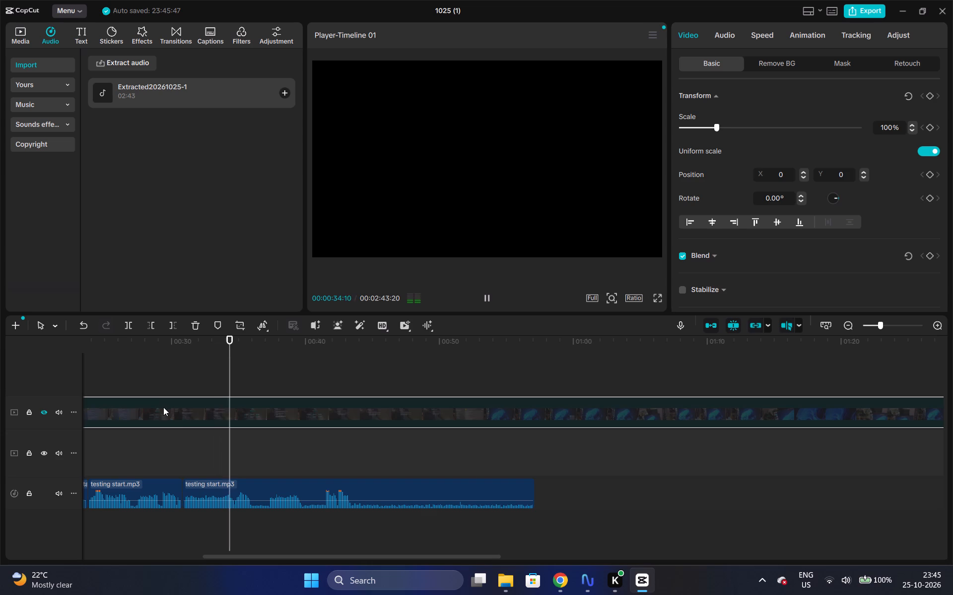
key("space")
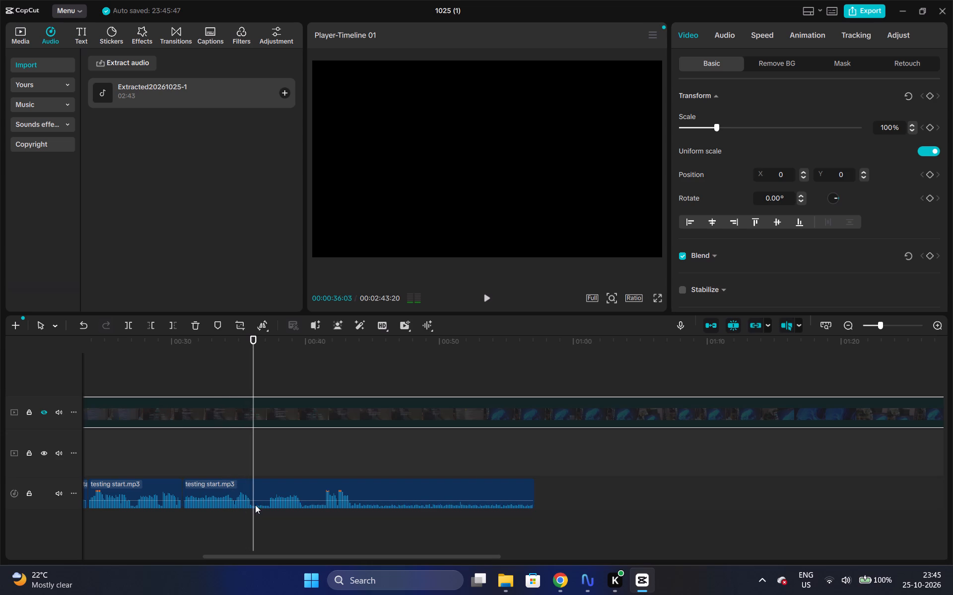
double_click(940, 324)
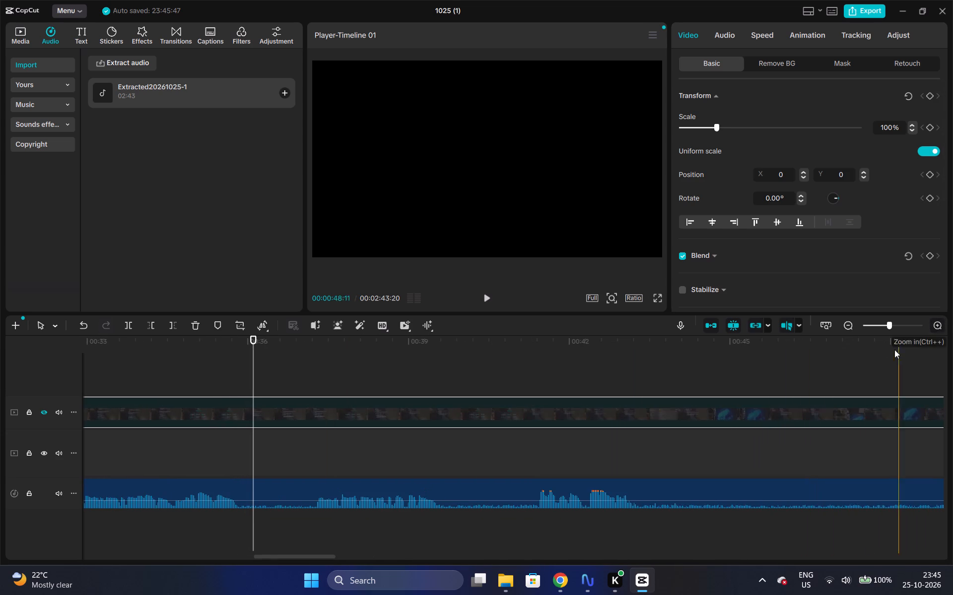
left_click(246, 493)
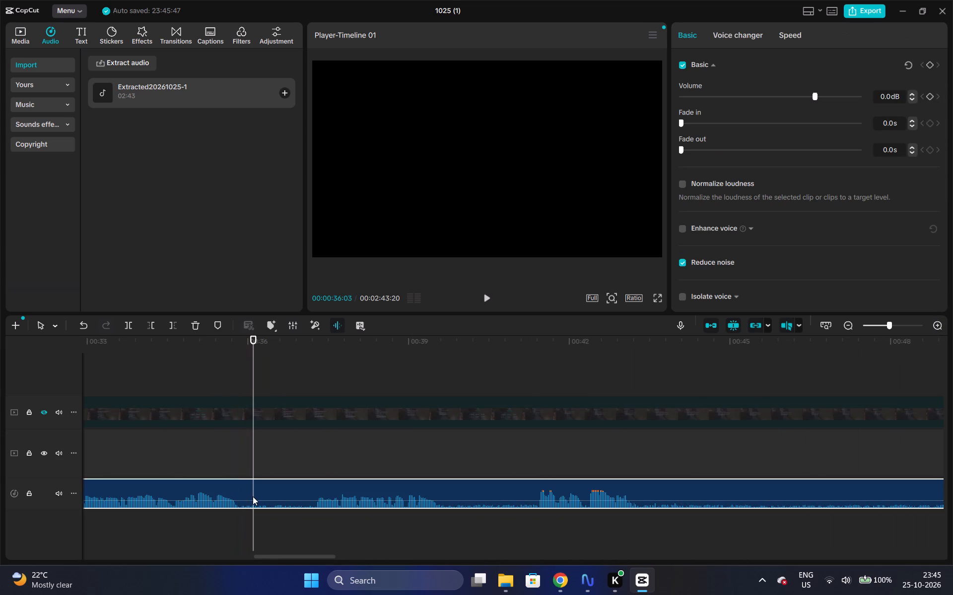
key("ctrl+b")
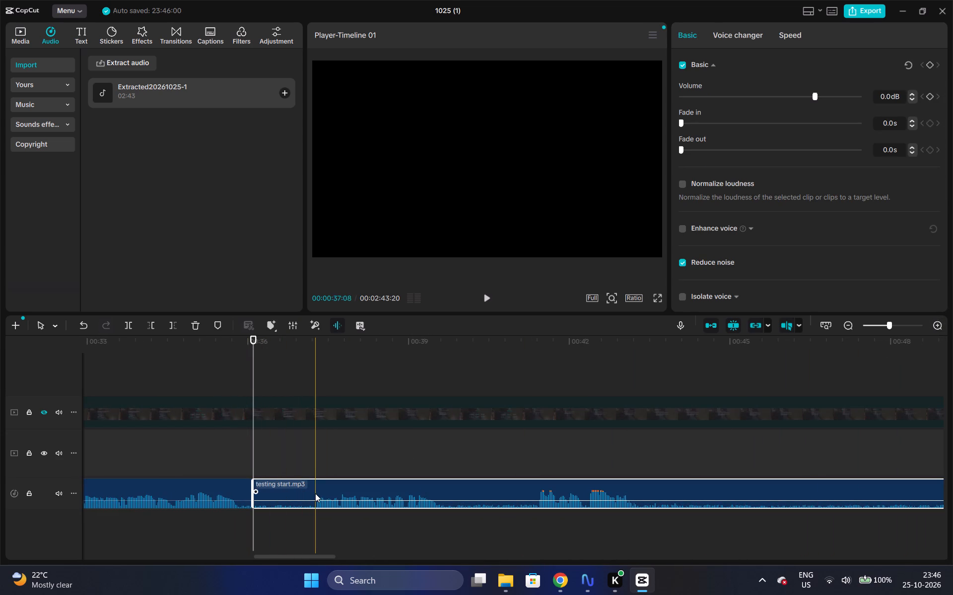
left_click(315, 493)
key("ctrl+b")
left_click(305, 498)
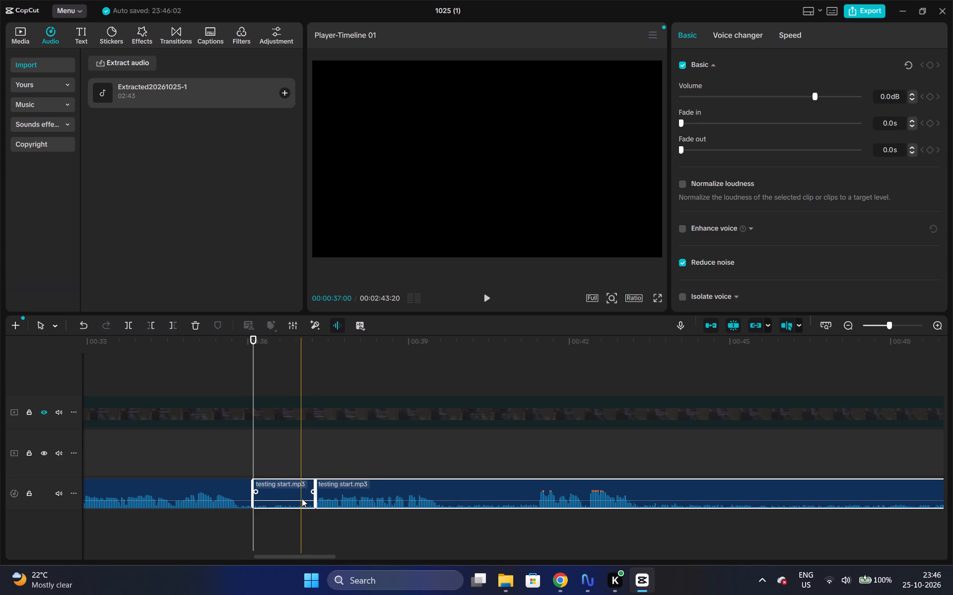
key("ctrl+x")
key("ctrl+z")
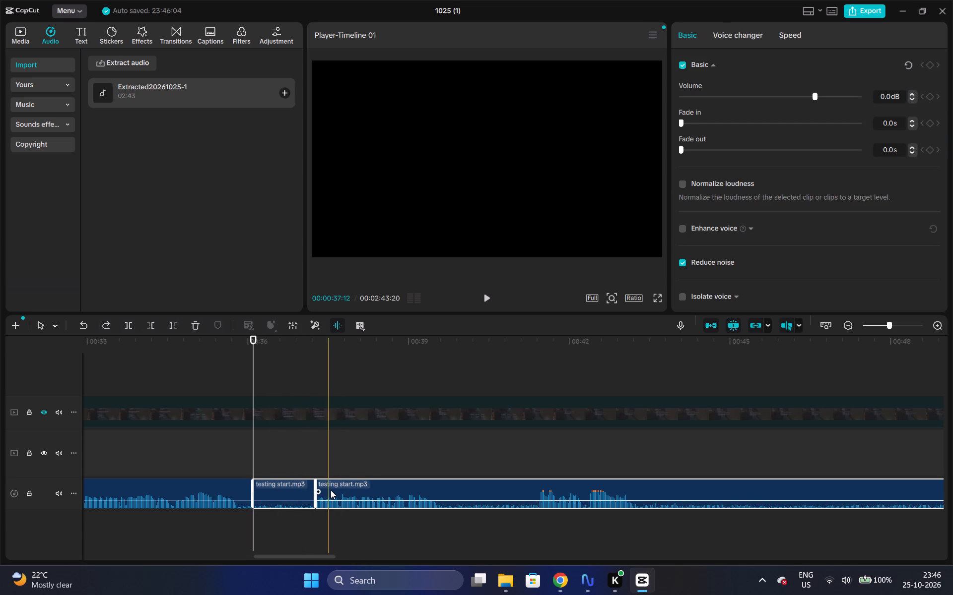
left_click(333, 490, "ctrl")
key("ctrl+x")
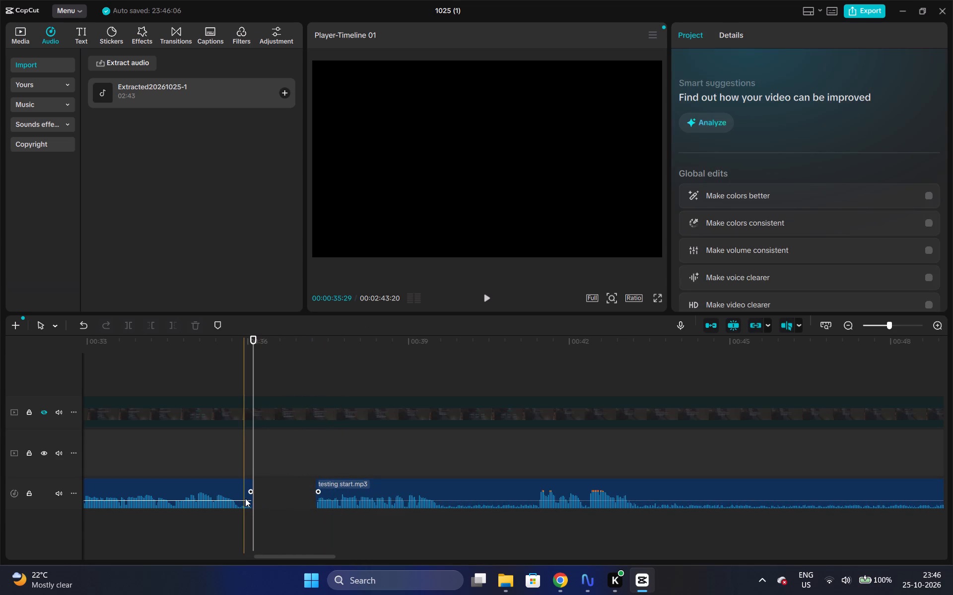
Split the testing start.mp3 piece before the gap at 00:00:35:25, where its phrase ends.
left_click(245, 498)
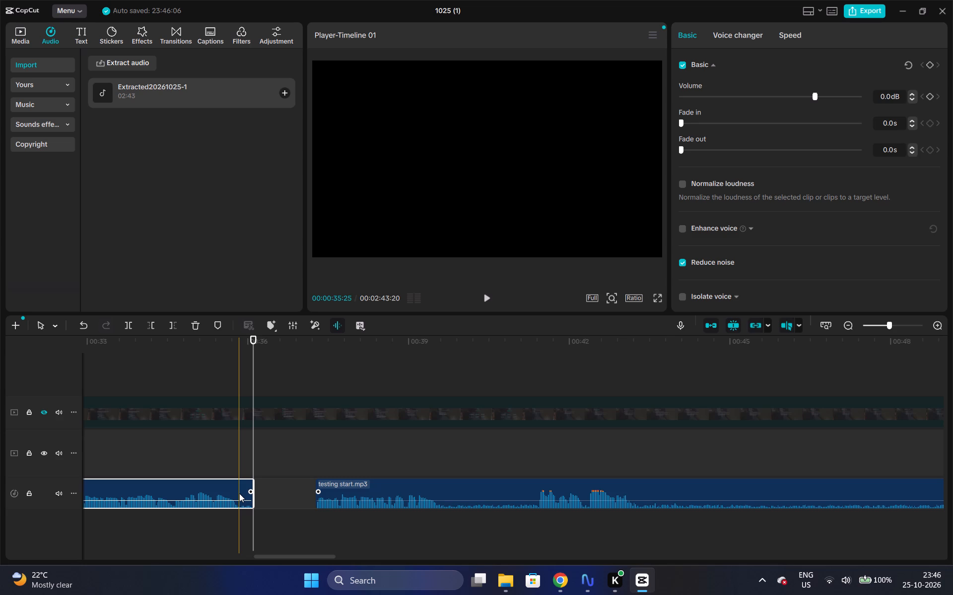
key("ctrl+b")
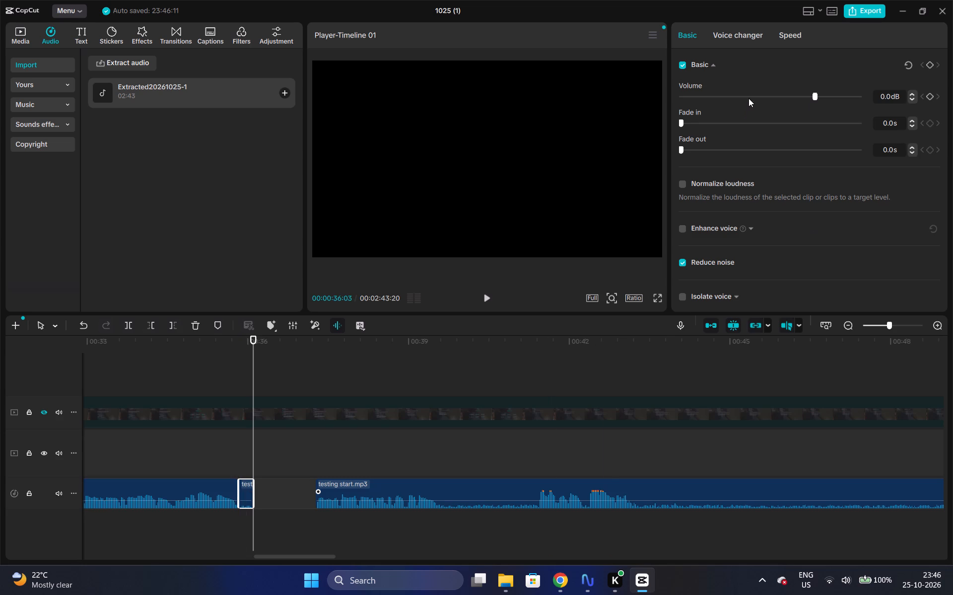
left_click_drag(749, 98, 567, 122)
Move the last testing start.mp3 piece back to close the gap after 00:00:36:03.
left_click_drag(419, 501, 304, 500)
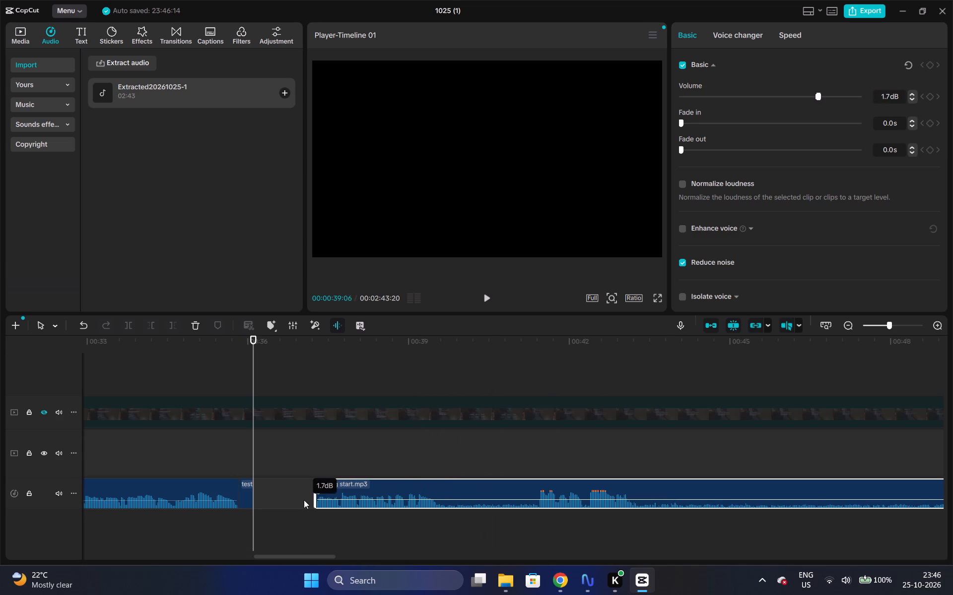
left_click_drag(304, 500, 302, 500)
left_click_drag(378, 494, 320, 495)
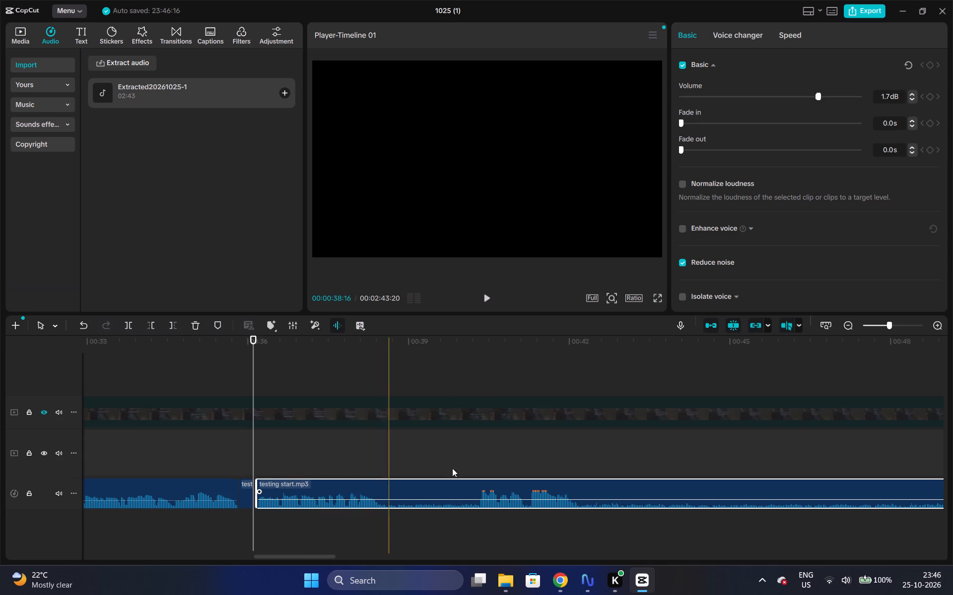
Set the volume of the last testing start.mp3 piece to 1.0 dB.
triple_click(914, 98)
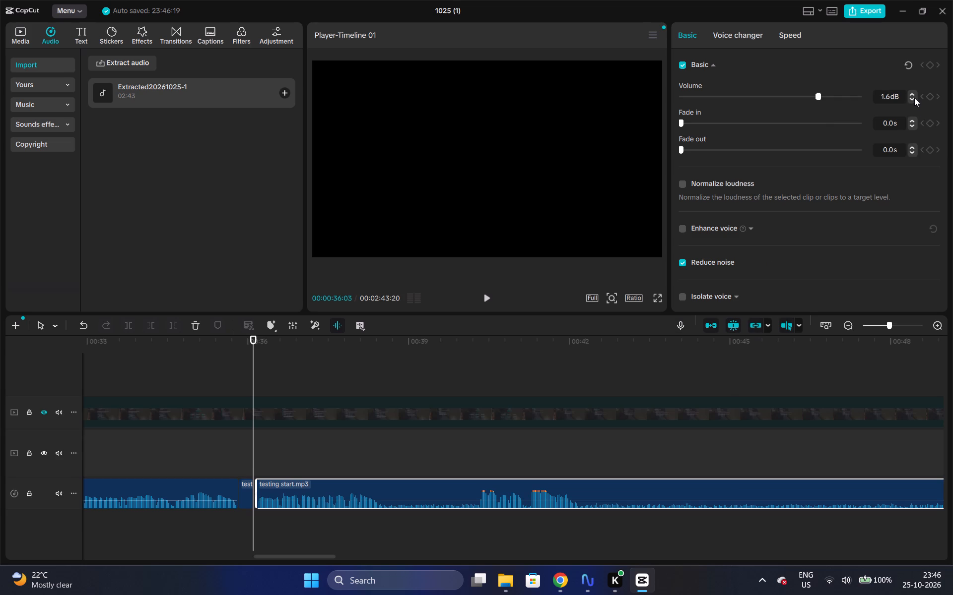
triple_click(914, 98)
left_click(914, 98)
left_click(914, 98)
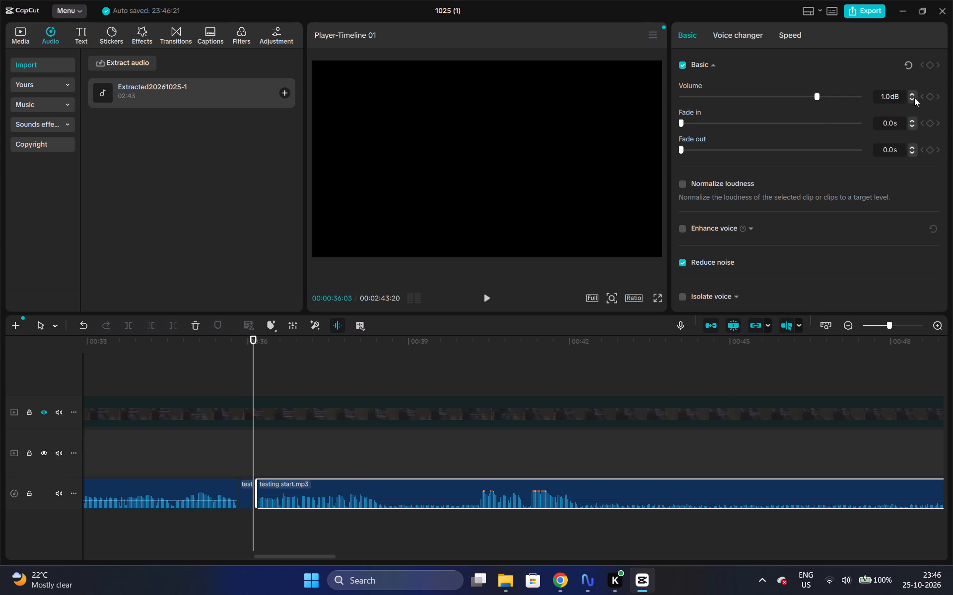
left_click(909, 95)
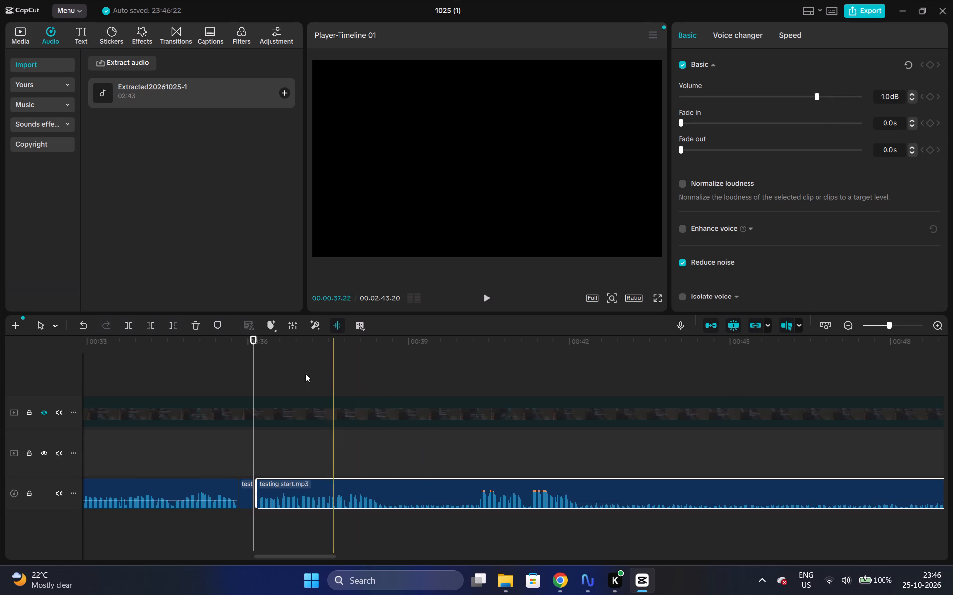
Play across the join, split the last testing start.mp3 piece at 00:00:38:15 and about 00:00:40:09, and remove the pause between the splits.
left_click(223, 344)
key("space")
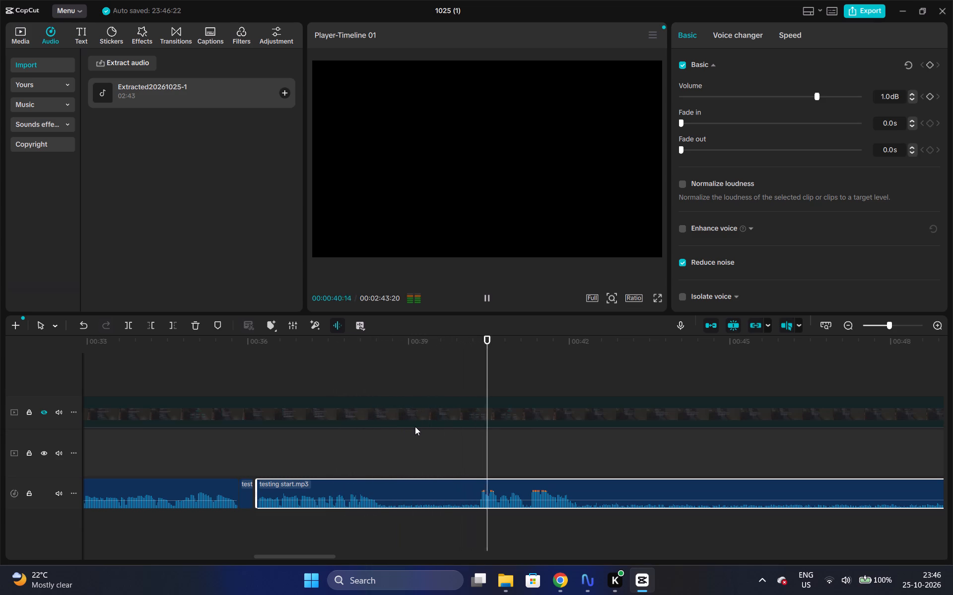
key("space")
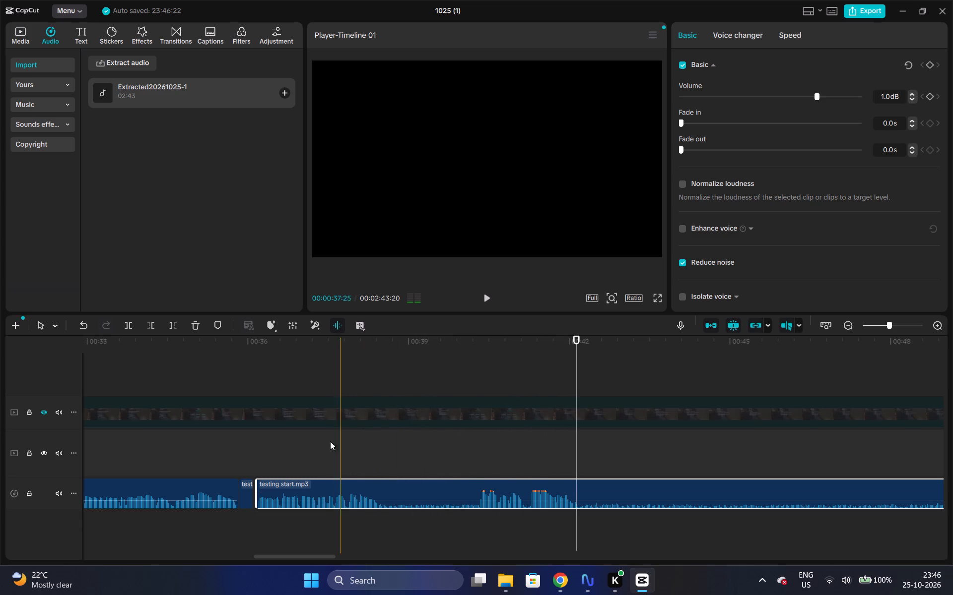
left_click(211, 399)
key("space")
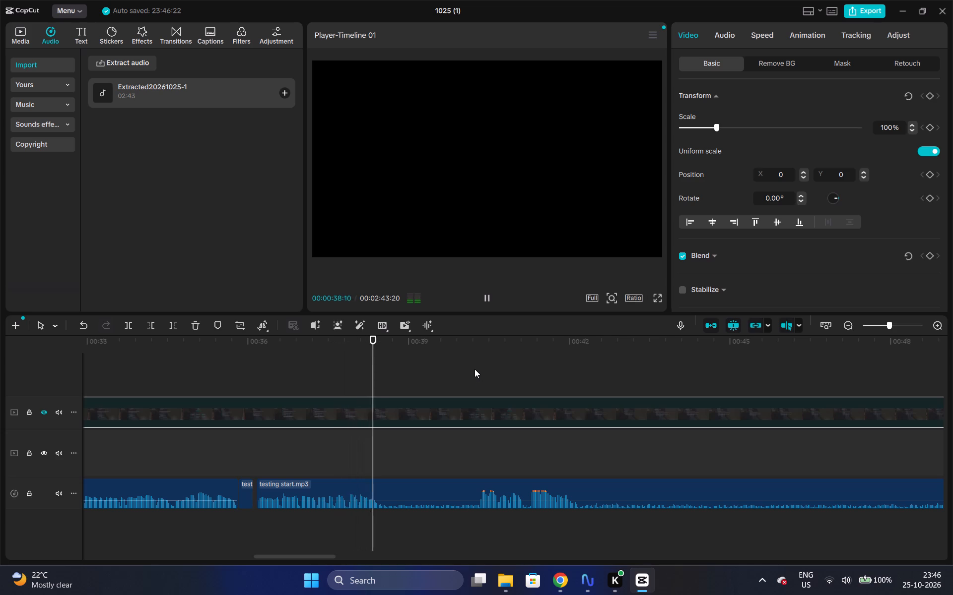
key("space")
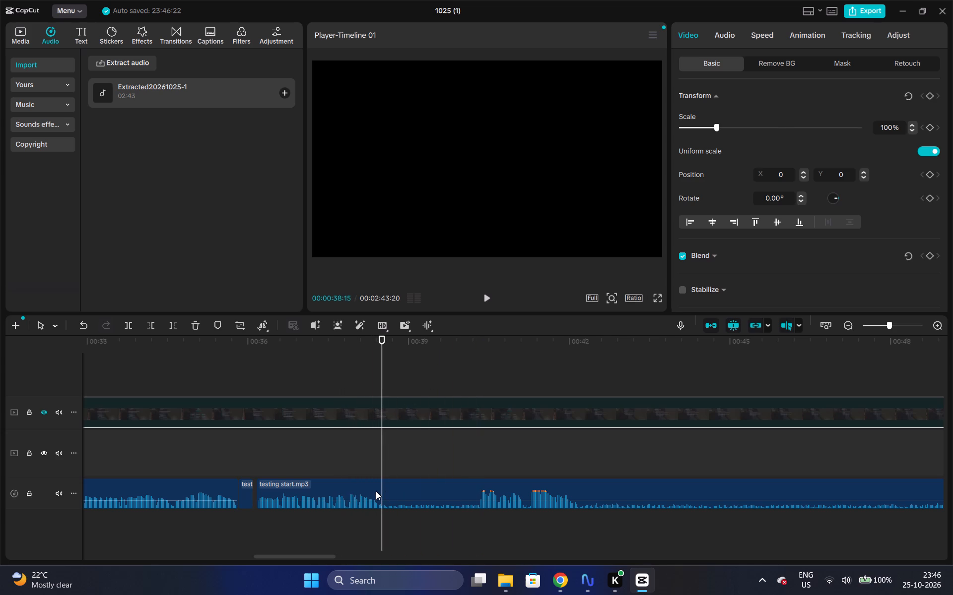
left_click(376, 491)
key("ctrl+b")
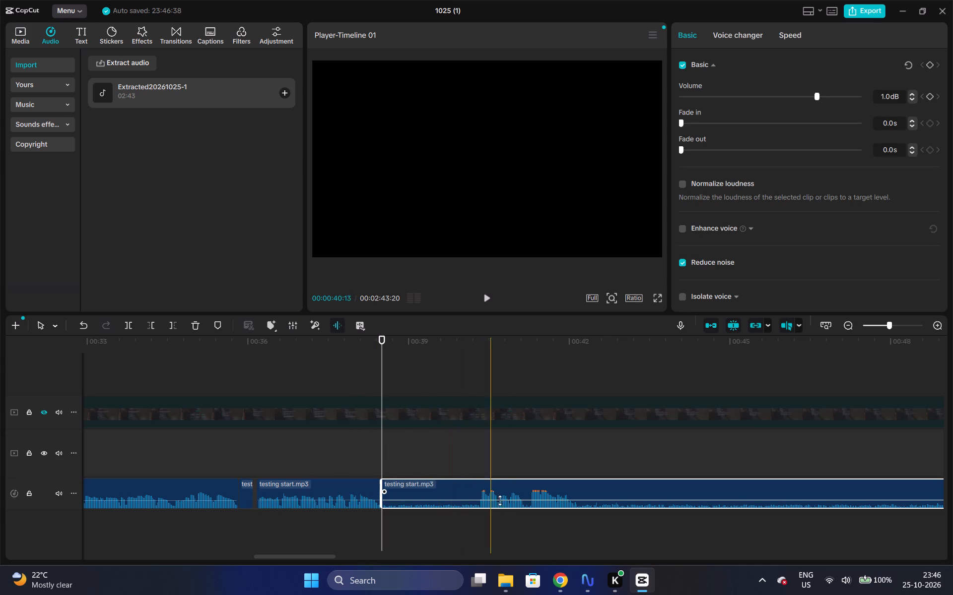
key("ctrl+b")
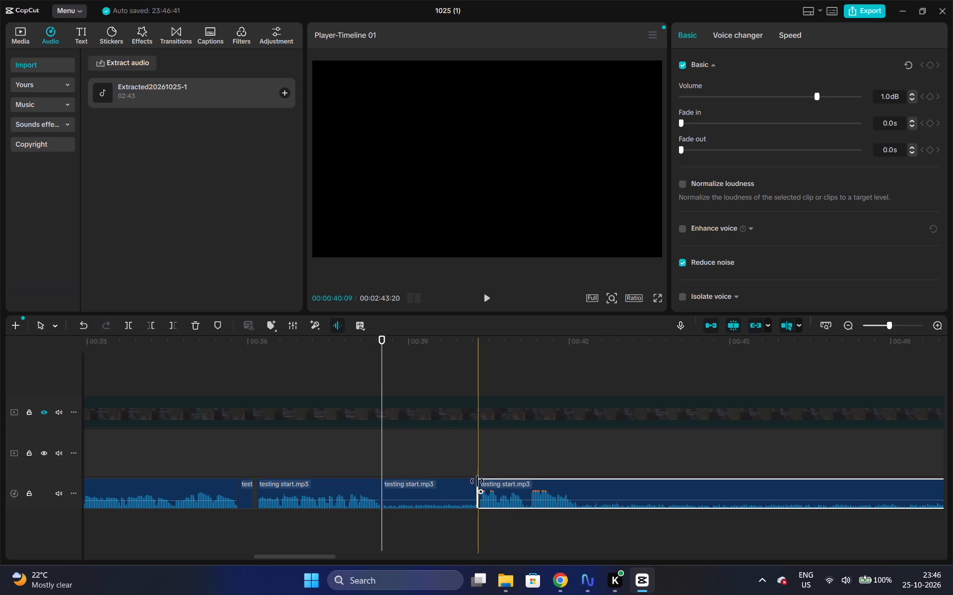
left_click(465, 490)
key("ctrl+x")
Move the last testing start.mp3 piece to start at 00:00:38:15, against the piece before it.
left_click_drag(504, 487, 404, 492)
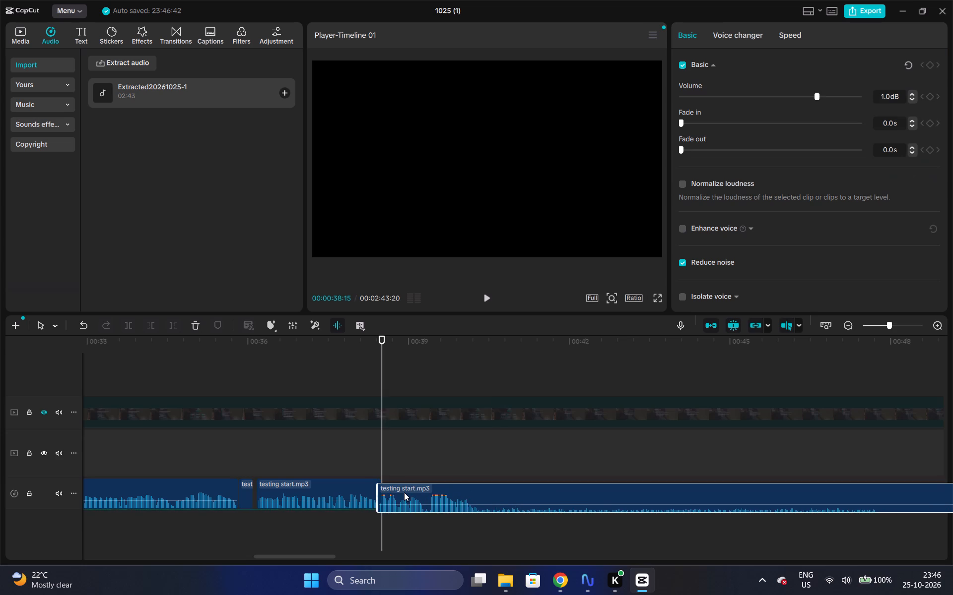
left_click_drag(404, 492, 407, 488)
Play the last testing start.mp3 piece and trim off everything after its final phrase, at about 00:00:40:16.
key("space")
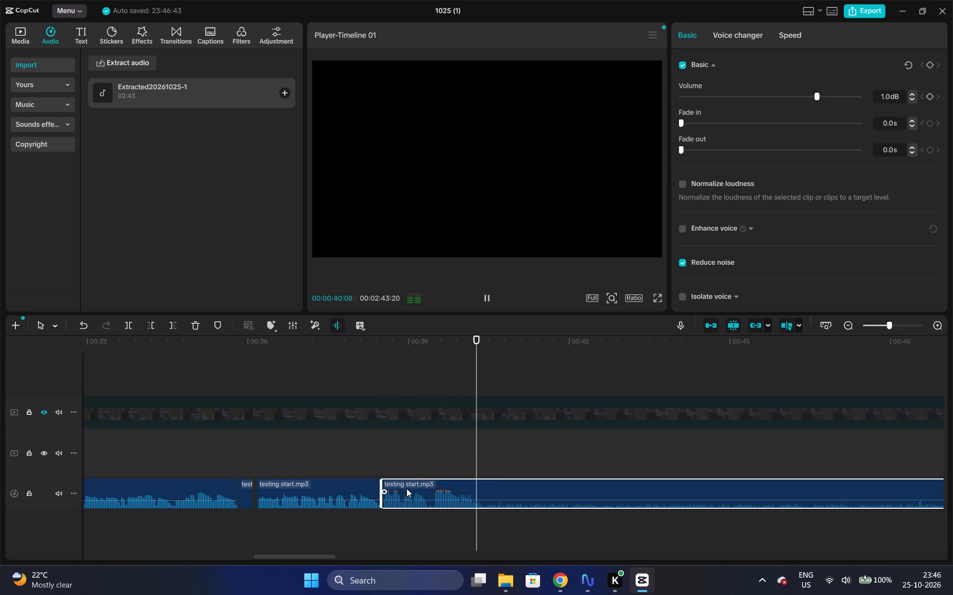
key("space")
key("w")
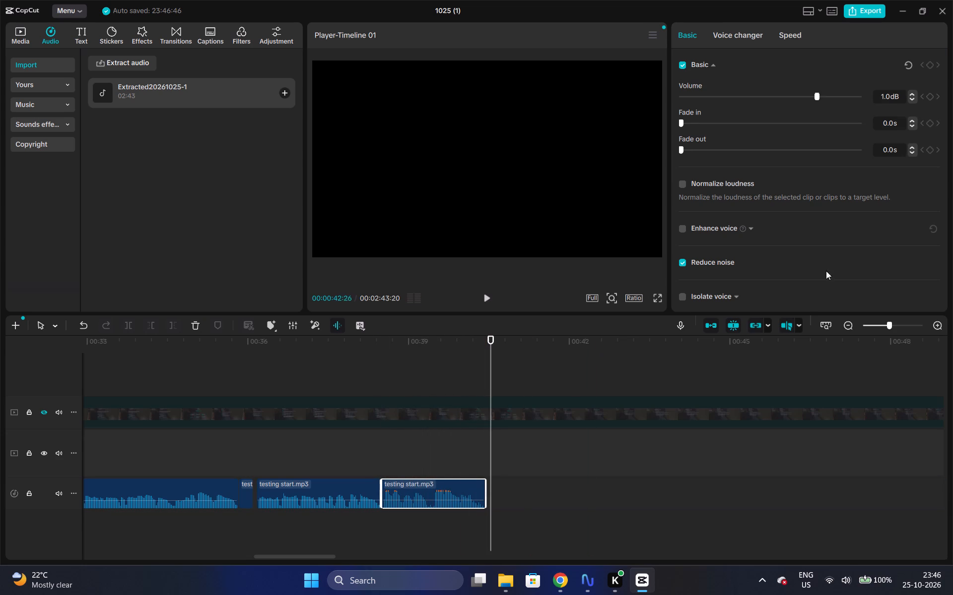
Unhide the video track and move the VID_20261022_222839.mp4 clip along it to start at about 00:01:57.
triple_click(847, 331)
double_click(847, 331)
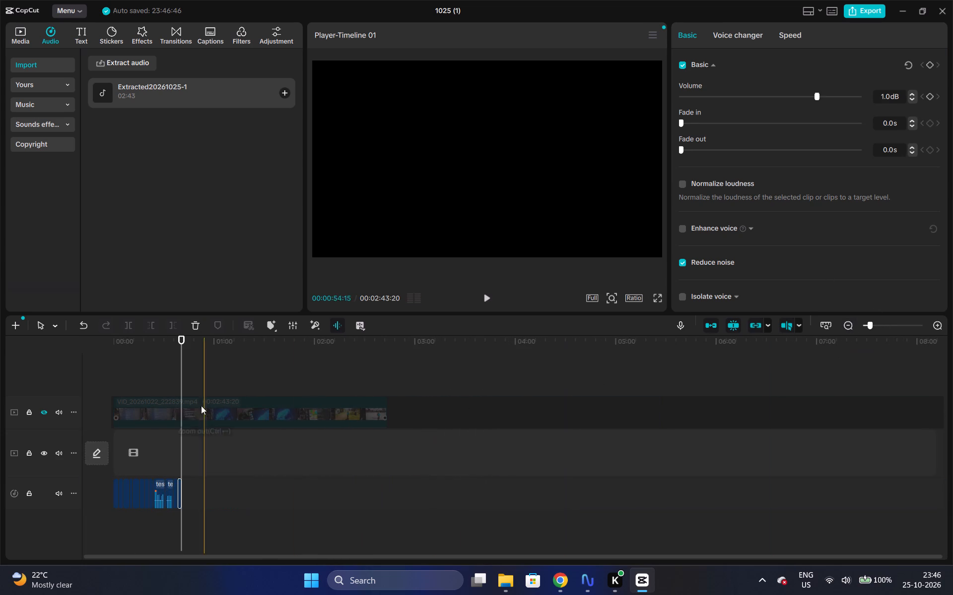
left_click(120, 406)
left_click(44, 411)
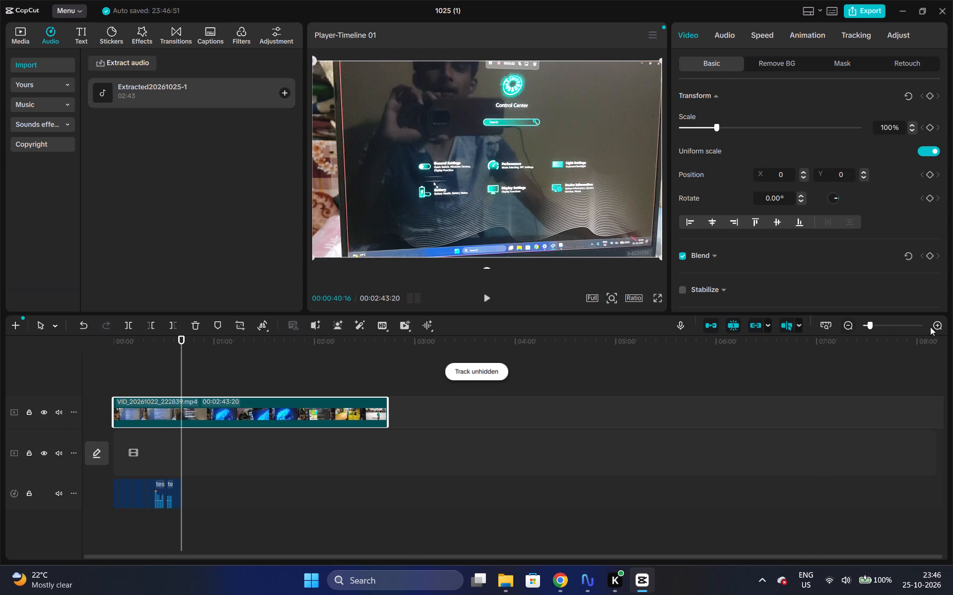
left_click_drag(221, 409, 417, 409)
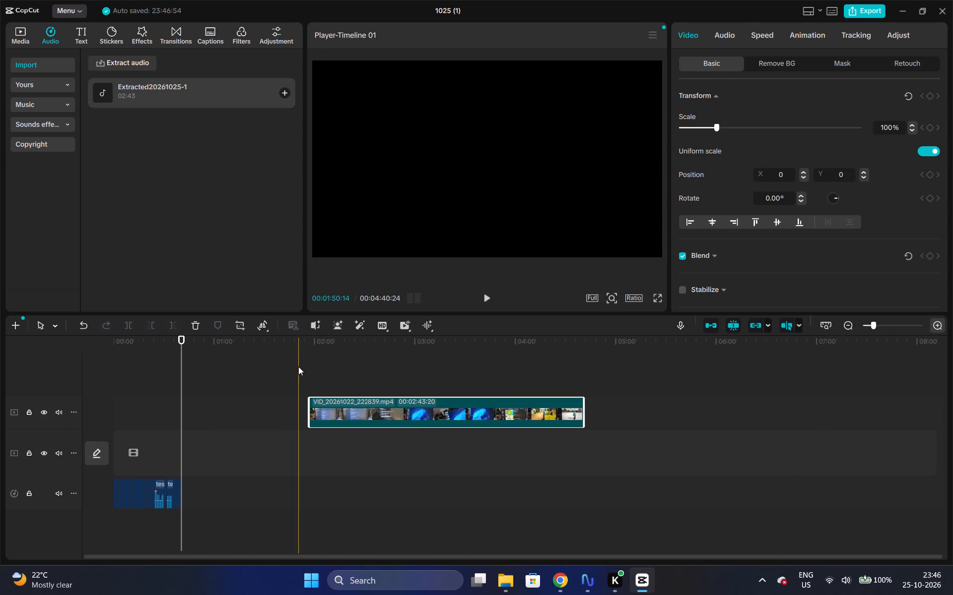
Play the VID_20261022_222839.mp4 clip from its start and split it at 00:02:06:02.
left_click(307, 351)
key("space")
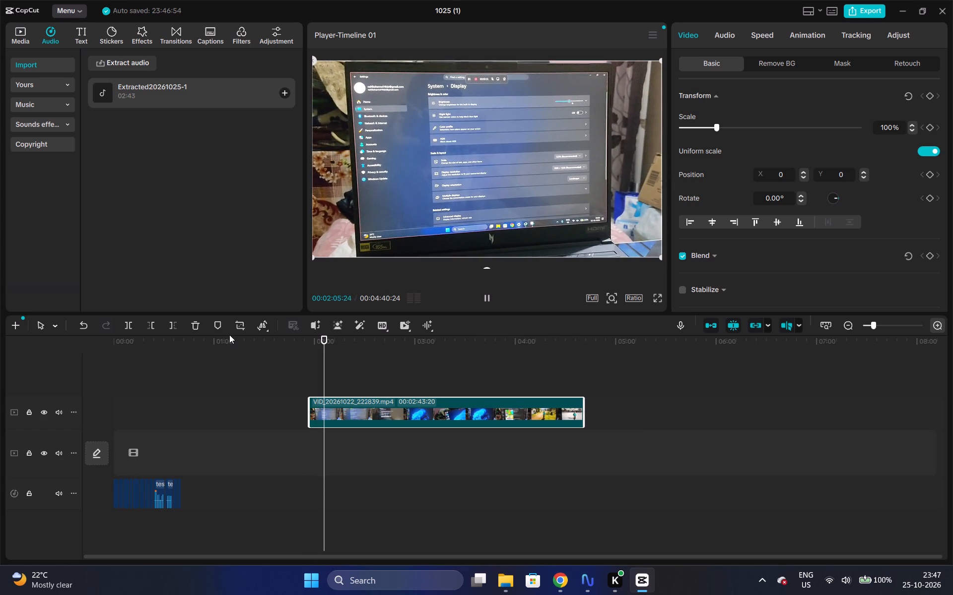
key("space")
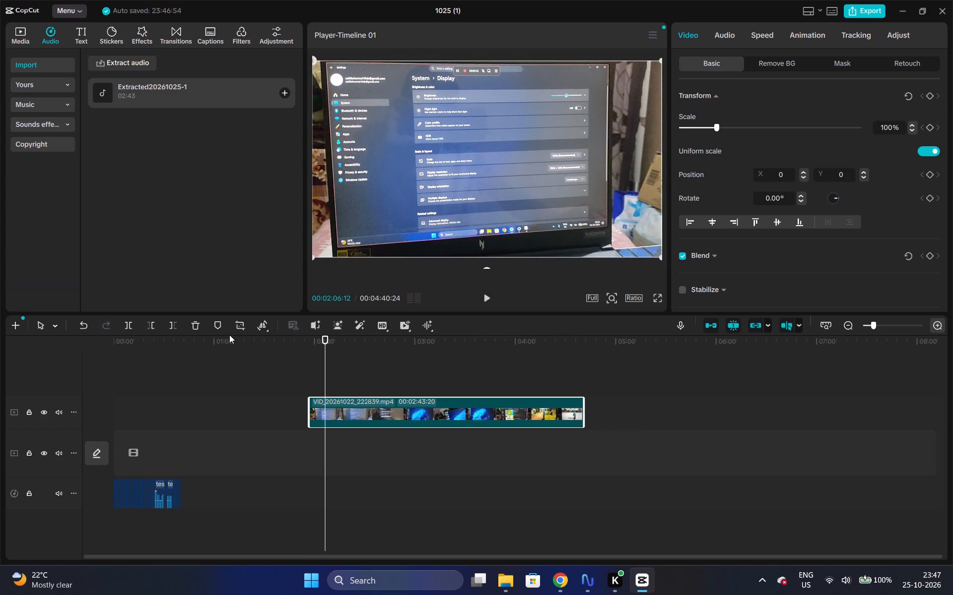
key("Left")
key("Left")
key("Left")
key("Left")
key("Left")
key("Left")
key("Left")
key("Left")
key("Left")
key("Left")
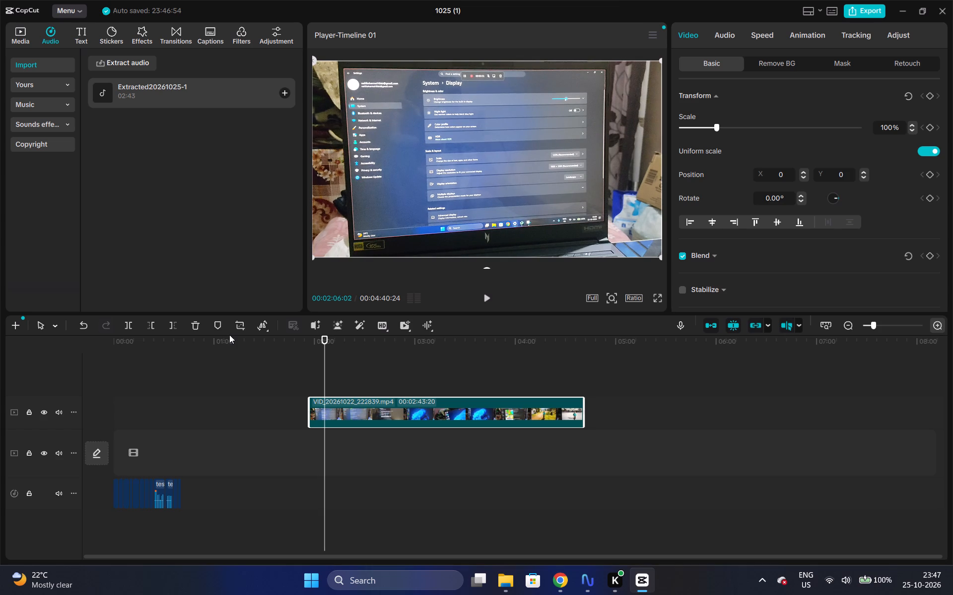
key("ctrl+b")
Play on through the blurry footage and trim the start of the second video piece to 00:02:09:18.
key("space")
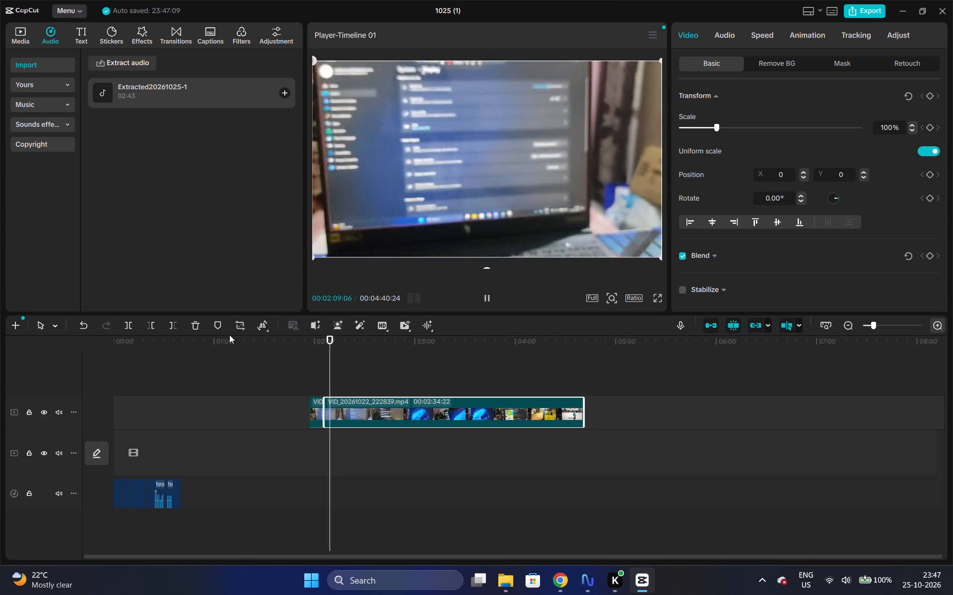
key("space")
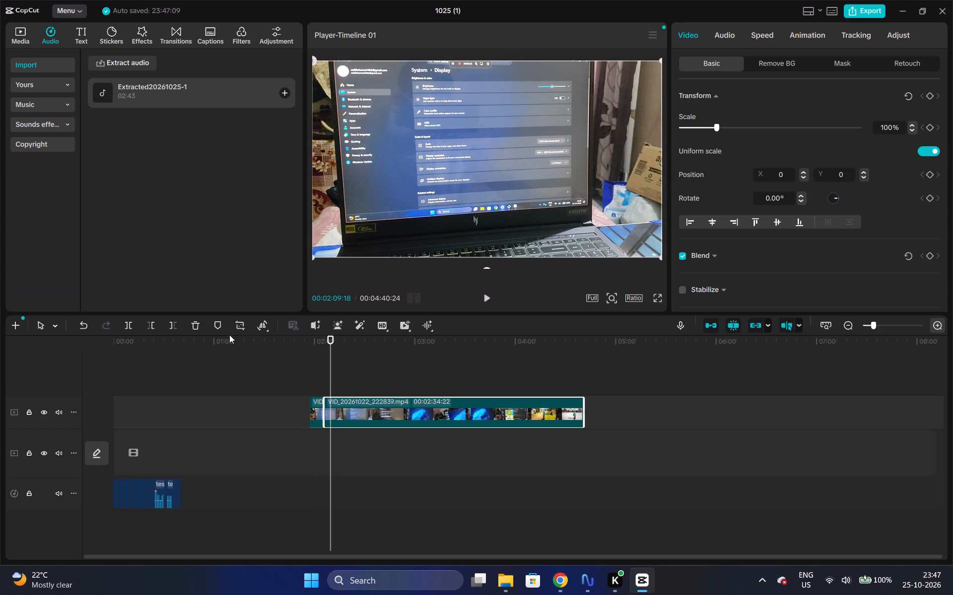
key("w")
key("ctrl+z")
type("q")
Play on from the trimmed start of the second video piece and undo the last start trim.
key("space")
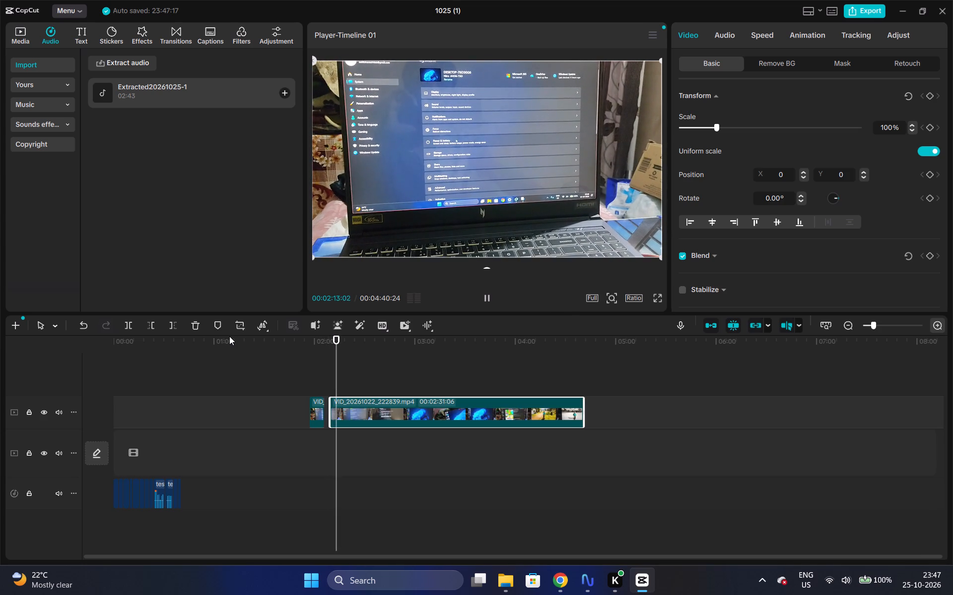
key("space")
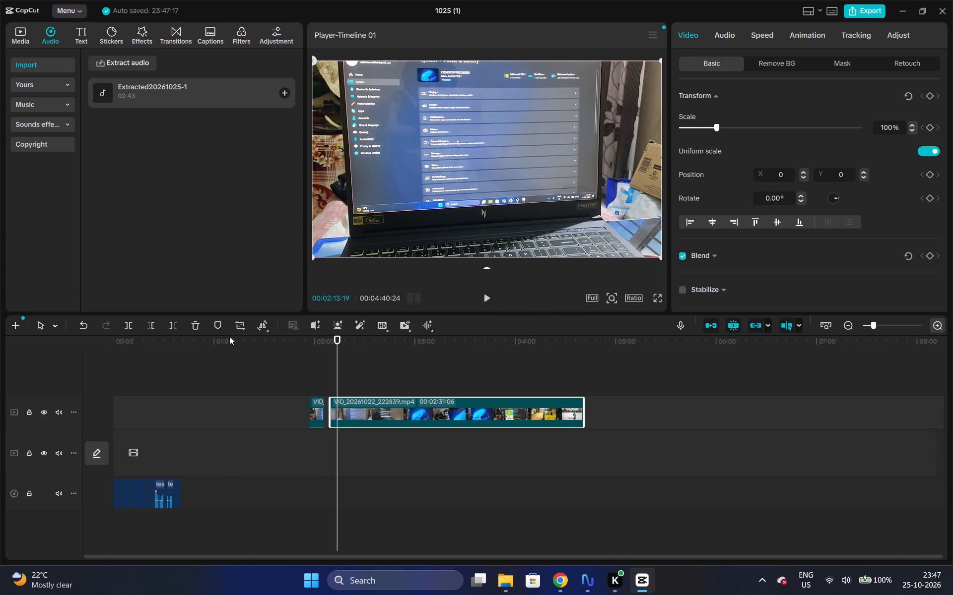
key("ctrl+z")
Preview the laptop footage of the Display settings page in full screen, looking for the usable part.
left_click(658, 299)
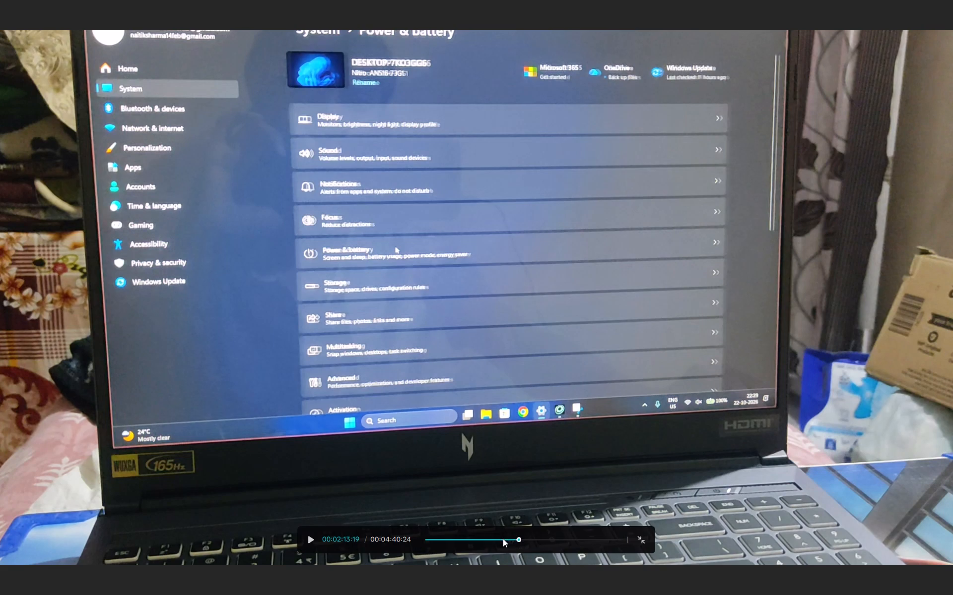
left_click(503, 538)
key("space")
left_click(506, 539)
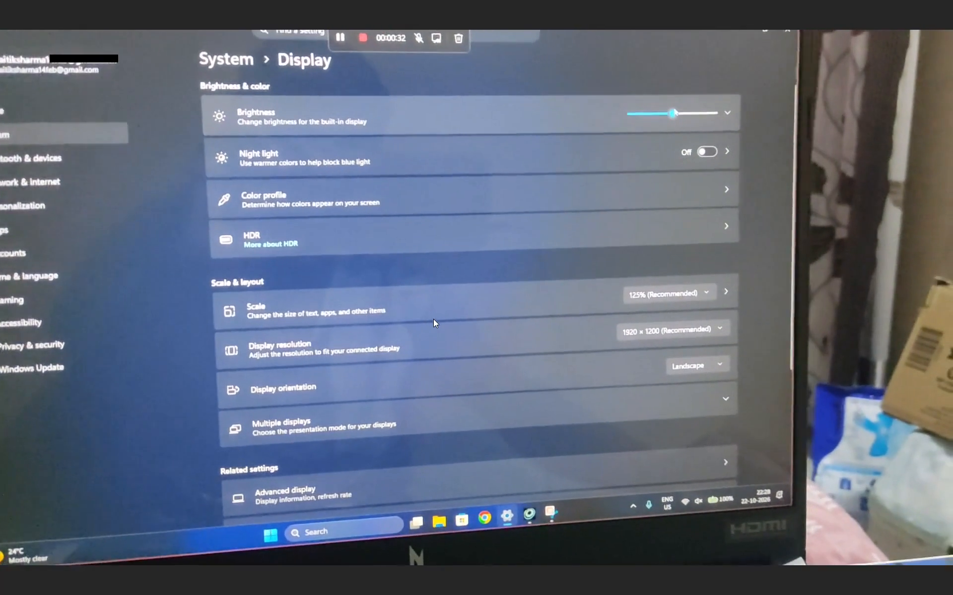
key("space")
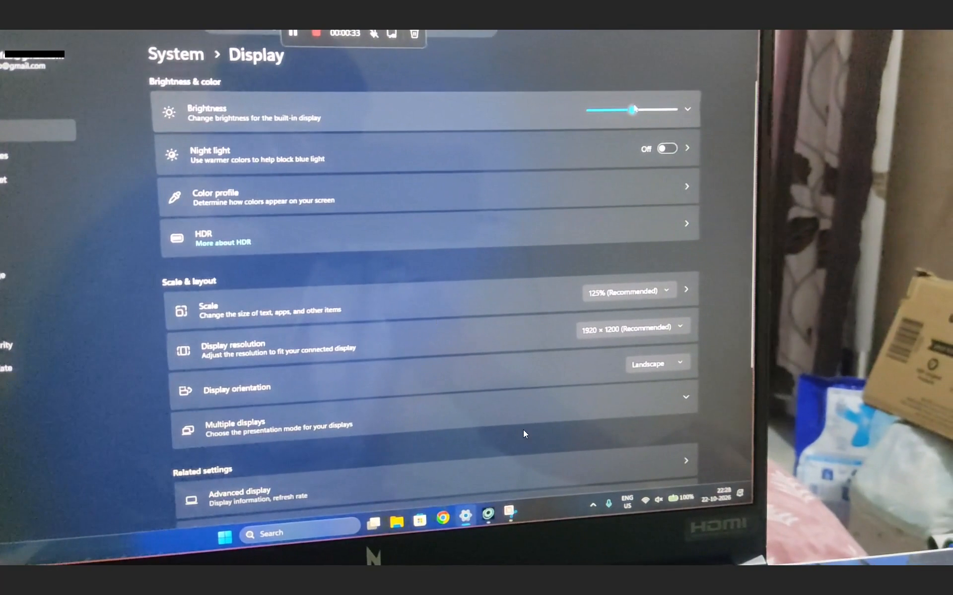
key("Escape")
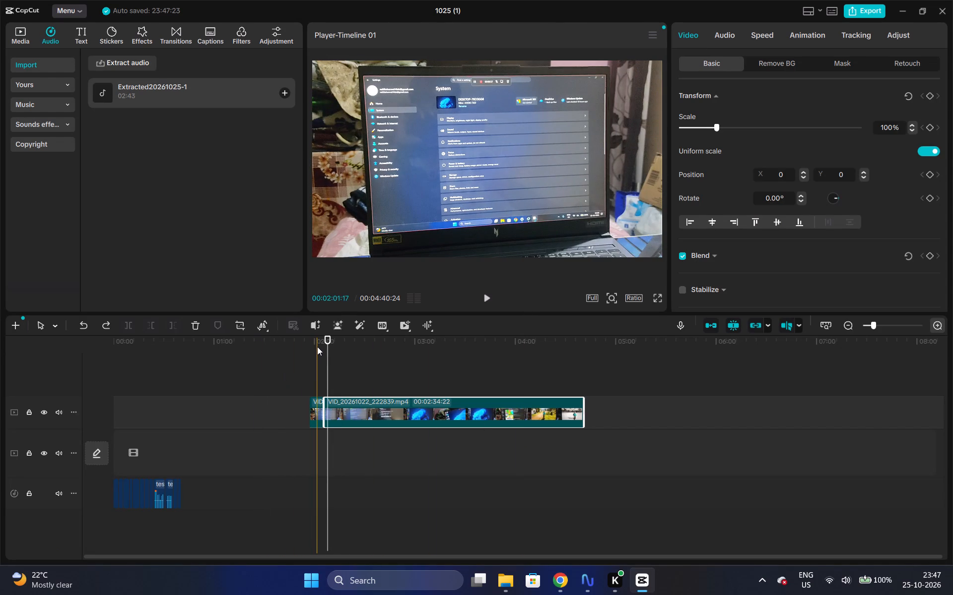
Play the first video piece around 00:02:01:15 and open its speed settings.
left_click(317, 347)
left_click(312, 341)
key("space")
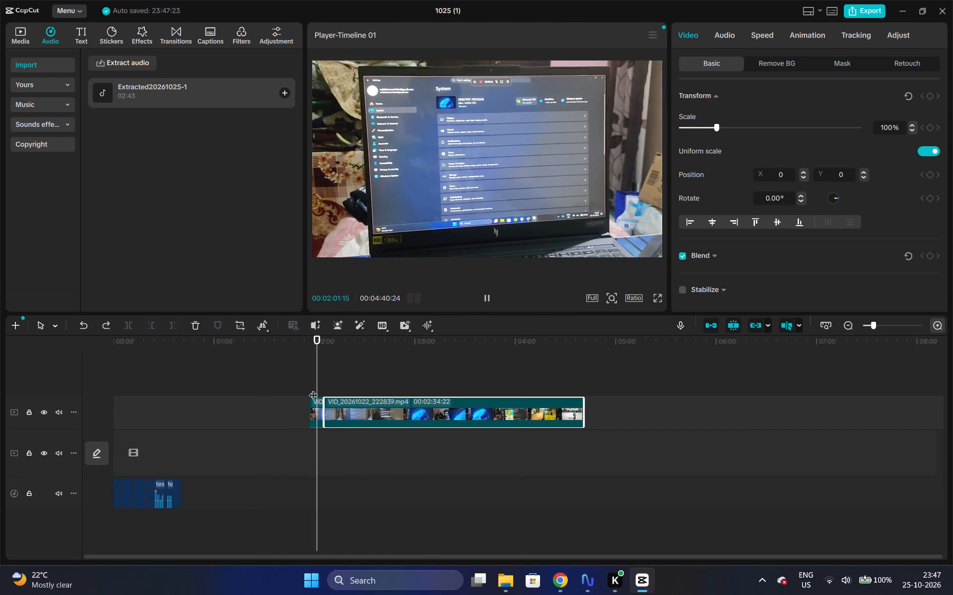
key("space")
left_click(317, 416)
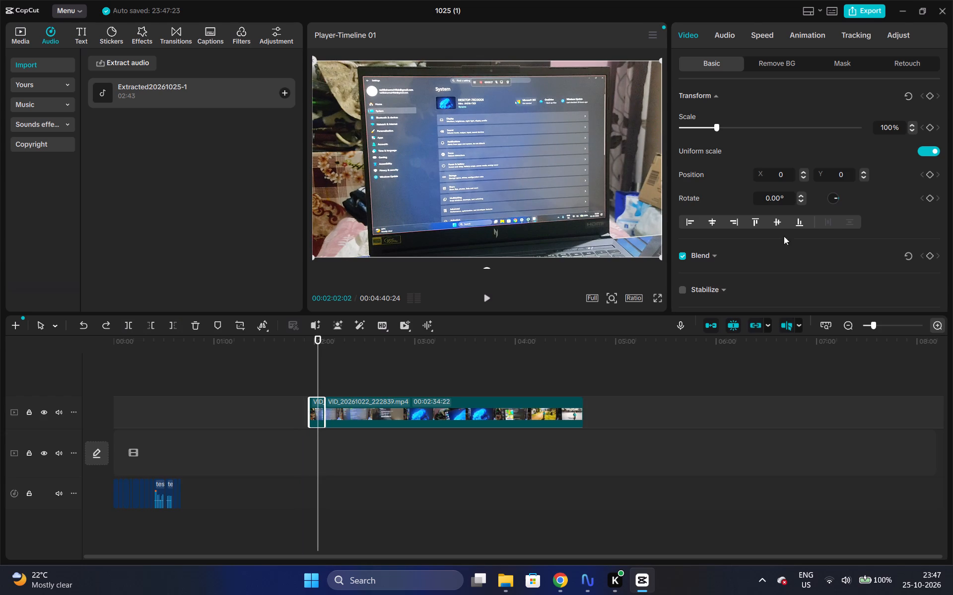
left_click(767, 34)
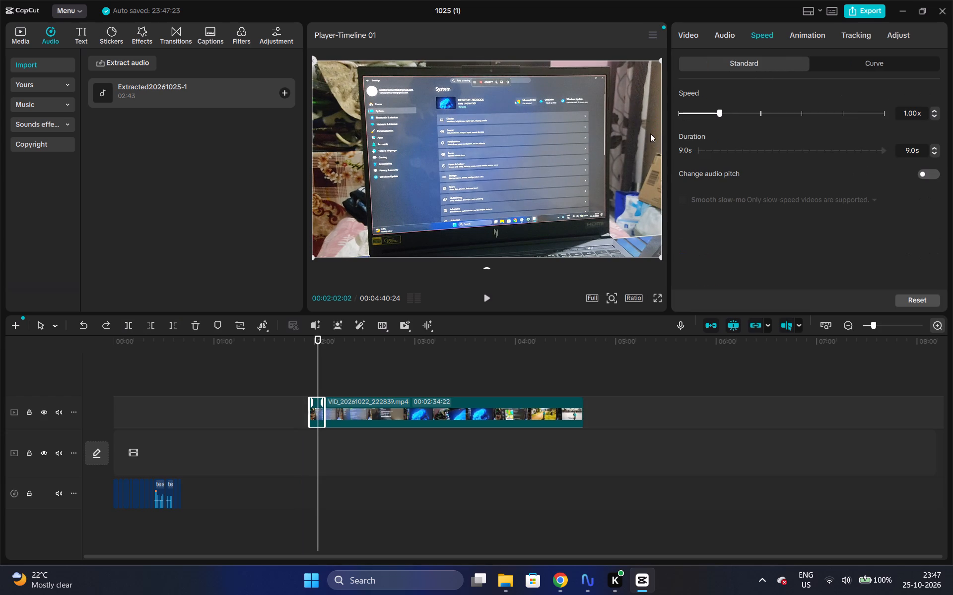
Replay the footage following the split at 00:02:06:02, including in full screen, to find where the Display page shot ends.
left_click(326, 342)
key("space")
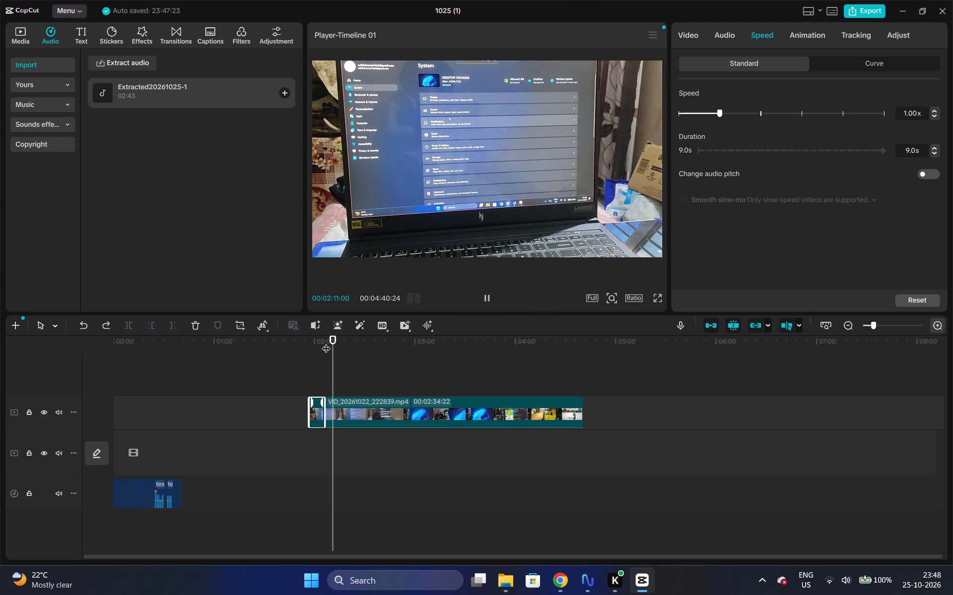
key("space")
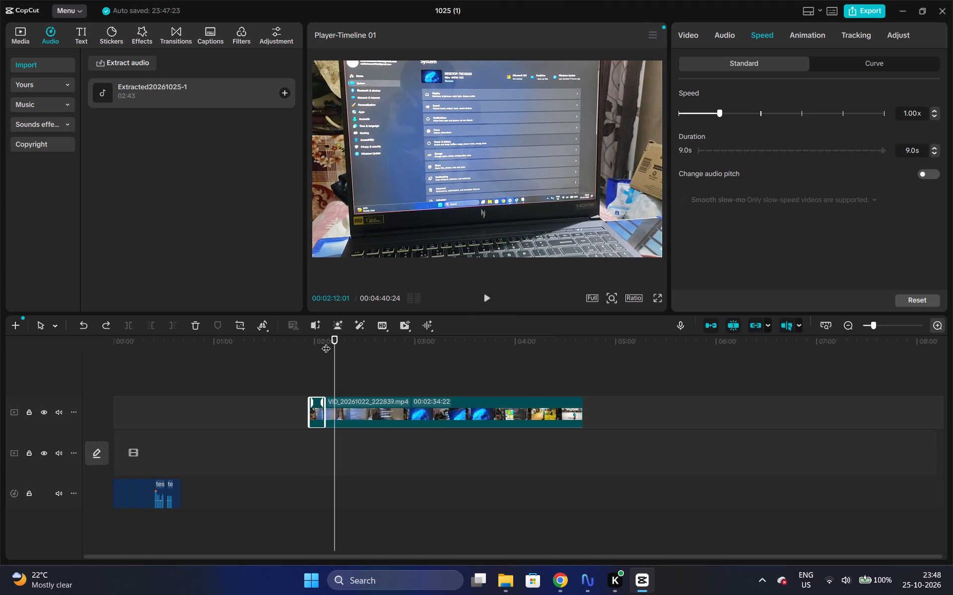
left_click(324, 344)
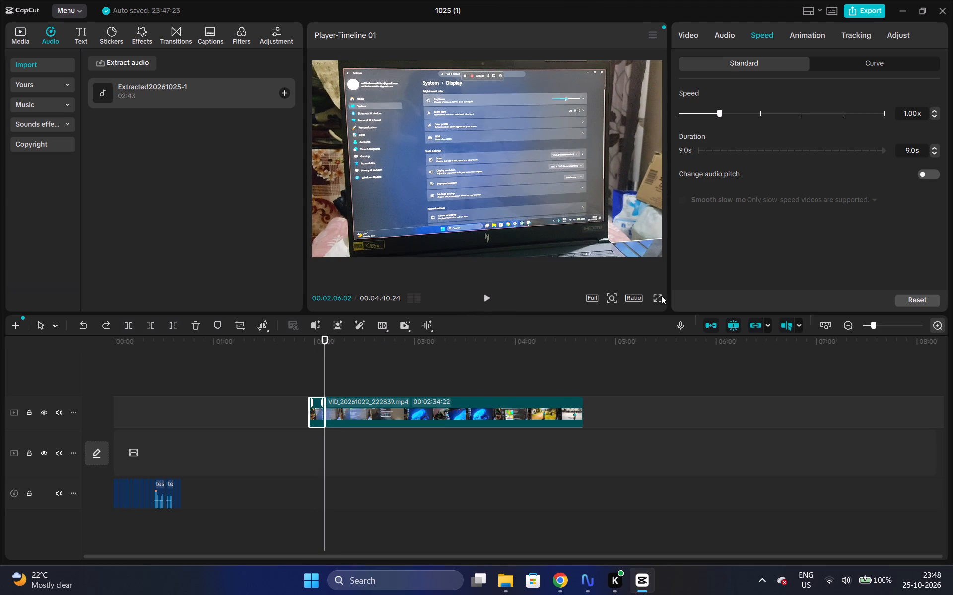
left_click(660, 302)
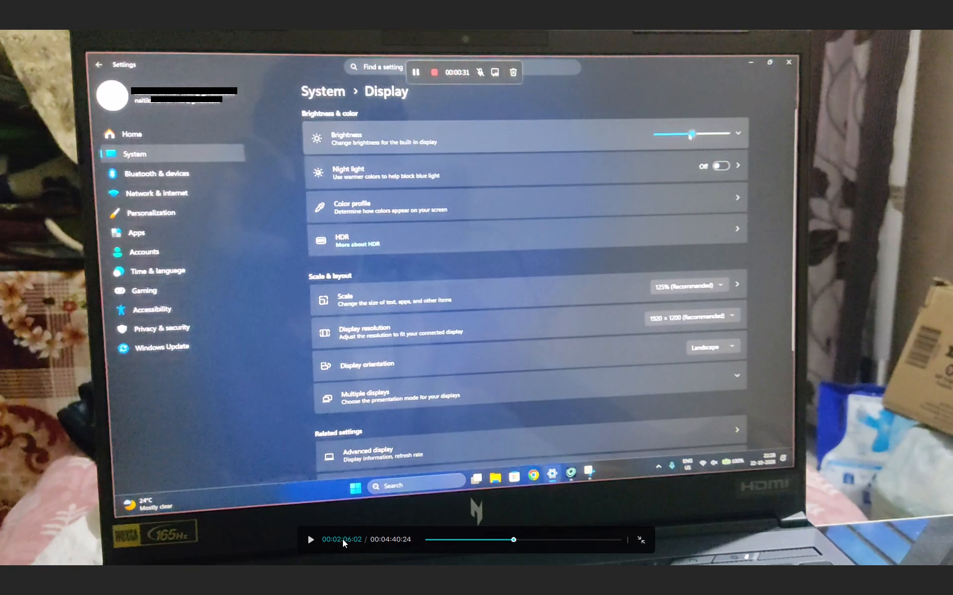
left_click(314, 539)
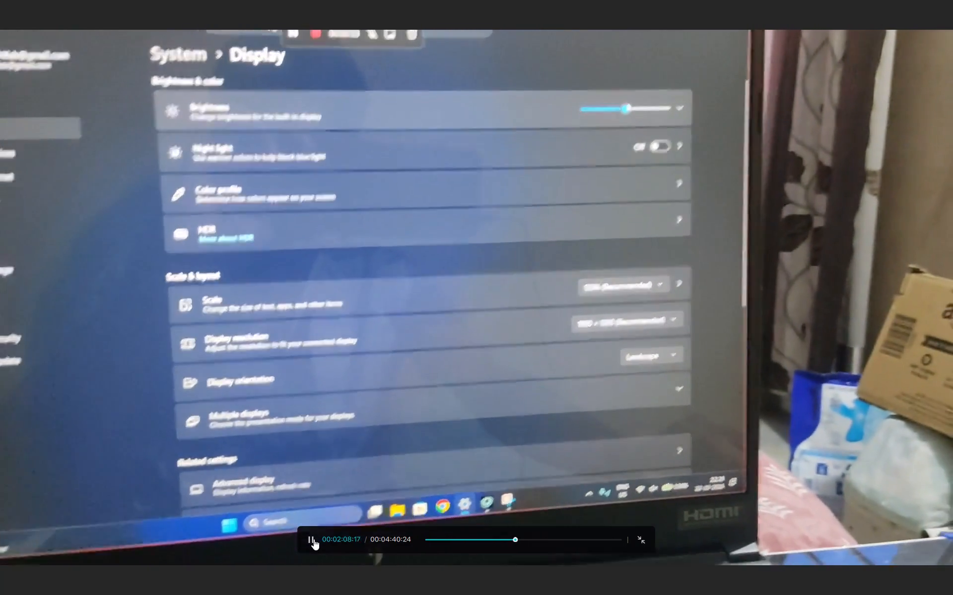
left_click(314, 539)
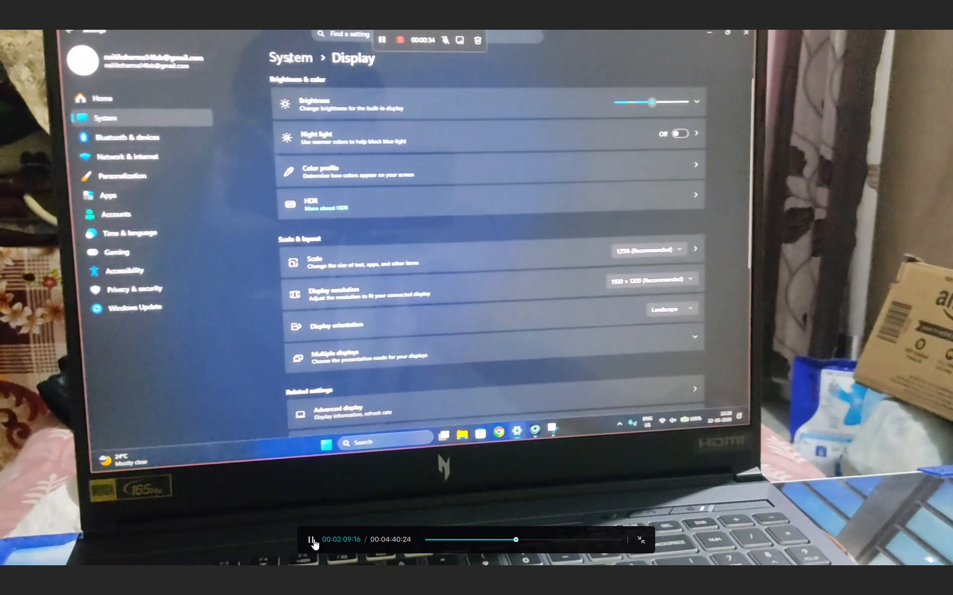
key("Escape")
Play the second video piece from its start and split it at 00:02:09:22, stepping back frame by frame to the cut point.
triple_click(935, 330)
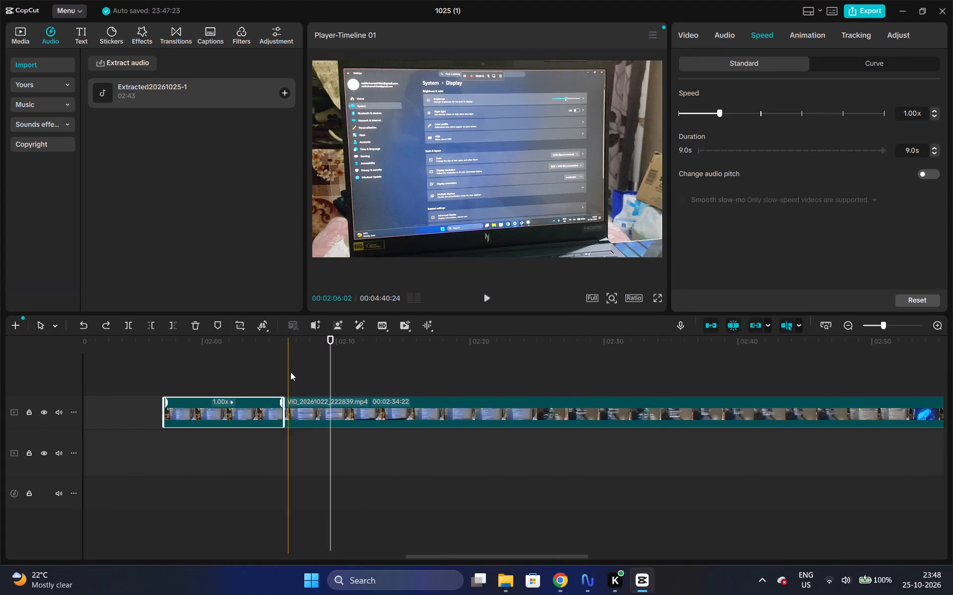
left_click(287, 392)
key("space")
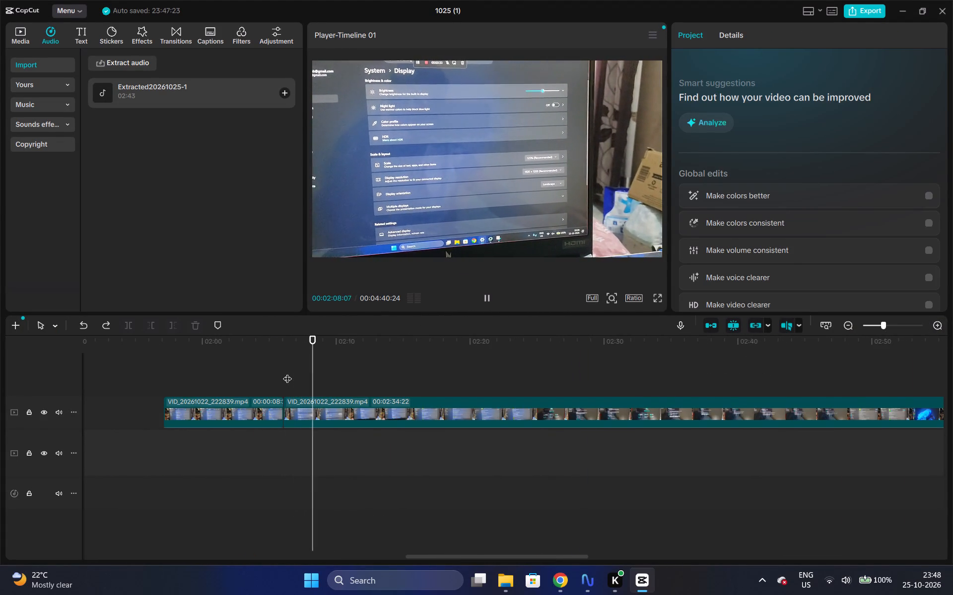
key("space")
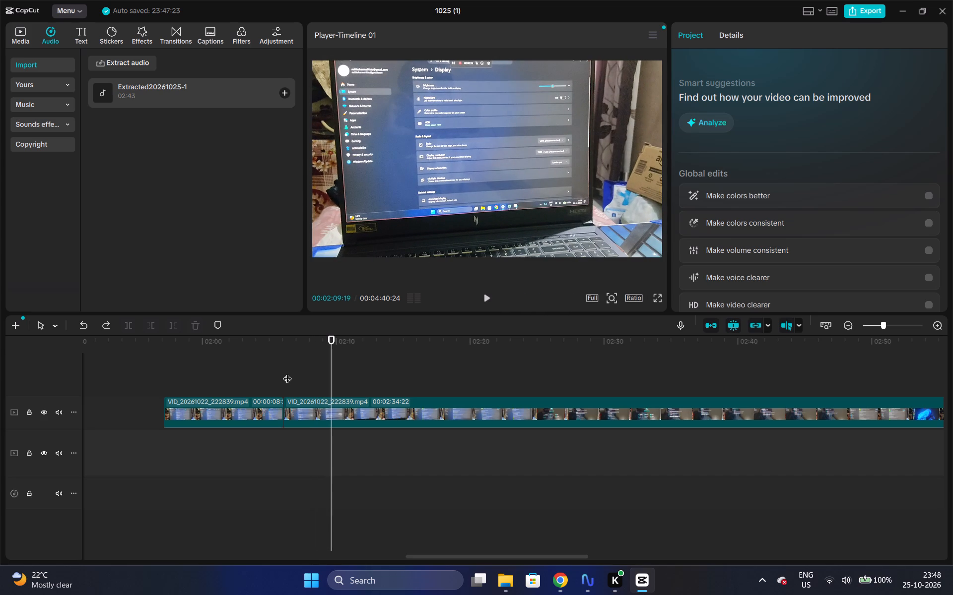
key("space")
key("space")
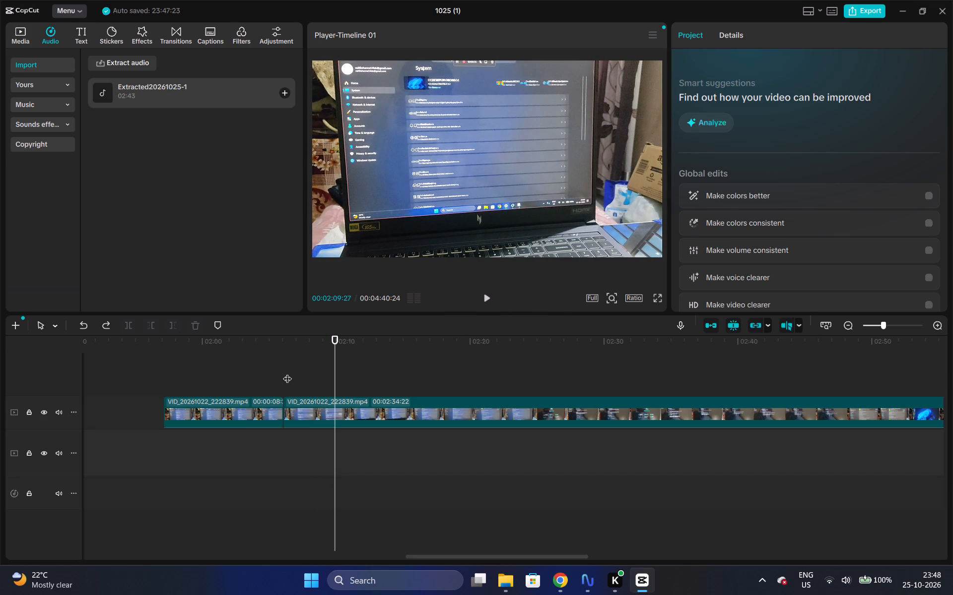
key("Left")
key("Left")
key("Left")
key("Left")
key("Left")
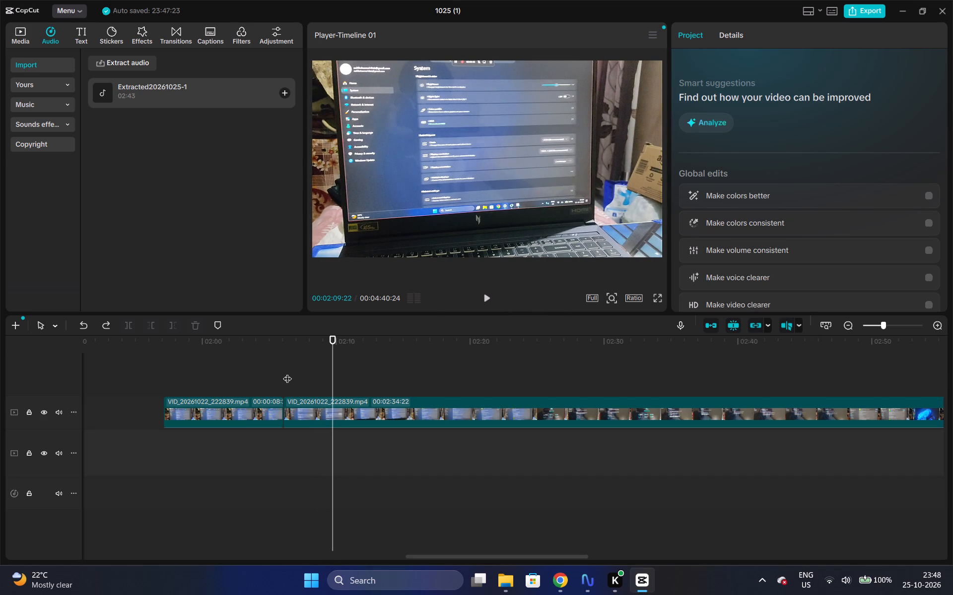
left_click(333, 414)
key("ctrl+b")
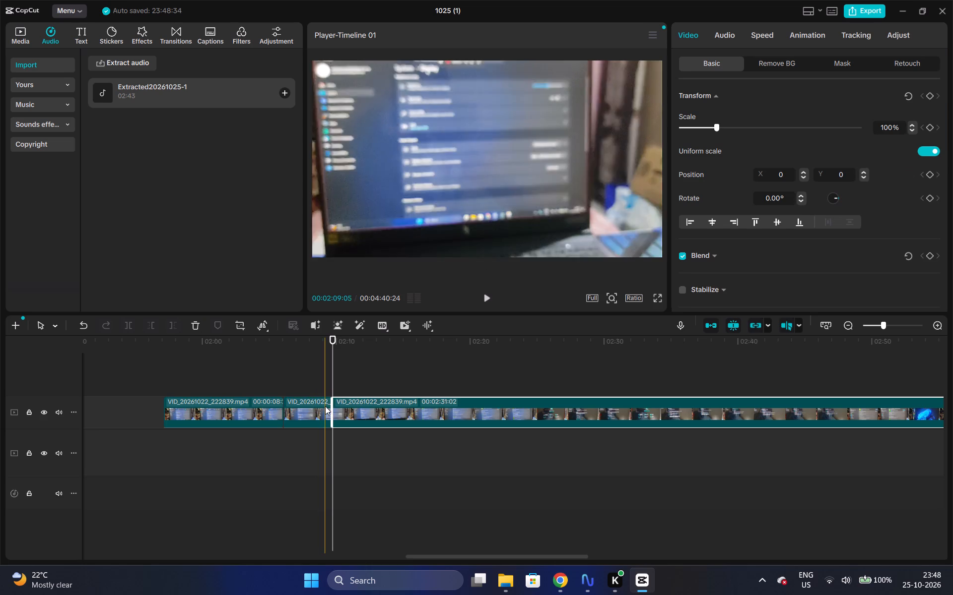
Move the short middle video piece onto the main track at the start of the timeline, above the voice-over.
left_click(322, 408)
left_click_drag(320, 408, 229, 436)
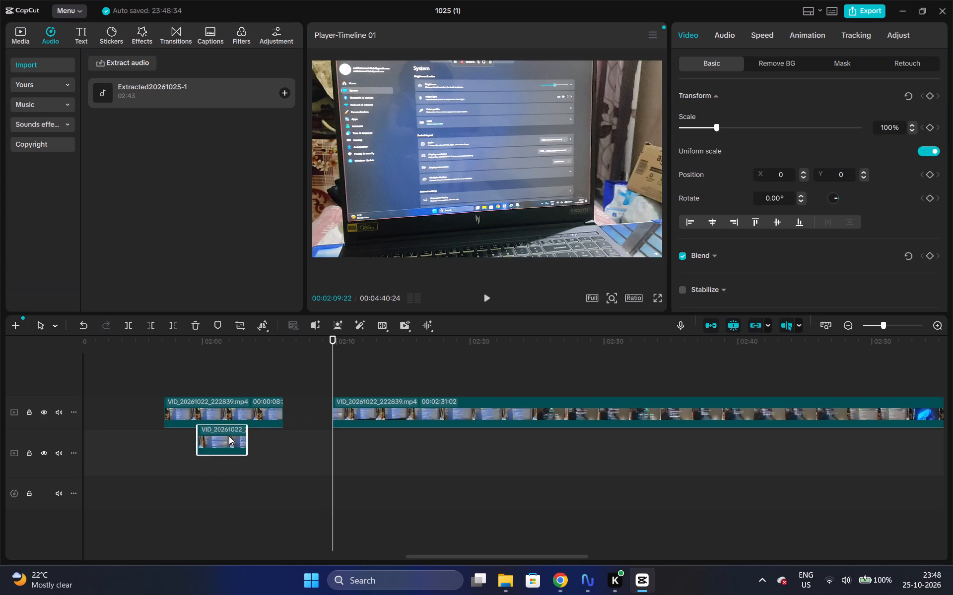
left_click_drag(229, 436, 183, 439)
left_click_drag(506, 557, 398, 555)
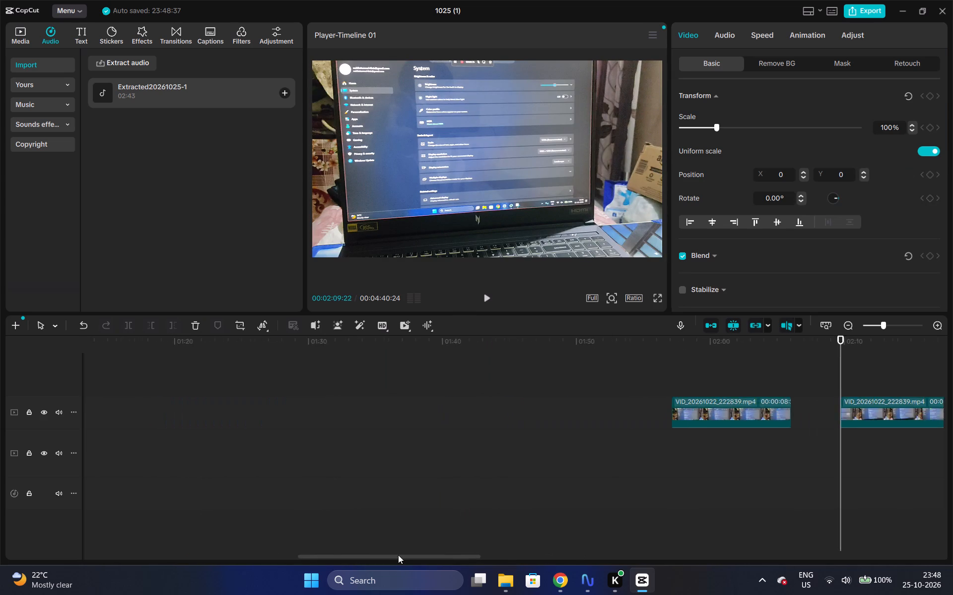
left_click_drag(398, 555, 83, 554)
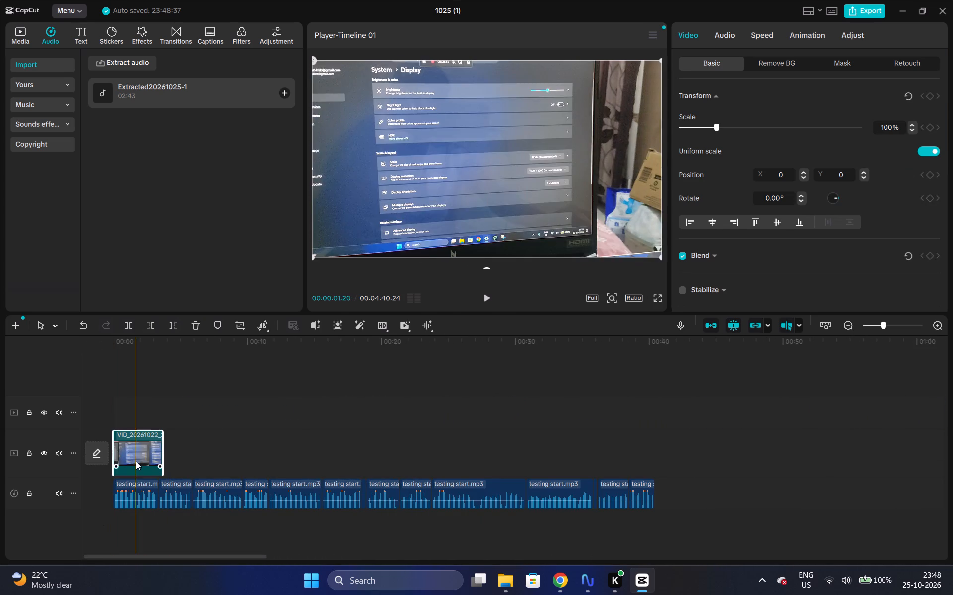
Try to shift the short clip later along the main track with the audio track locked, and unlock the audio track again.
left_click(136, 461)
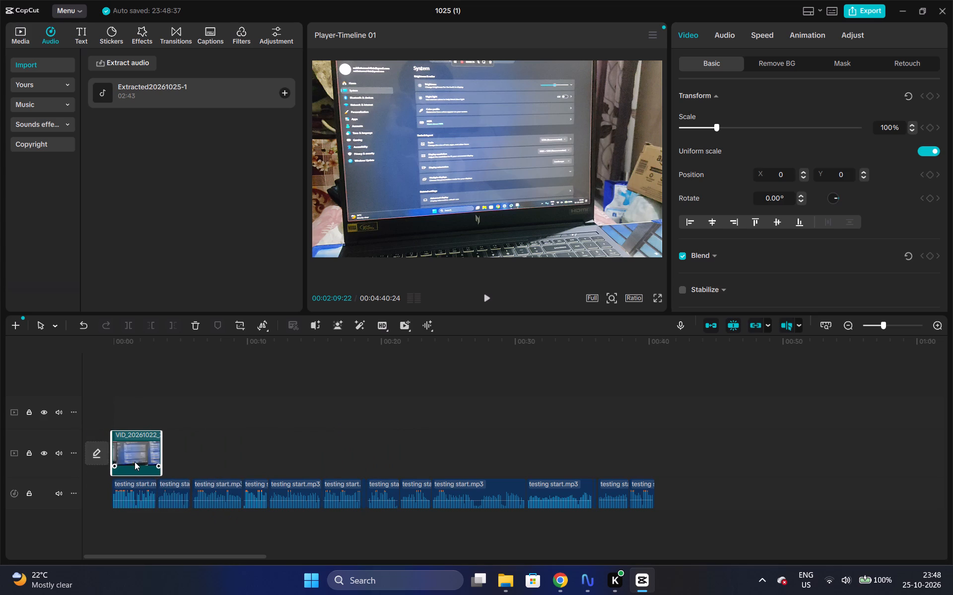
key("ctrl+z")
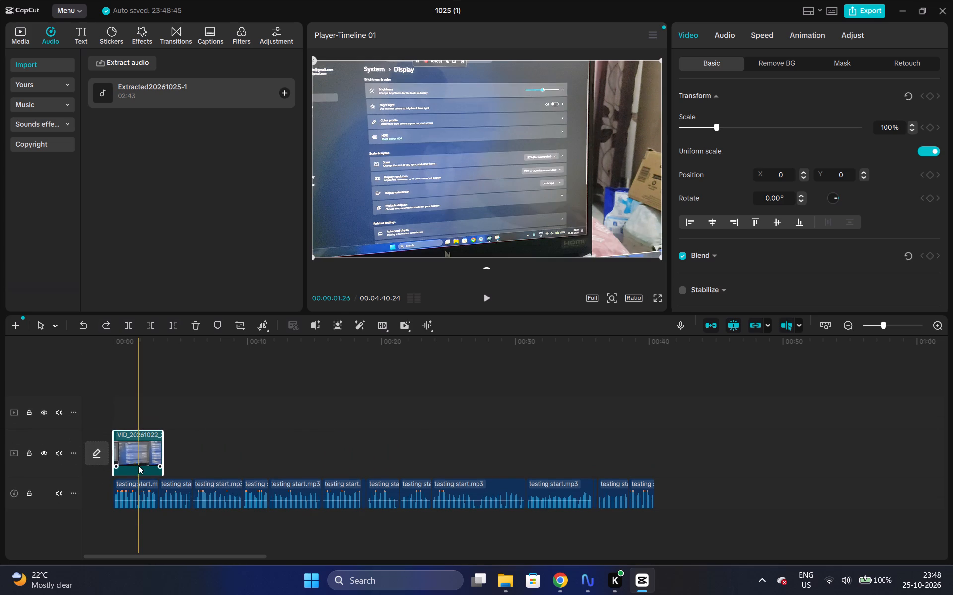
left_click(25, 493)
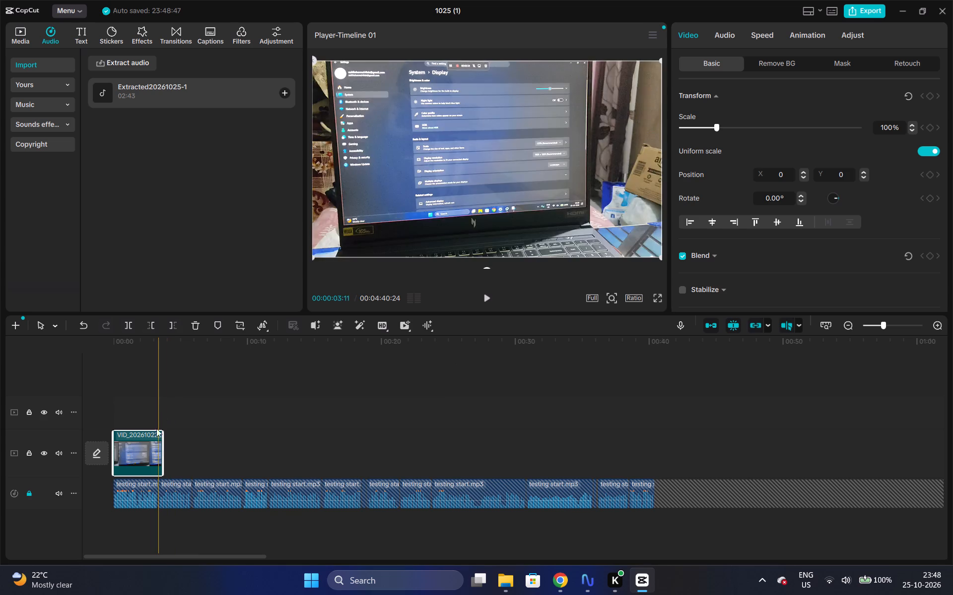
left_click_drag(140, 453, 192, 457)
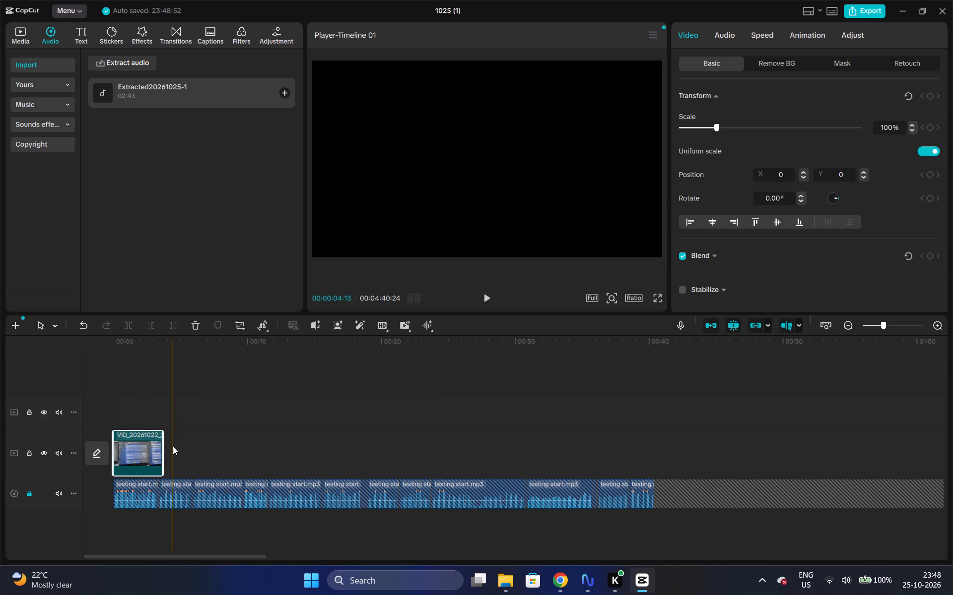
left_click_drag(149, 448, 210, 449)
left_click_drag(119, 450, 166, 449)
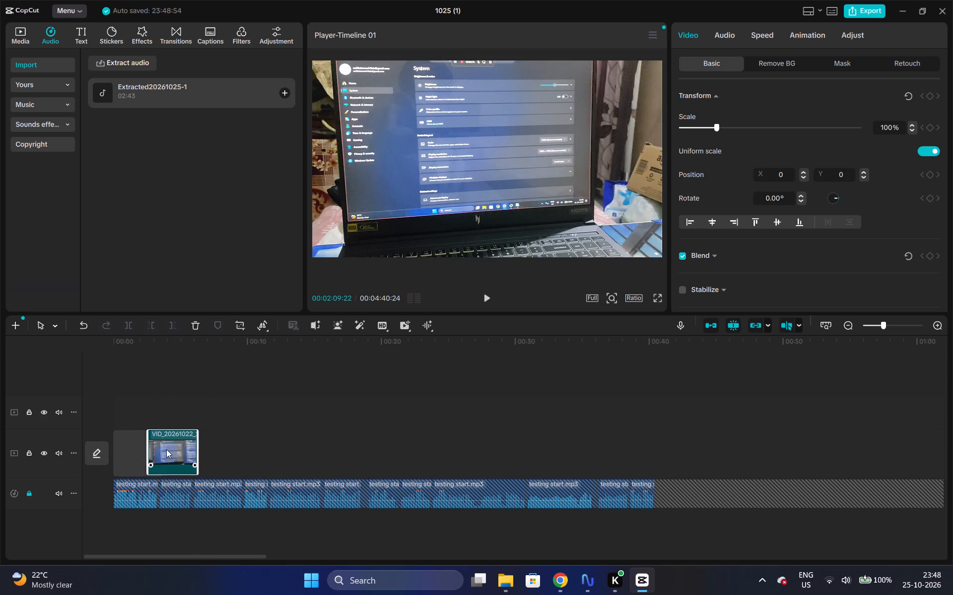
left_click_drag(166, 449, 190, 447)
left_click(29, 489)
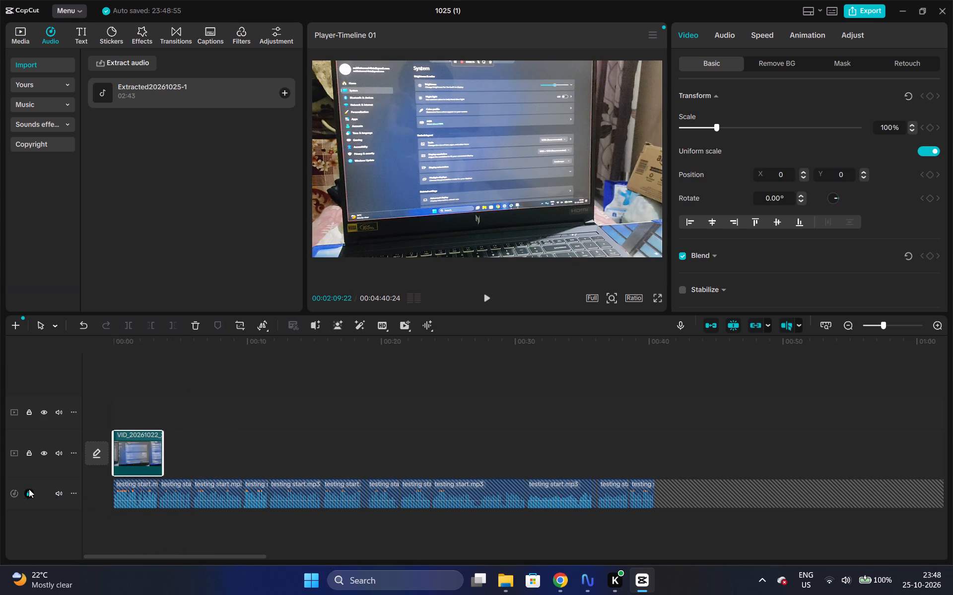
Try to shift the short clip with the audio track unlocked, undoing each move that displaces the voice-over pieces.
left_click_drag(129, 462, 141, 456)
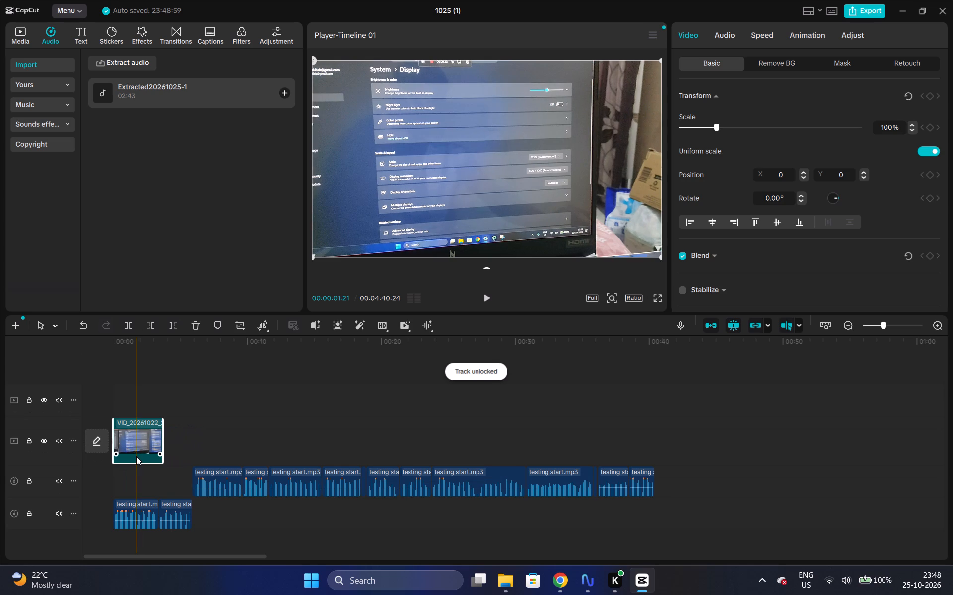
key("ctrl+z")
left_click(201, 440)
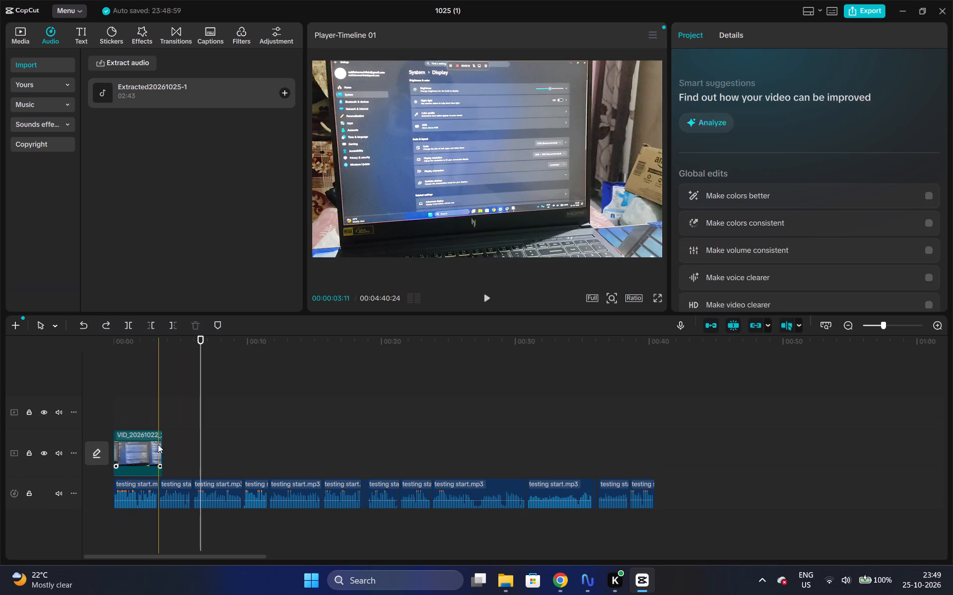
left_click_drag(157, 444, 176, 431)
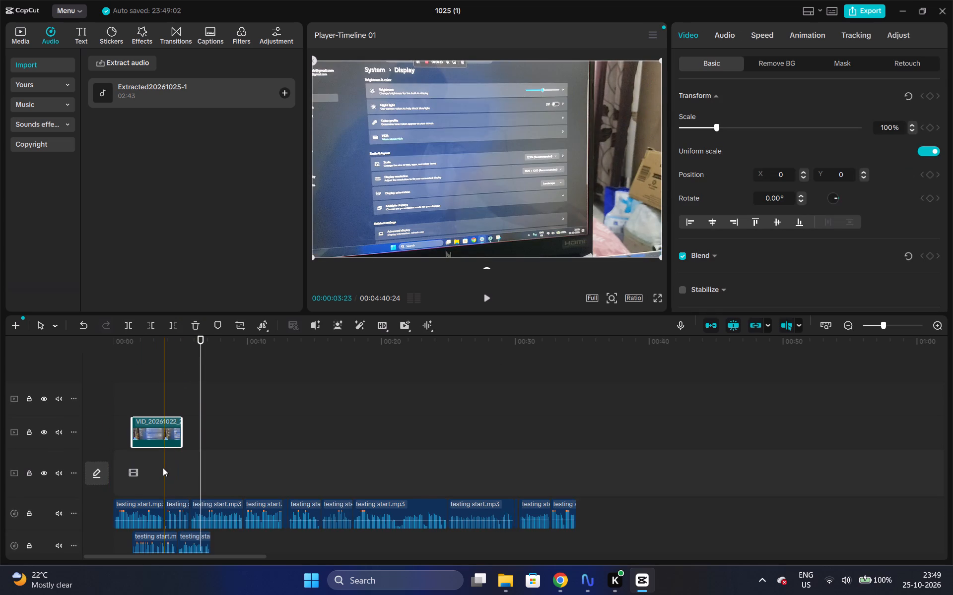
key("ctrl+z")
Play the timeline from the start to check the short clip against the voice-over.
left_click(112, 346)
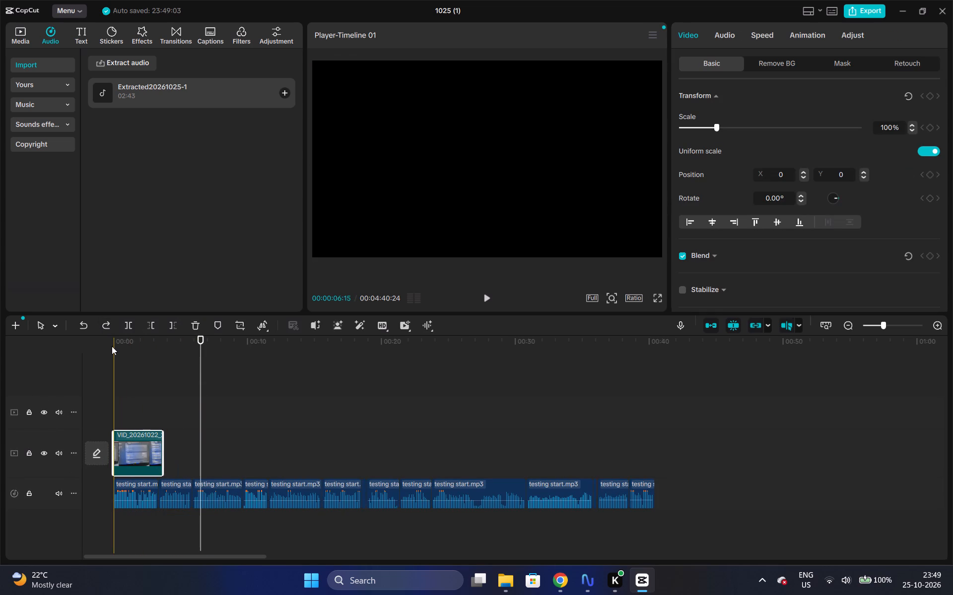
key("space")
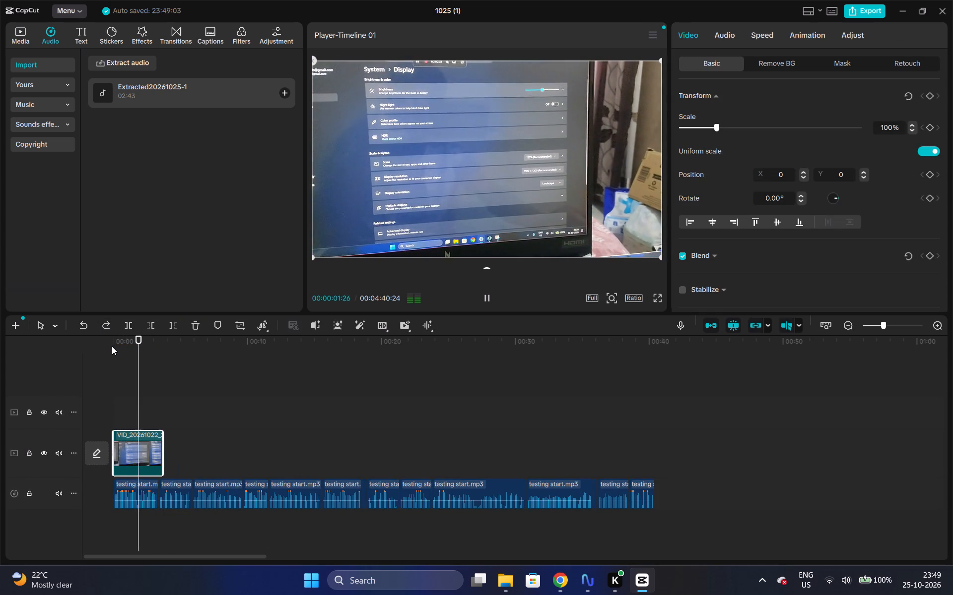
key("space")
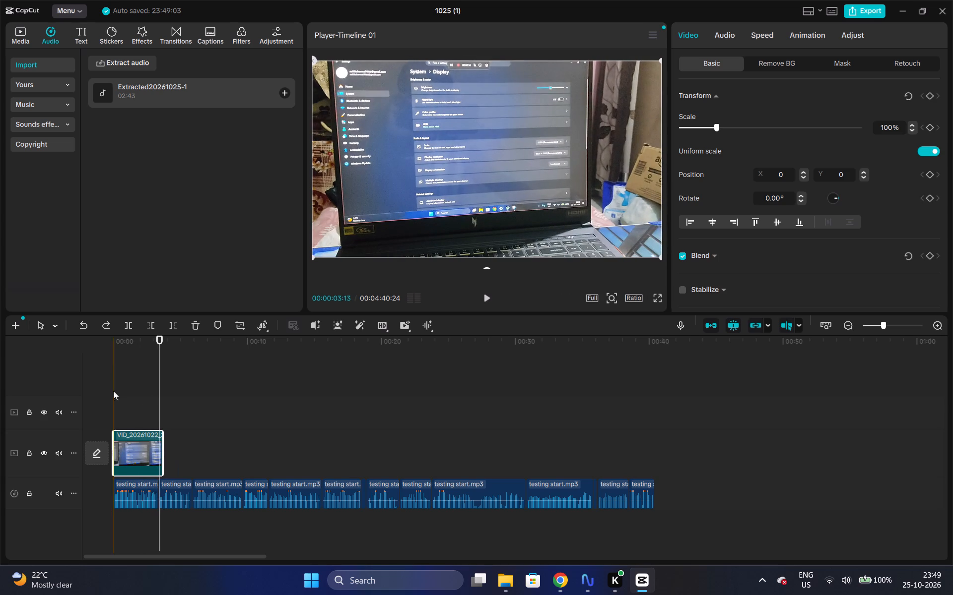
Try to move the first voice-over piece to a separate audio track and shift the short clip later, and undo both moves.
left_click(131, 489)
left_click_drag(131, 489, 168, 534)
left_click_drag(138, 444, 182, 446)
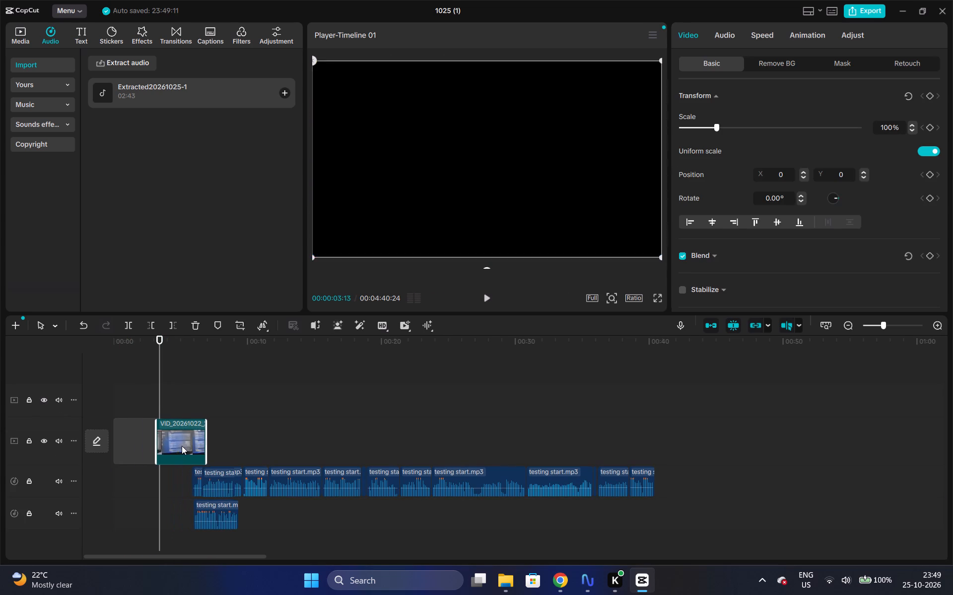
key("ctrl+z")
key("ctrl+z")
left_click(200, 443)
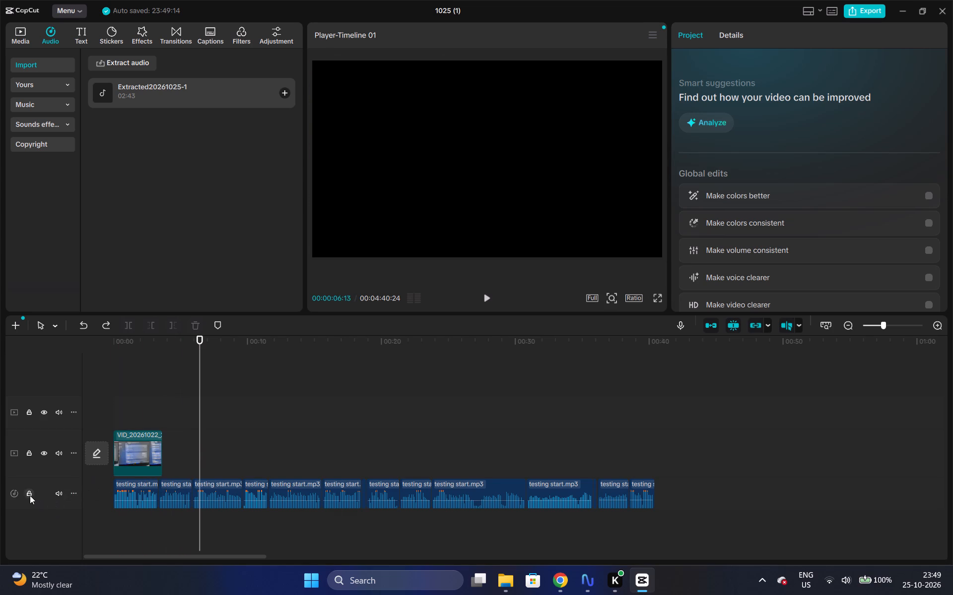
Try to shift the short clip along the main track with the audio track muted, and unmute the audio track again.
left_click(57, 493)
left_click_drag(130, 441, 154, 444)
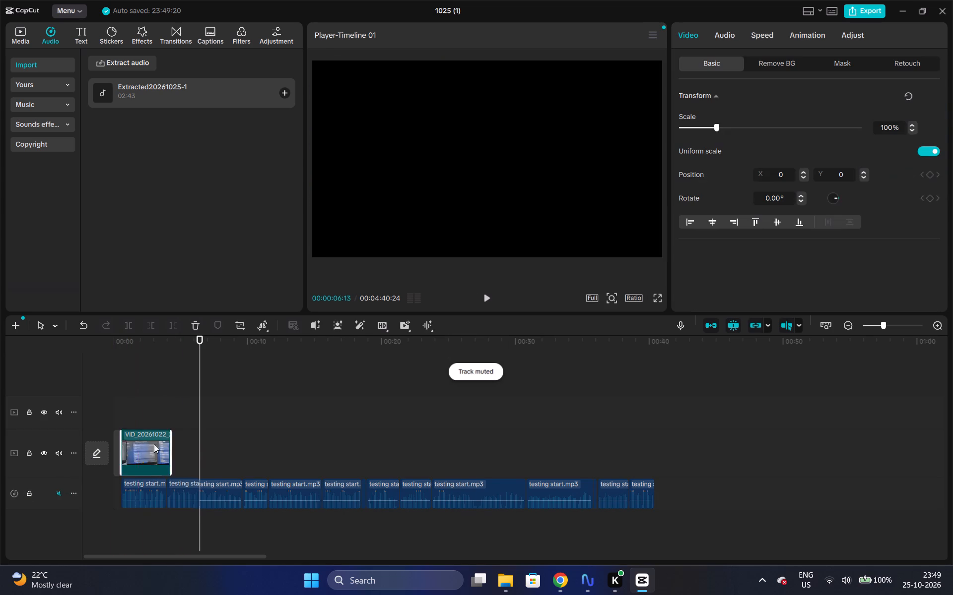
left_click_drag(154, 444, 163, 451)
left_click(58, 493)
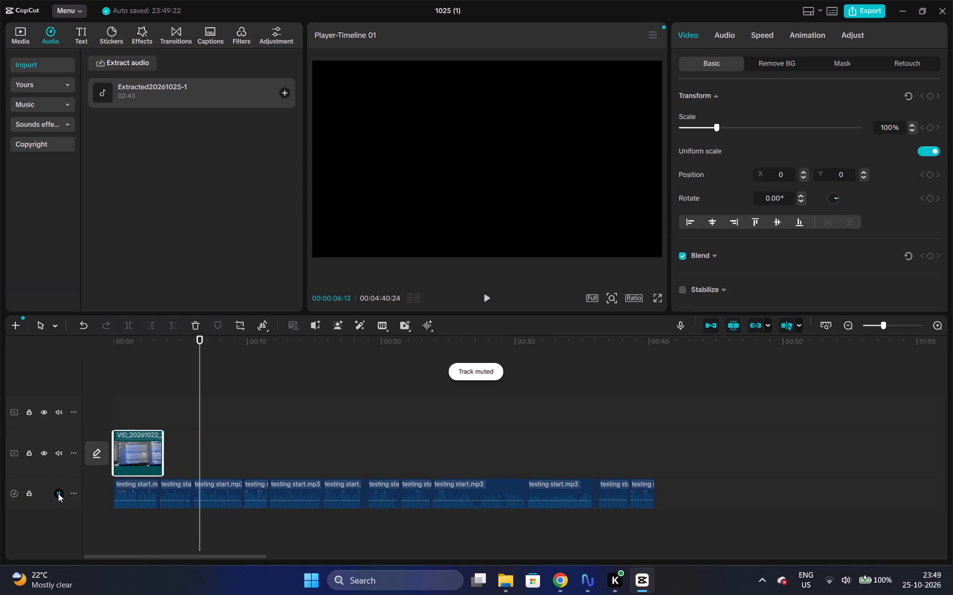
Lock the voice-over audio track.
left_click(28, 498)
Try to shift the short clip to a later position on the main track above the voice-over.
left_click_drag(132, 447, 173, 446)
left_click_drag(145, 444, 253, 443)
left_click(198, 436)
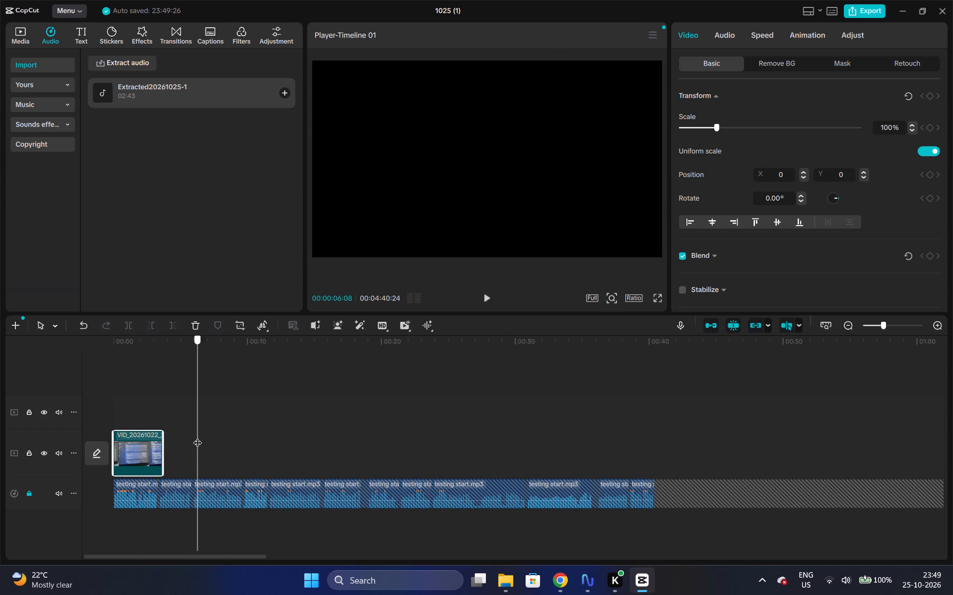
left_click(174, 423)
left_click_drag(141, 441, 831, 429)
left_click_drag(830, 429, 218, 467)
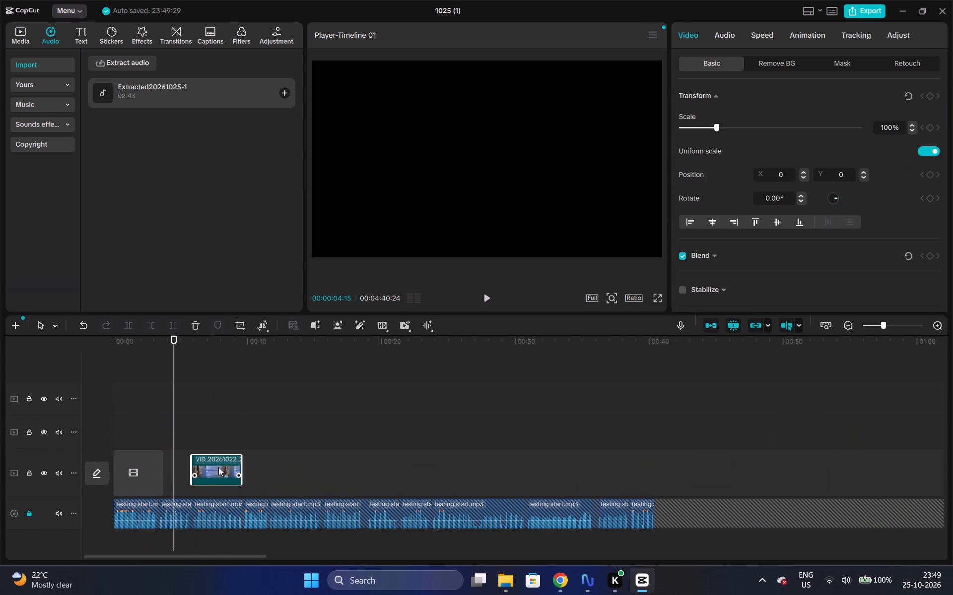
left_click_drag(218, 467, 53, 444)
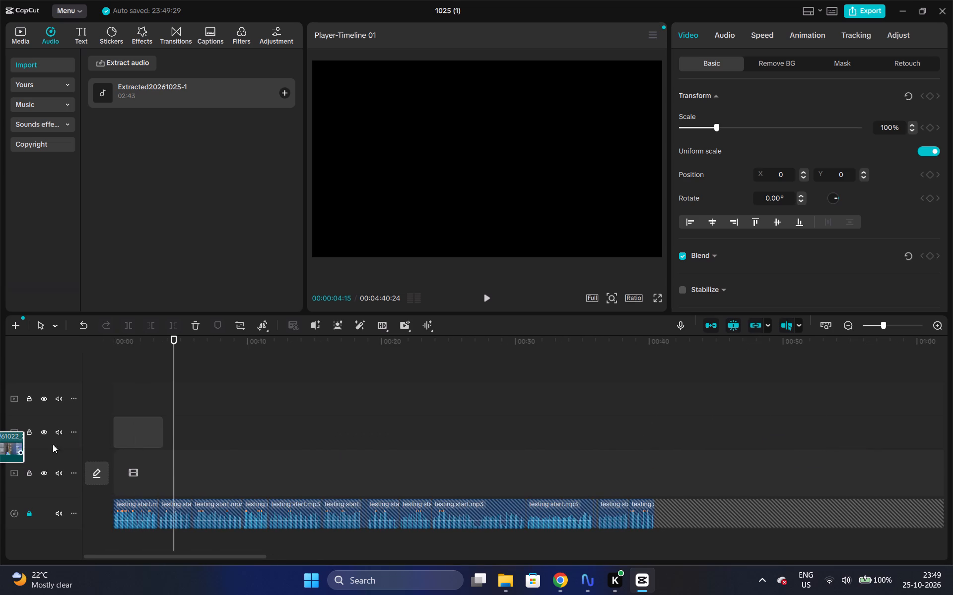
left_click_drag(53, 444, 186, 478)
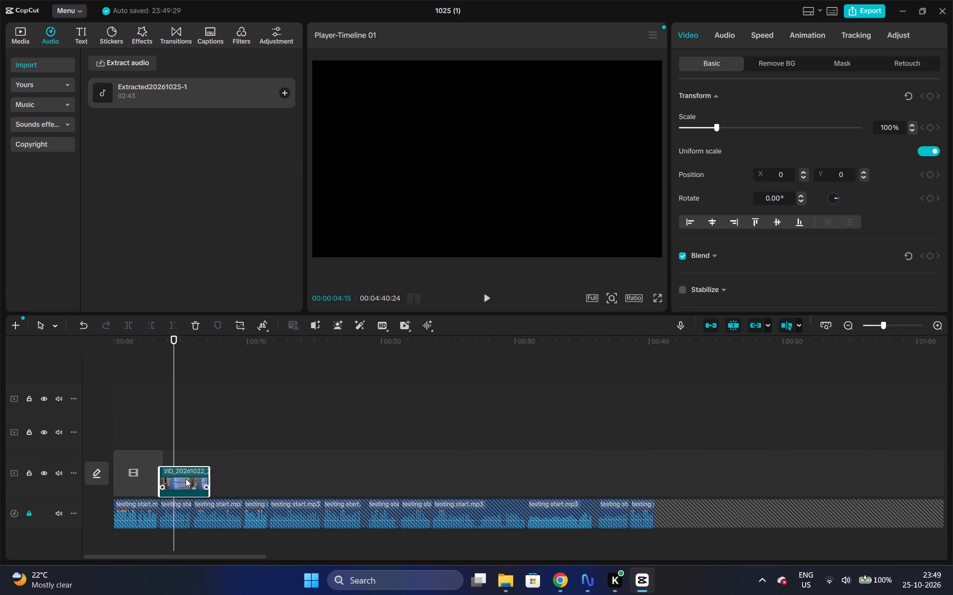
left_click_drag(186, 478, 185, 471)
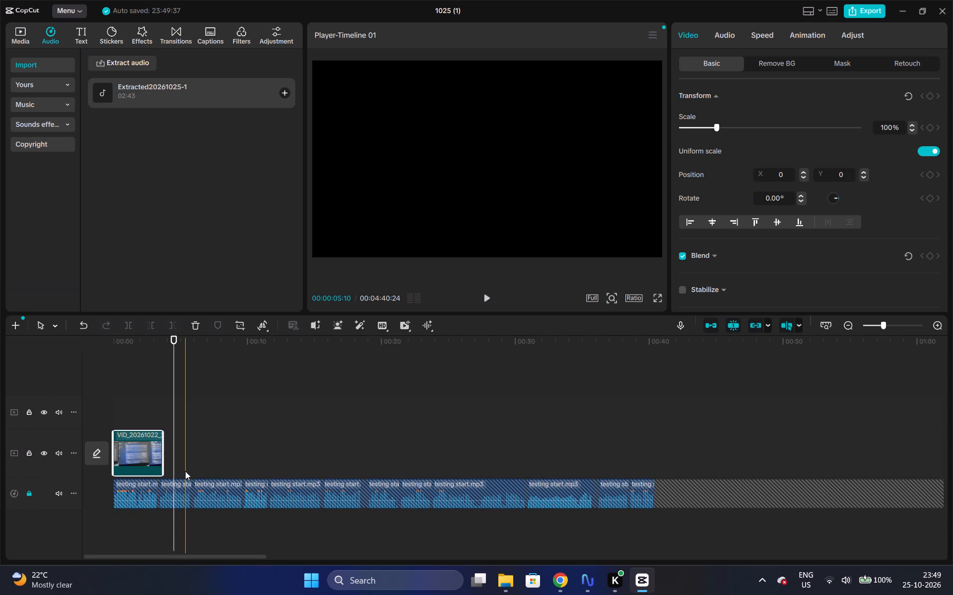
Move the short clip off the main track onto the upper video track, directly before the eight-second piece at about 01:53.
left_click_drag(131, 453, 156, 442)
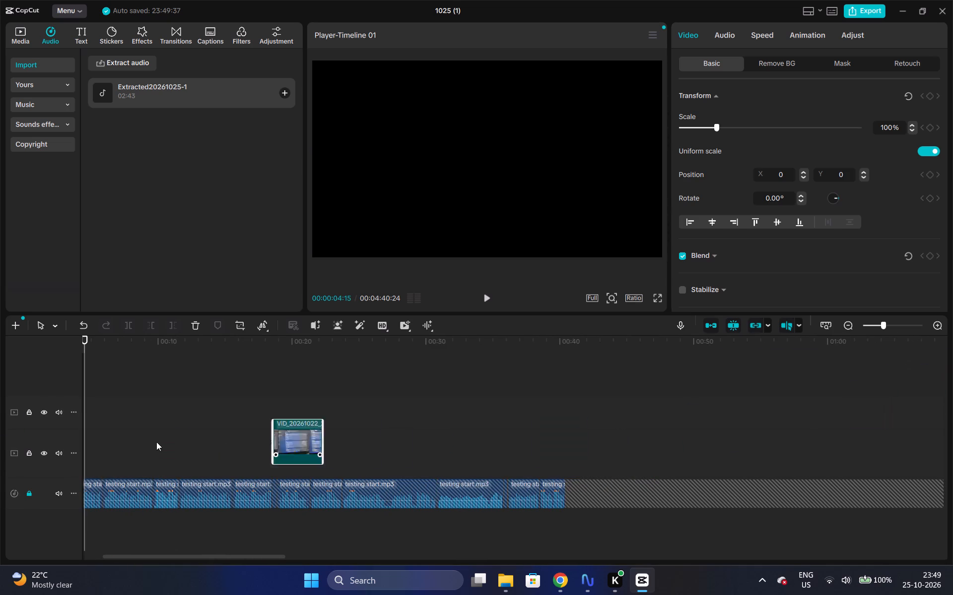
left_click_drag(156, 442, 761, 367)
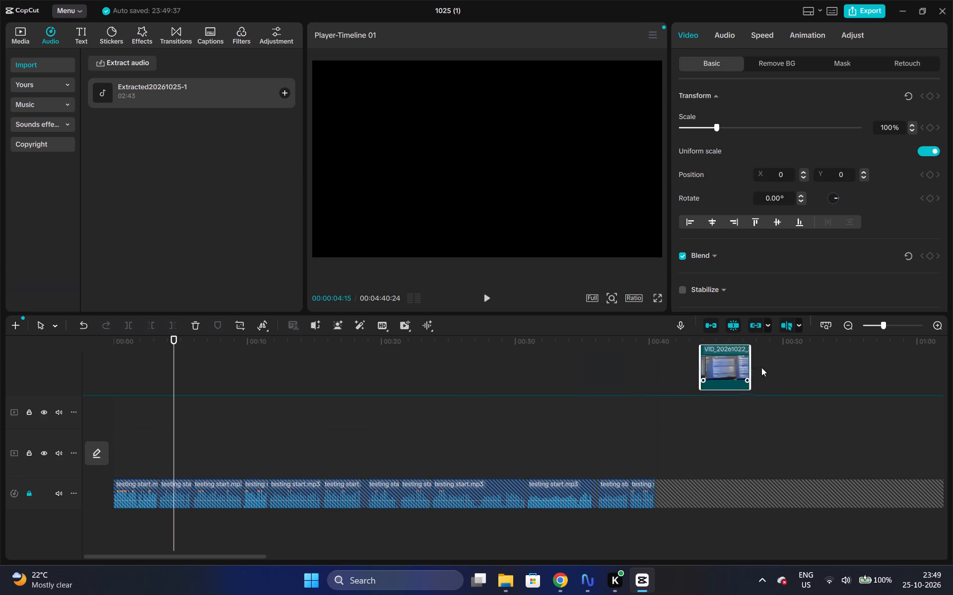
left_click_drag(761, 367, 952, 380)
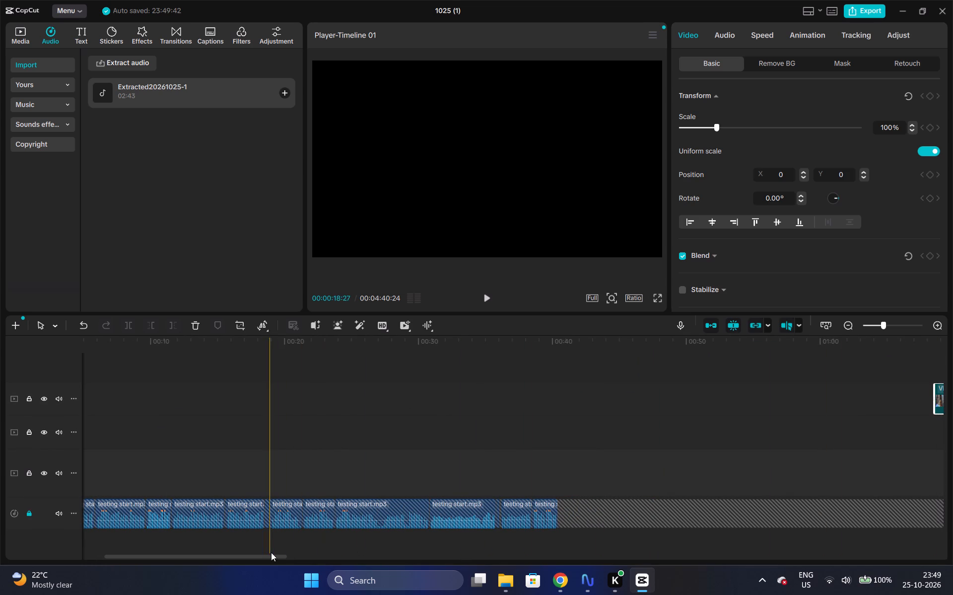
left_click_drag(271, 556, 436, 548)
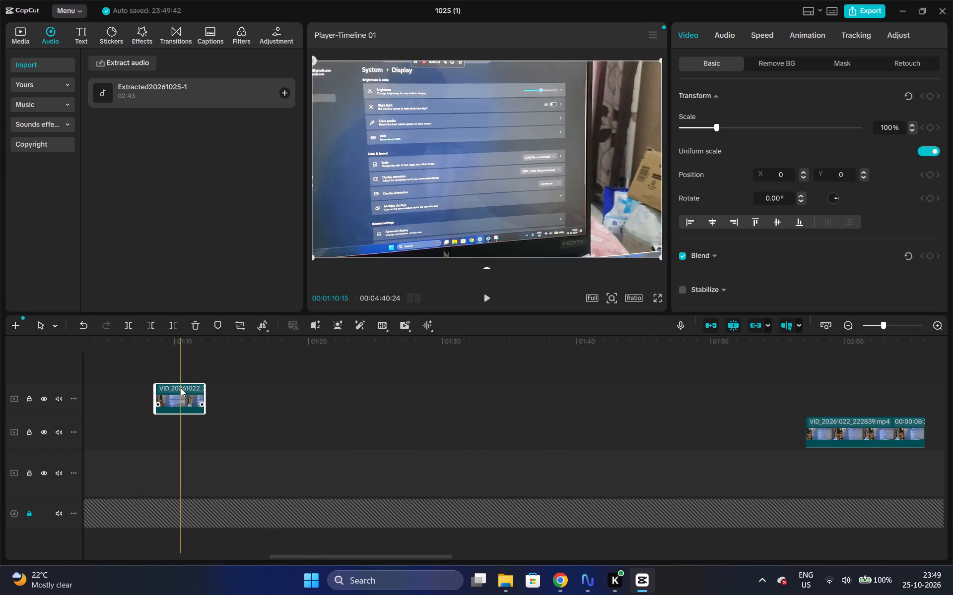
left_click_drag(181, 388, 784, 424)
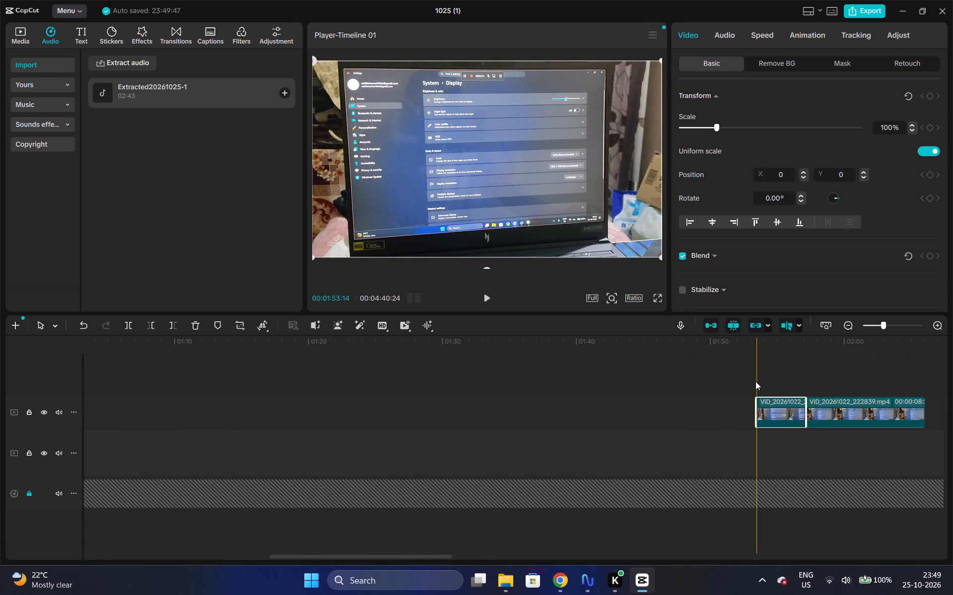
Play the short clip and the eight-second piece after it to check how their footage follows on.
left_click(754, 371)
key("space")
key("space")
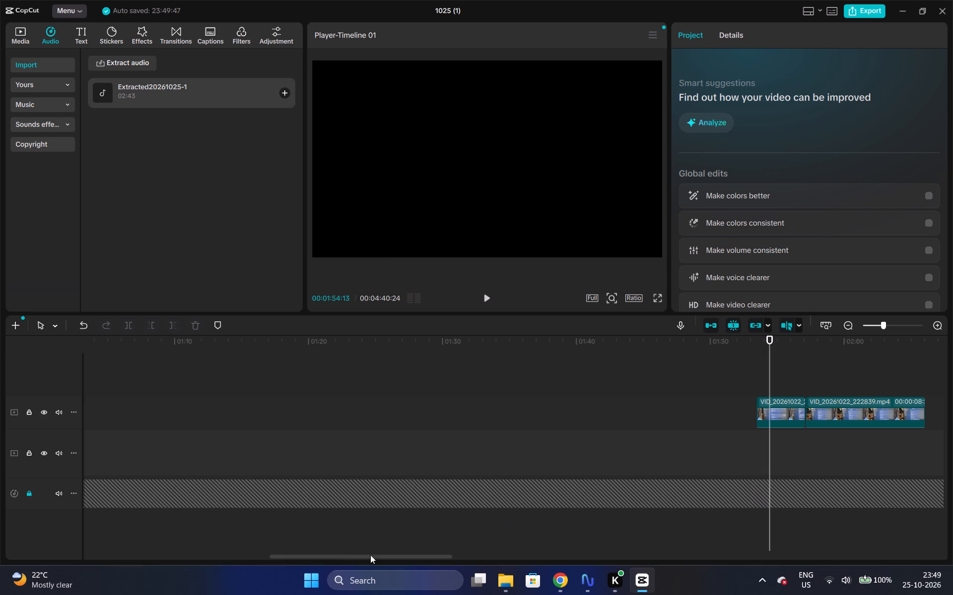
left_click_drag(370, 555, 462, 550)
key("space")
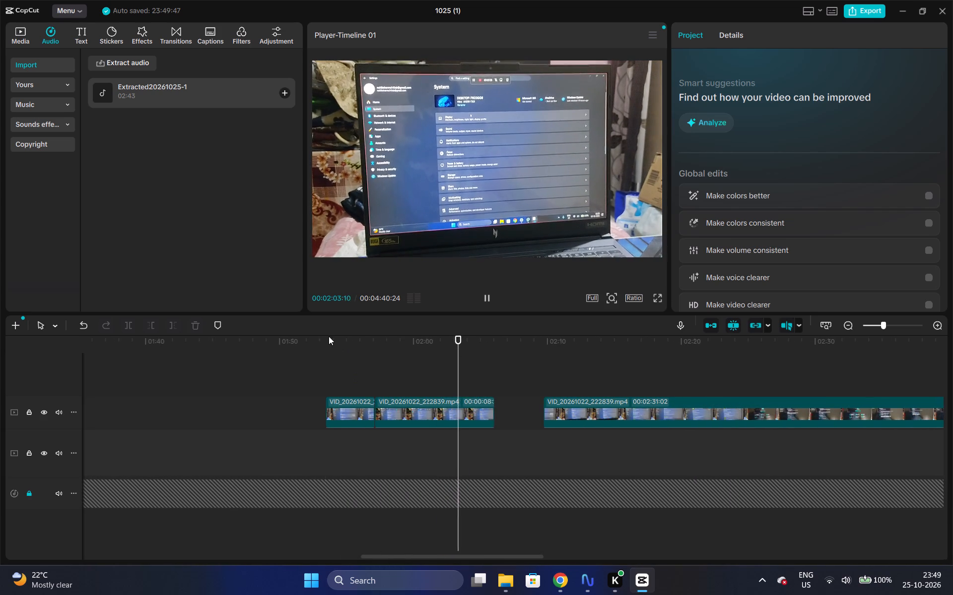
left_click(329, 336)
key("space")
key("space")
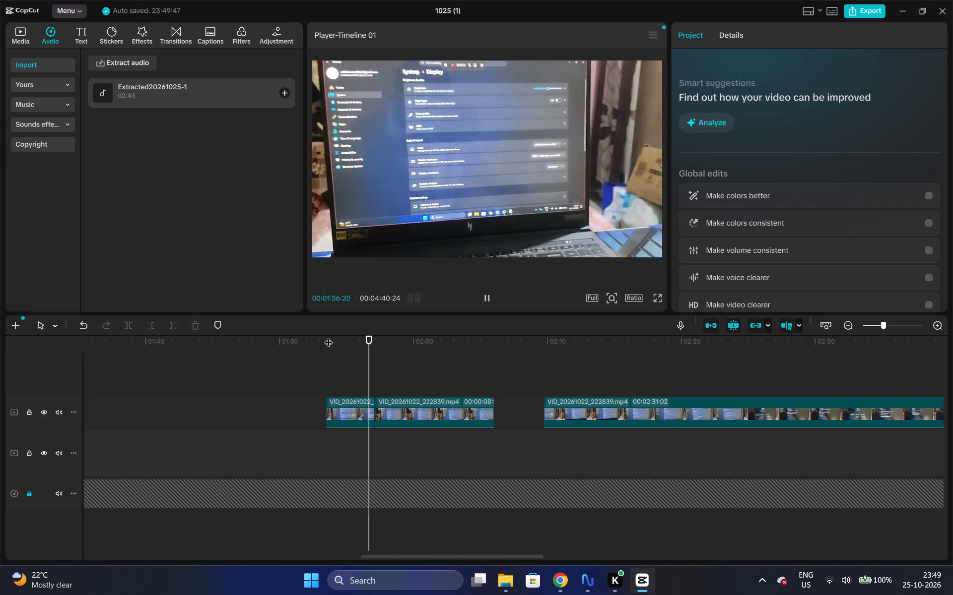
key("space")
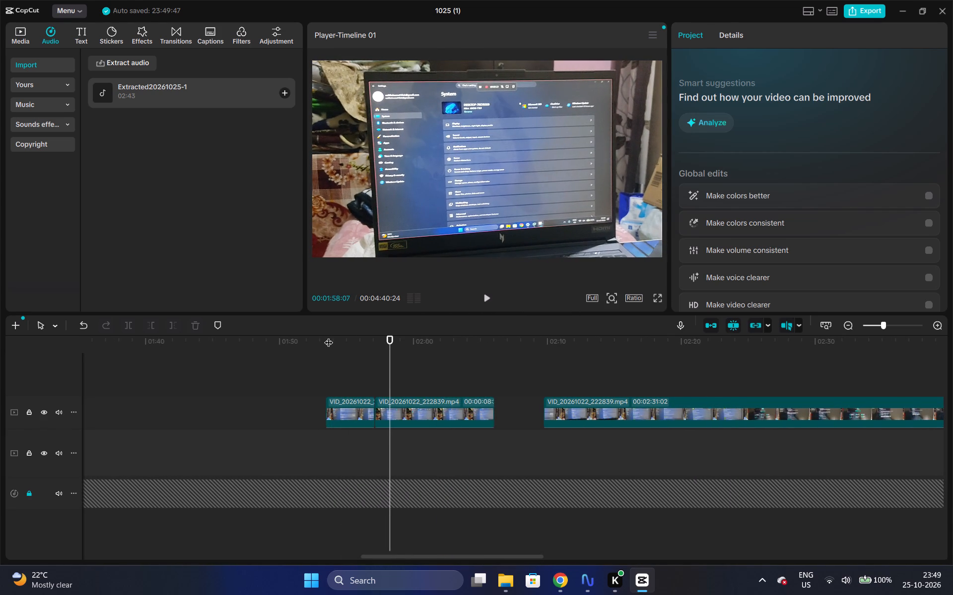
Rearrange the upper-track pieces: the eight-second piece from about 01:40, the short clip from about 02:02, the long piece from about 02:07.
left_click_drag(454, 412, 223, 426)
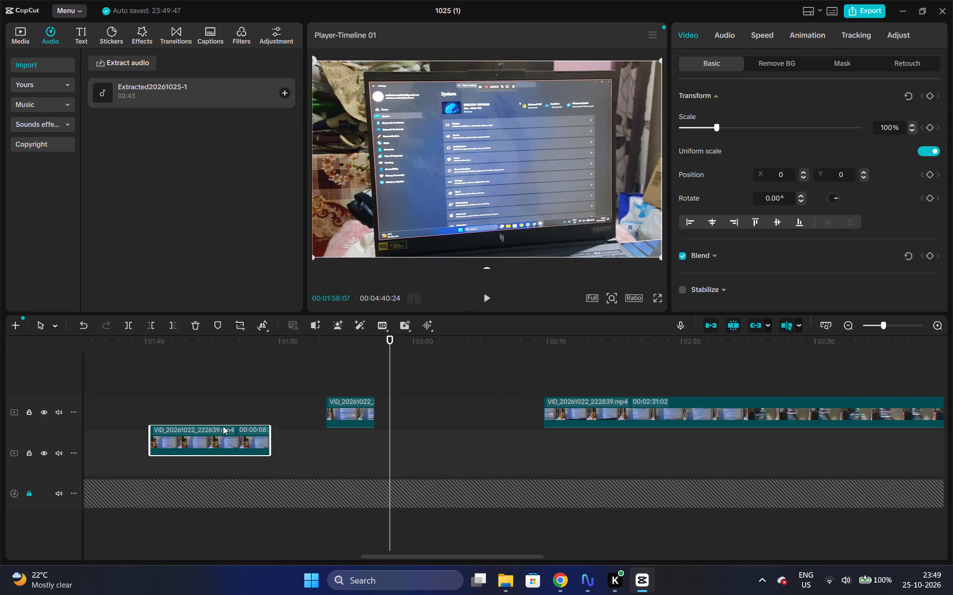
left_click_drag(223, 426, 218, 413)
left_click_drag(358, 411, 523, 409)
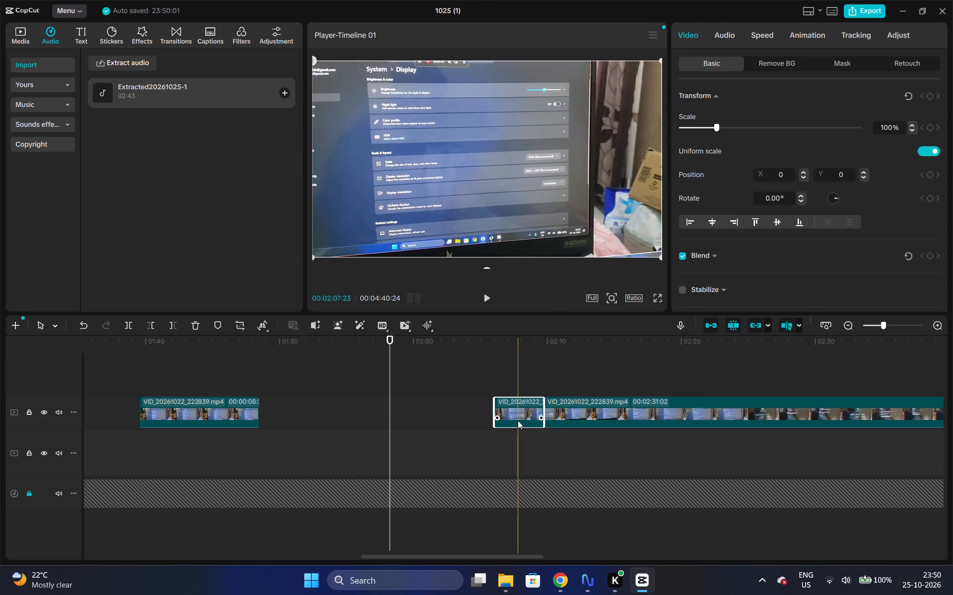
left_click_drag(517, 406, 464, 407)
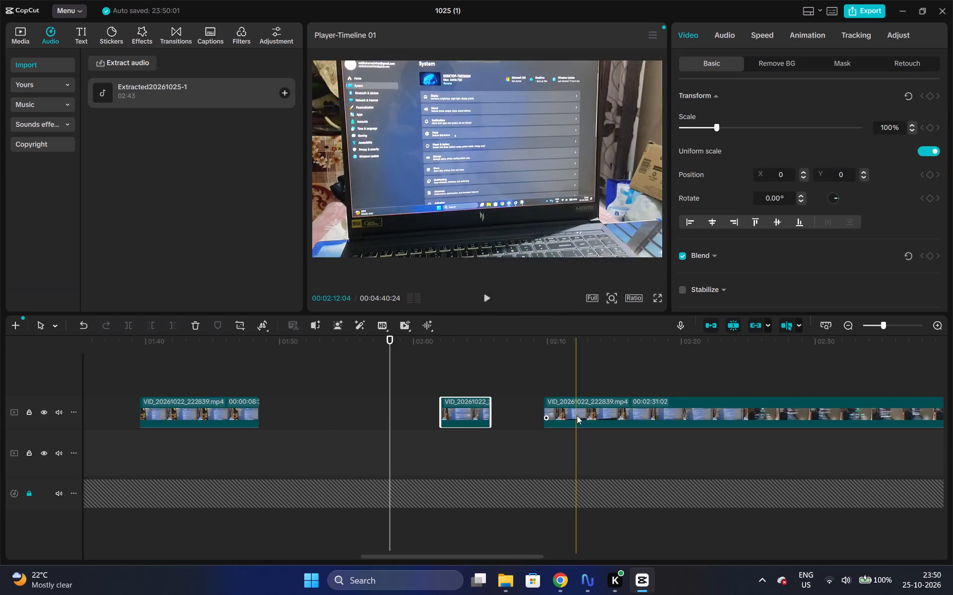
left_click_drag(577, 416, 547, 416)
Play the long video piece from its start and trim away its beginning up to 00:02:11:17.
left_click(508, 347)
key("space")
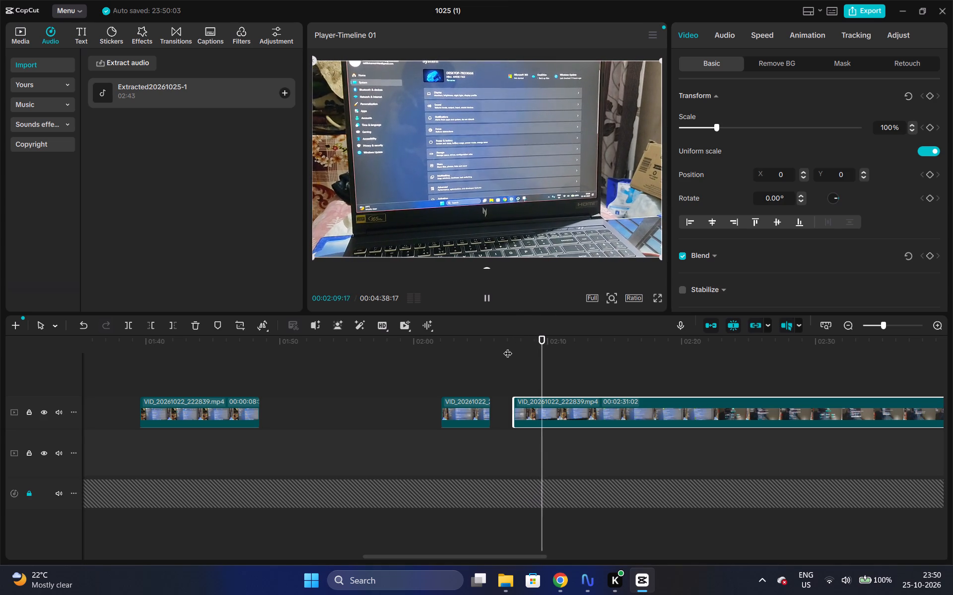
key("space")
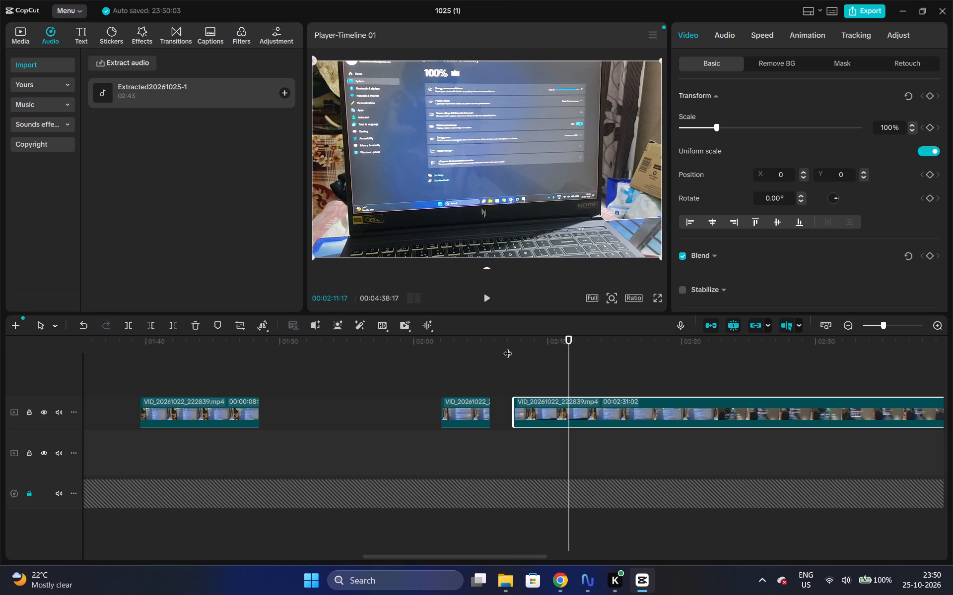
key("q")
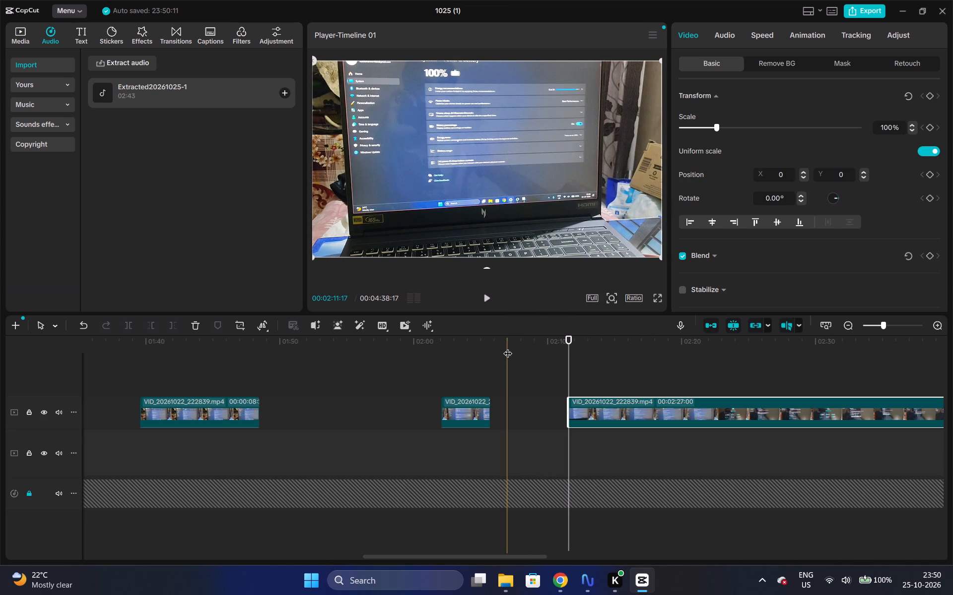
Play the trimmed long piece and split it at 00:02:21:24, stepping back one frame to the cut point.
key("space")
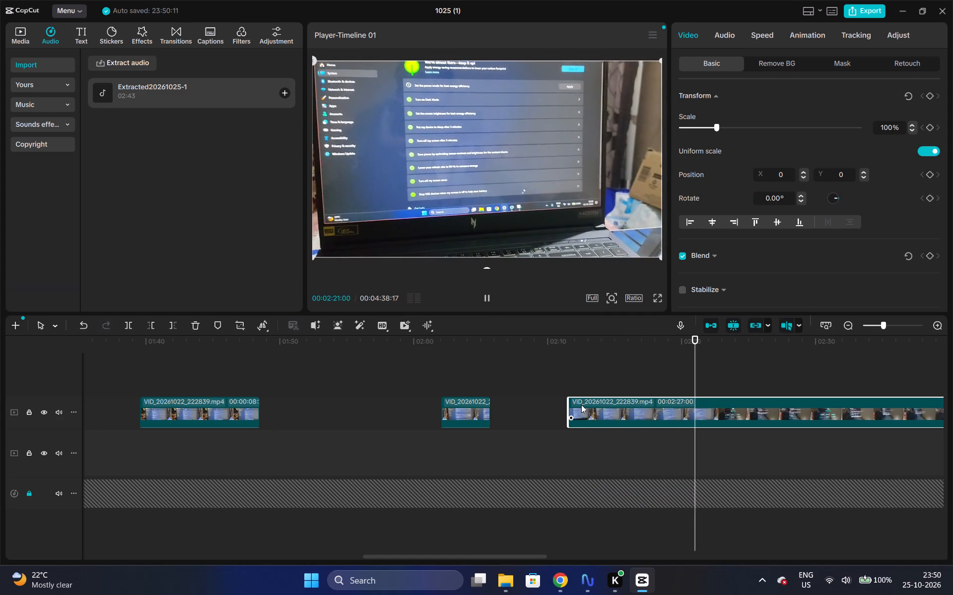
key("space")
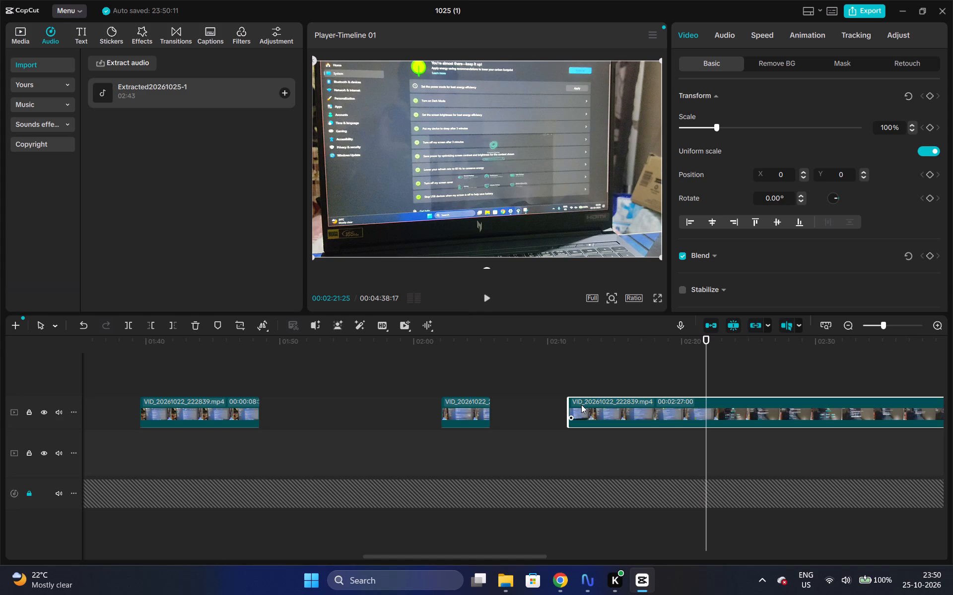
key("Left")
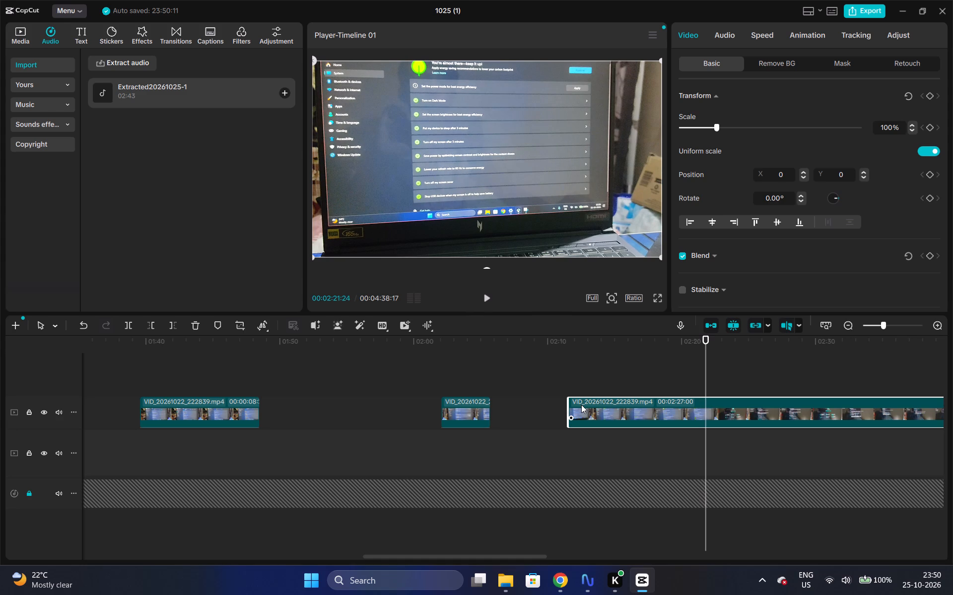
key("ctrl+b")
Play the remainder after the split and trim away everything in it after 00:02:24:20.
left_click_drag(497, 557, 523, 560)
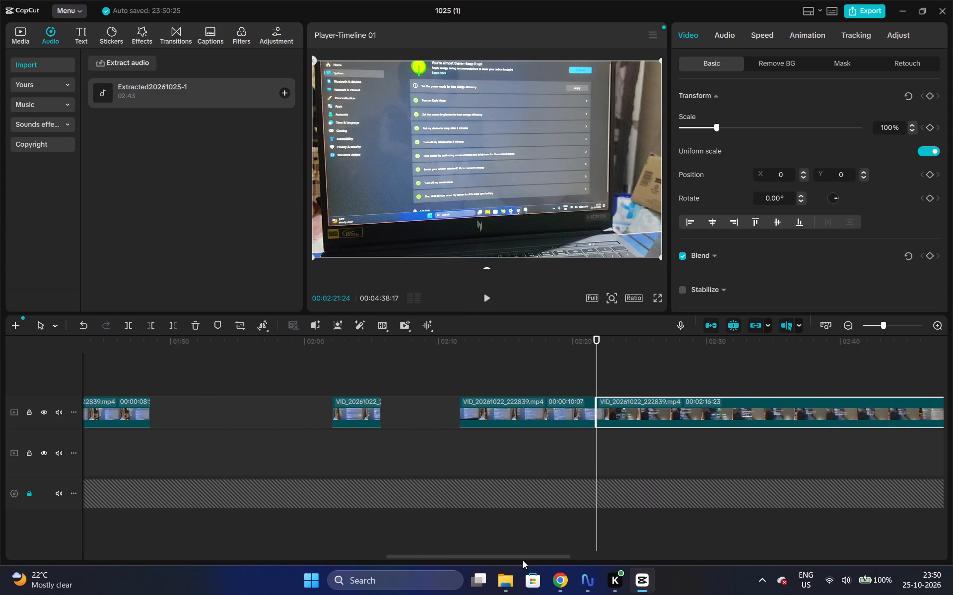
left_click_drag(523, 560, 554, 563)
key("space")
left_click(441, 339)
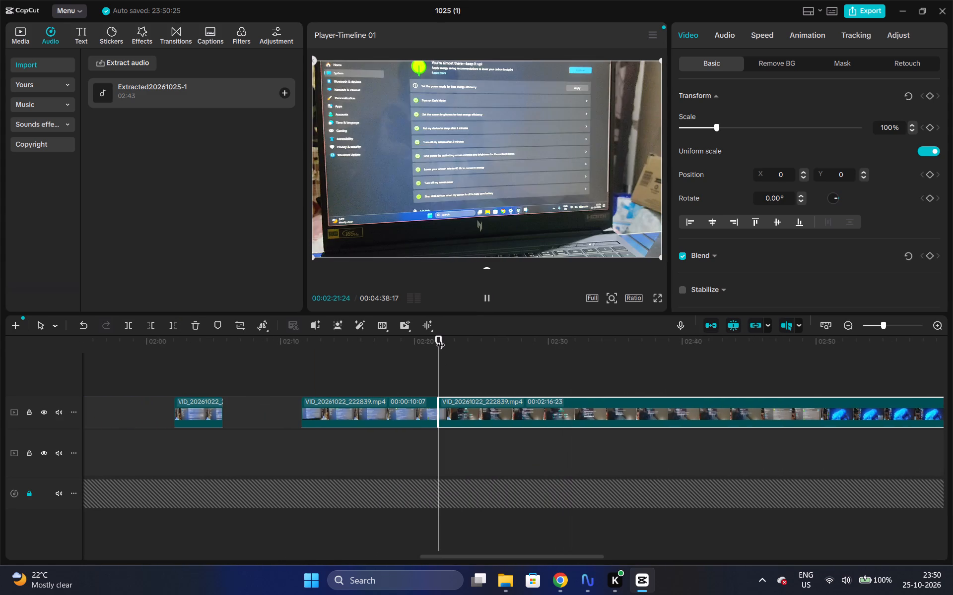
key("space")
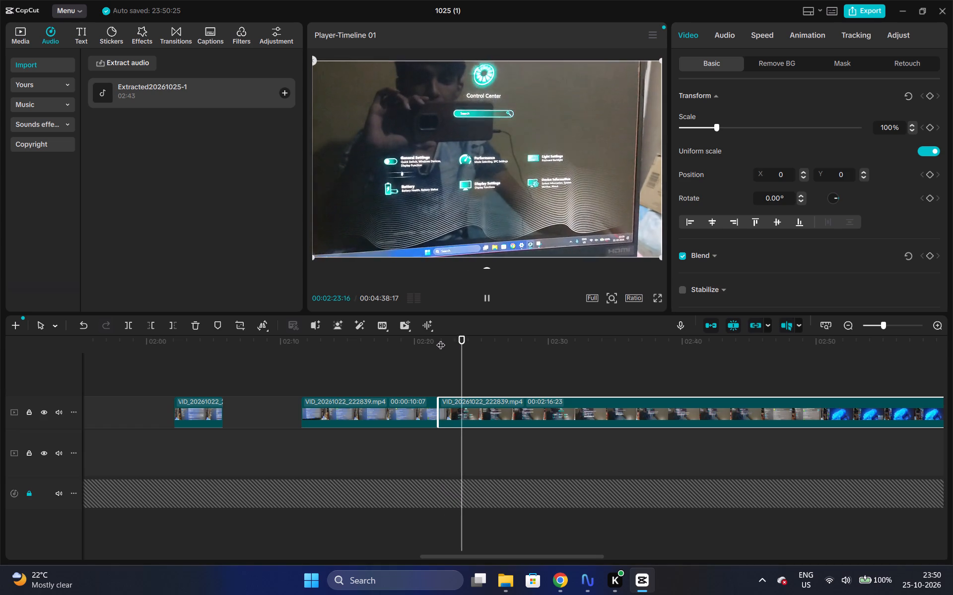
key("space")
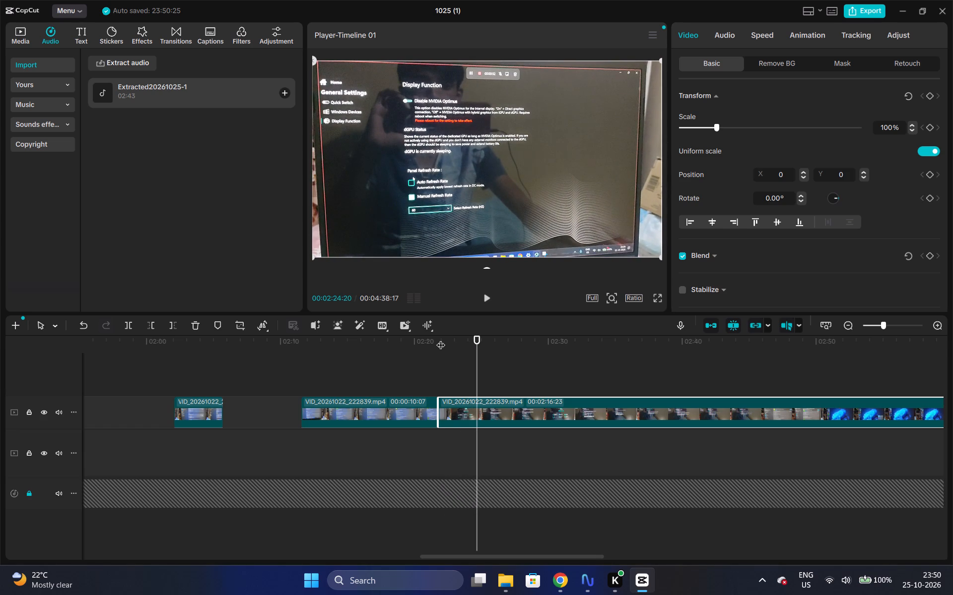
key("w")
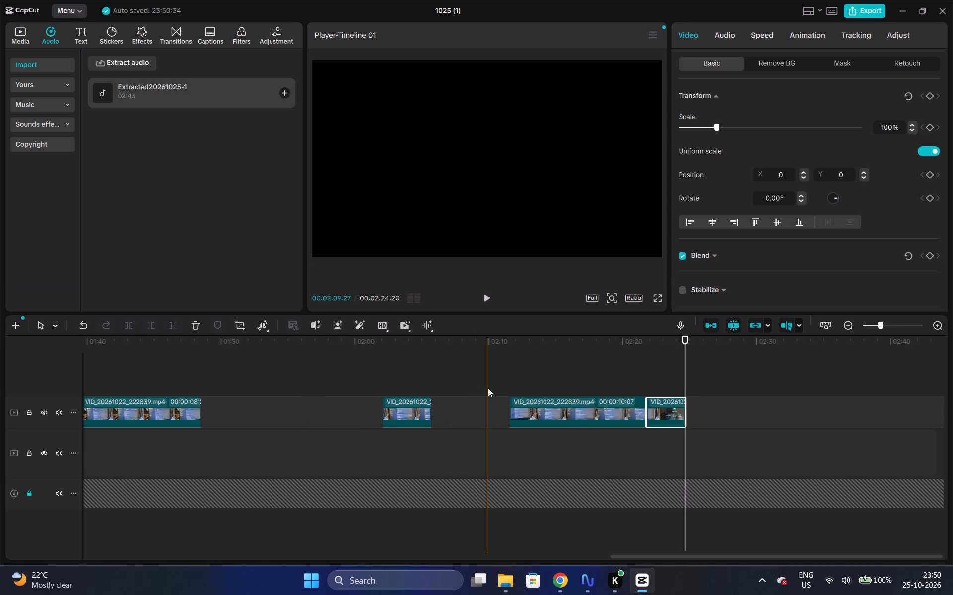
Undo the last trim on the remainder of the laptop footage.
key("ctrl+z")
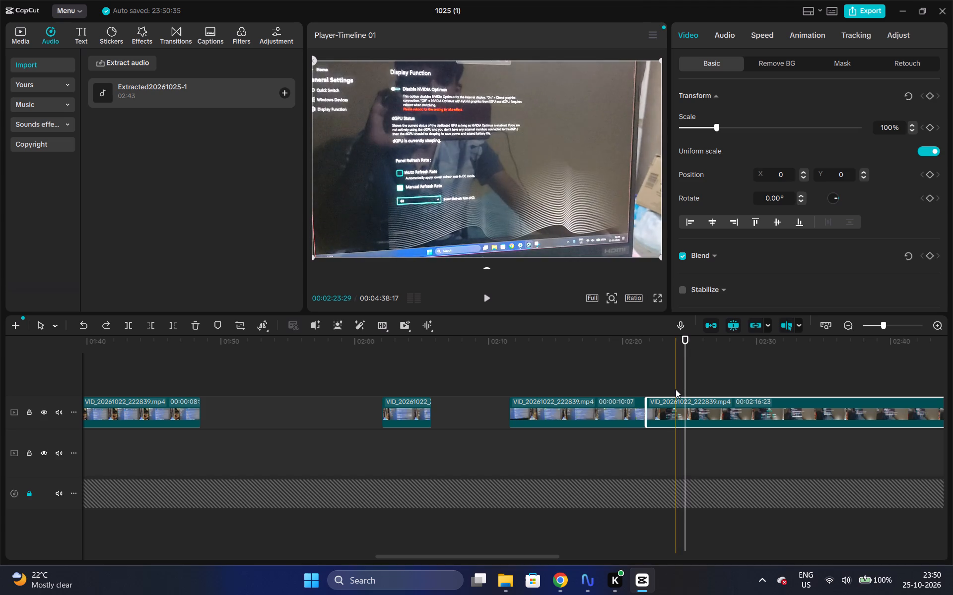
Trim away the remainder's beginning up to 00:02:23:20 and move it back against the preceding ten-second piece.
left_click(672, 386)
left_click(672, 398)
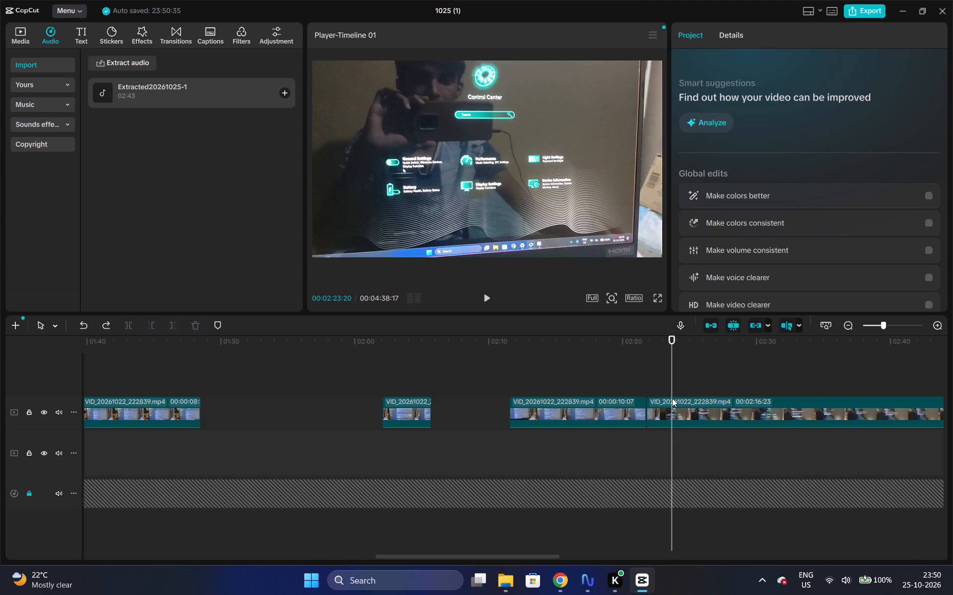
key("q")
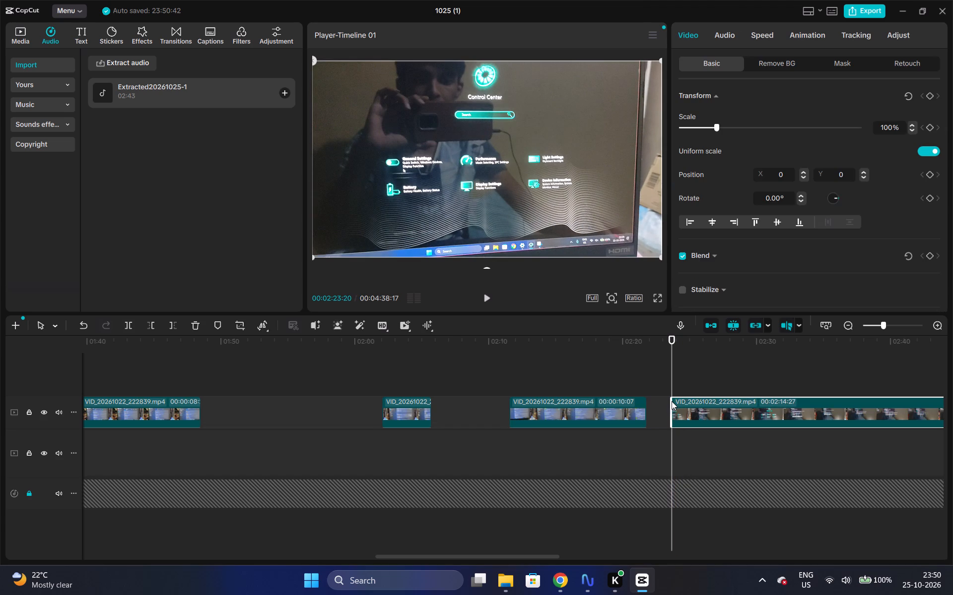
left_click_drag(684, 410, 656, 410)
Play the trimmed remainder from its start and split it at 00:02:26:28.
left_click_drag(486, 557, 496, 557)
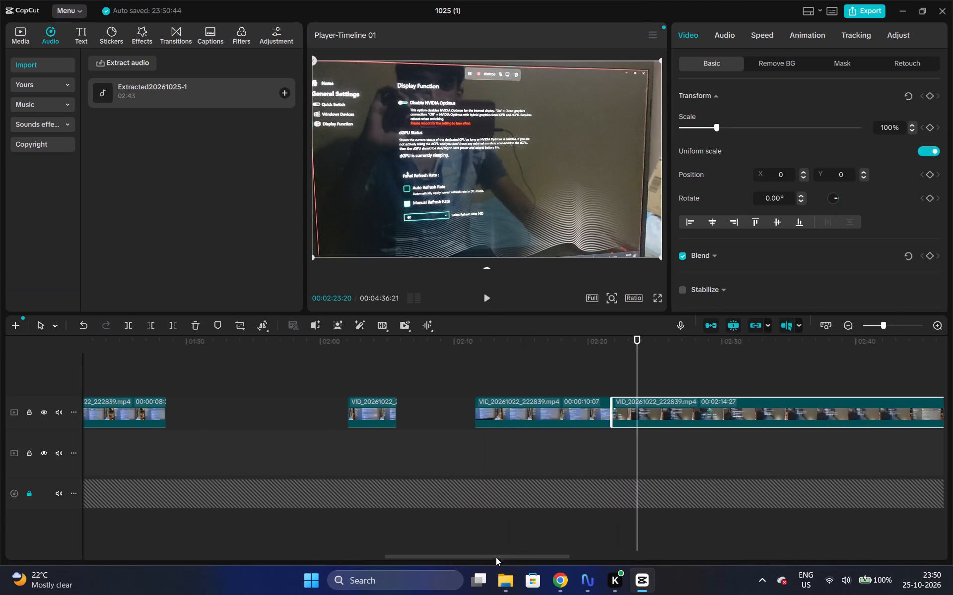
left_click_drag(496, 557, 517, 558)
left_click(504, 352)
key("space")
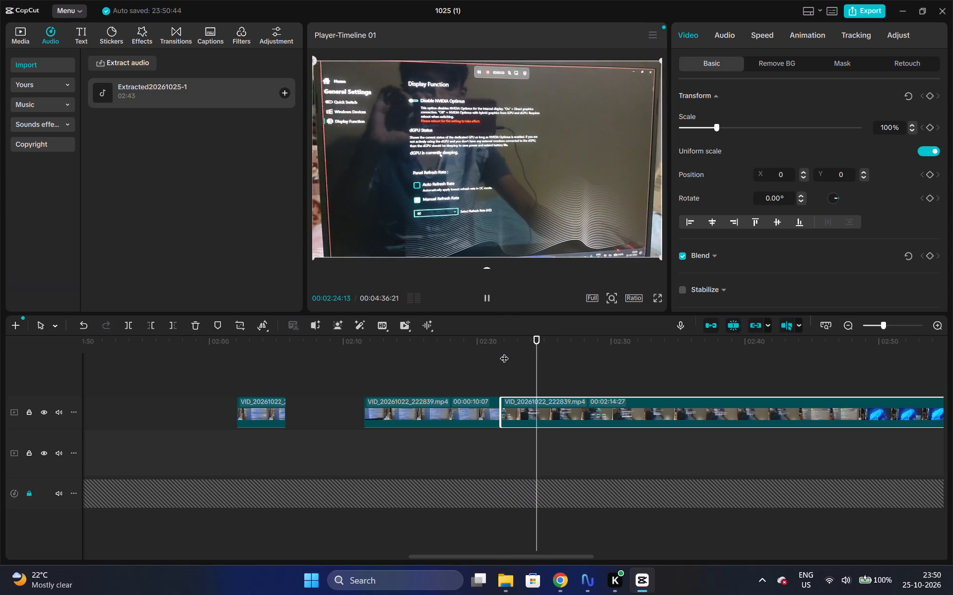
key("space")
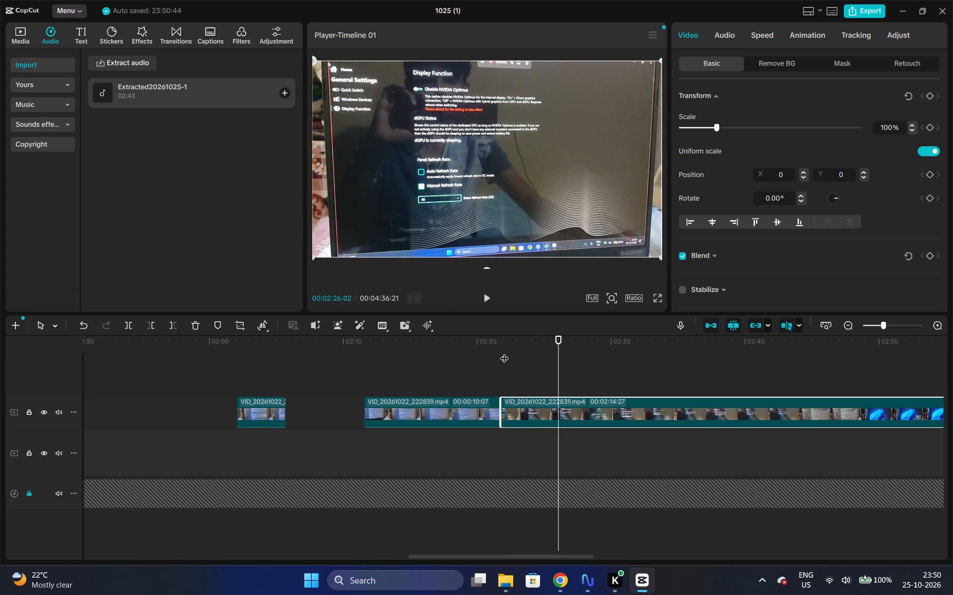
key("space")
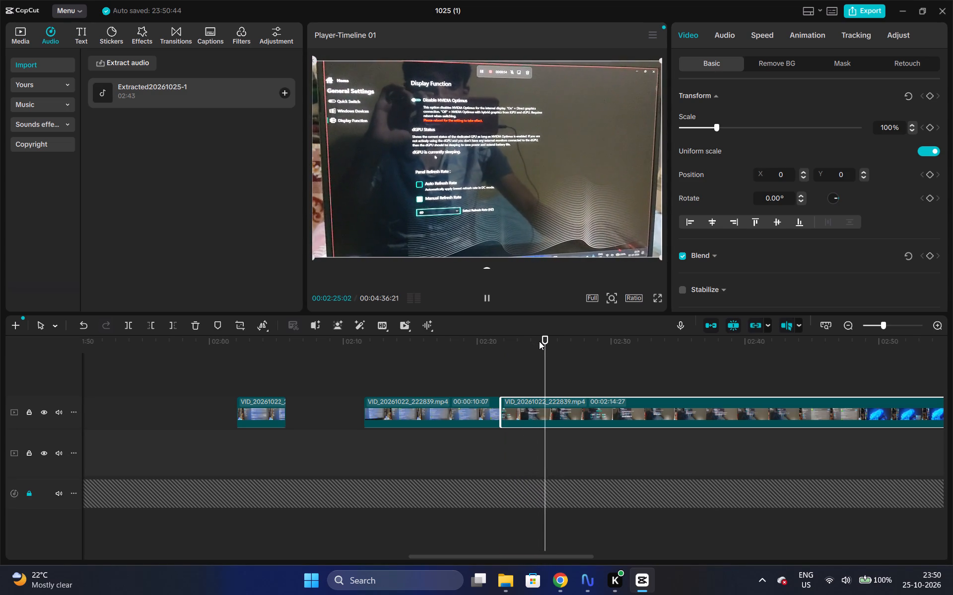
key("space")
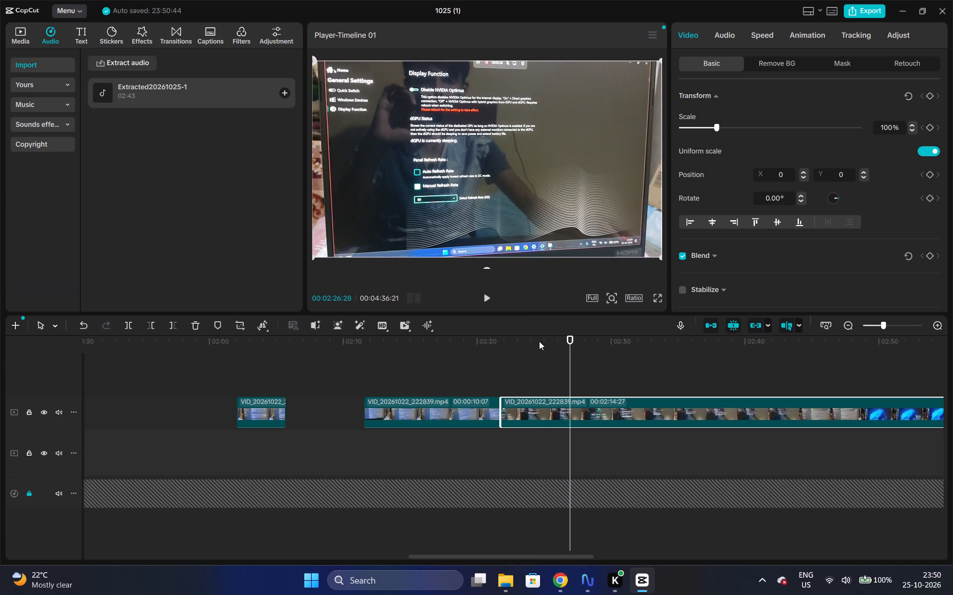
key("ctrl+b")
Play the footage after the split and trim away its beginning up to 00:02:27:25.
key("space")
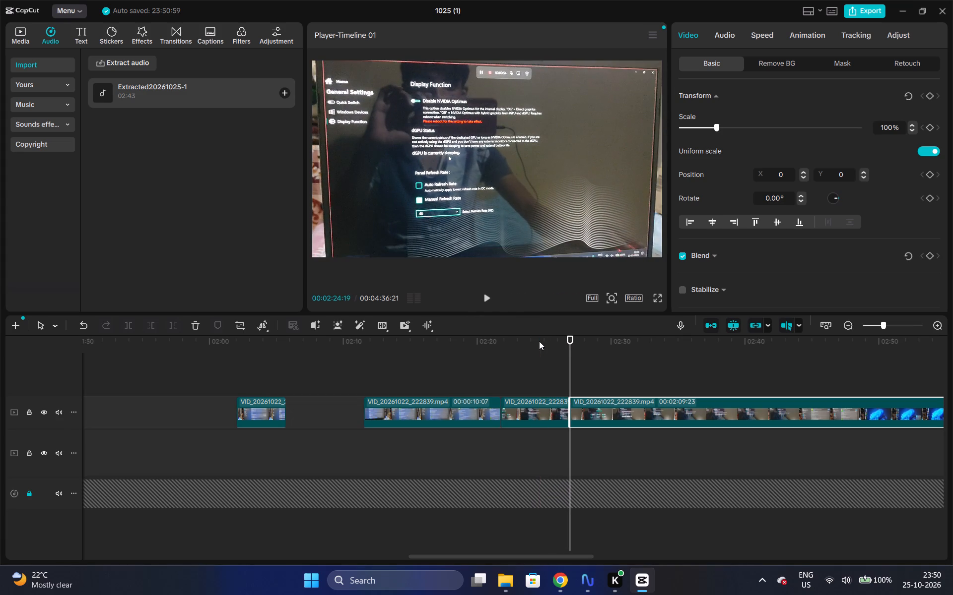
left_click(574, 334)
left_click(574, 338)
key("space")
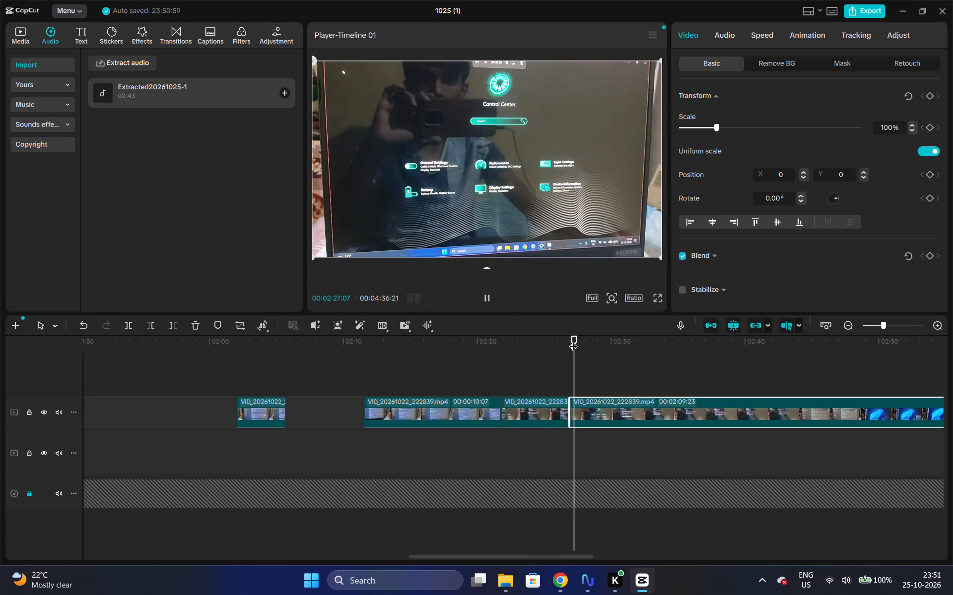
key("space")
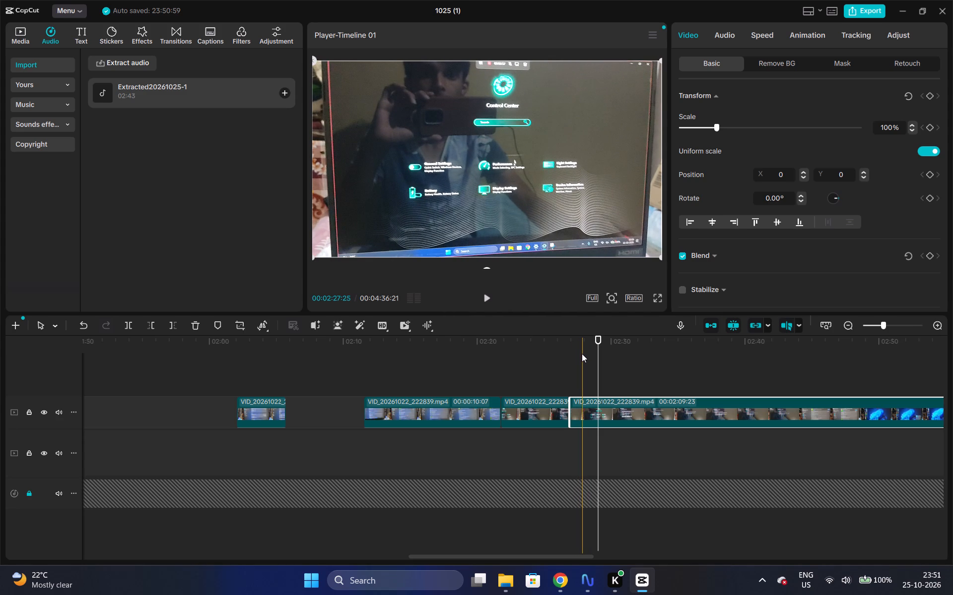
type("q")
Play the trimmed long piece and split it at 00:02:32:19, stepping back nine frames to the cut point.
key("space")
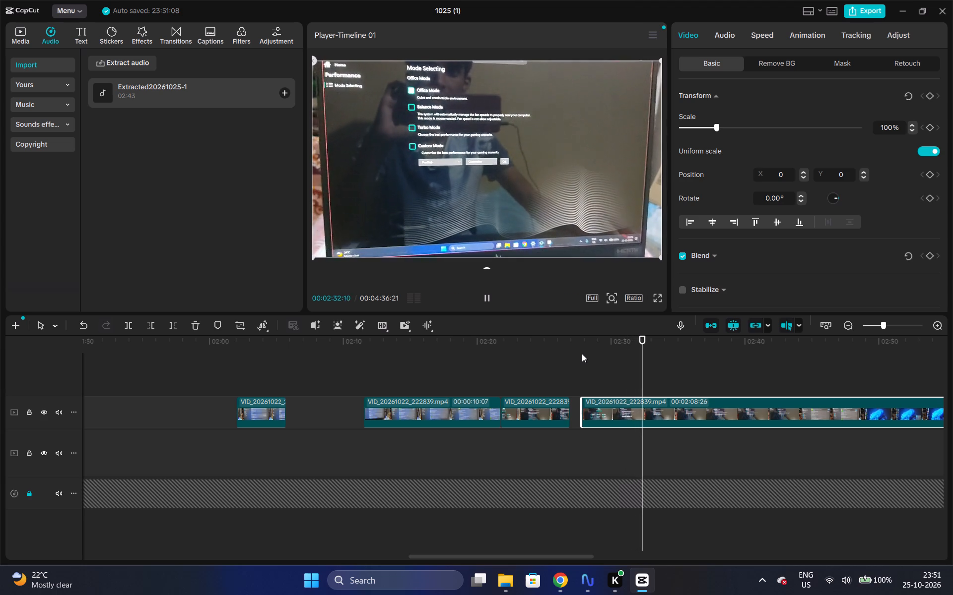
key("space")
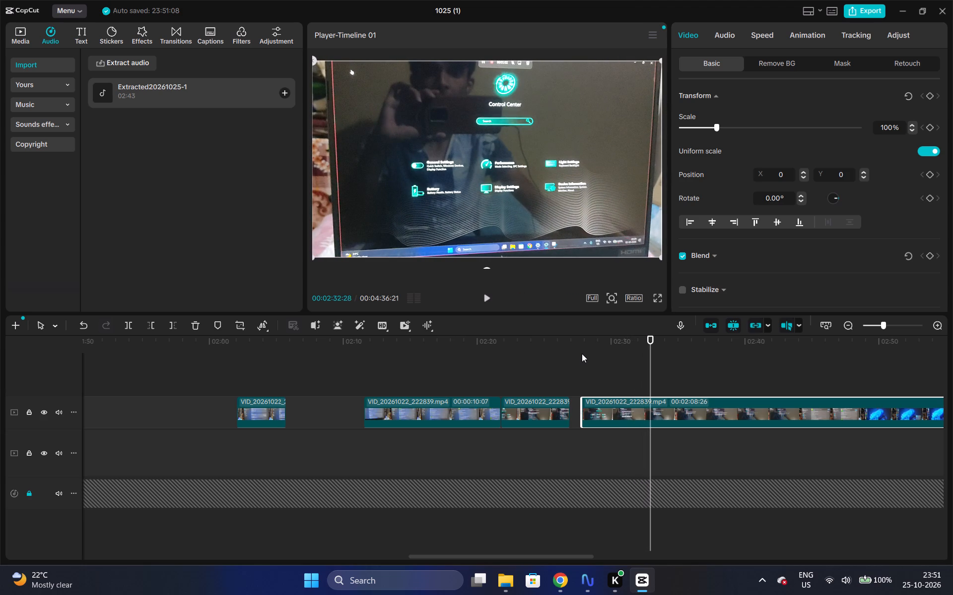
key("Left")
key("Left")
key("Left")
key("Left")
key("Left")
key("Left")
key("Left")
key("Left")
key("Left")
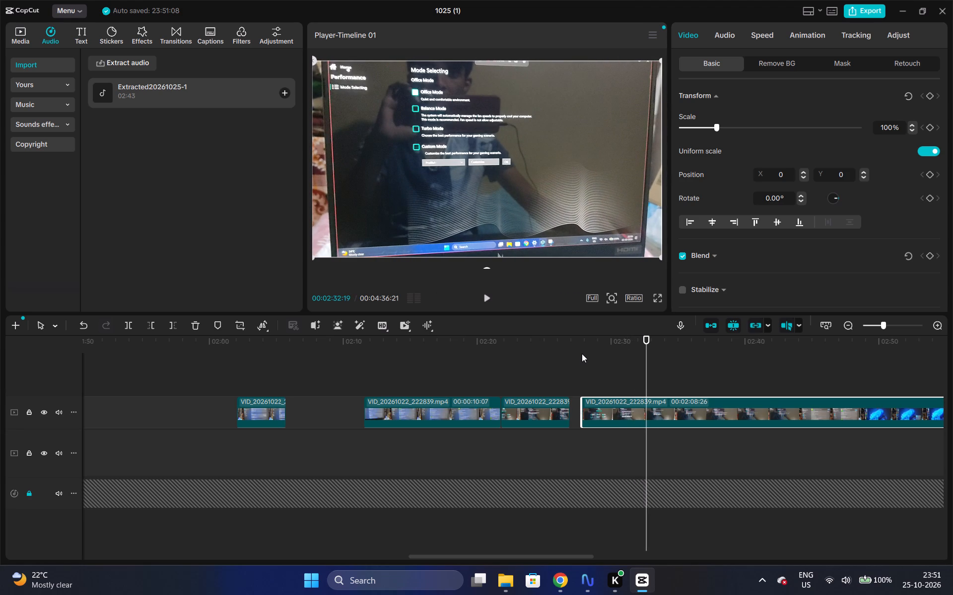
key("ctrl+b")
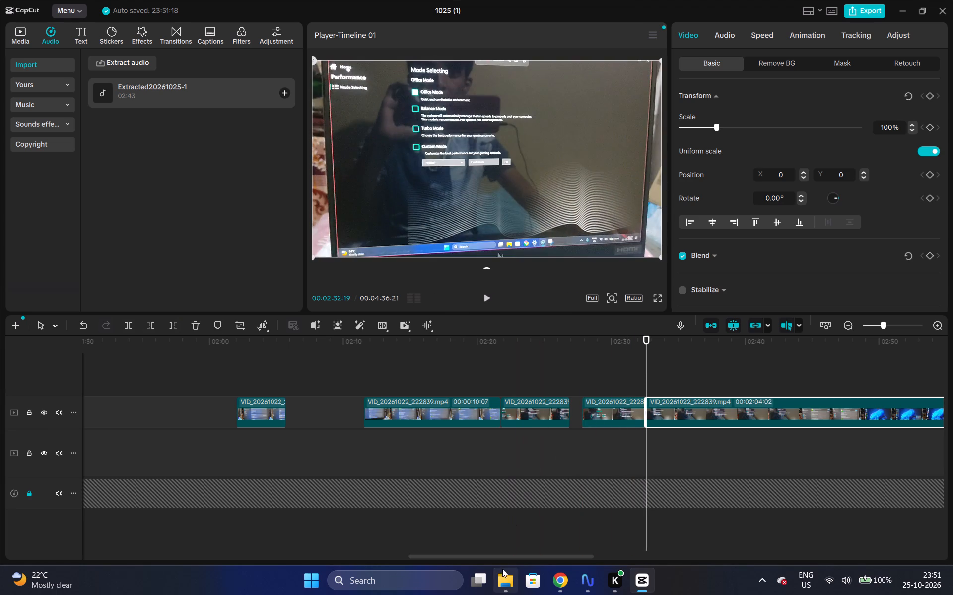
Play the remainder from the split and trim away its beginning up to 00:02:33:26.
left_click_drag(497, 557, 551, 559)
key("space")
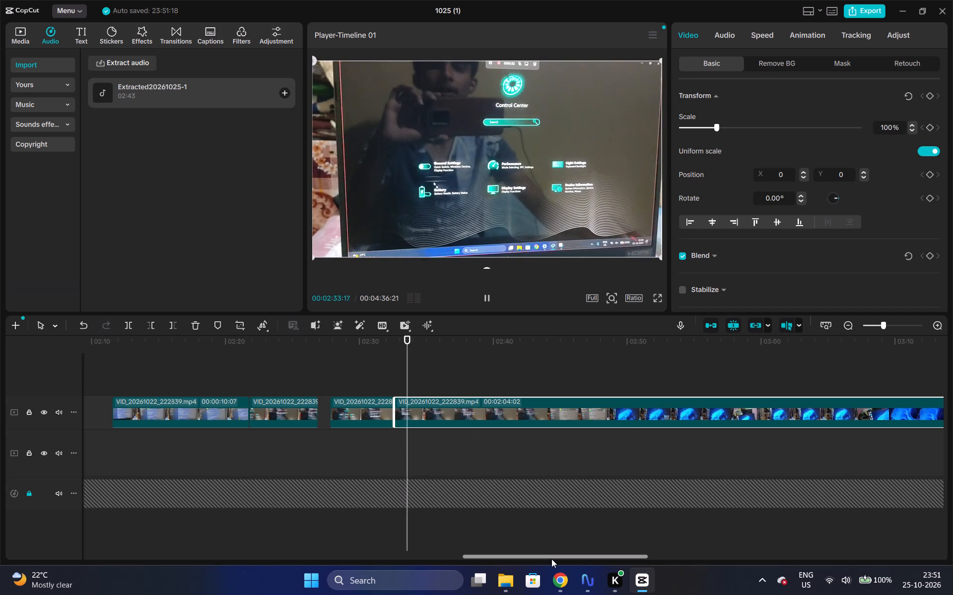
key("space")
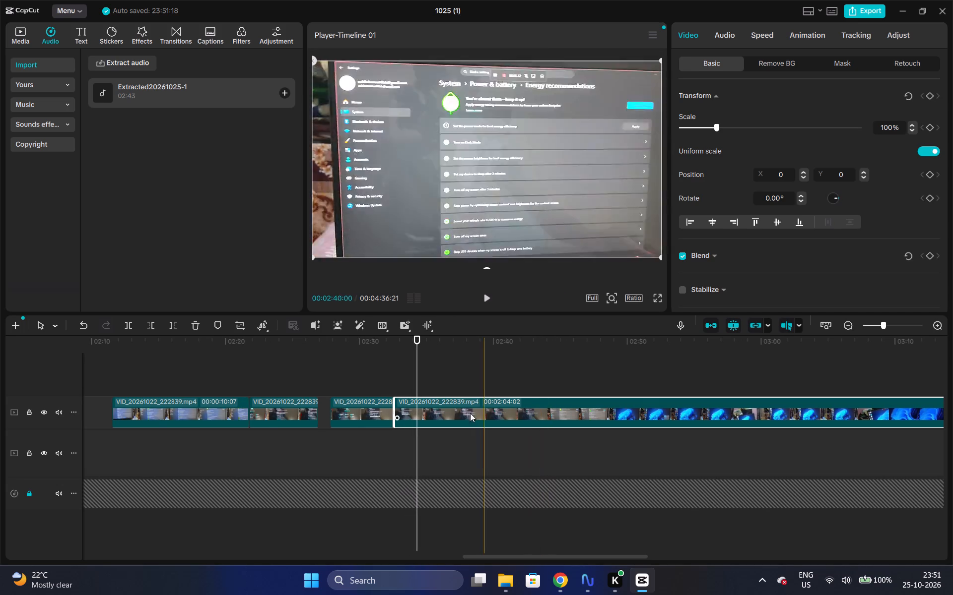
left_click(398, 340)
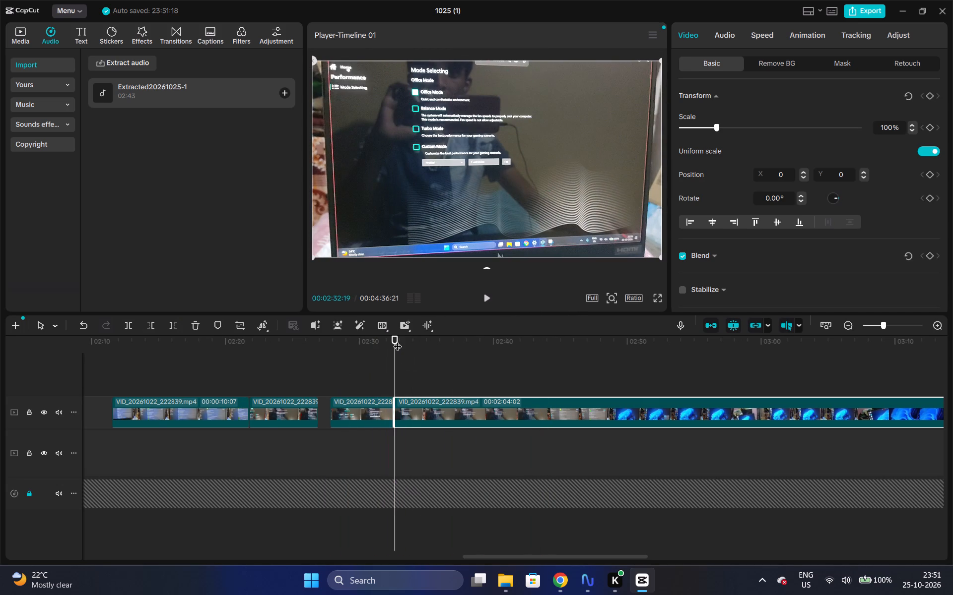
key("space")
key("space")
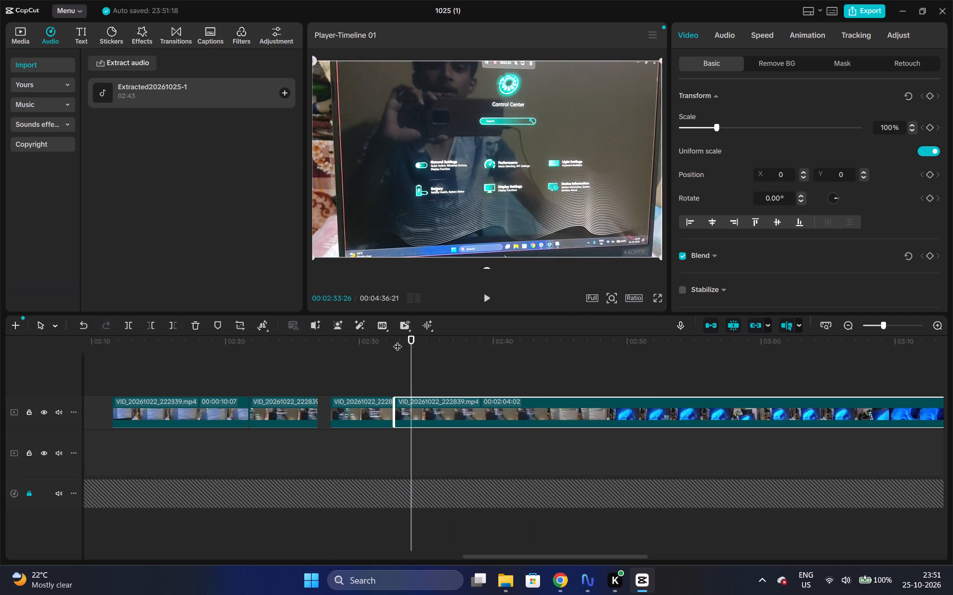
type("q")
Play the trimmed remainder and split it at 00:02:42:27, stepping back one frame to the cut point.
key("space")
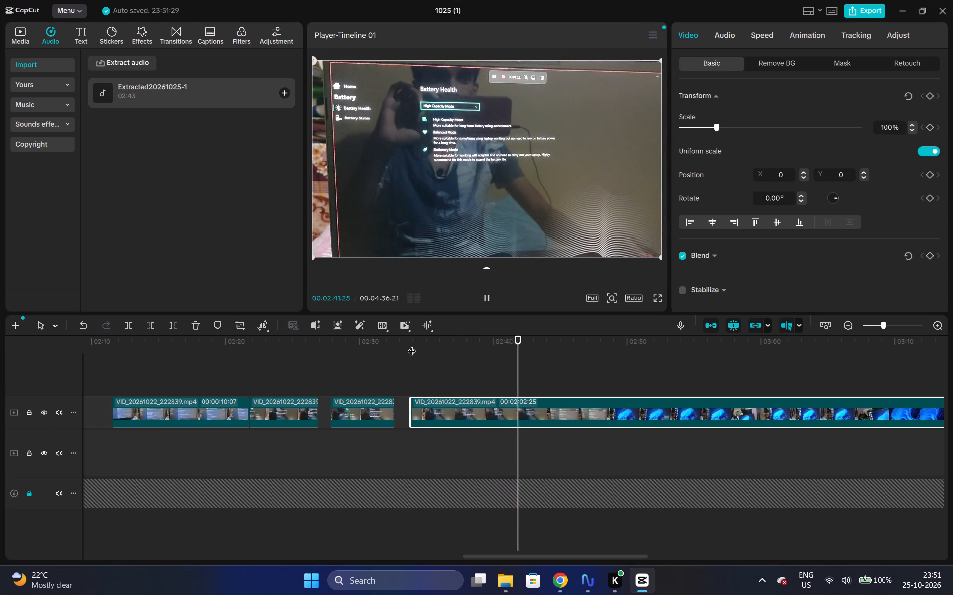
key("space")
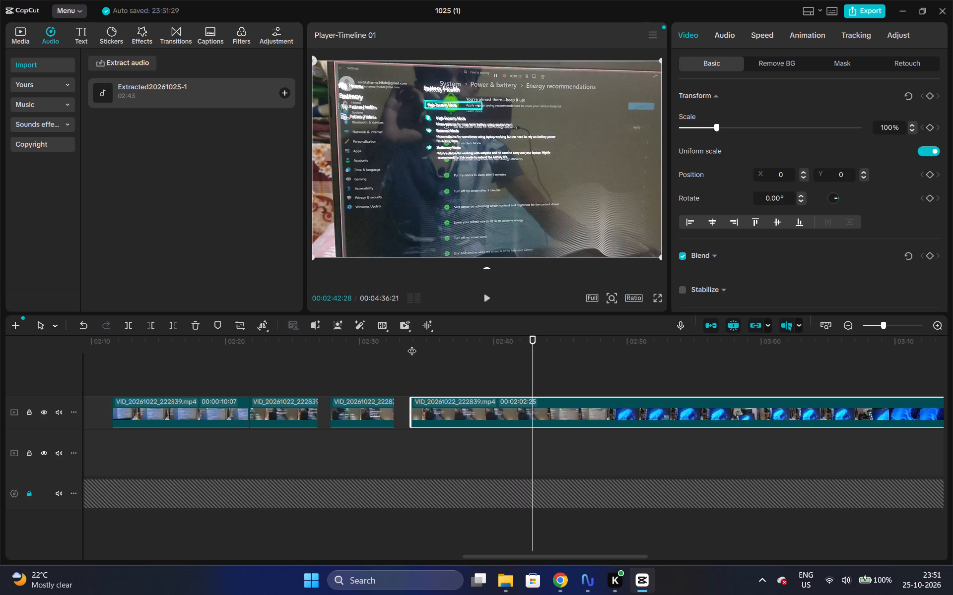
key("Left")
key("ctrl+b")
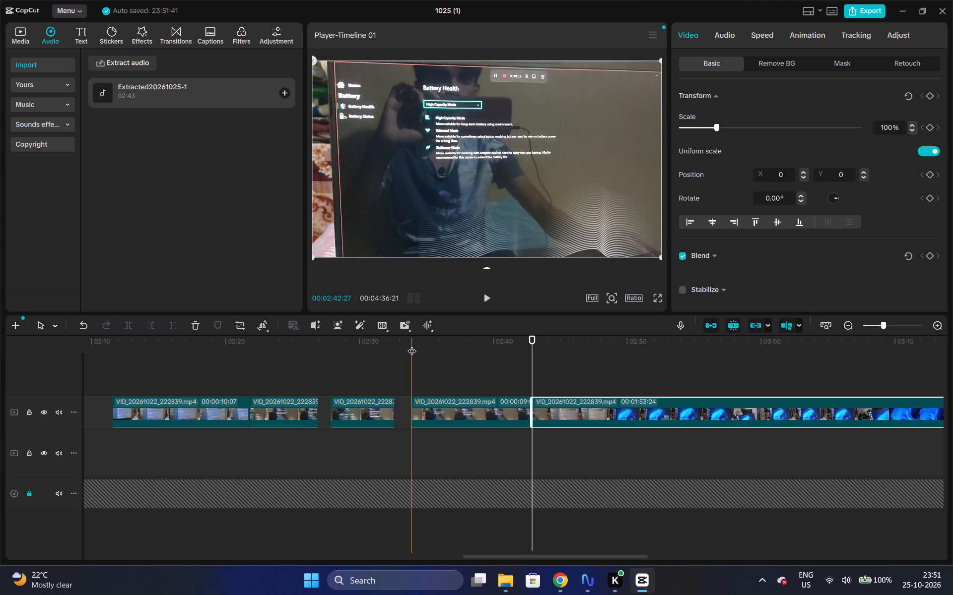
Play the remainder after the split and move it further along the upper track to start at about 03:14.
key("space")
left_click(536, 340)
key("space")
key("space")
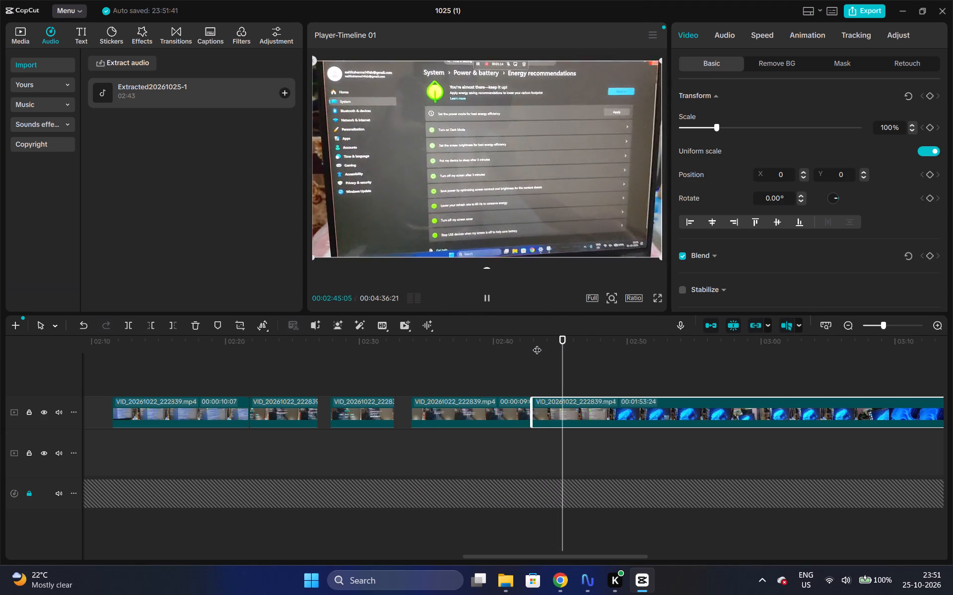
left_click(843, 330)
left_click(843, 330)
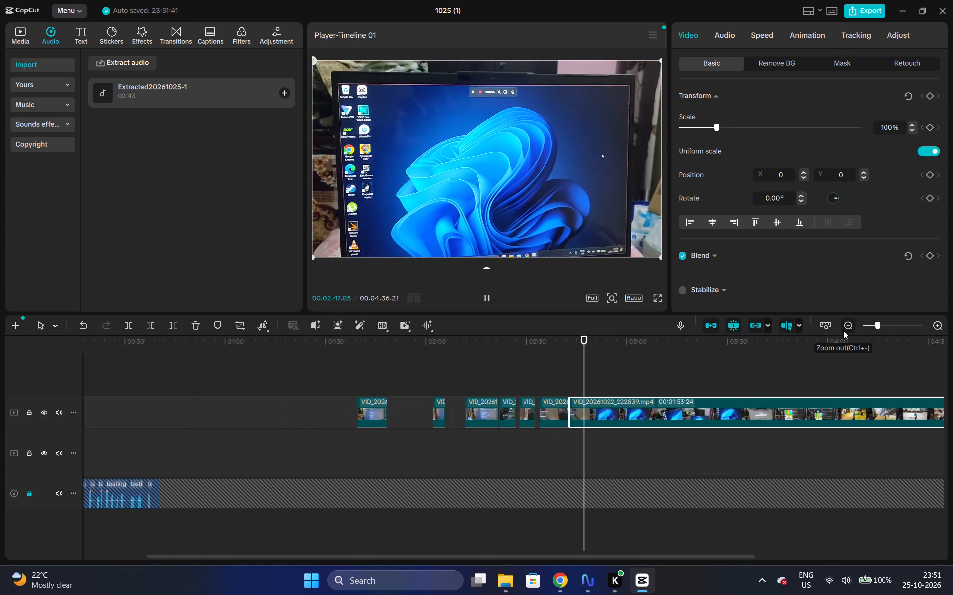
left_click(843, 330)
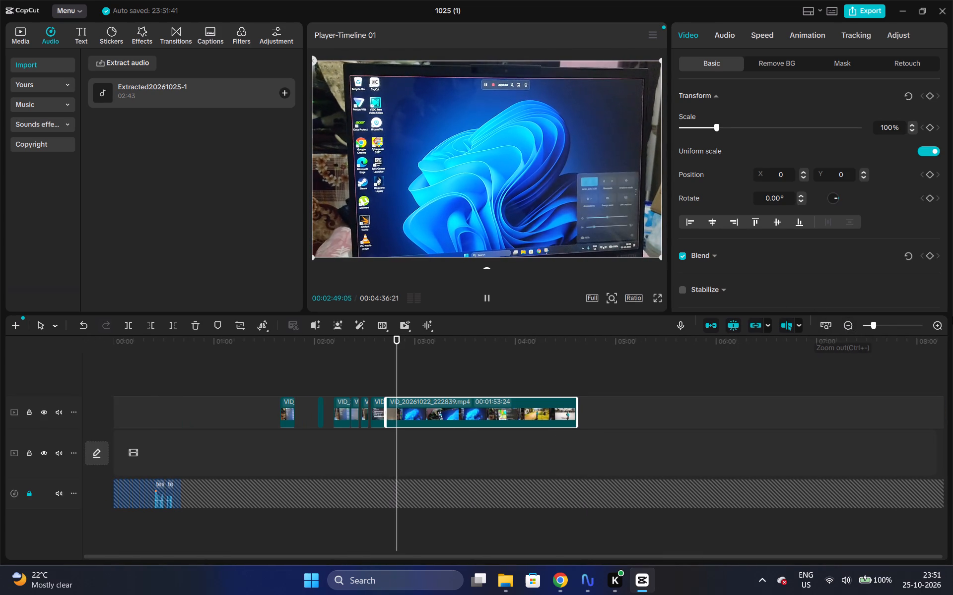
left_click(941, 325)
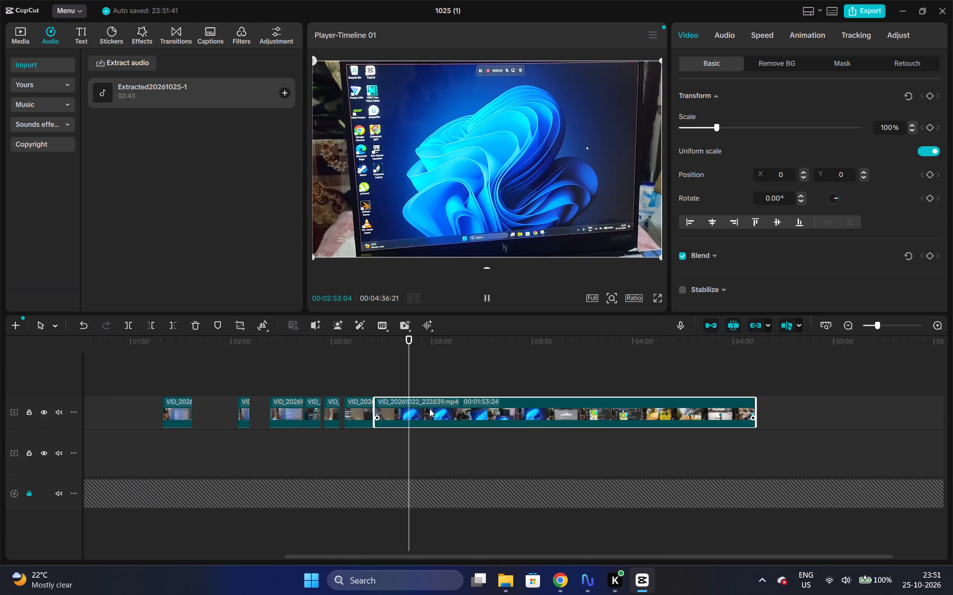
left_click_drag(429, 409, 534, 407)
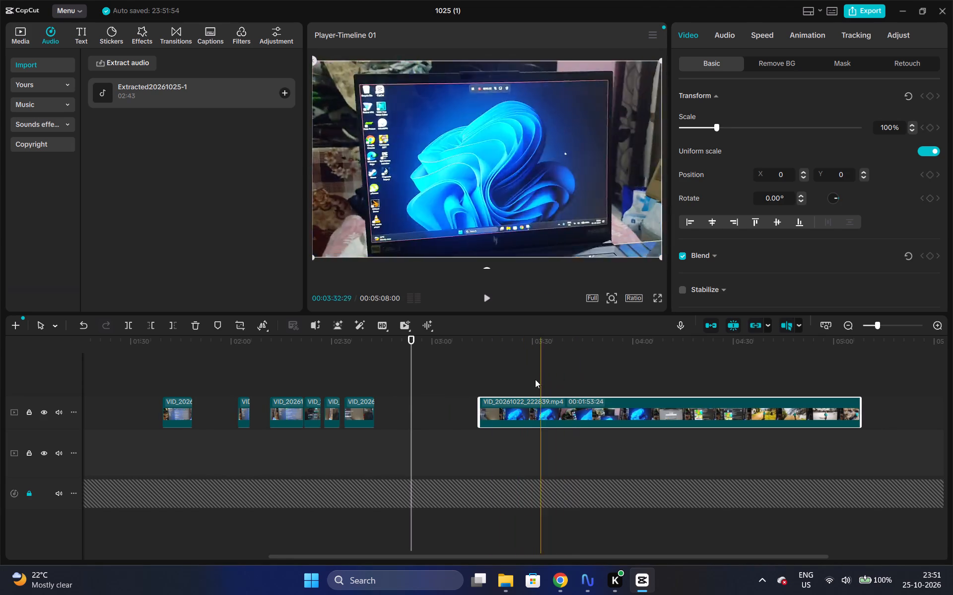
Play the moved long piece and trim away its beginning up to 00:03:37:09.
left_click(509, 354)
key("space")
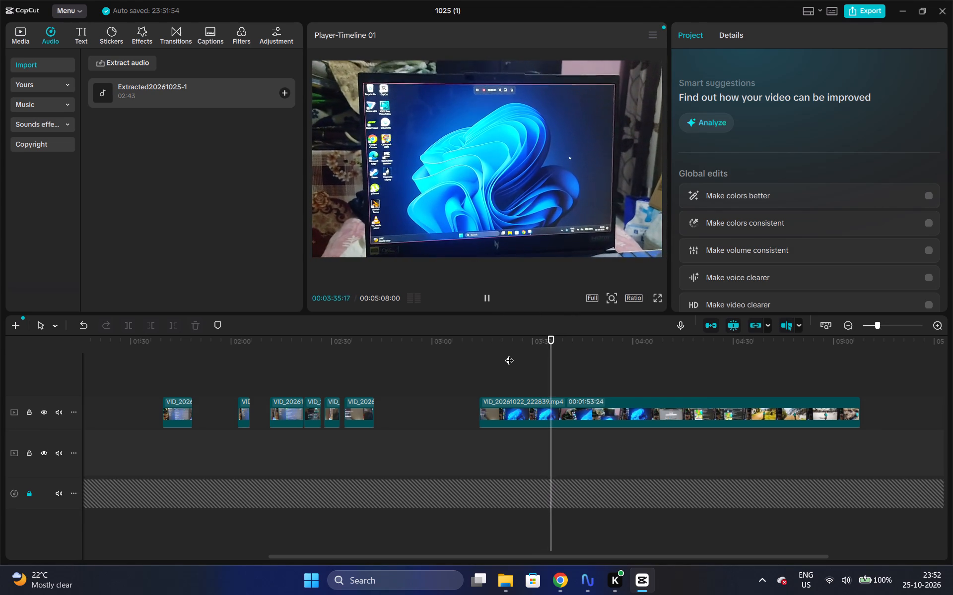
key("space")
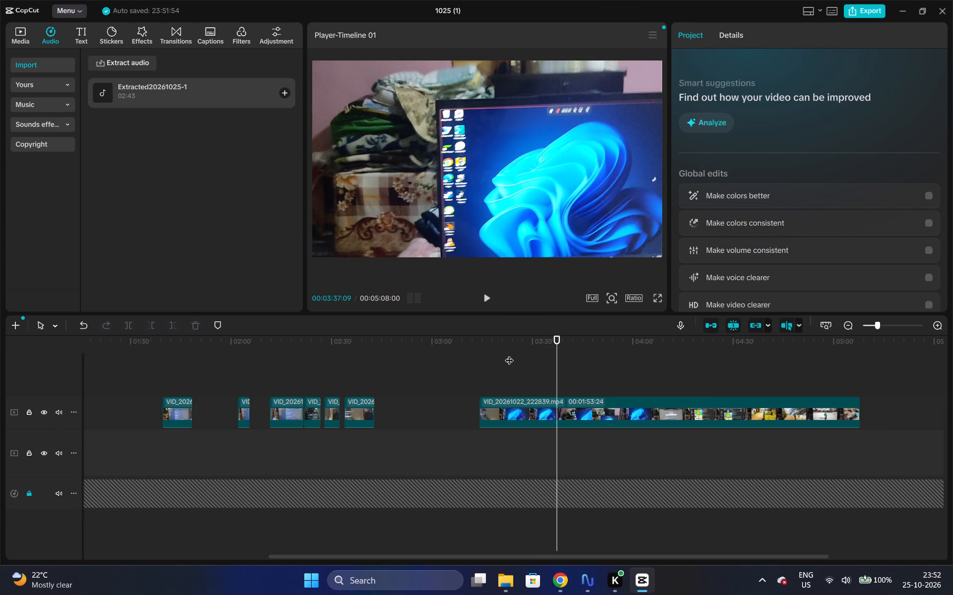
left_click(557, 404)
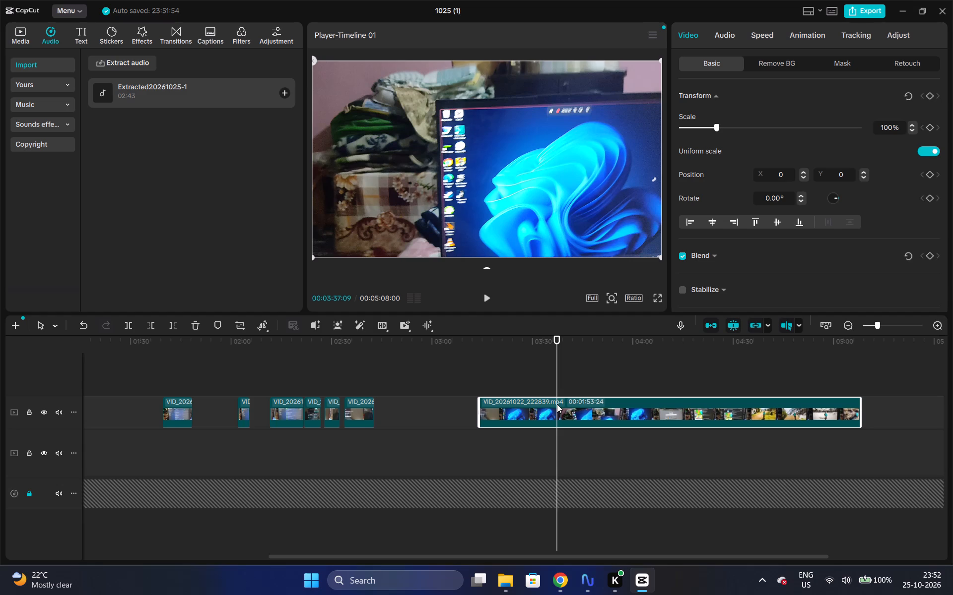
type("q")
Play the trimmed long piece through the desktop footage and split it at 00:03:59:10.
key("space")
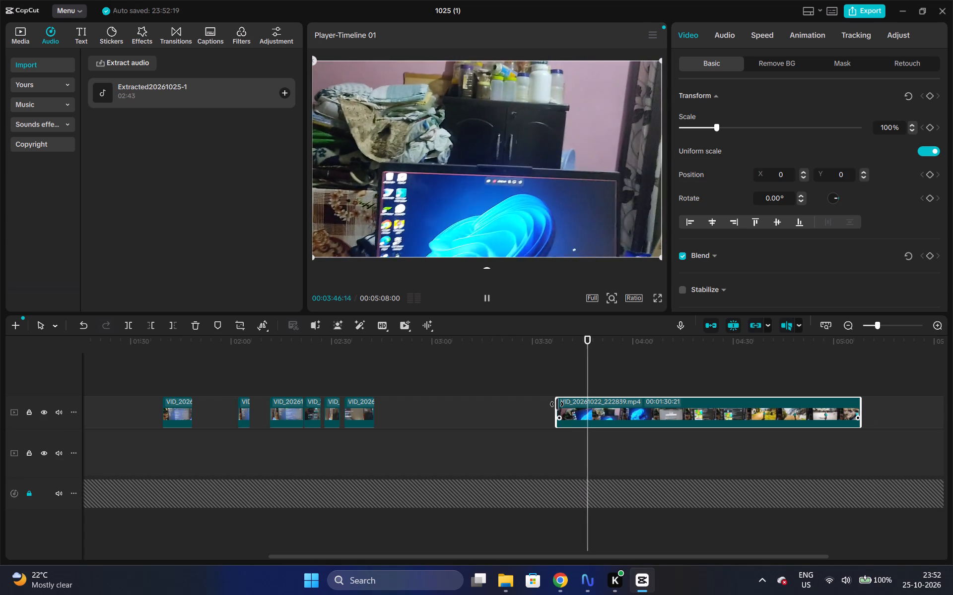
key("space")
key("space")
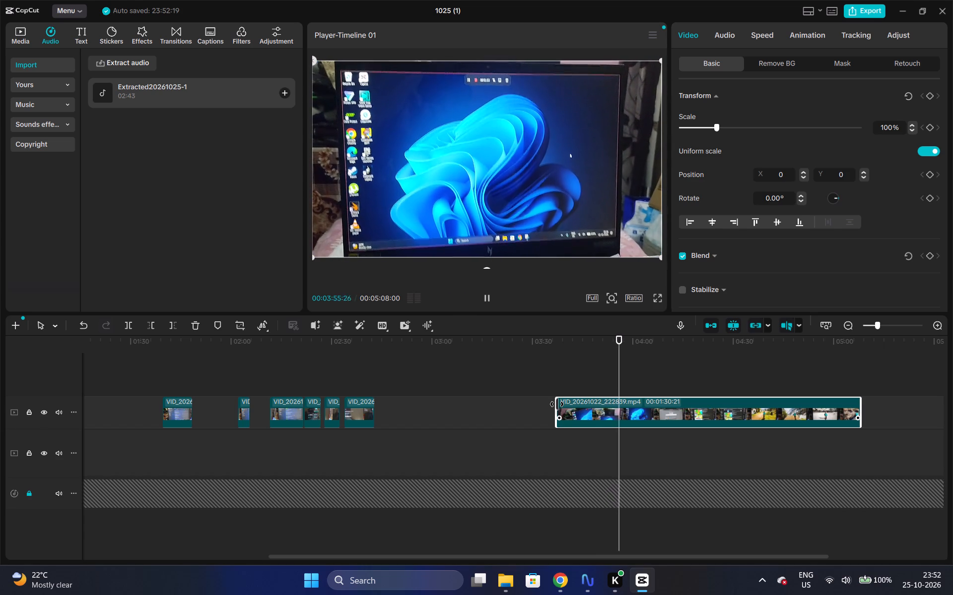
key("space")
key("space")
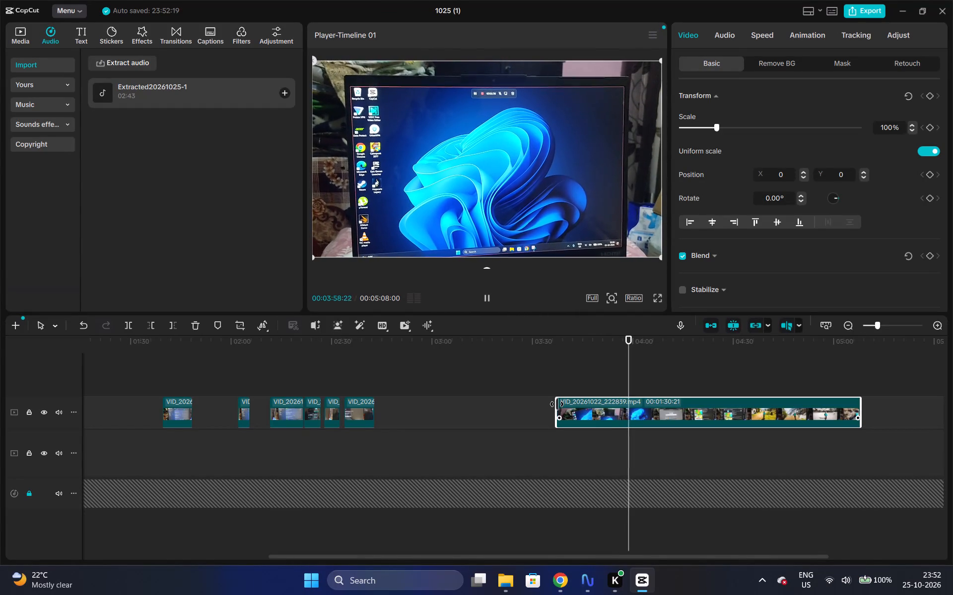
key("space")
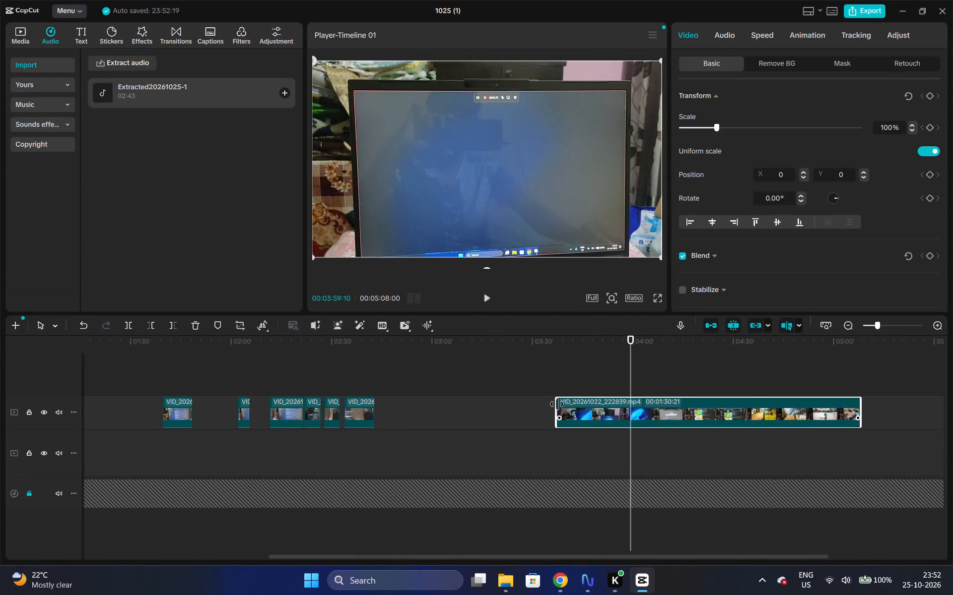
key("ctrl+b")
Trim away the beginning of the long piece after the 00:03:59:10 split, up to 00:04:24:09.
key("space")
left_click(629, 344)
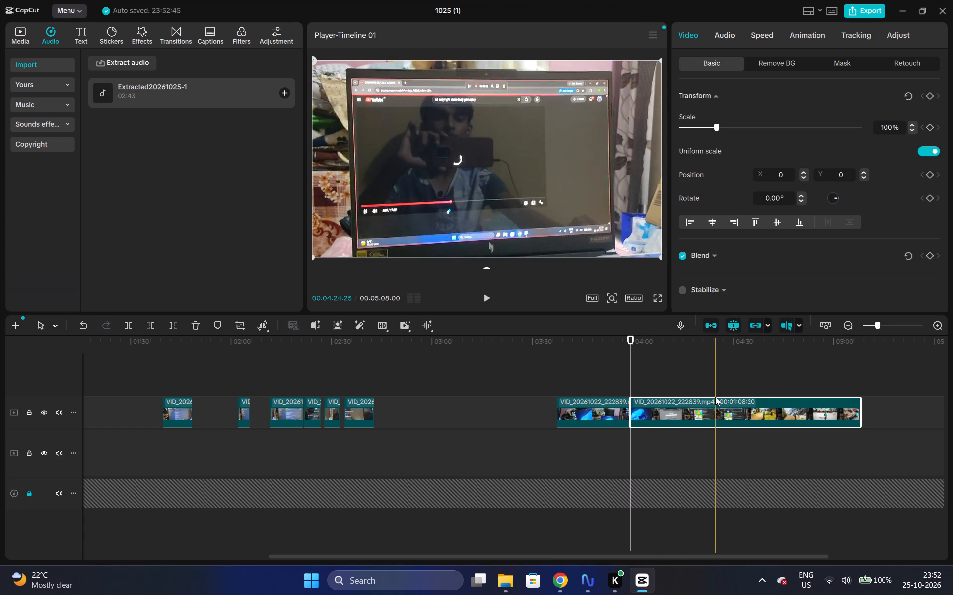
left_click(714, 397)
left_click(714, 400)
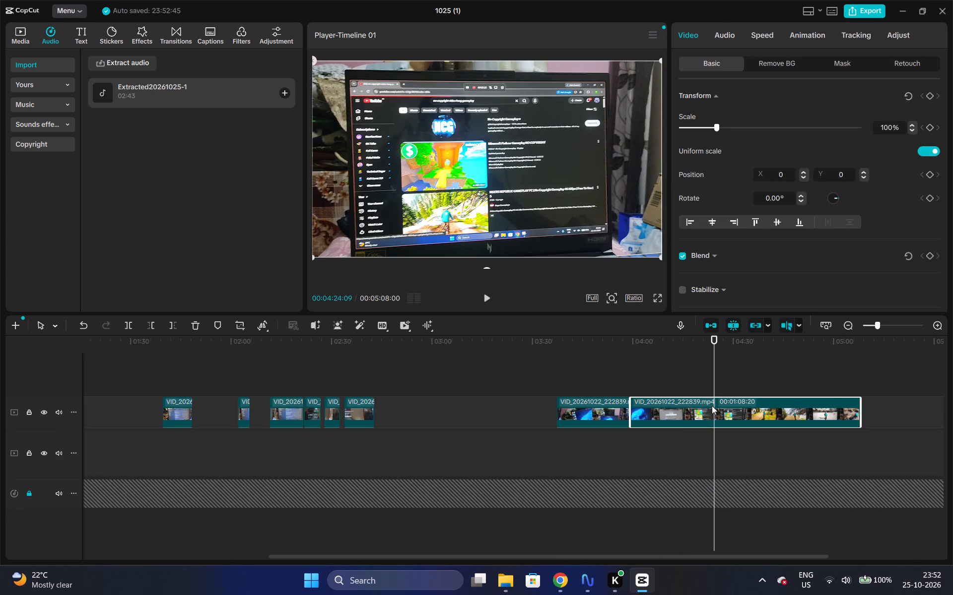
key("q")
Move the System settings piece from about 01:40 on the upper track to the start of the main track.
left_click(534, 553)
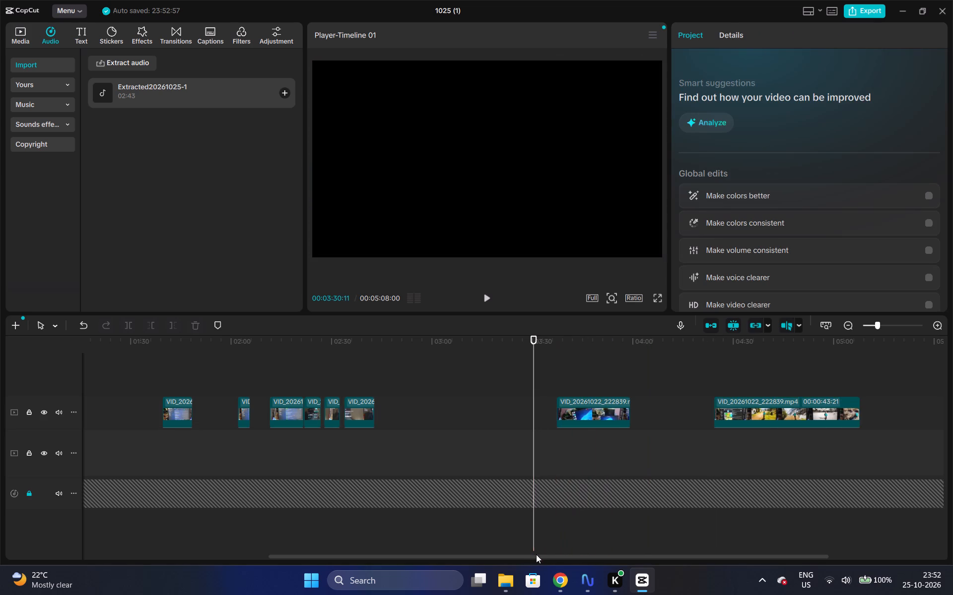
left_click_drag(537, 554, 99, 568)
left_click(118, 342)
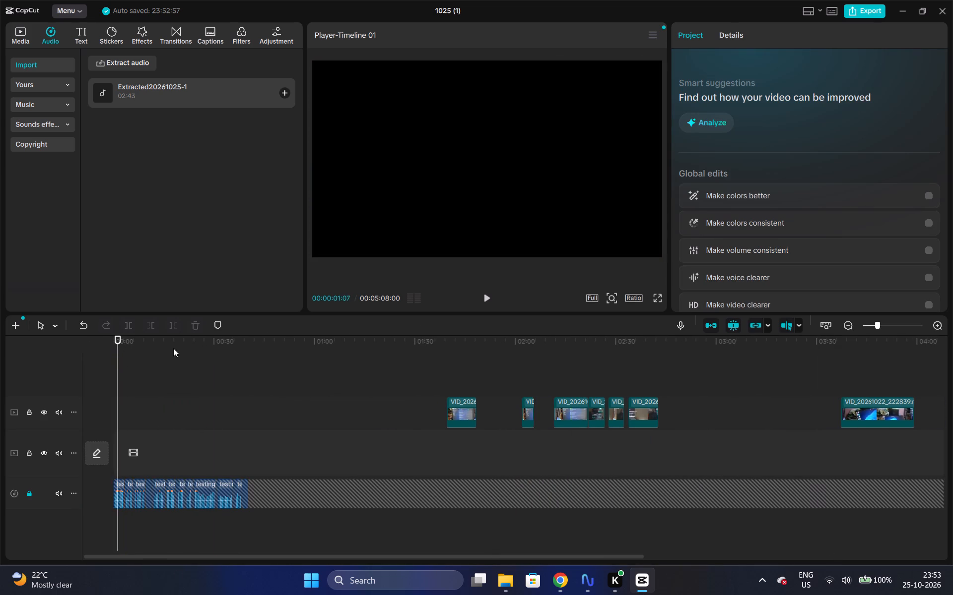
left_click_drag(461, 404, 129, 443)
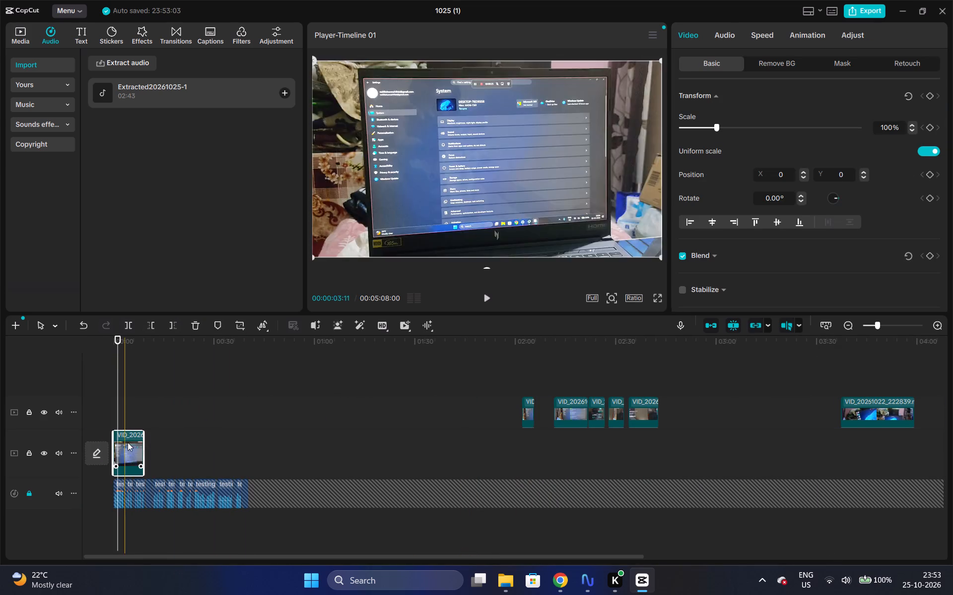
Unlock the voice-over track and play the System settings piece against it from 00:00 to 00:00:03:15.
double_click(938, 323)
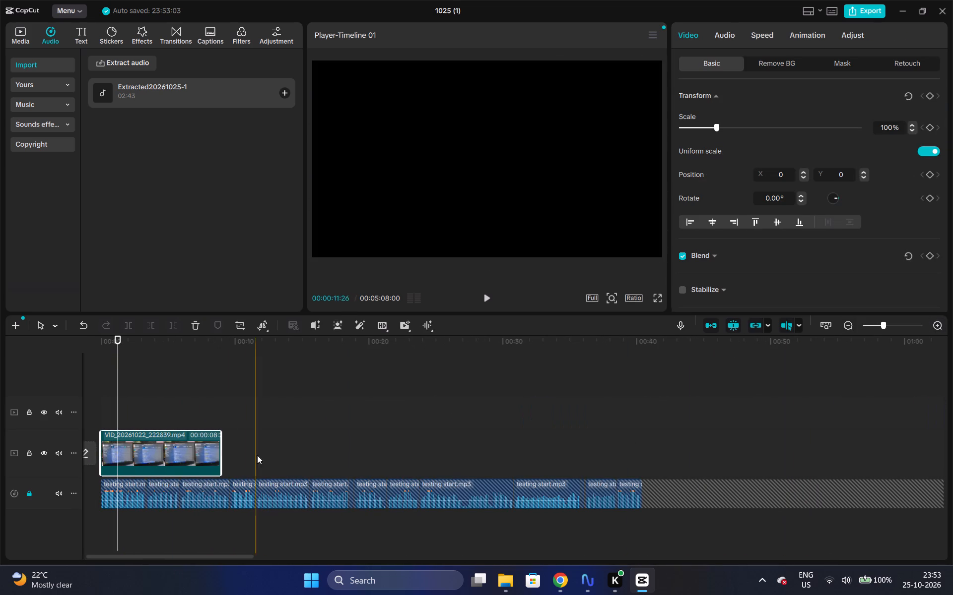
left_click(103, 345)
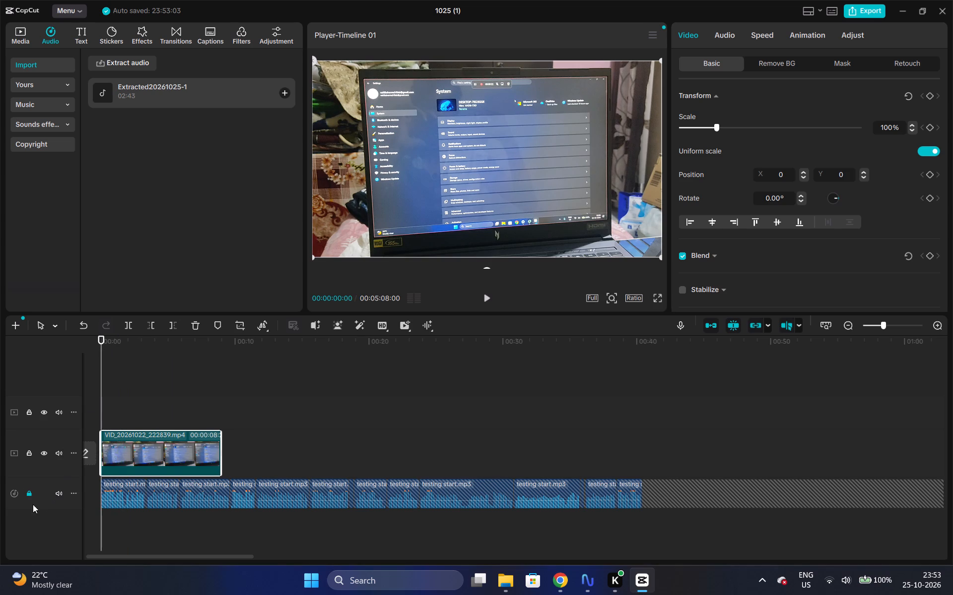
left_click(32, 492)
key("space")
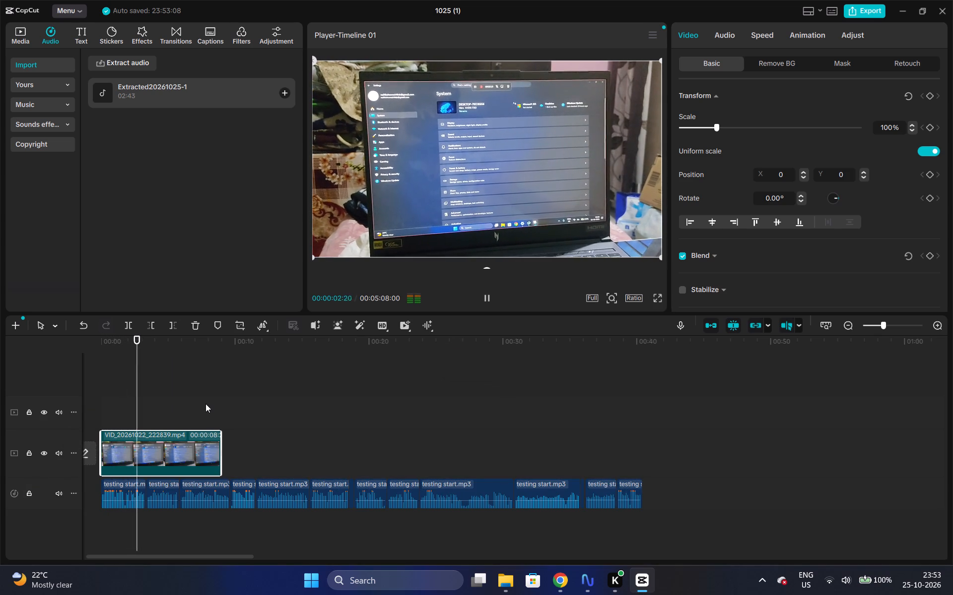
key("space")
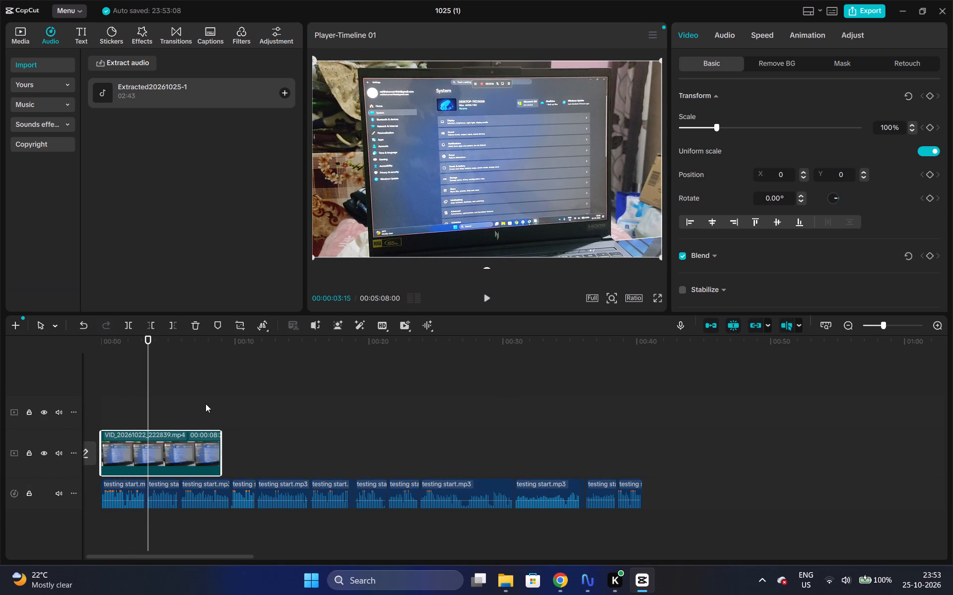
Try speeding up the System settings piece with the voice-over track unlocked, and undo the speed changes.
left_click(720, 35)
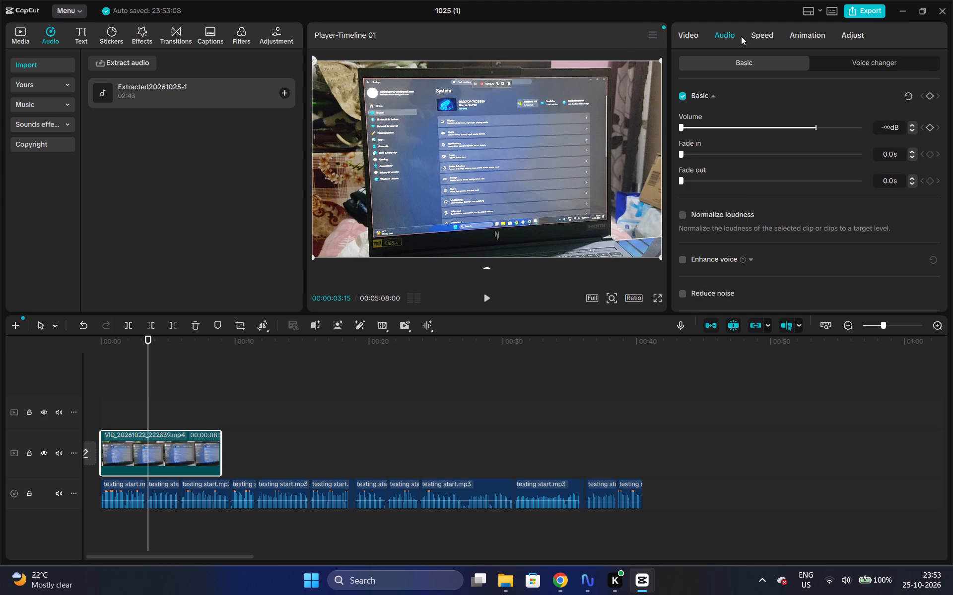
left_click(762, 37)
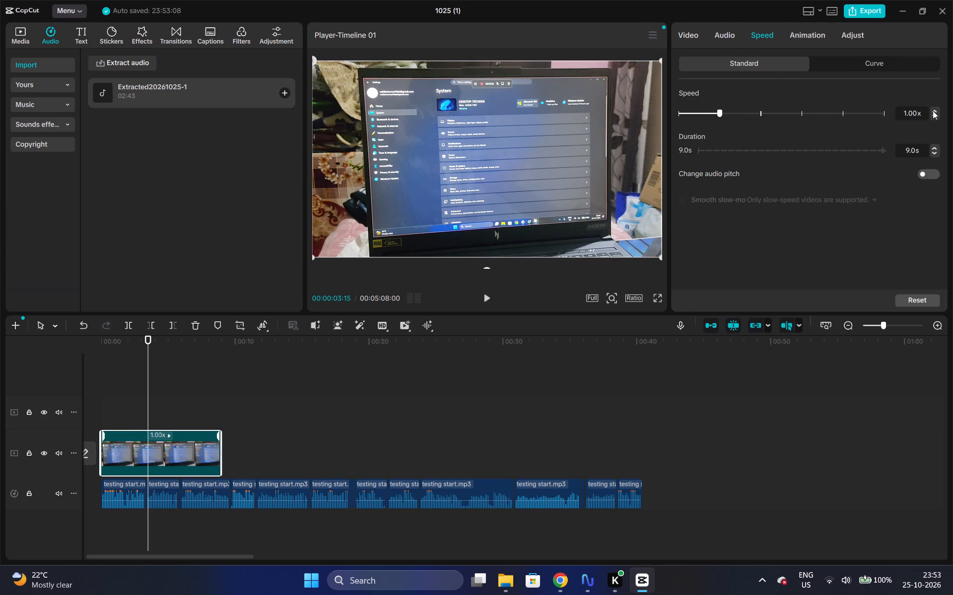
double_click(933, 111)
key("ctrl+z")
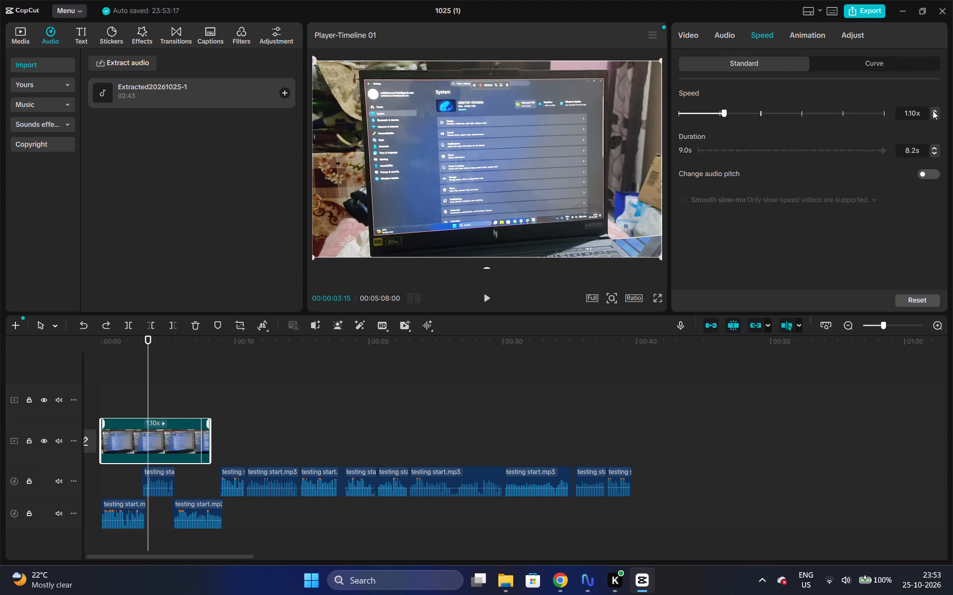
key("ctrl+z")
Lock the voice-over track and set the System settings piece's speed to 2.70x.
left_click(31, 492)
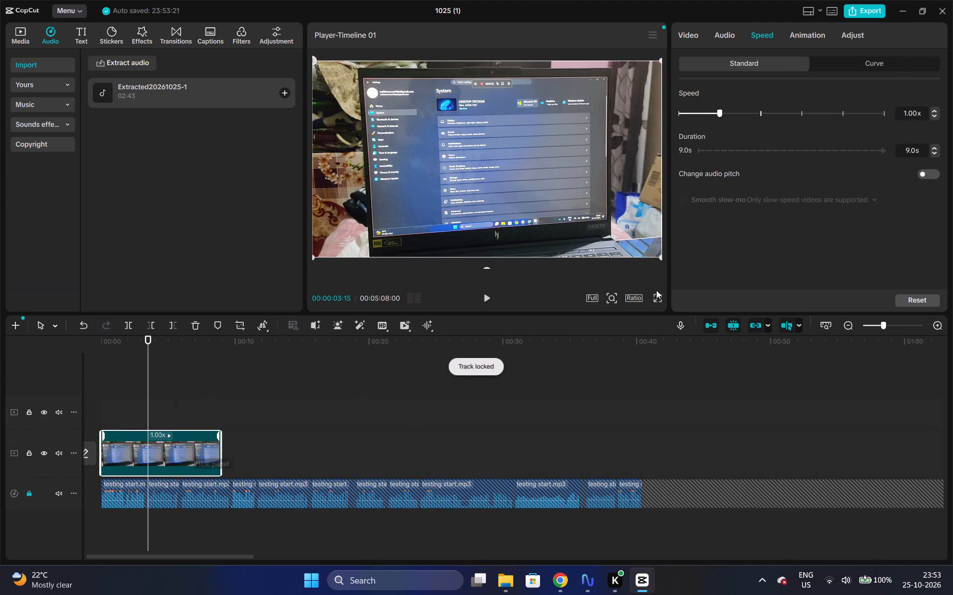
double_click(932, 112)
double_click(932, 112)
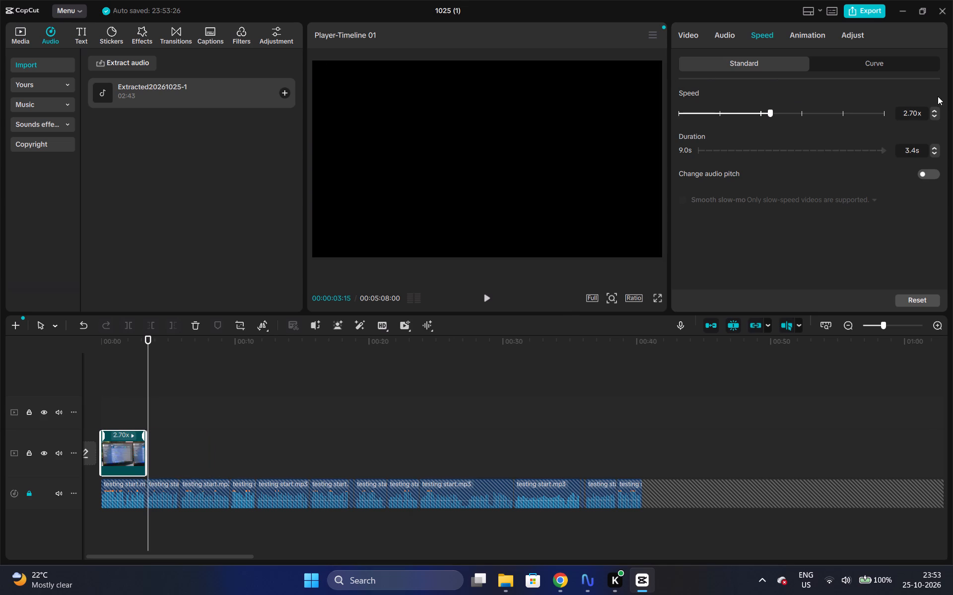
Play the sped-up System settings piece with the voice-over from the start, in the player and in full screen.
left_click_drag(108, 344, 102, 344)
key("space")
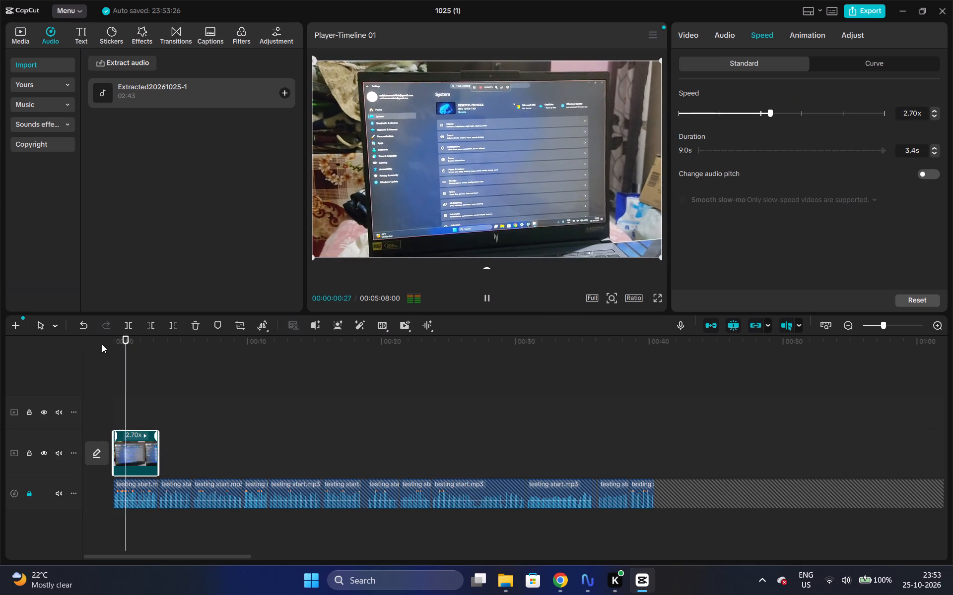
key("space")
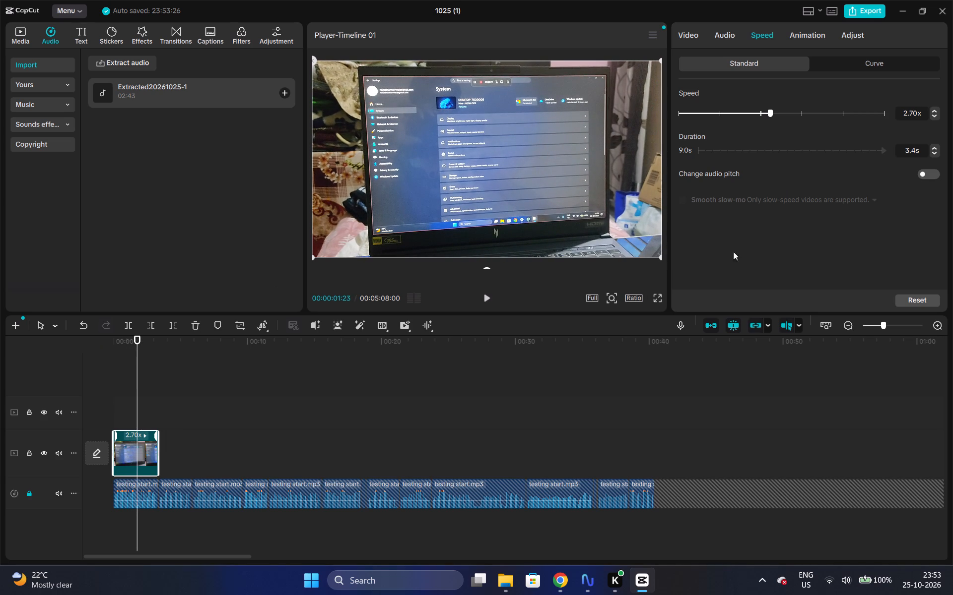
left_click(654, 299)
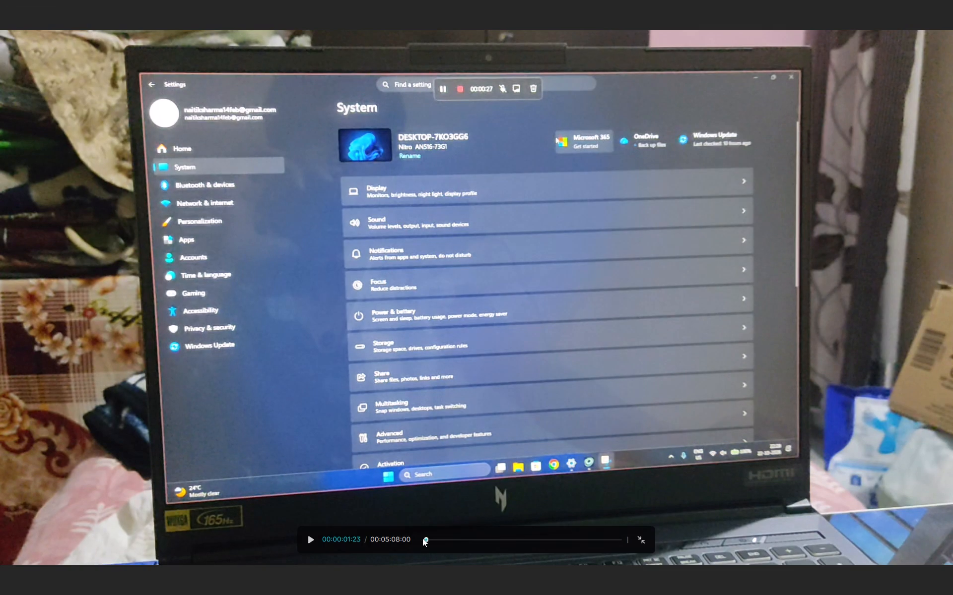
left_click_drag(424, 538, 390, 539)
key("space")
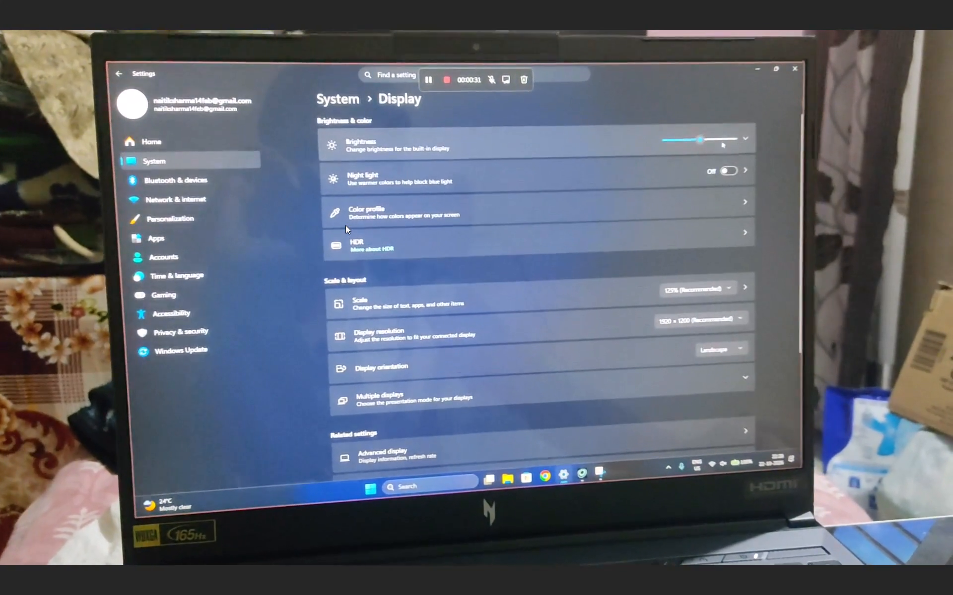
key("space")
key("Escape")
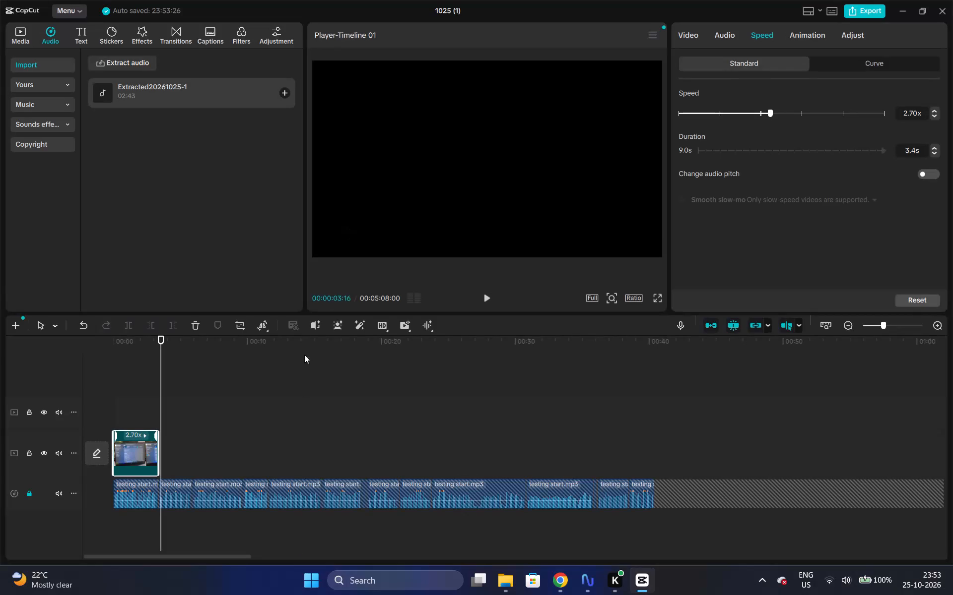
left_click(115, 347)
key("space")
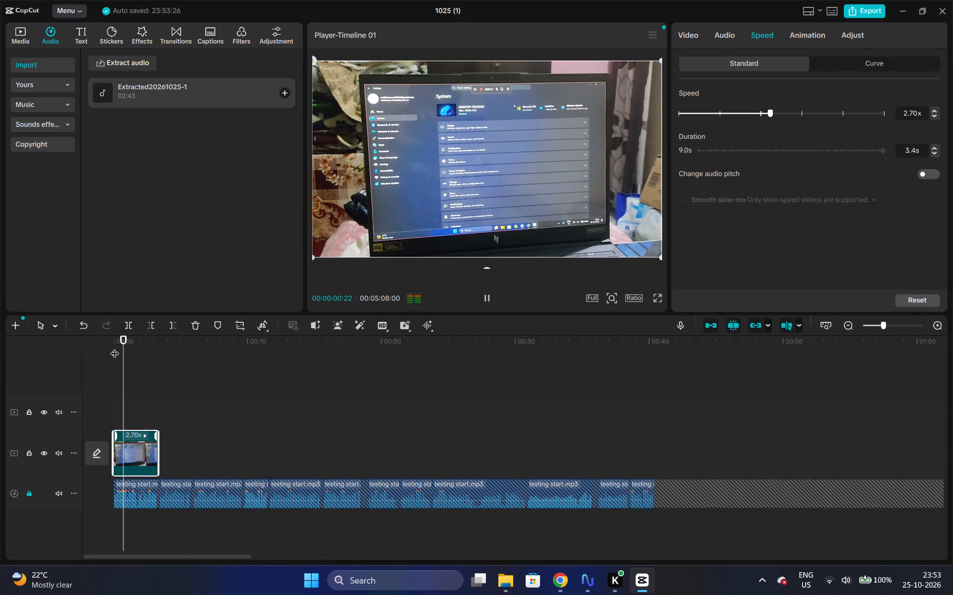
key("space")
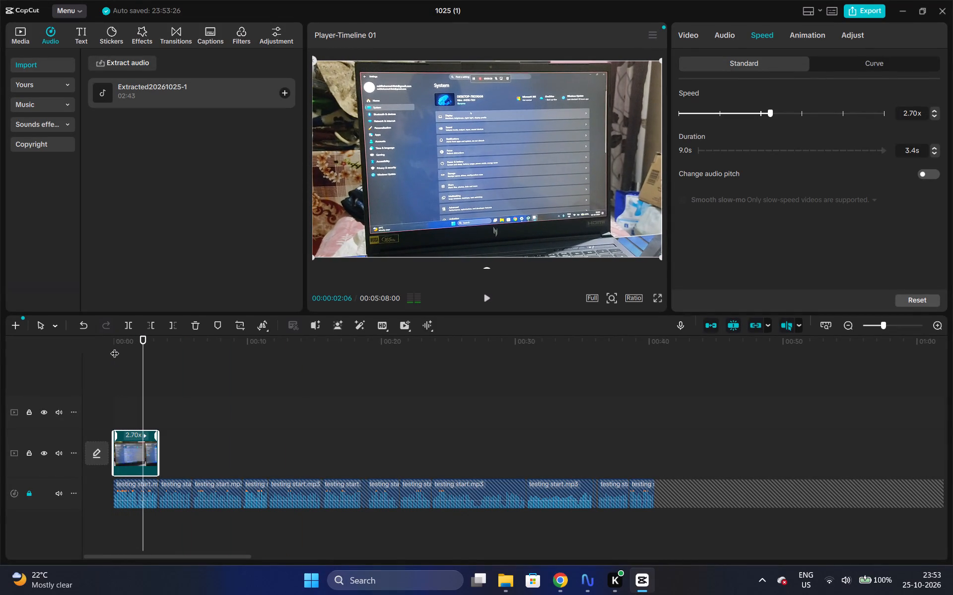
Apply Stabilize to the sped-up System settings piece.
left_click(686, 36)
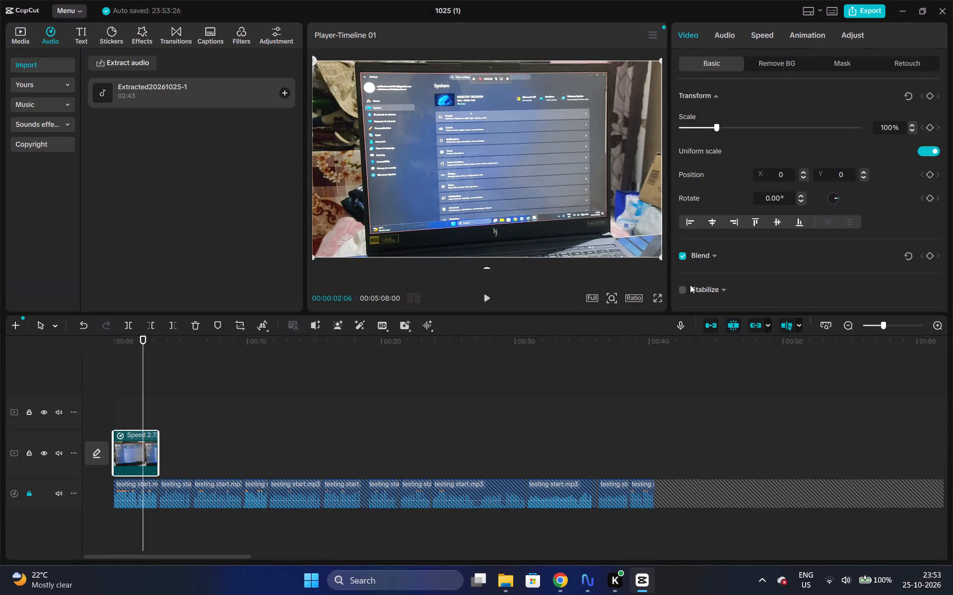
left_click(683, 292)
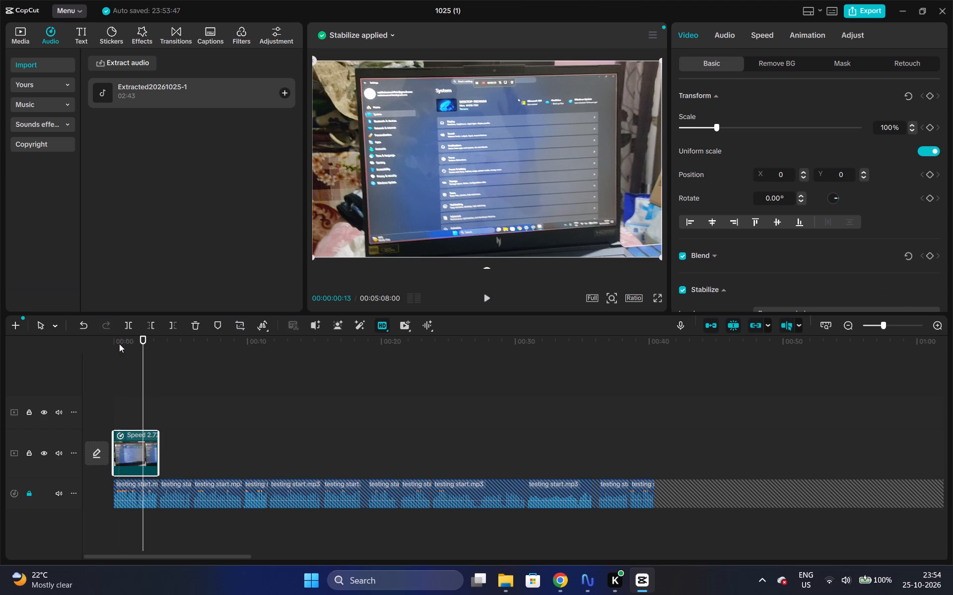
Play the stabilized piece with the voice-over from the start in full screen to check its smoothness.
left_click_drag(119, 344, 88, 345)
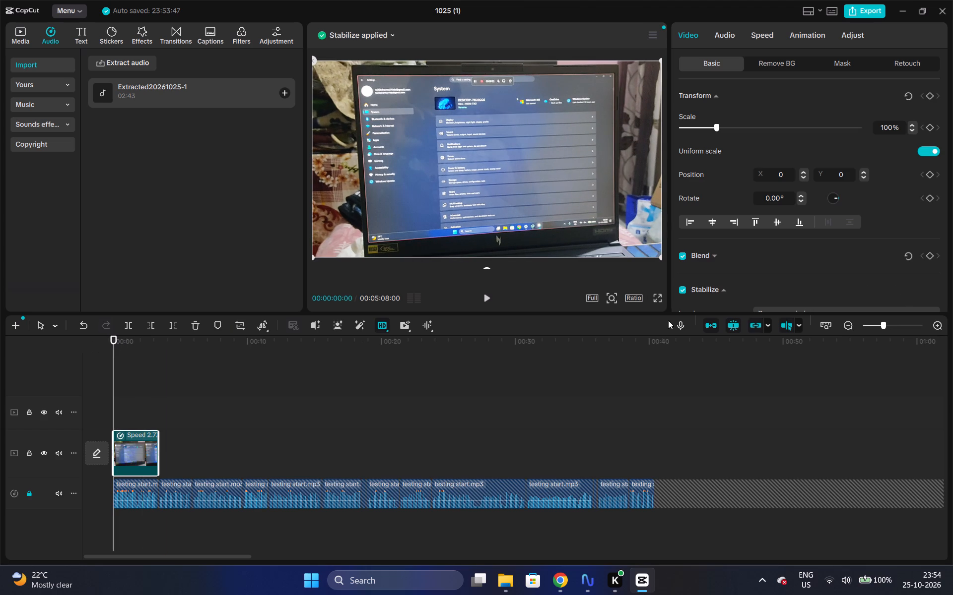
left_click(660, 302)
left_click(660, 295)
key("space")
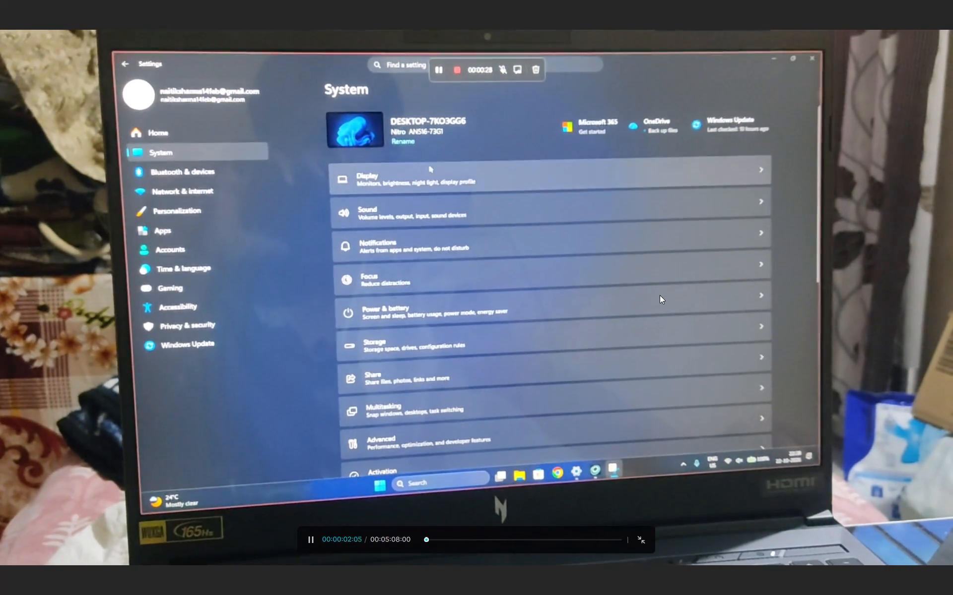
key("space")
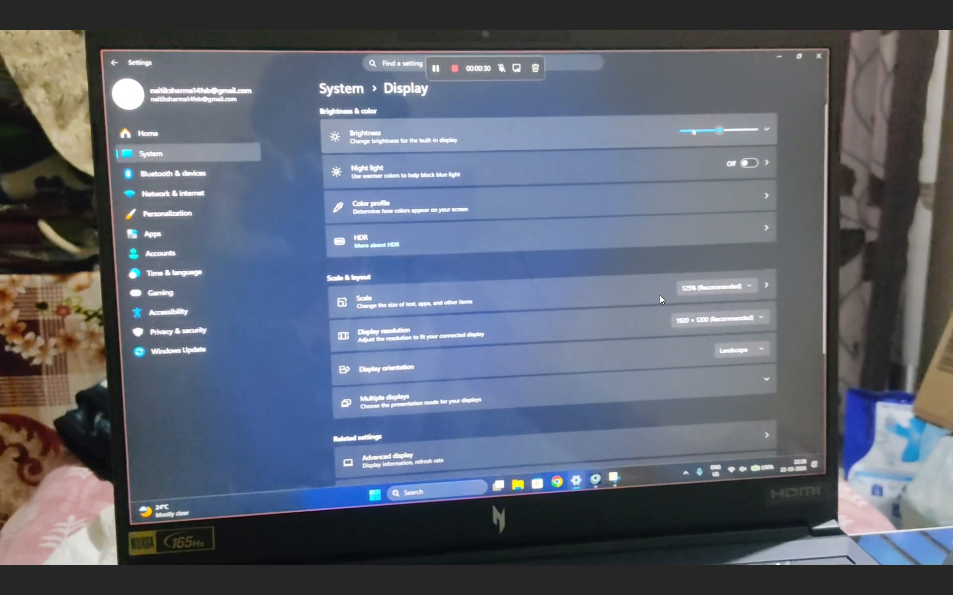
key("Escape")
key("space")
key("space")
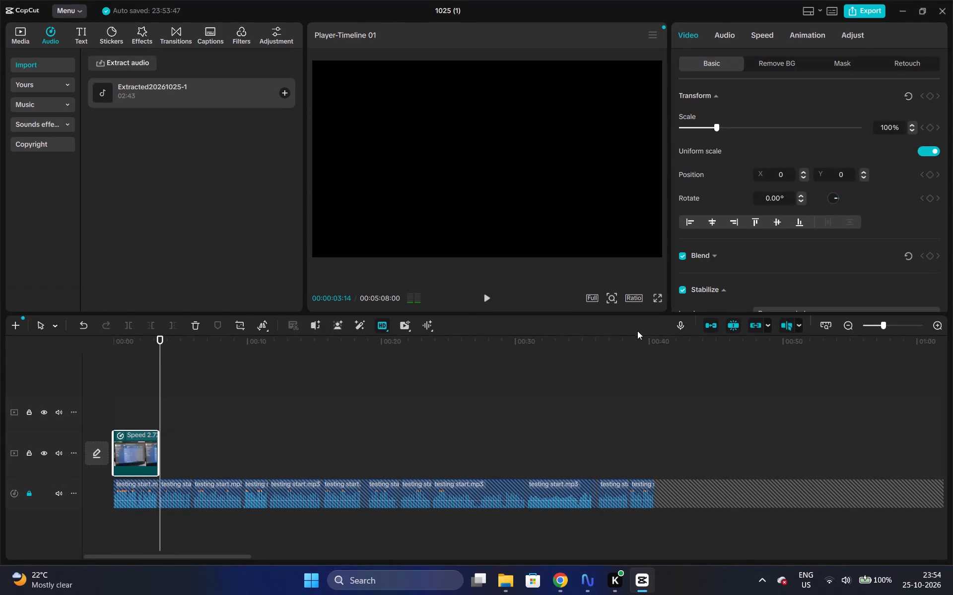
Move the short Display settings piece from about 02:02 on the upper track to directly after the first piece on the main track.
left_click(848, 324)
left_click(848, 324)
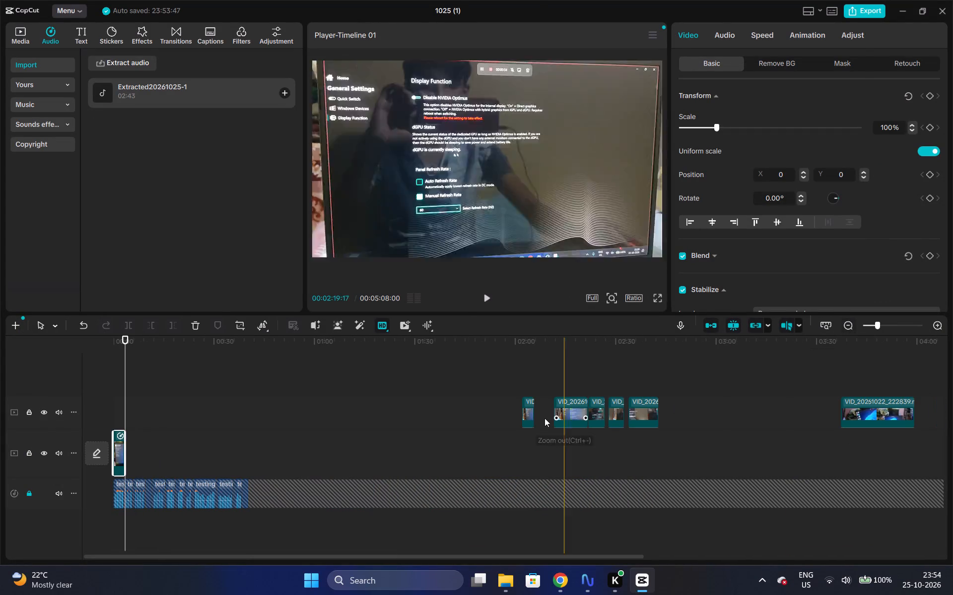
left_click_drag(529, 411, 134, 453)
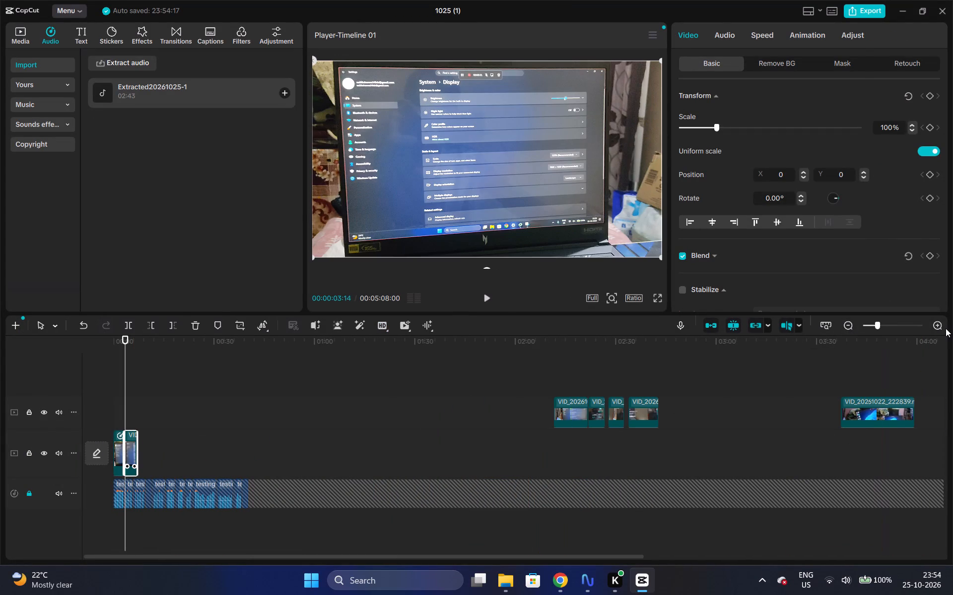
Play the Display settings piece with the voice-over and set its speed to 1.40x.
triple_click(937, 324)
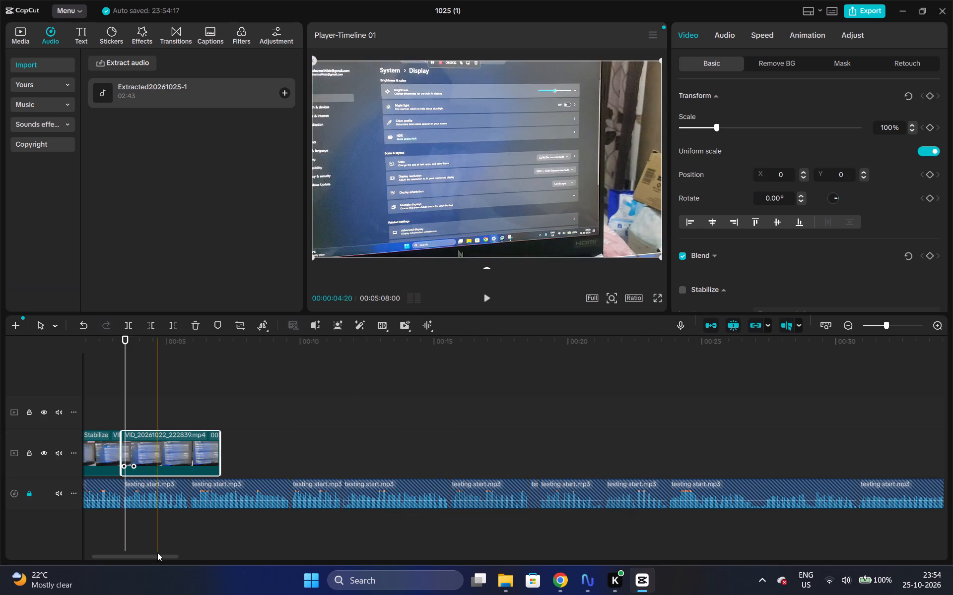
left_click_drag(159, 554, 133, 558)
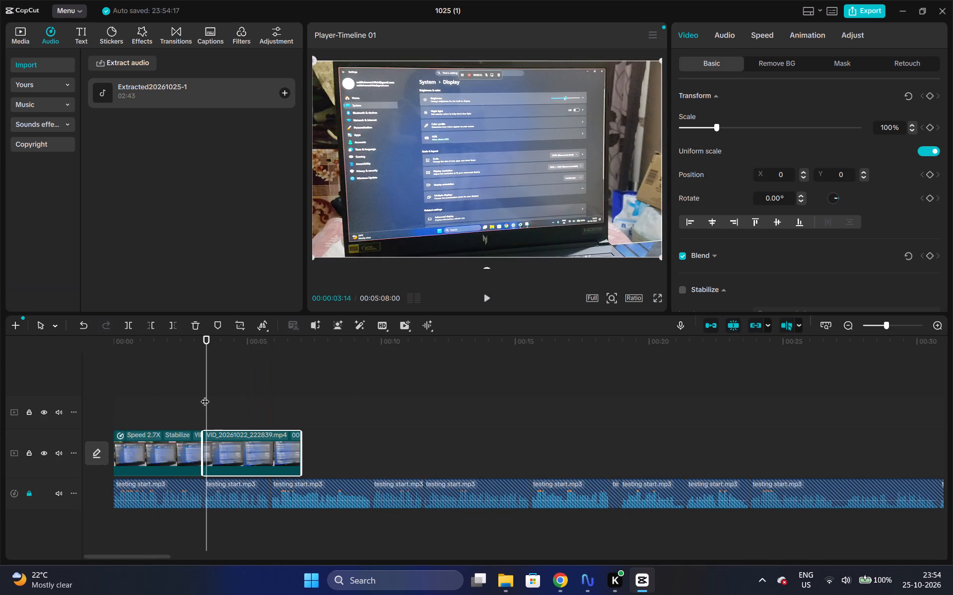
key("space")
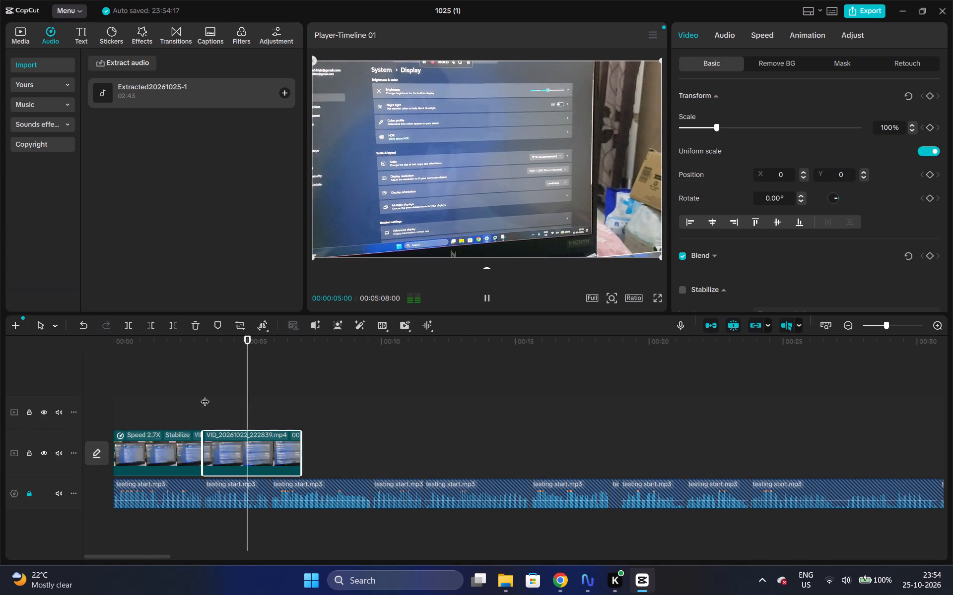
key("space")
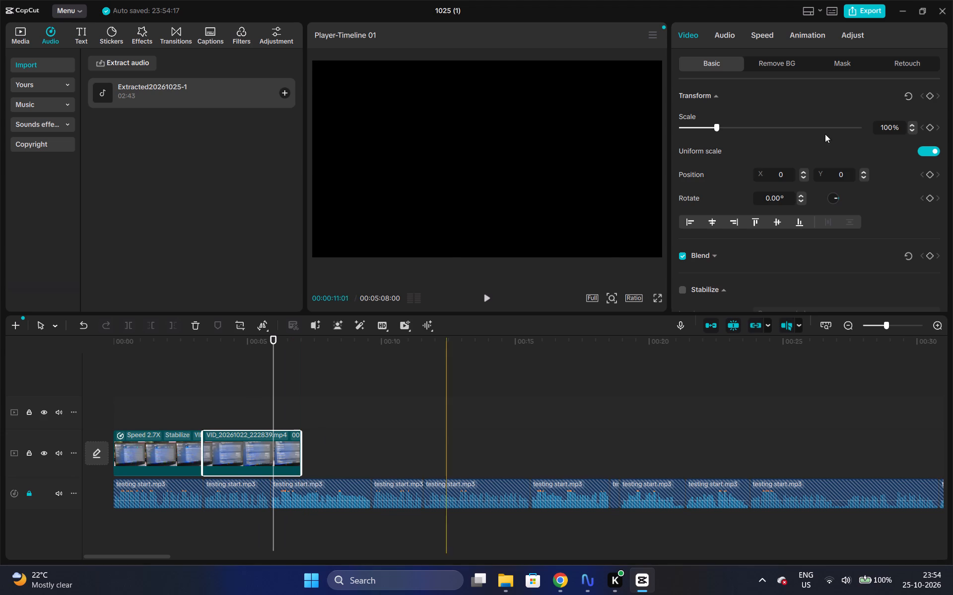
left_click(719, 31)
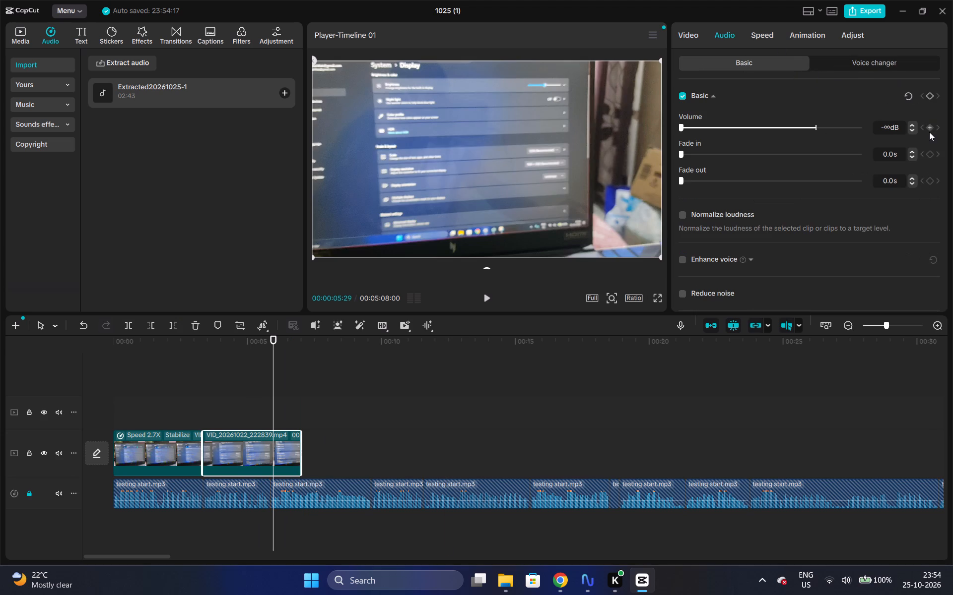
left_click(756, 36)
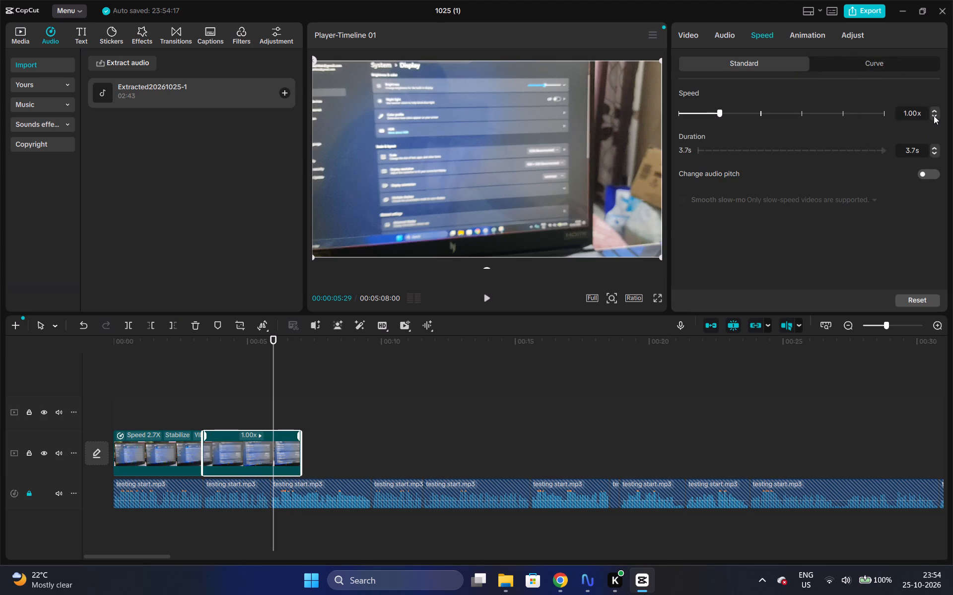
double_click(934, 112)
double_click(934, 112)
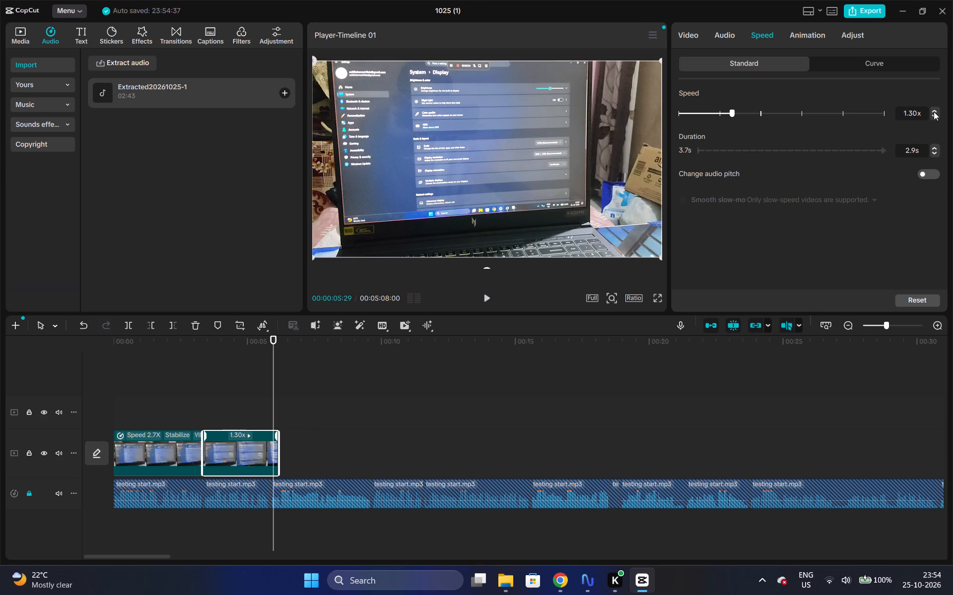
Play the first two main-track pieces with the voice-over in full screen, and replay the sped-up Display settings piece in the player.
left_click_drag(166, 338, 117, 341)
left_click(649, 299)
left_click(659, 298)
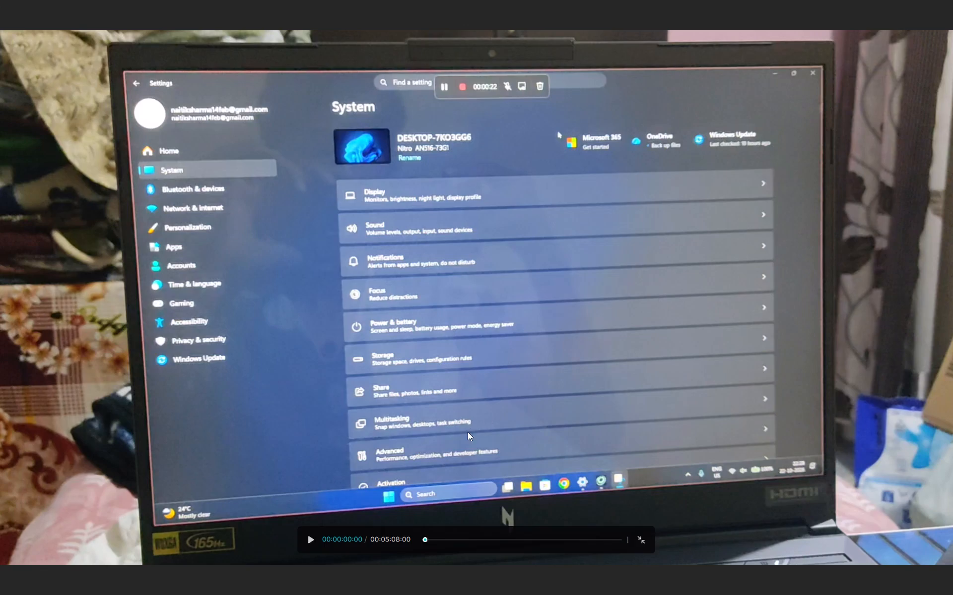
key("space")
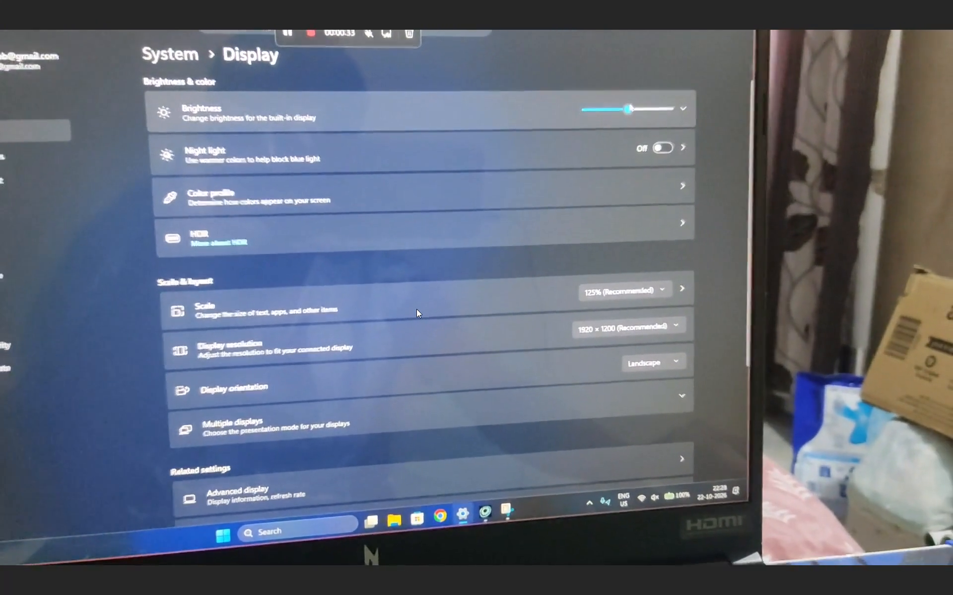
key("Escape")
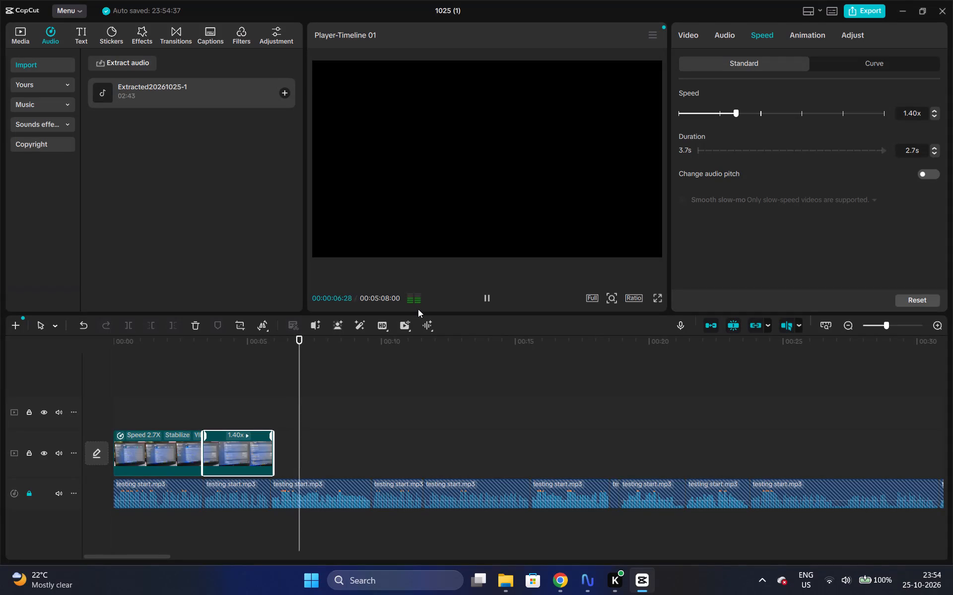
key("space")
left_click(211, 347)
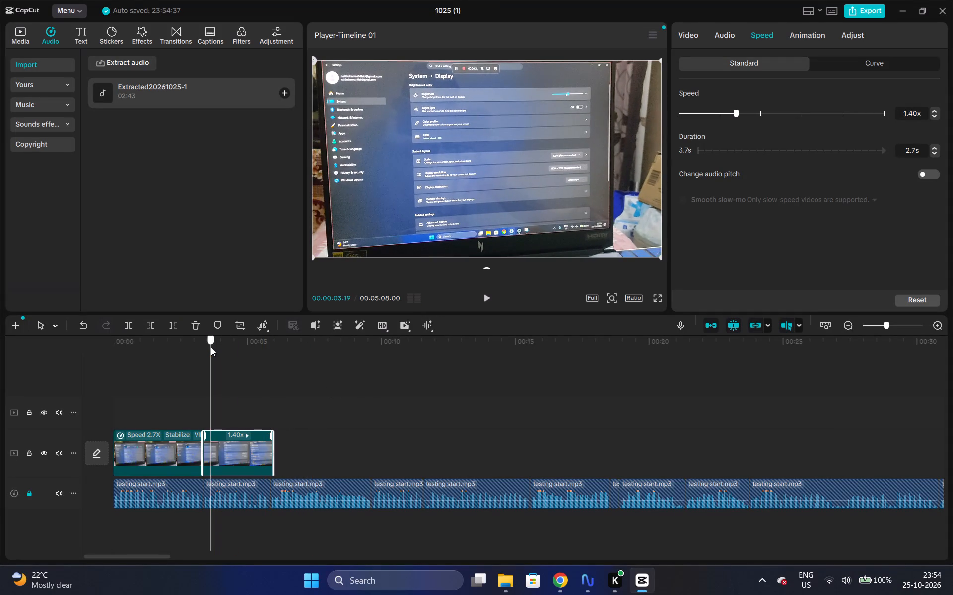
key("space")
key("space")
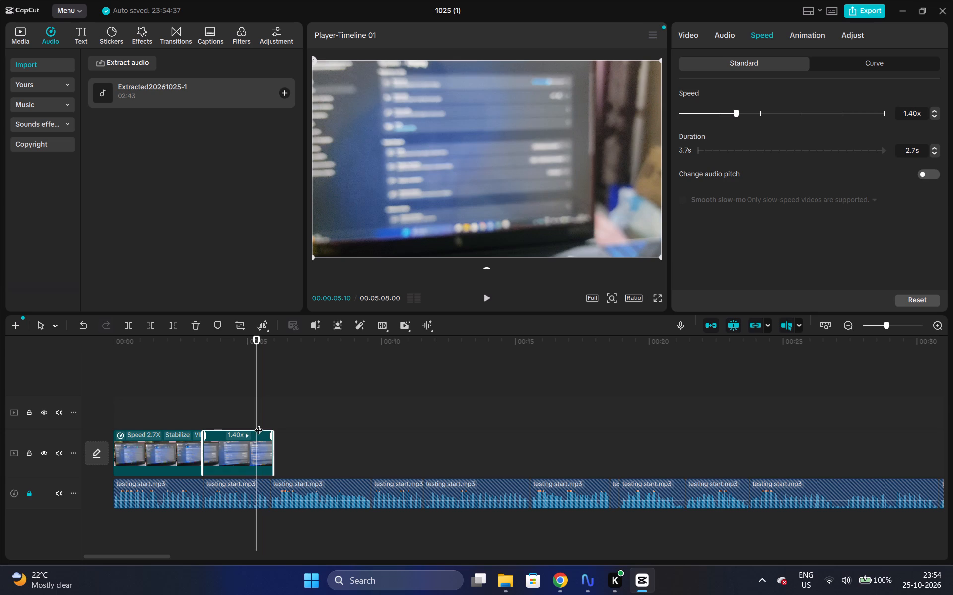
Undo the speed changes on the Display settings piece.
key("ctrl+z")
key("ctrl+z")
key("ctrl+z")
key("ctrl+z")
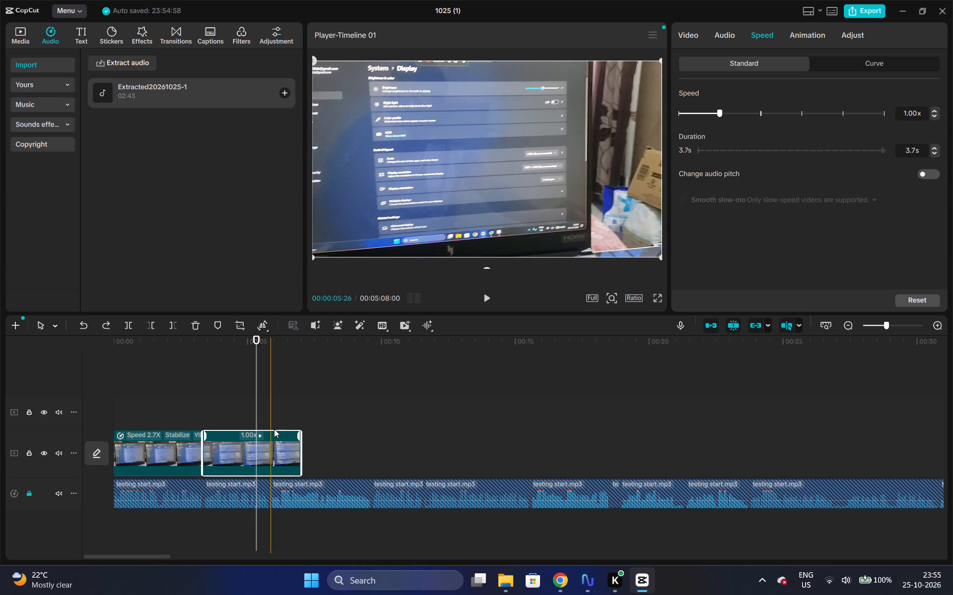
Trim the end of the Display settings piece at about 00:05:26, leaving 2.6 s, and play it with the voice-over.
key("w")
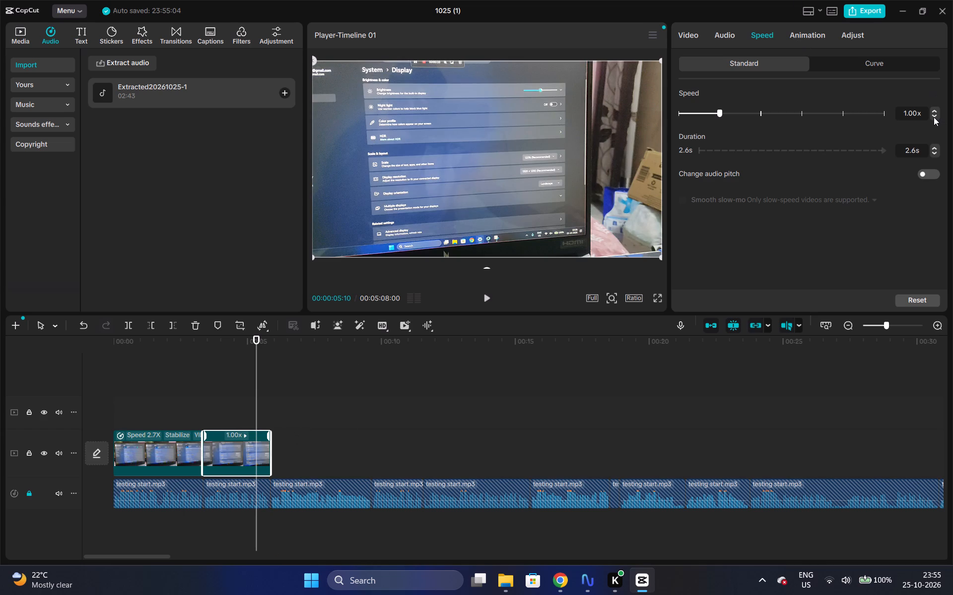
left_click(198, 352)
key("space")
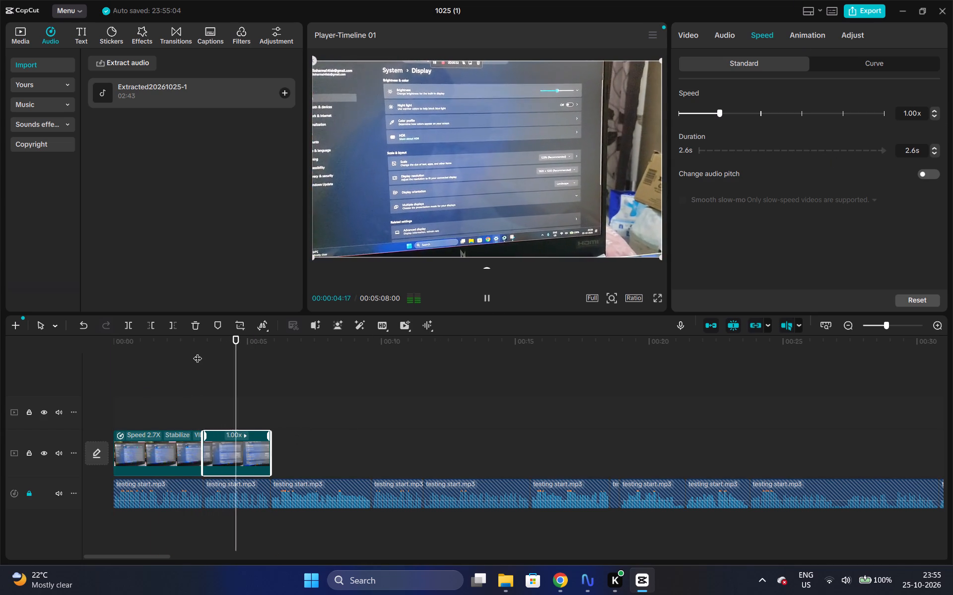
key("space")
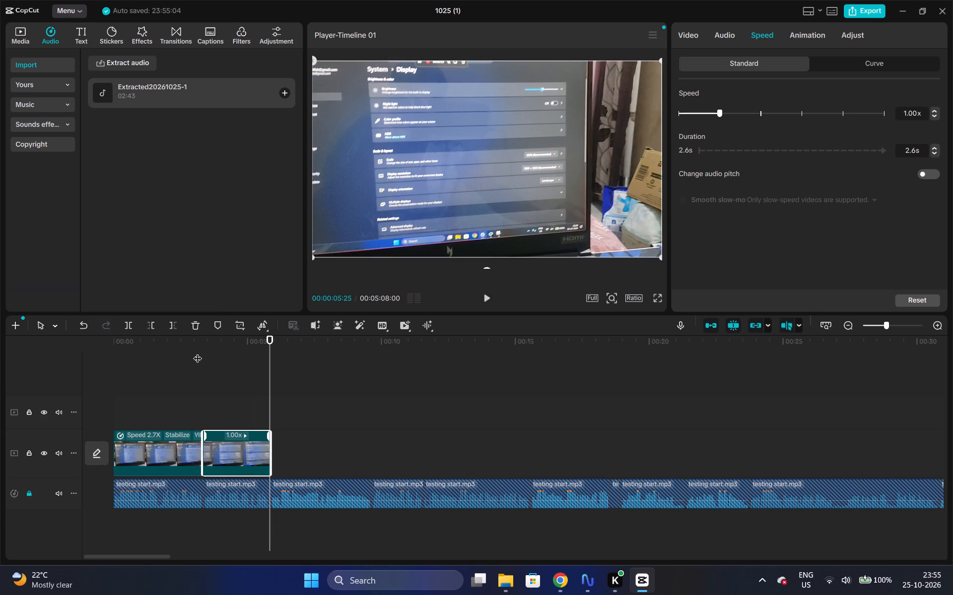
Move the Power & battery piece from about 02:12 on the upper track to directly after the Display settings piece on the main track.
triple_click(850, 327)
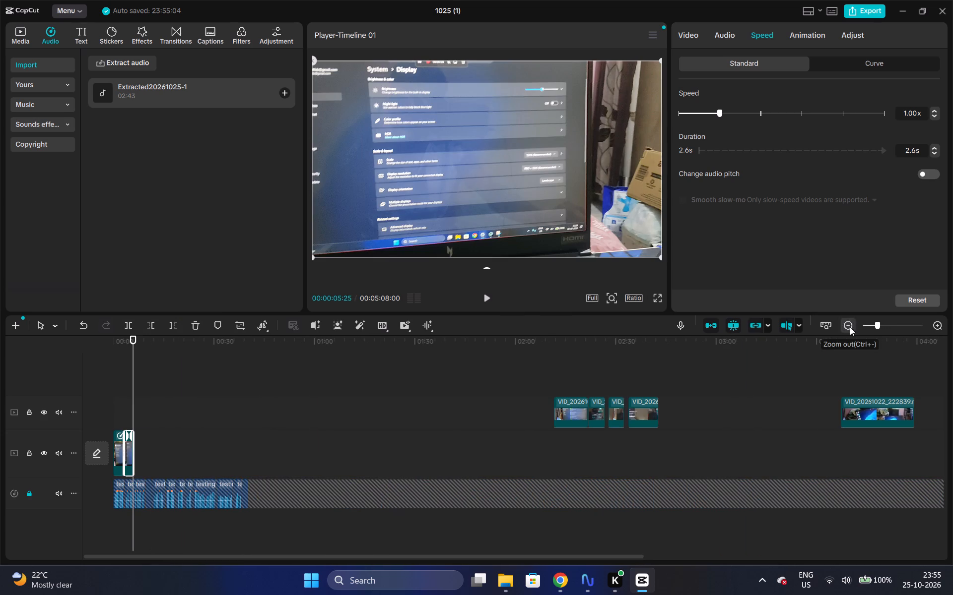
left_click_drag(573, 414, 159, 456)
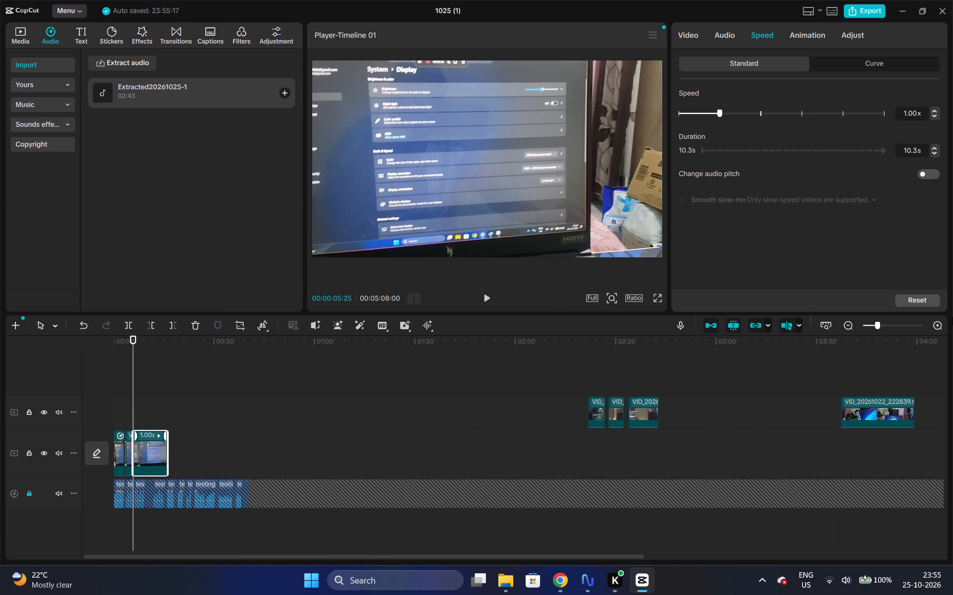
Play the main-track pieces with the voice-over from the start, in the player and in full screen, to judge where the Power & battery piece should end.
double_click(940, 325)
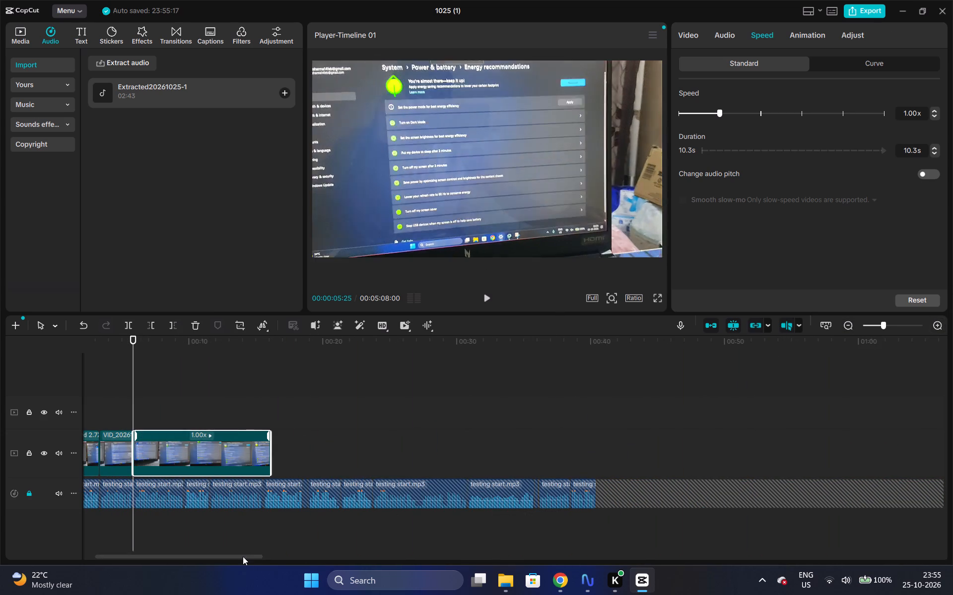
left_click_drag(242, 556, 172, 557)
left_click_drag(132, 342, 73, 342)
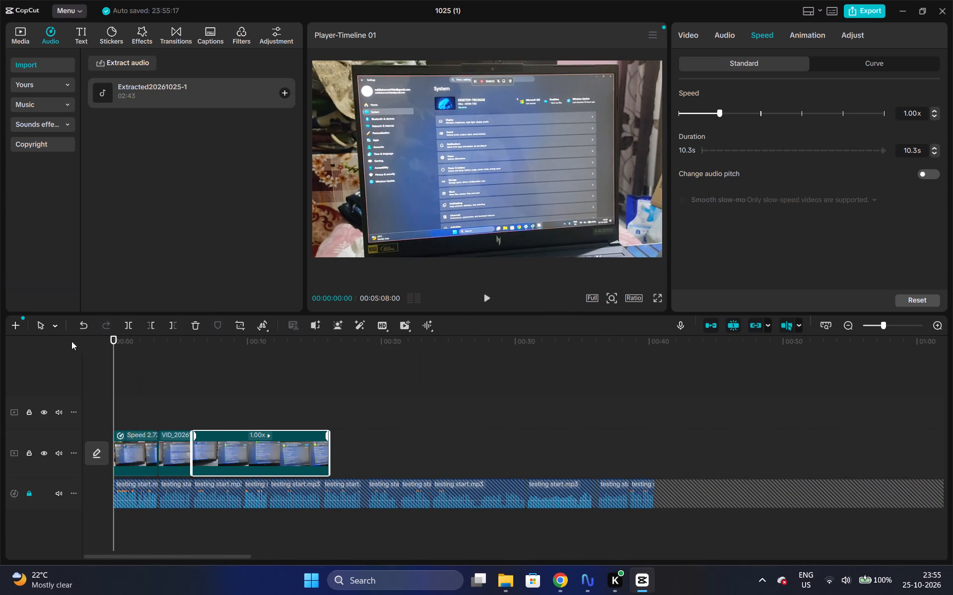
key("space")
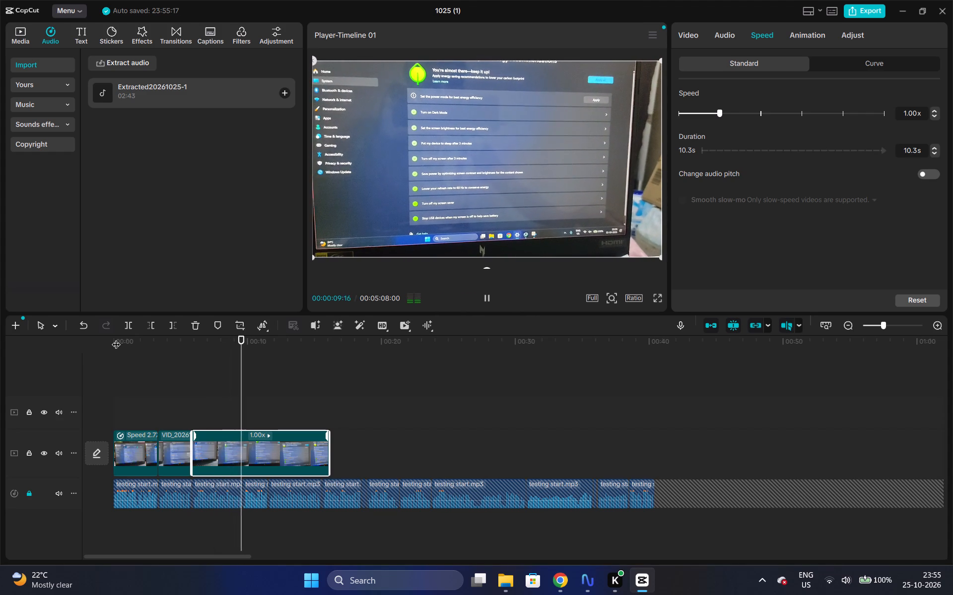
key("space")
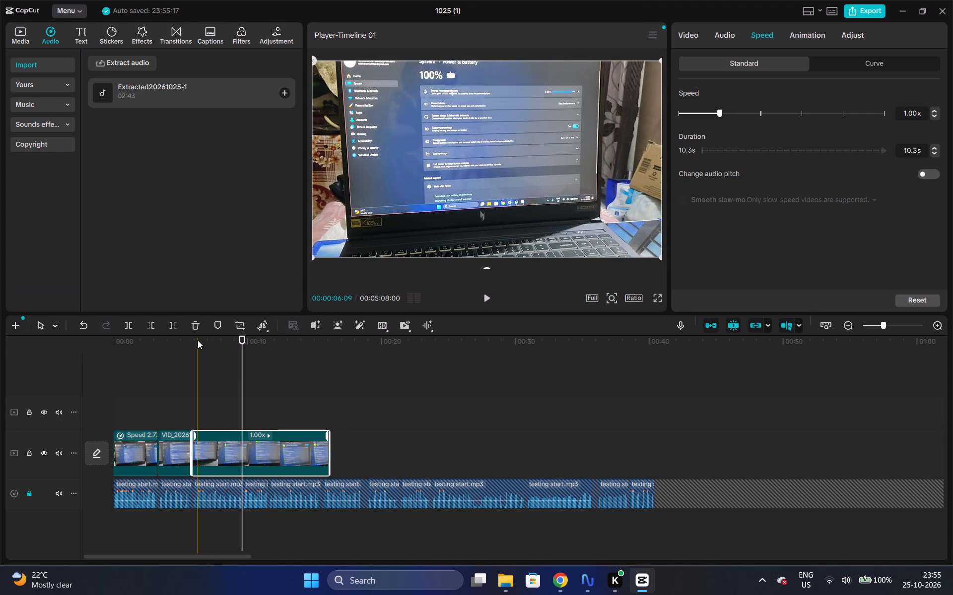
left_click(655, 300)
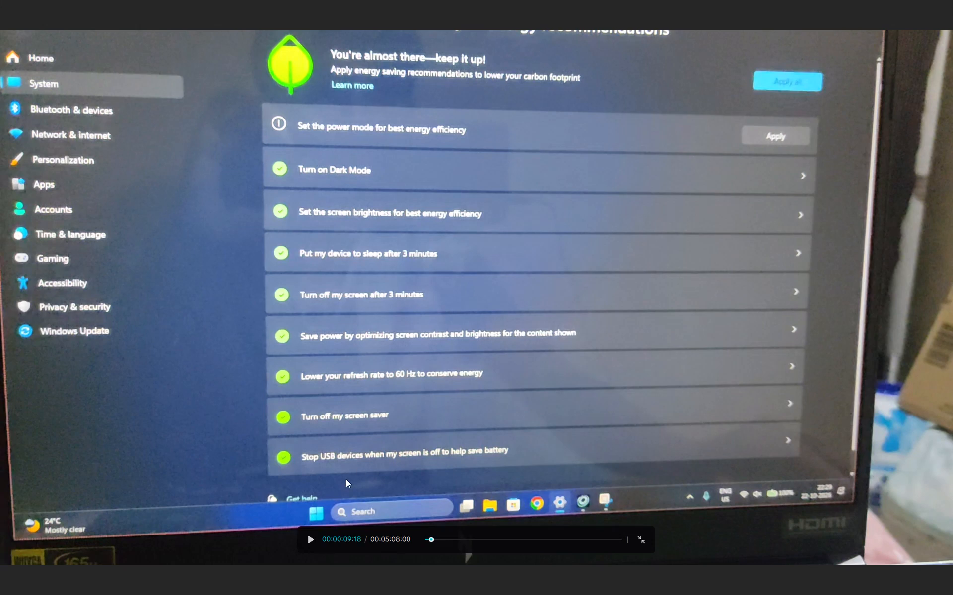
left_click_drag(428, 541, 413, 544)
left_click(317, 537)
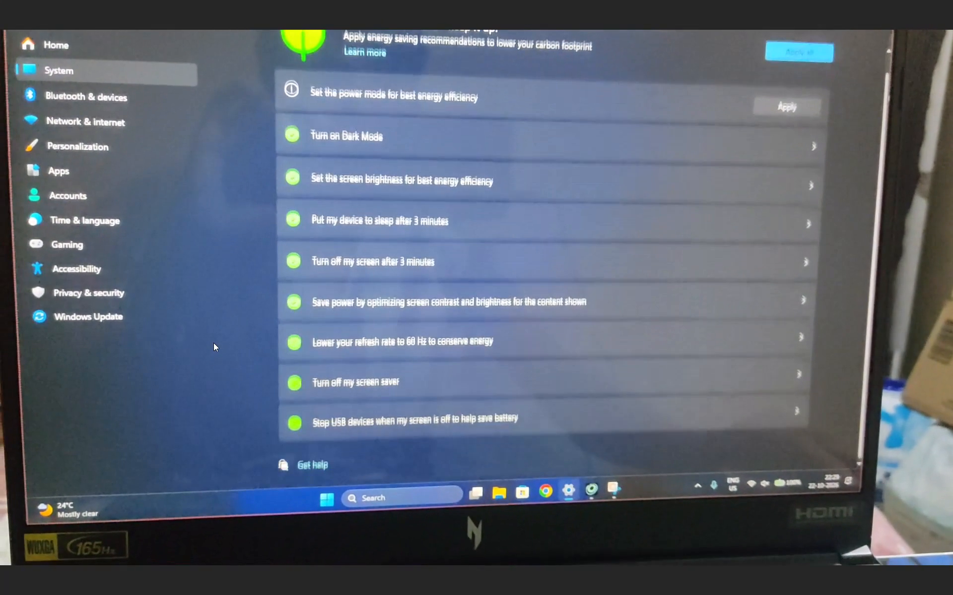
key("space")
key("Escape")
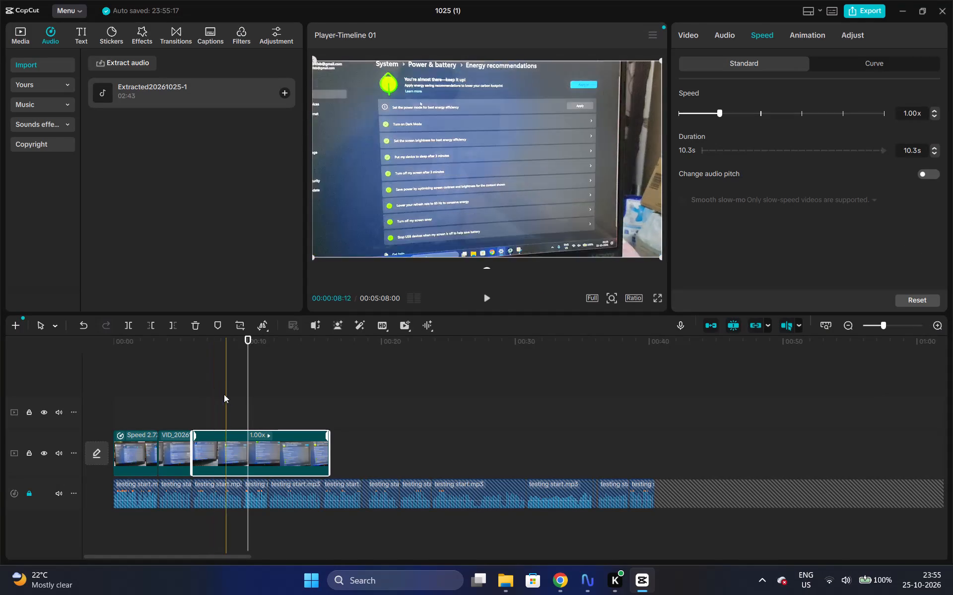
key("space")
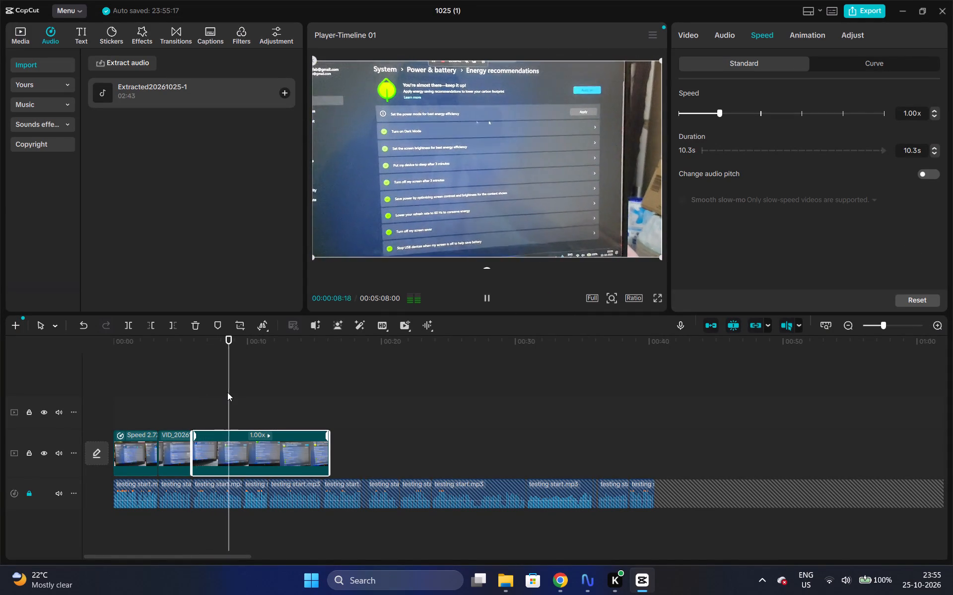
key("space")
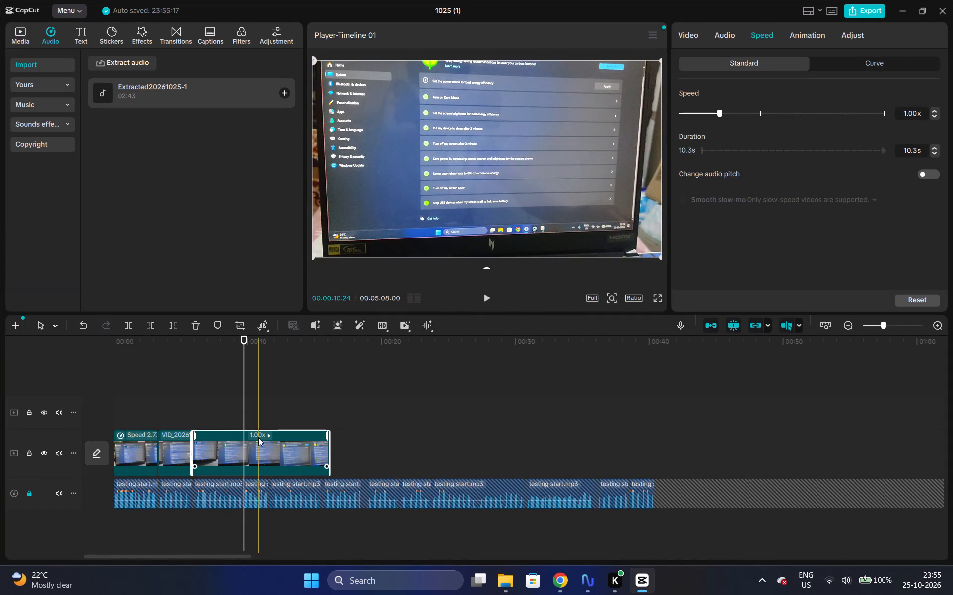
Trim the end of the Power & battery piece to a 3.8 s duration and play it with the voice-over.
left_click_drag(329, 448, 236, 447)
left_click(197, 344)
key("space")
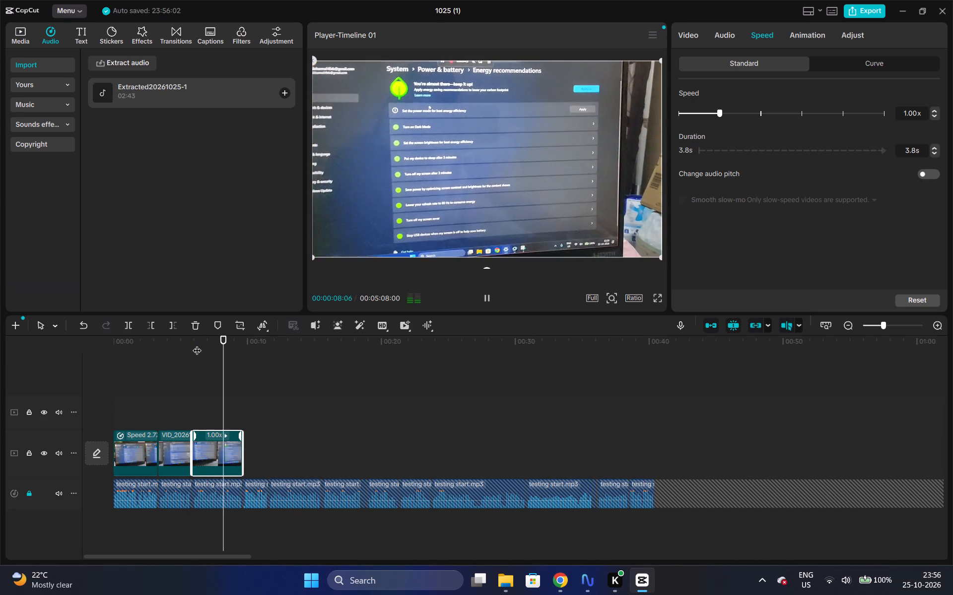
key("space")
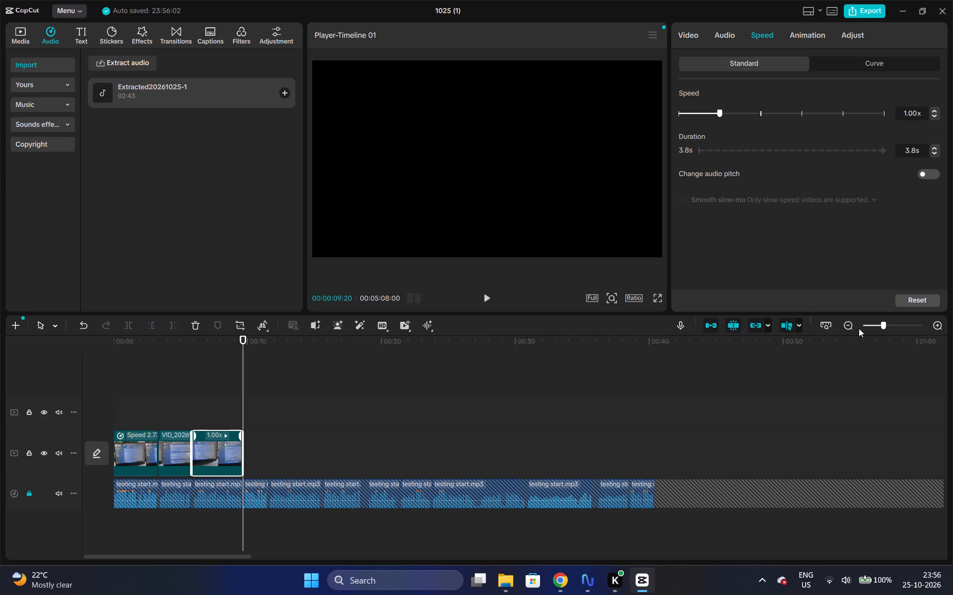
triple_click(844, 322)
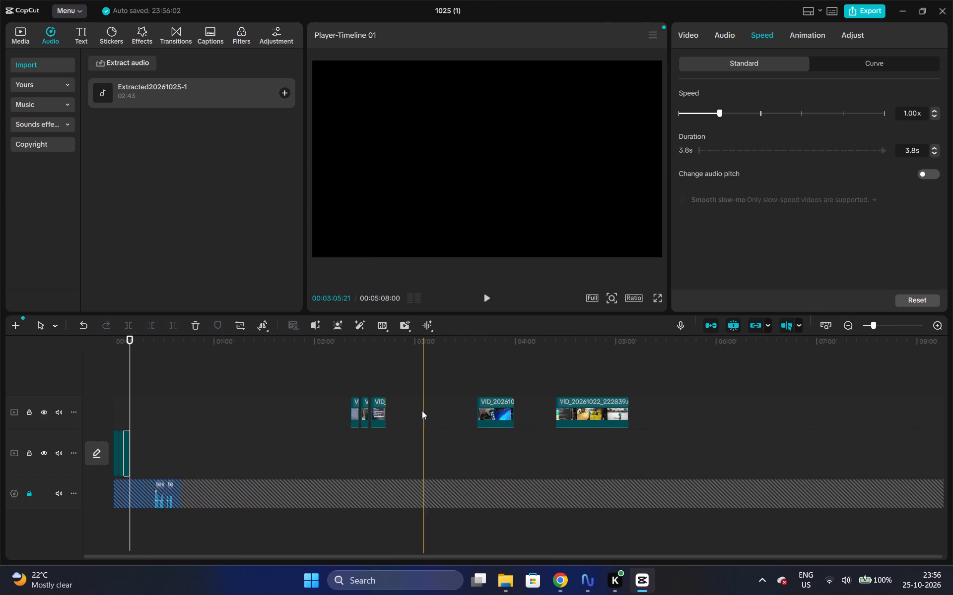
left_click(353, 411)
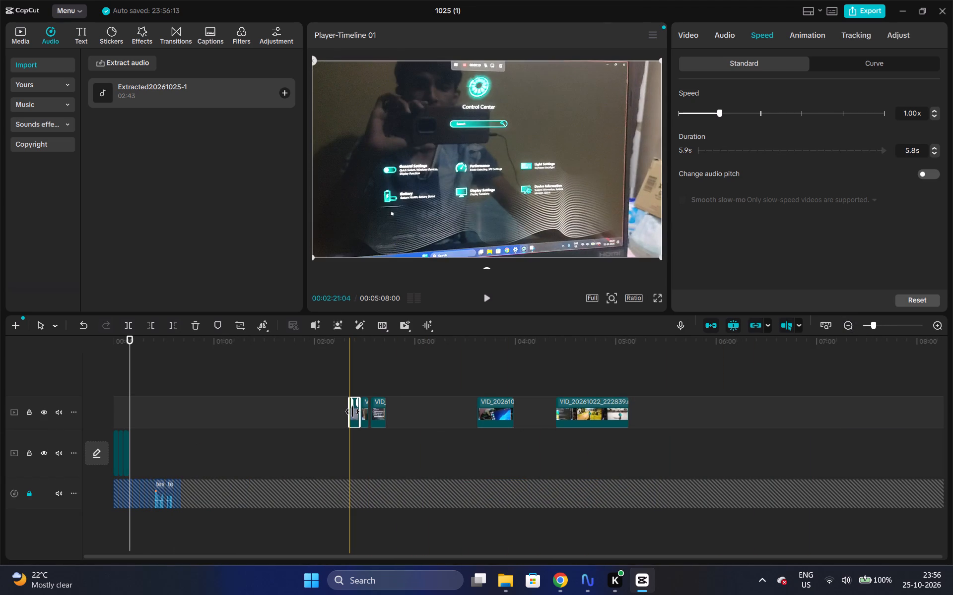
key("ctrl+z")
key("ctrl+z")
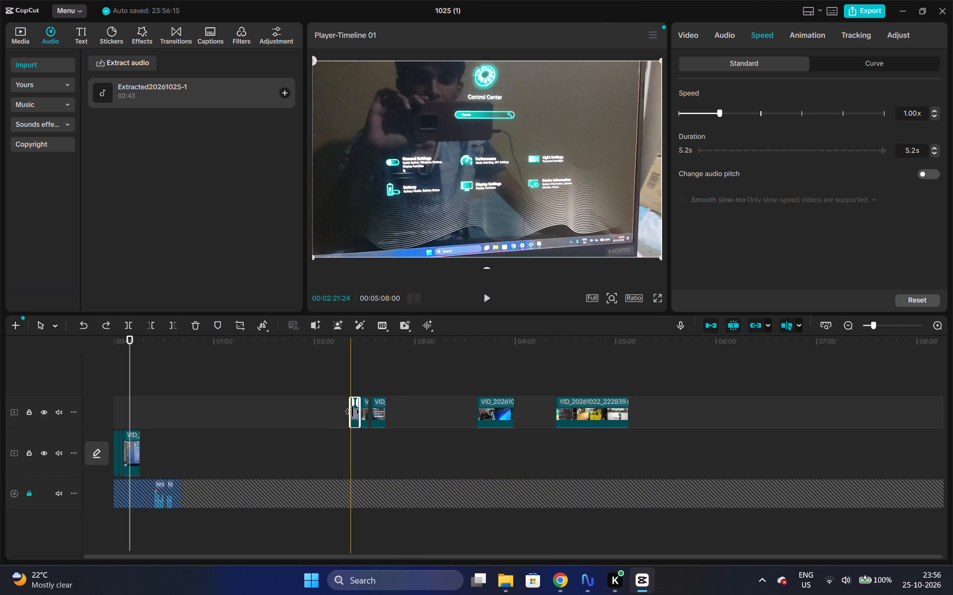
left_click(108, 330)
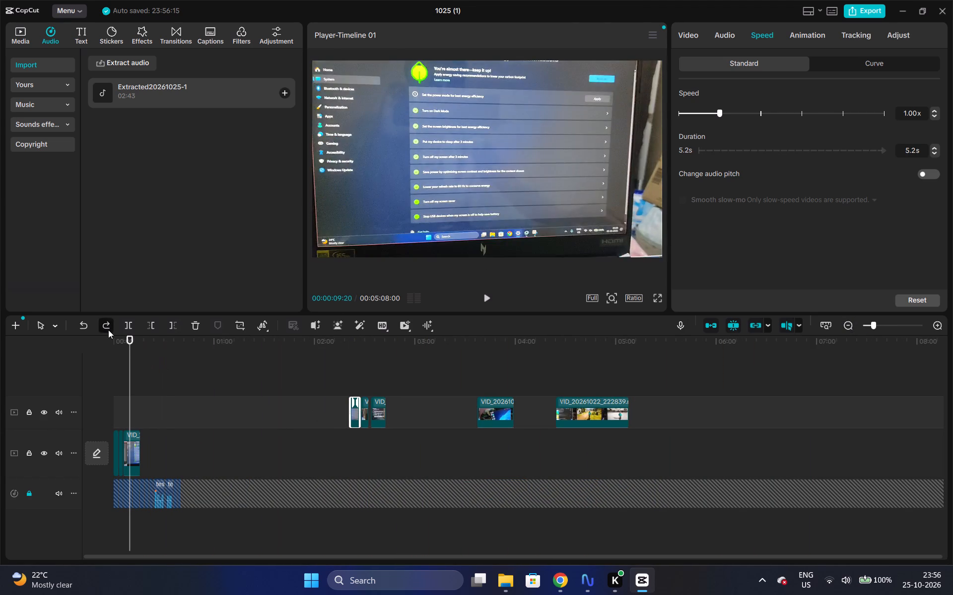
Play the end of the trimmed Power & battery piece together with the voice-over.
double_click(930, 325)
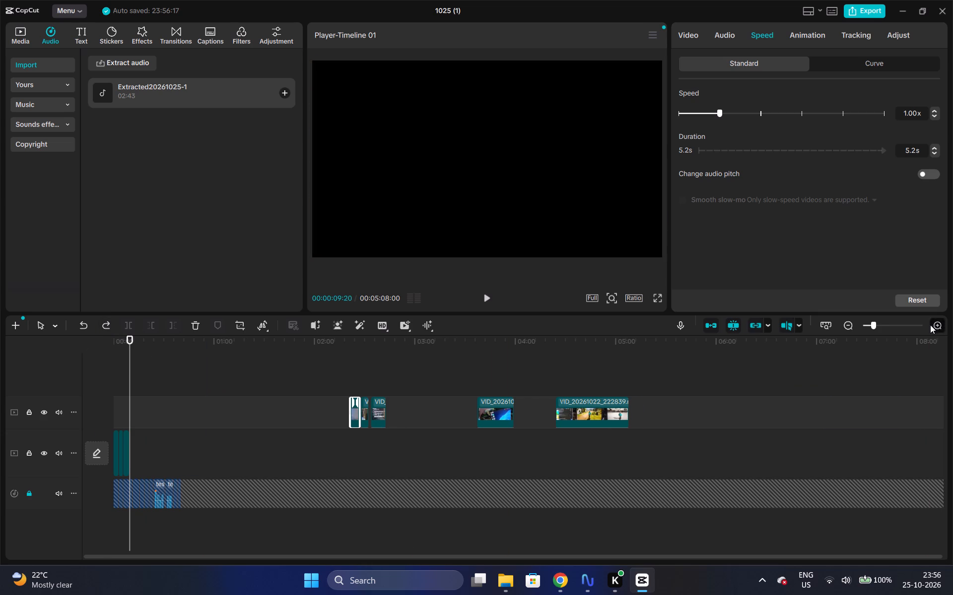
left_click(118, 375)
key("space")
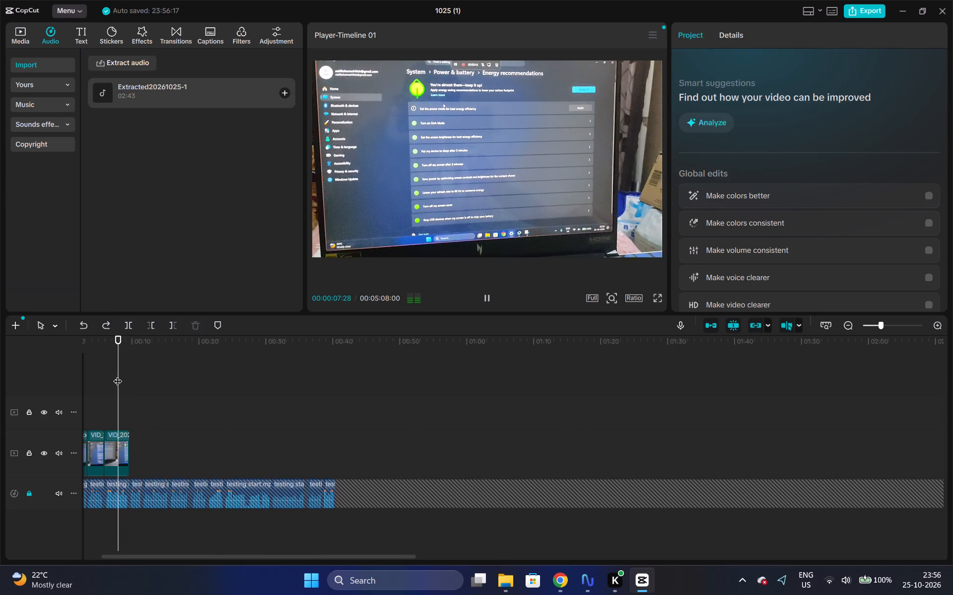
key("space")
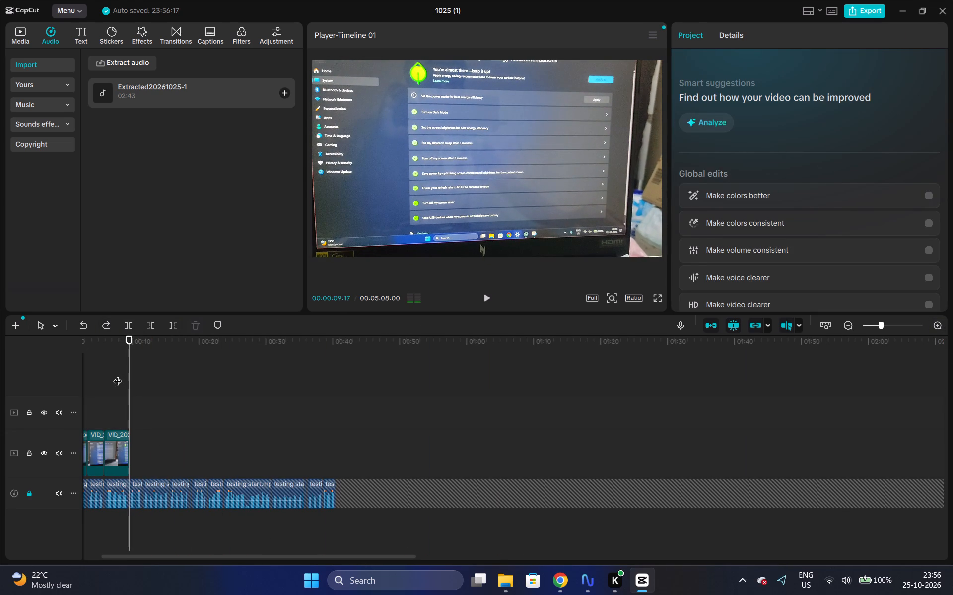
Move the Display Function piece from about 02:24 on the upper track to directly after the Power & battery piece on the main track.
left_click_drag(341, 555, 481, 558)
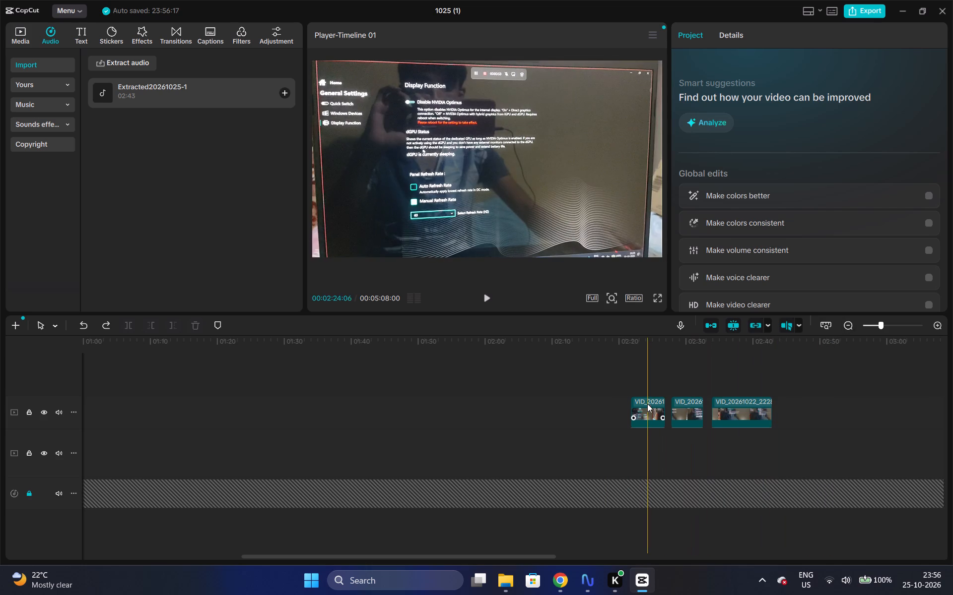
left_click_drag(647, 407, 59, 410)
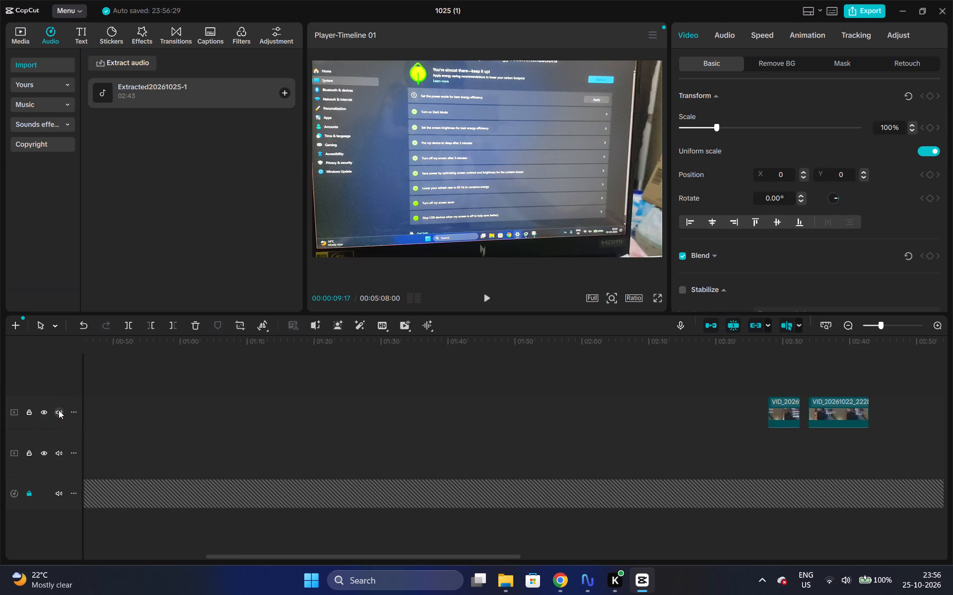
left_click_drag(403, 556, 236, 548)
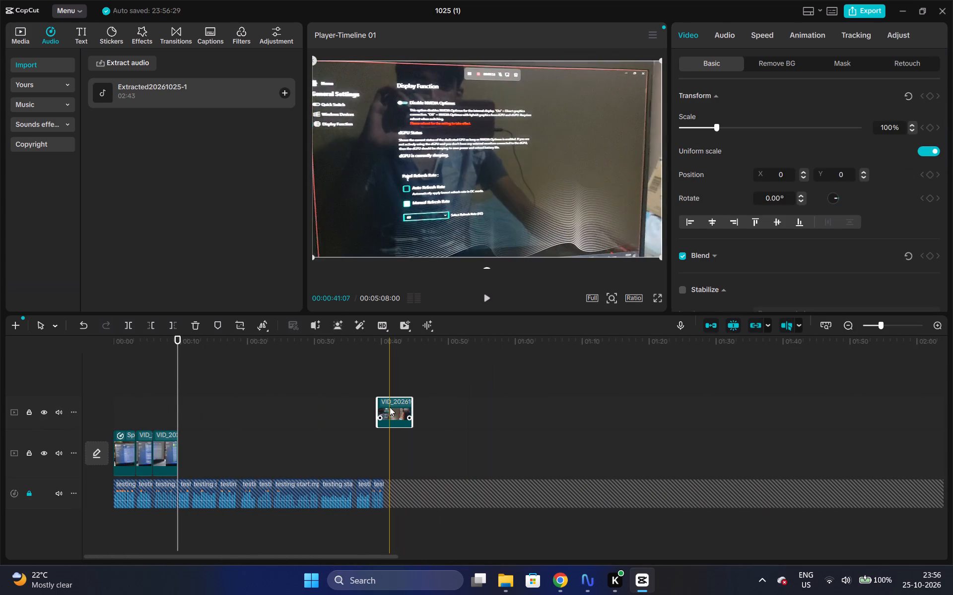
left_click_drag(390, 407, 186, 443)
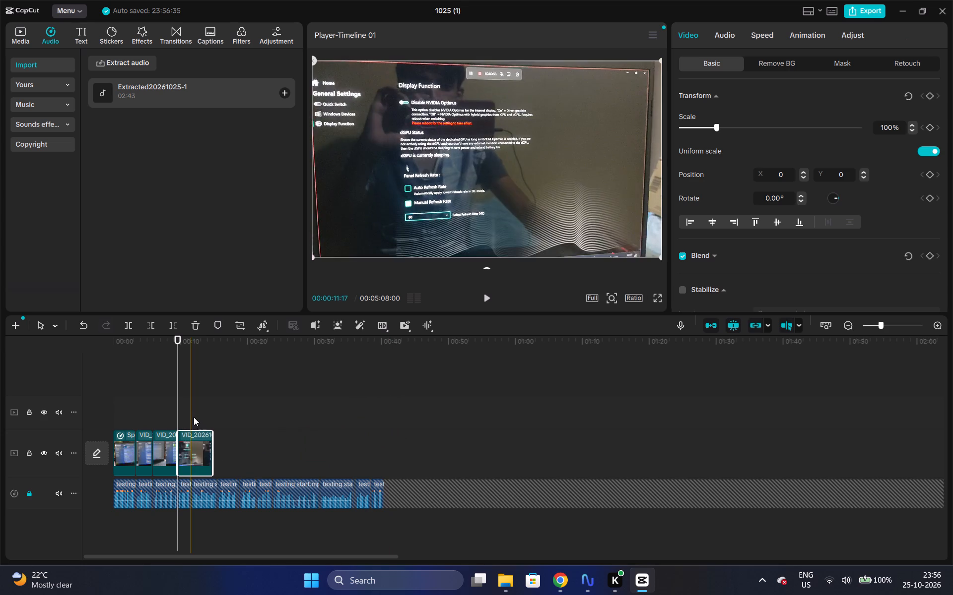
Play the Display Function piece briefly and set its speed to 1.60x, shortening it to 3.3 s.
key("space")
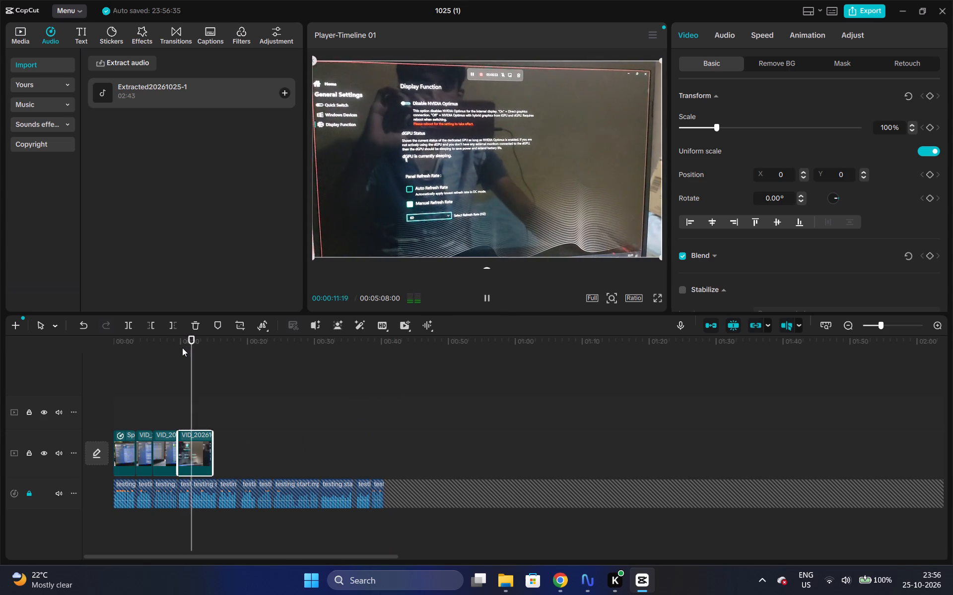
key("space")
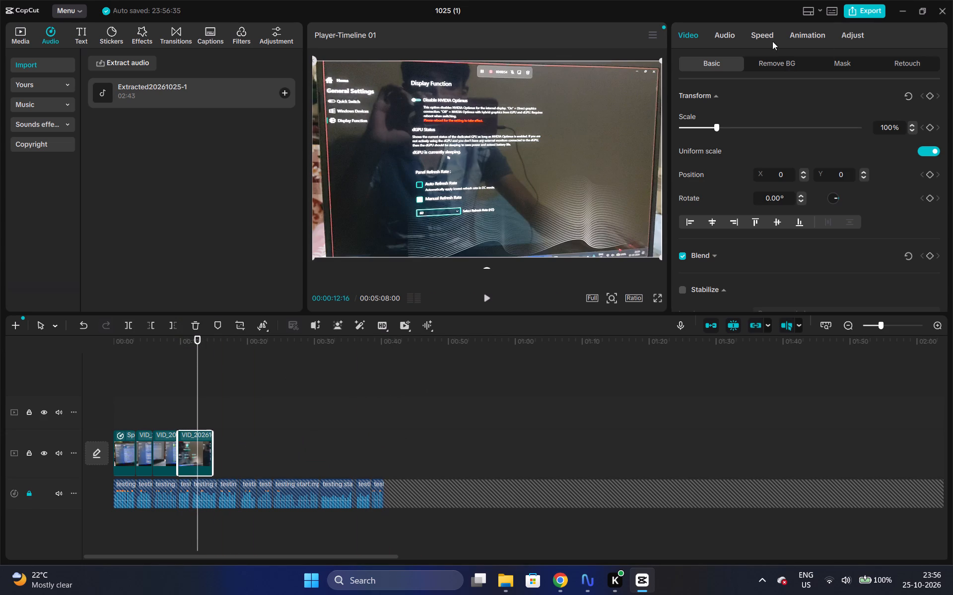
left_click(758, 35)
triple_click(937, 112)
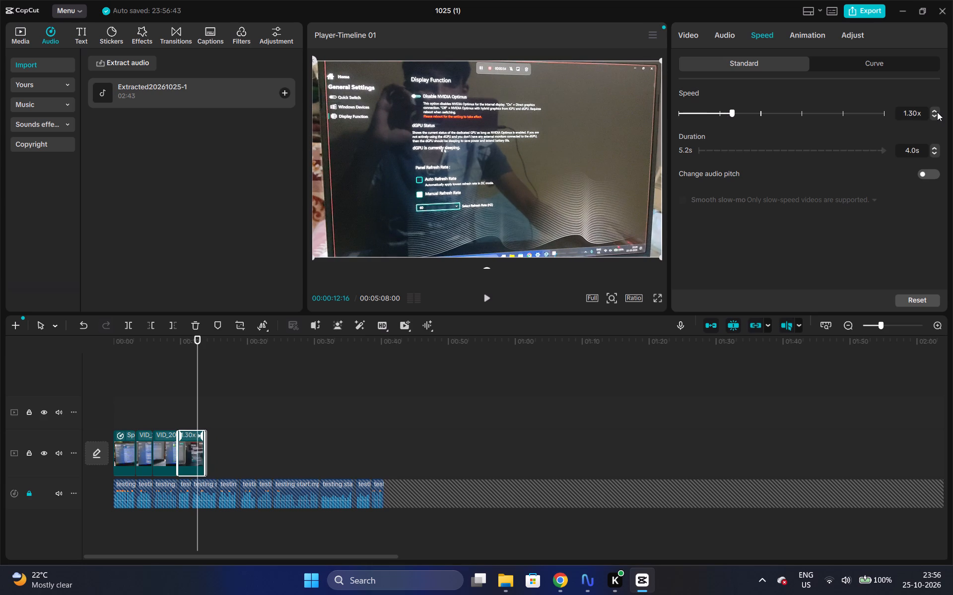
left_click(937, 112)
left_click(937, 112)
left_click(937, 112)
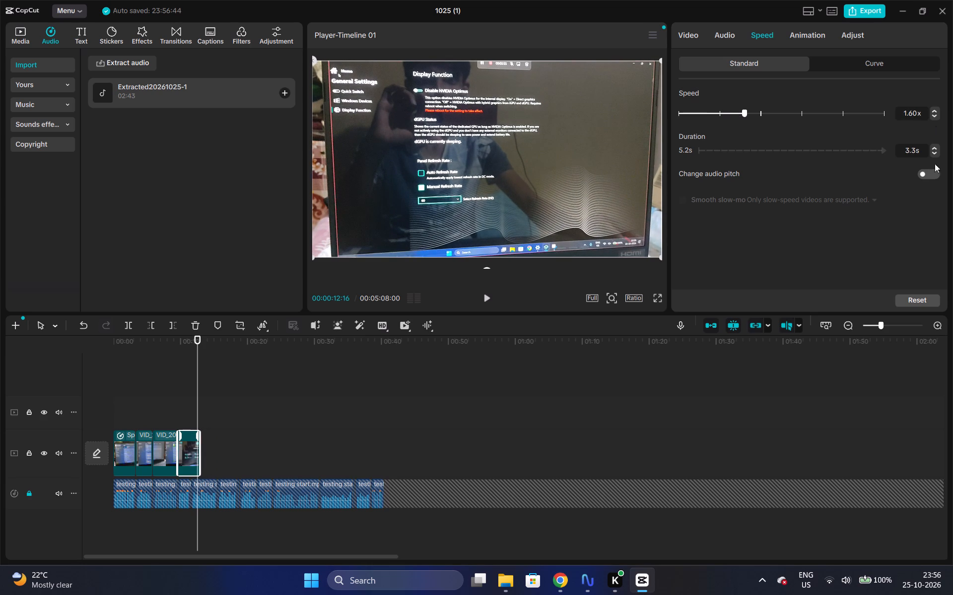
Play the sped-up Display Function piece with the voice-over to check how their timing matches.
triple_click(942, 331)
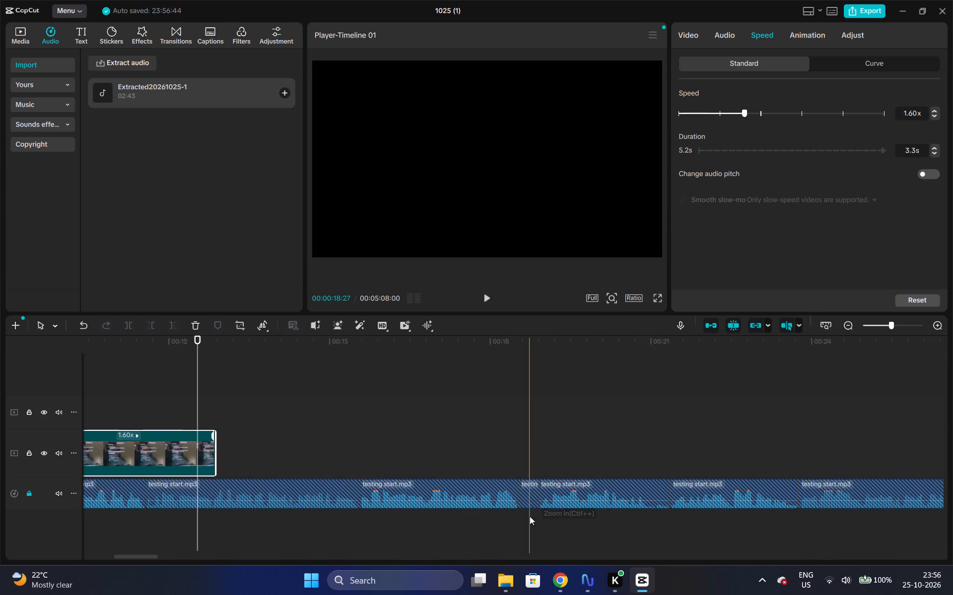
left_click_drag(151, 557, 134, 557)
left_click(342, 370)
key("space")
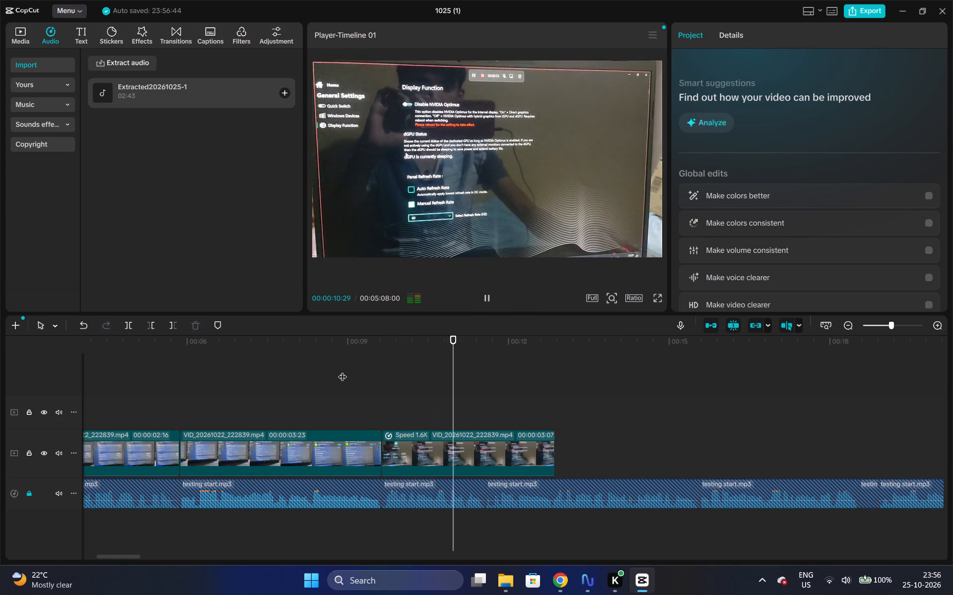
key("space")
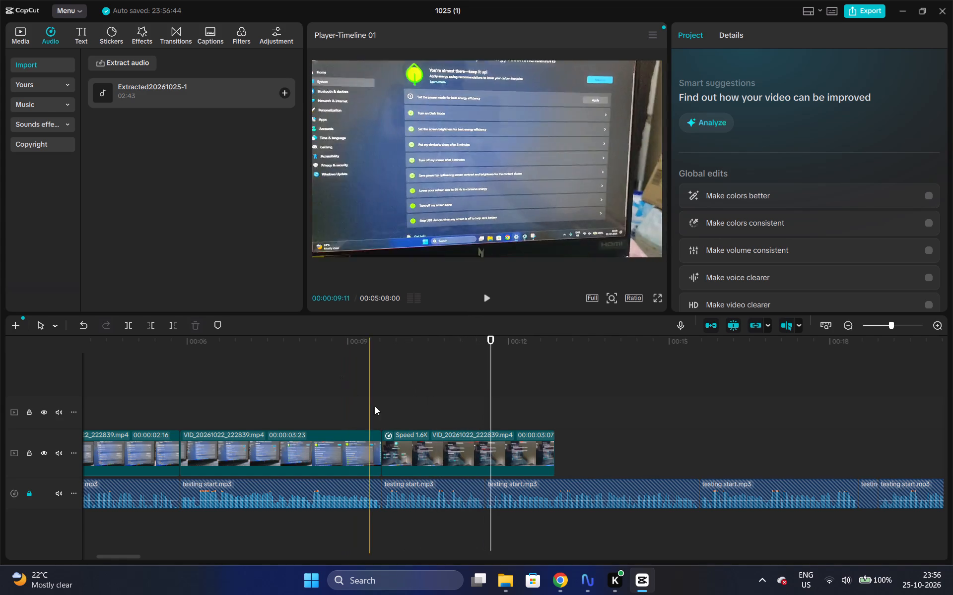
left_click(384, 343)
key("space")
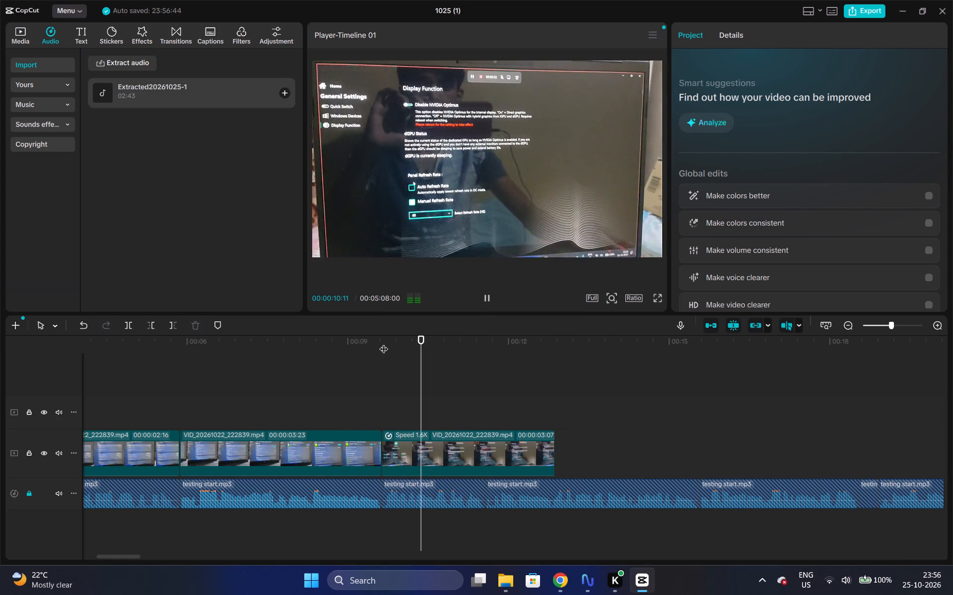
key("space")
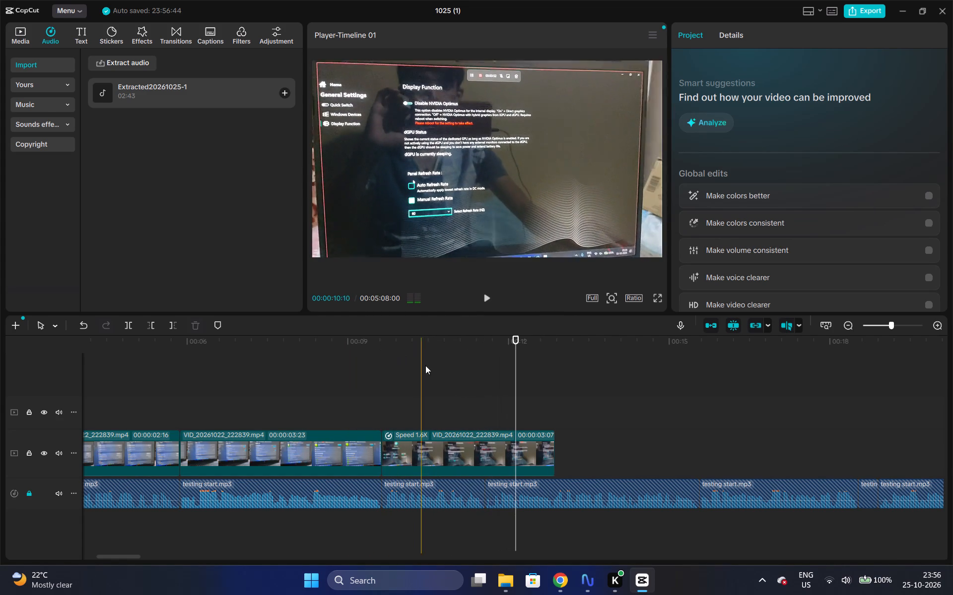
Unlock the testing start.mp3 voice-over track.
left_click(485, 377)
left_click(494, 502)
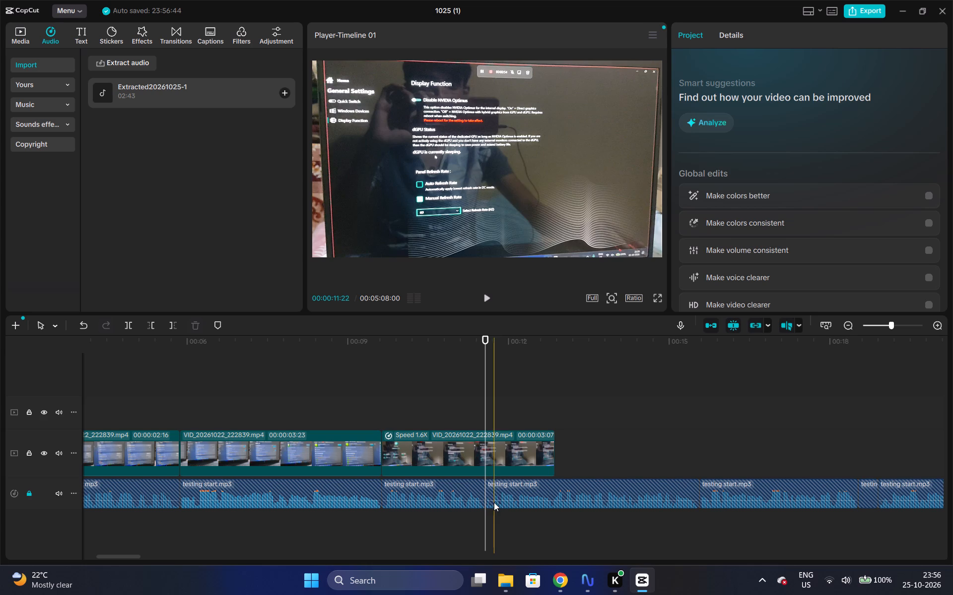
left_click(501, 495)
left_click(28, 490)
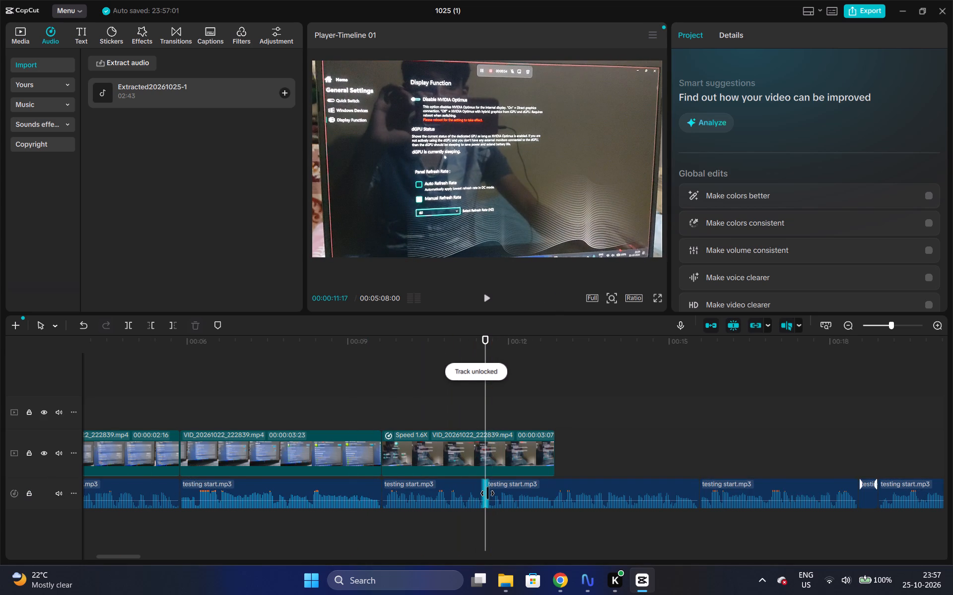
Split the testing start.mp3 clip under the Display Function piece at 00:00:11:25, just before its speech begins.
key("space")
key("space")
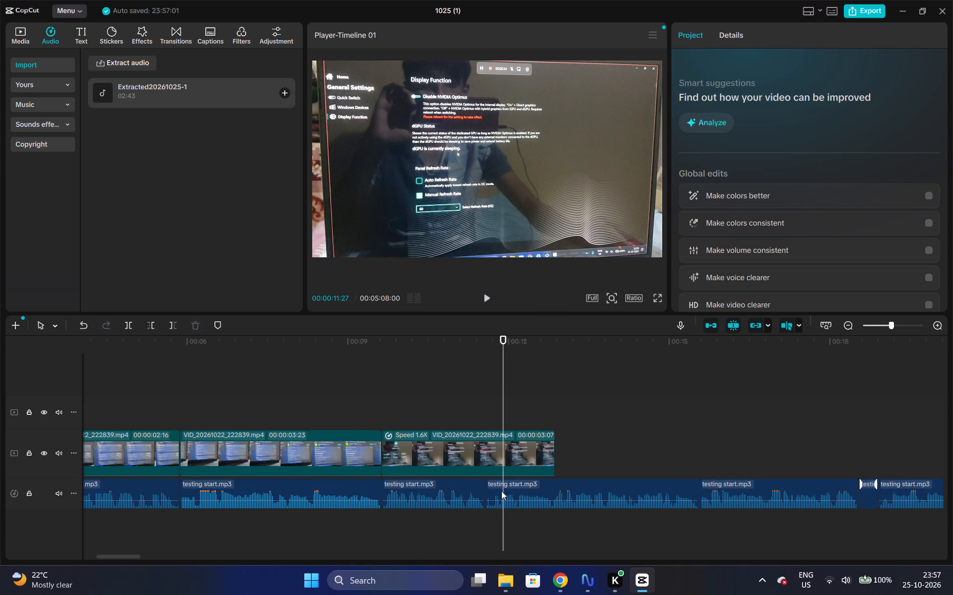
left_click(501, 496)
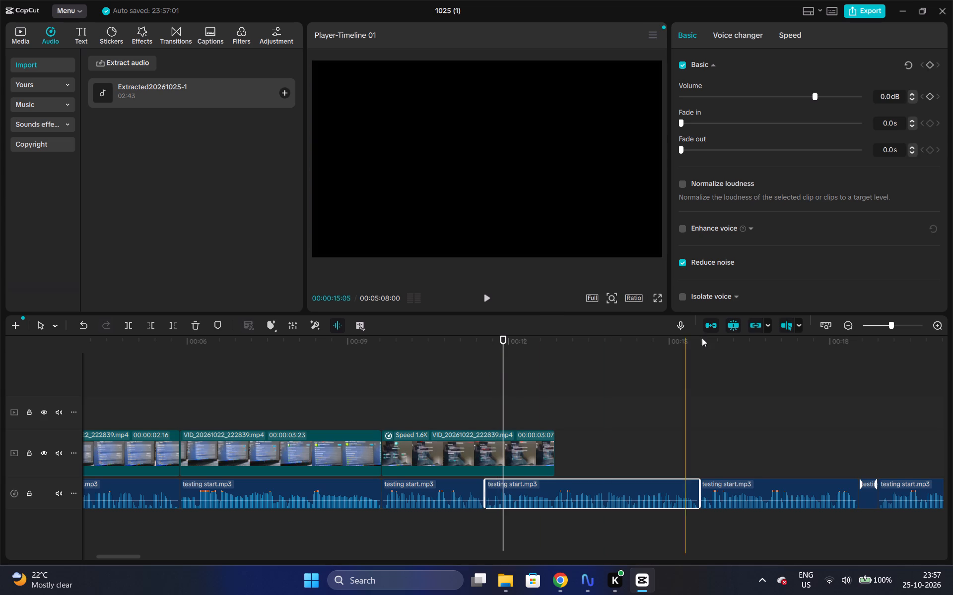
double_click(937, 325)
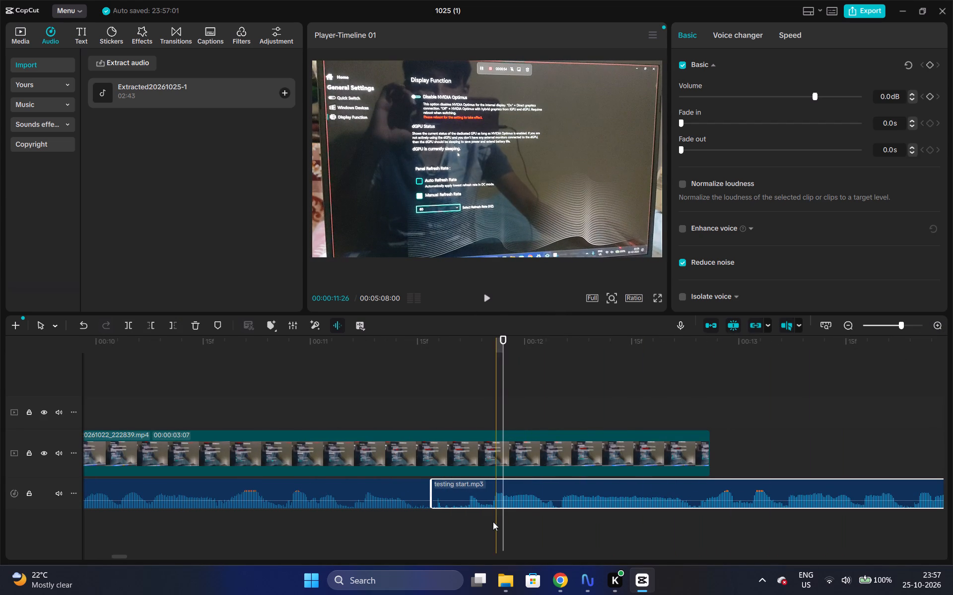
left_click(488, 492)
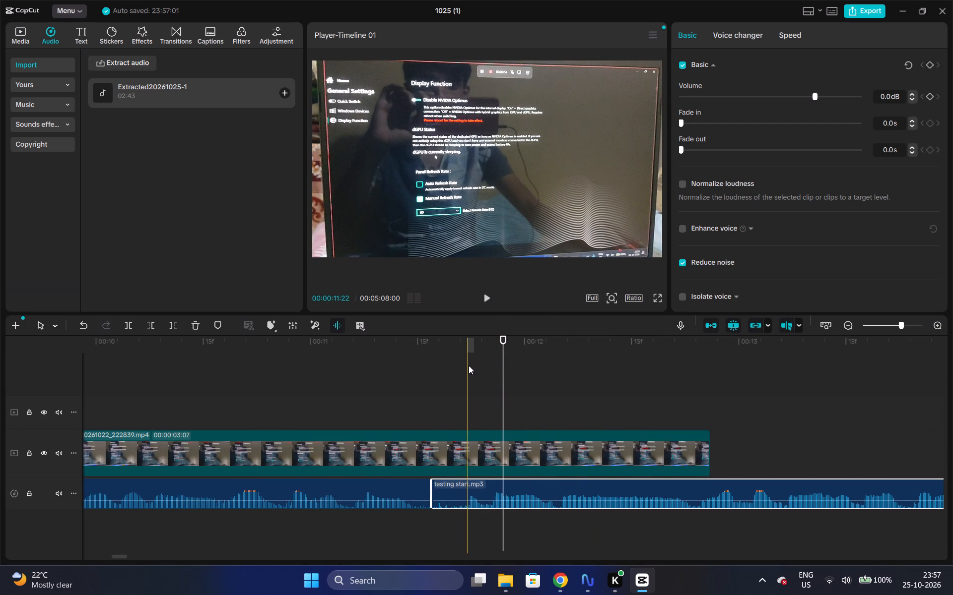
left_click(468, 351)
key("Right")
key("Right")
key("Right")
key("Right")
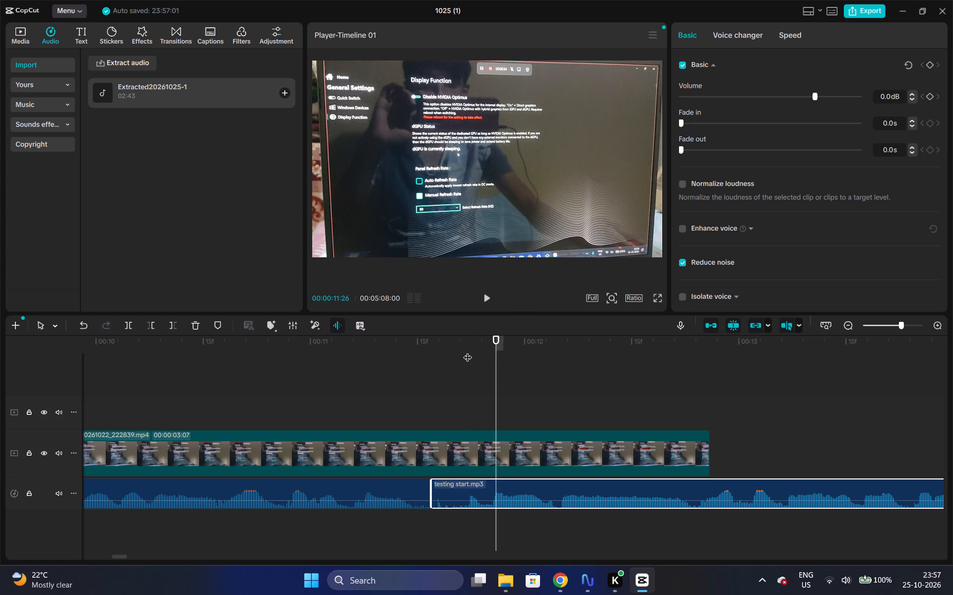
key("Left")
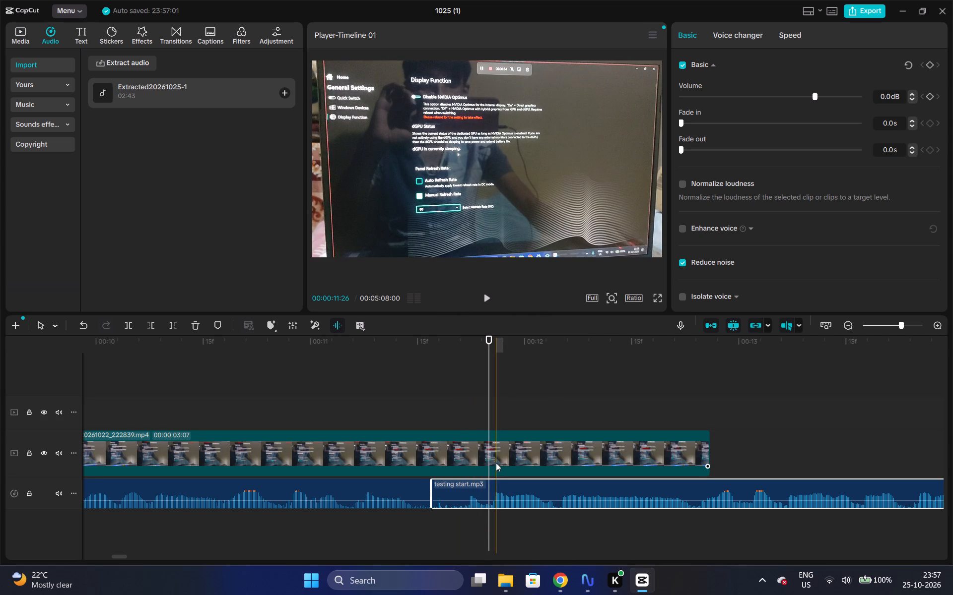
key("ctrl+b")
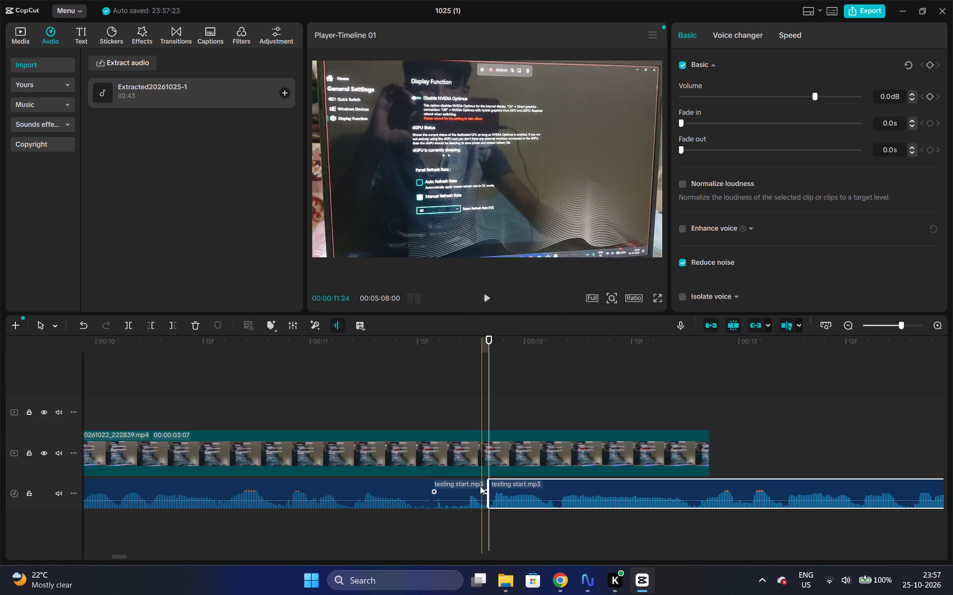
Mute the short voice-over piece before the split by setting its volume to −∞ dB, and play the passage from about 00:10.
left_click(473, 486)
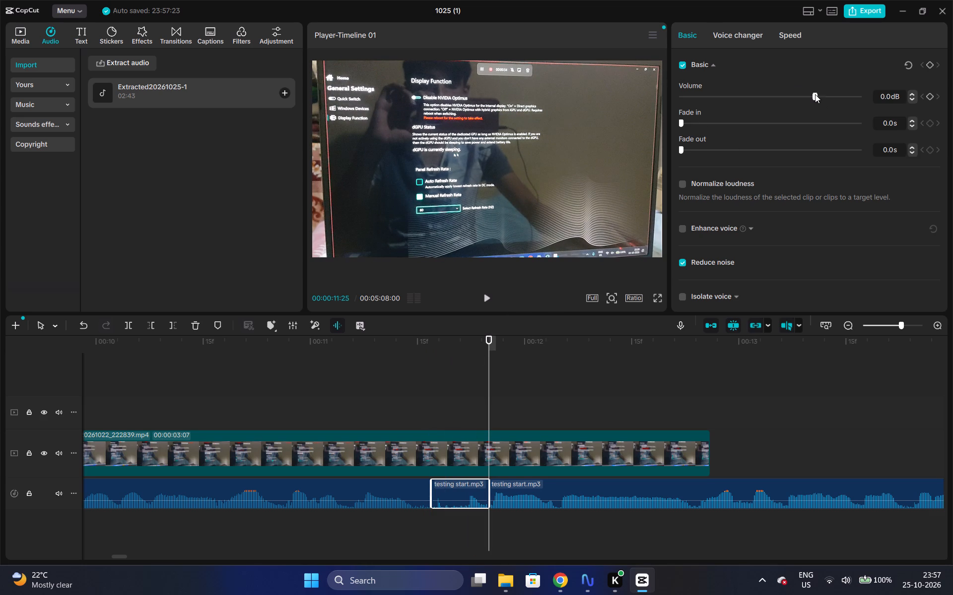
left_click_drag(815, 94, 647, 119)
left_click(232, 346)
key("space")
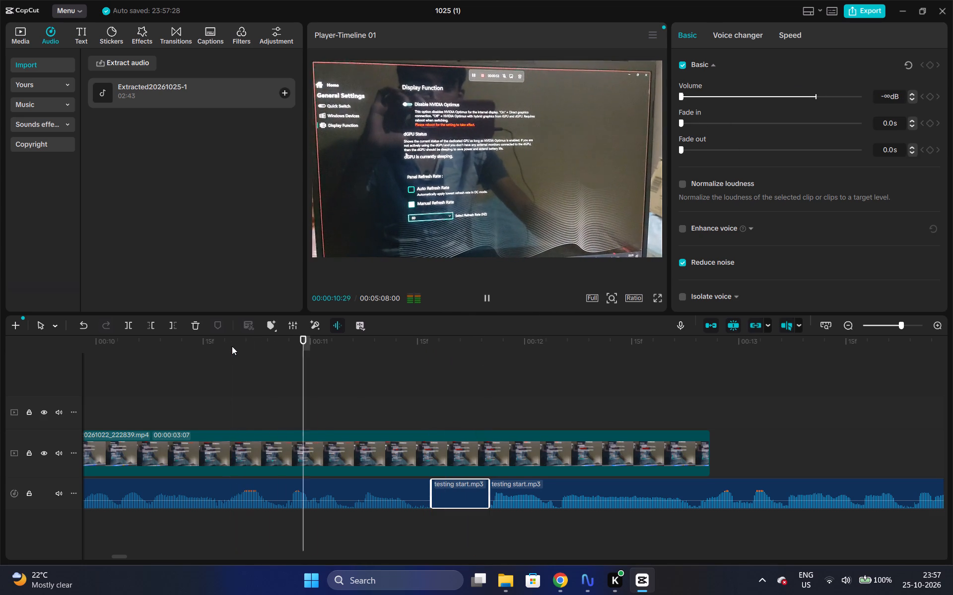
key("space")
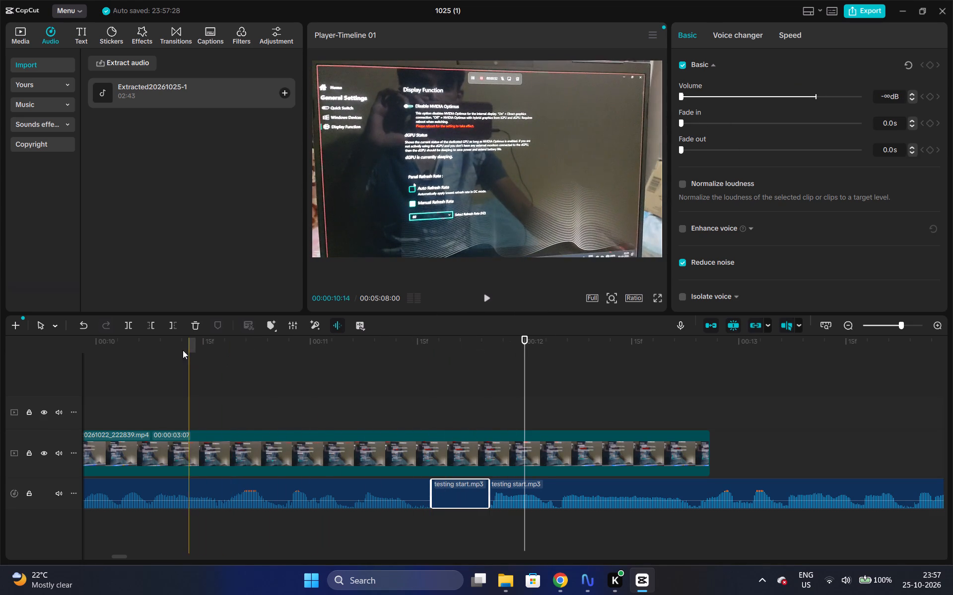
left_click(144, 342)
key("space")
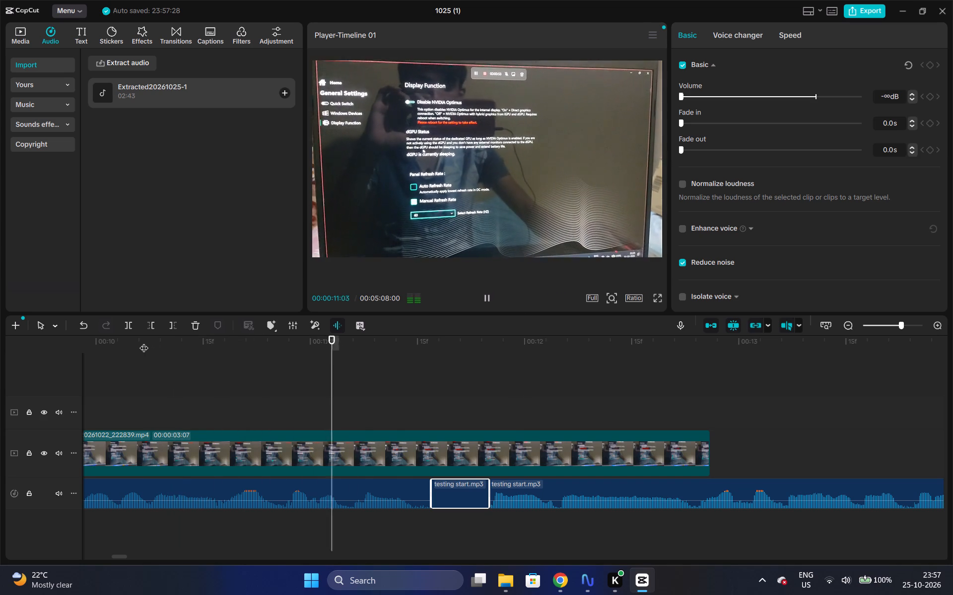
key("space")
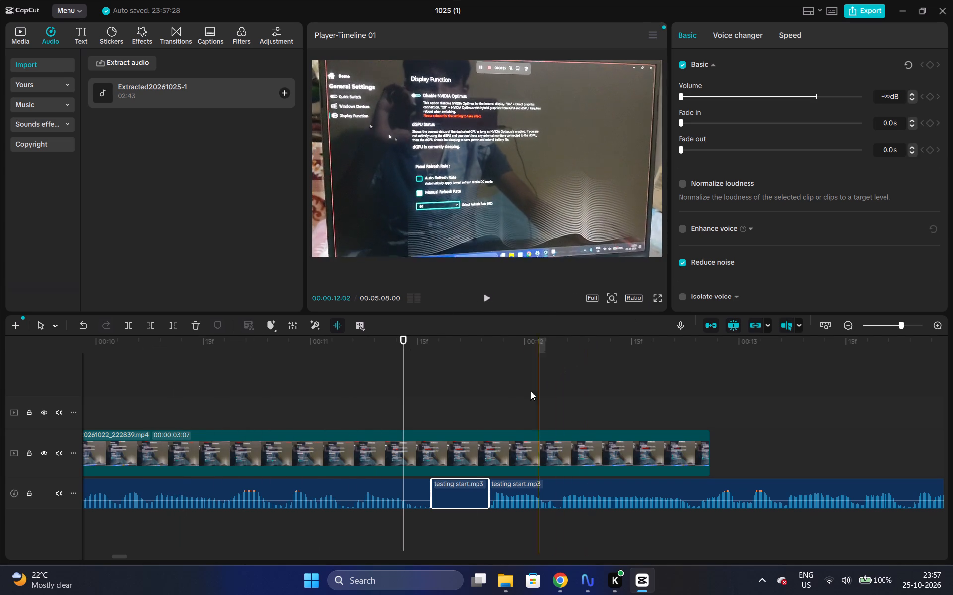
Play the main-track pieces with the voice-over from the start in full screen, through to the Display Function piece.
triple_click(850, 329)
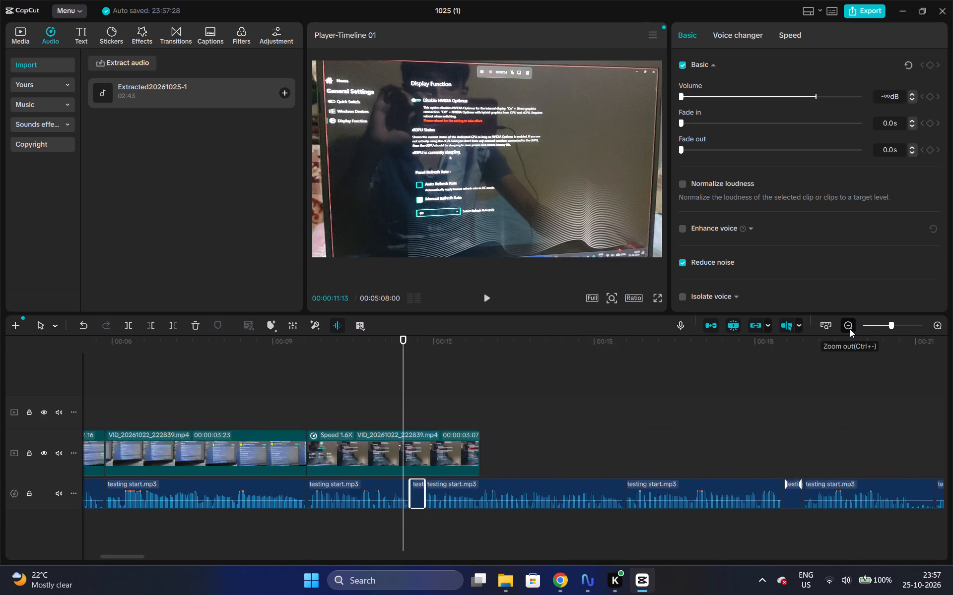
left_click(653, 297)
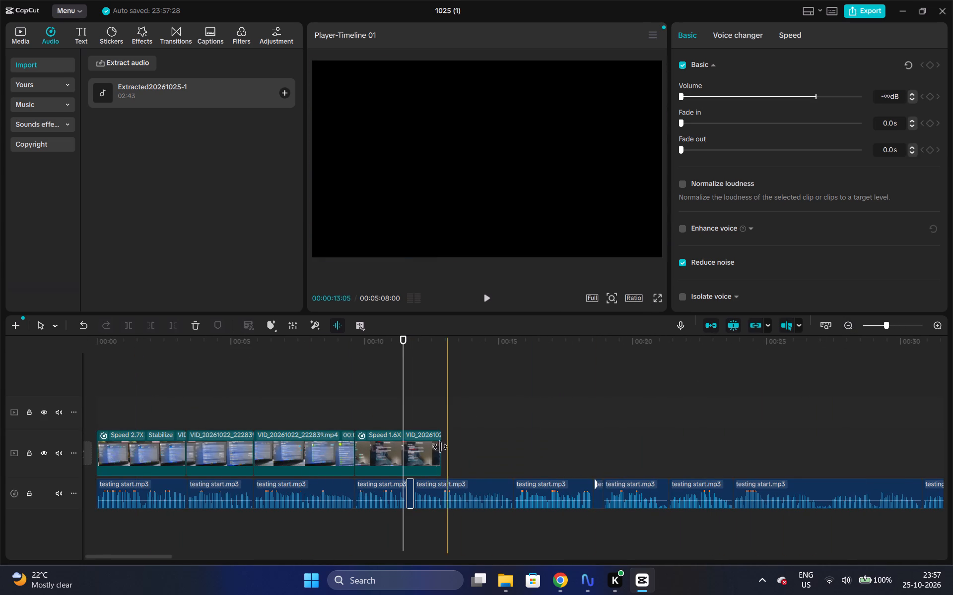
left_click(660, 293)
left_click(660, 297)
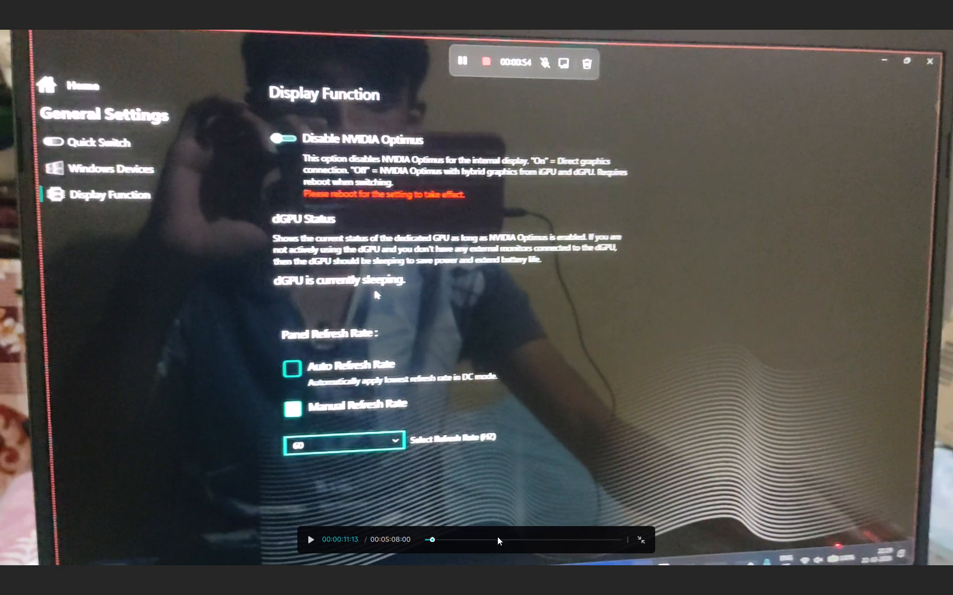
left_click_drag(431, 537, 414, 544)
key("space")
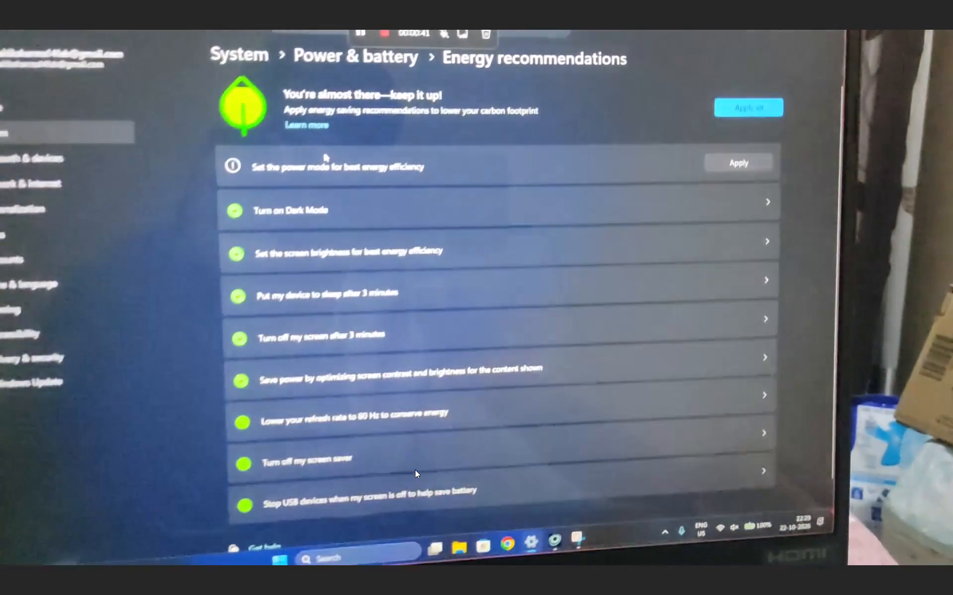
key("space")
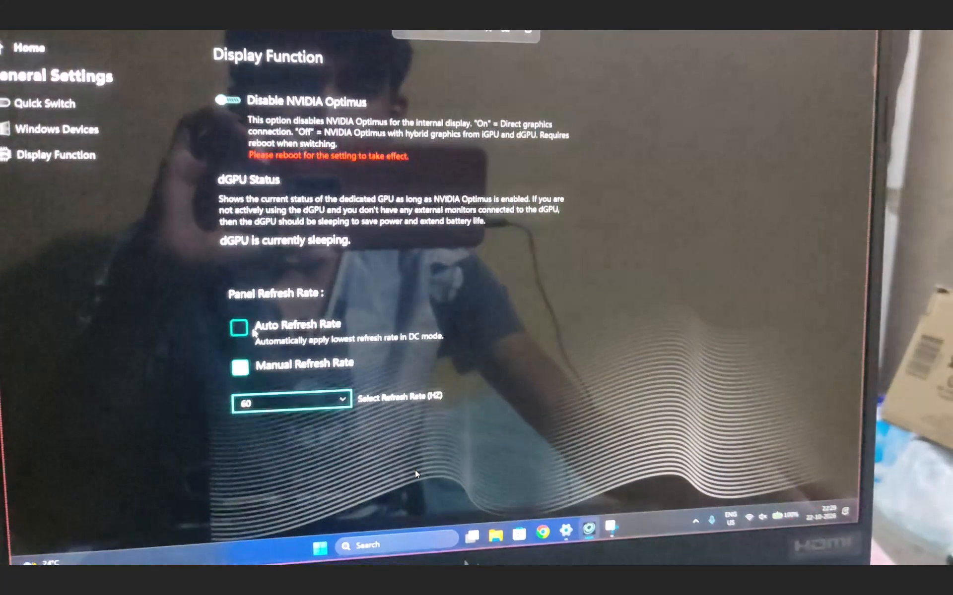
Finish the full-screen playback at the Display Function piece and replay the passage from about 00:10 to 00:00:11:25.
key("space")
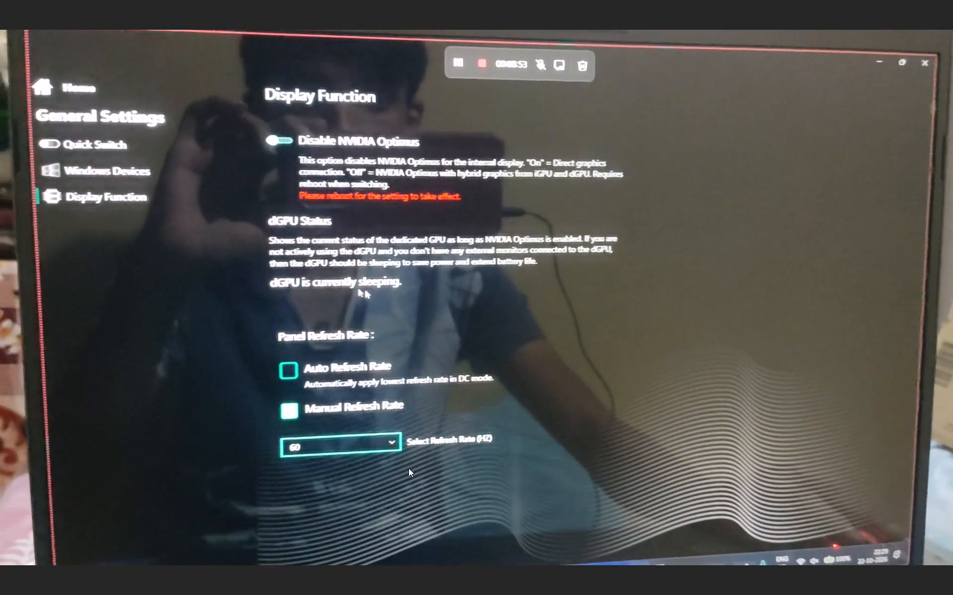
key("space")
key("Escape")
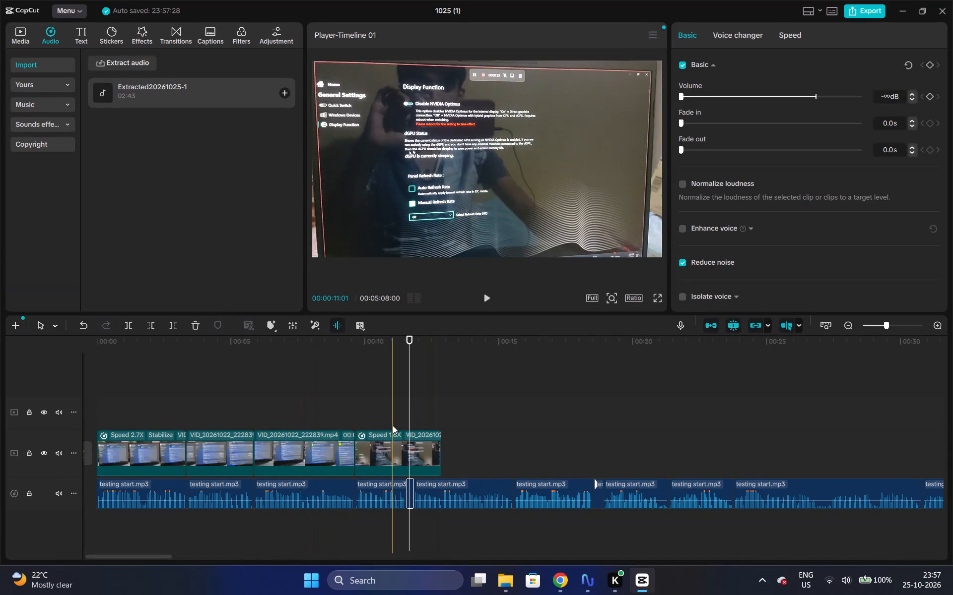
left_click(364, 362)
key("space")
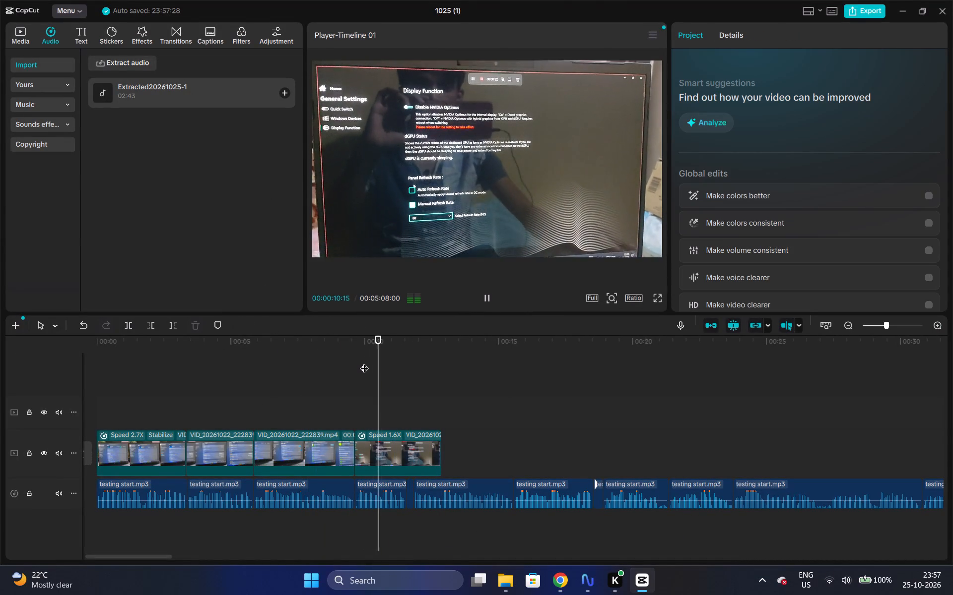
key("space")
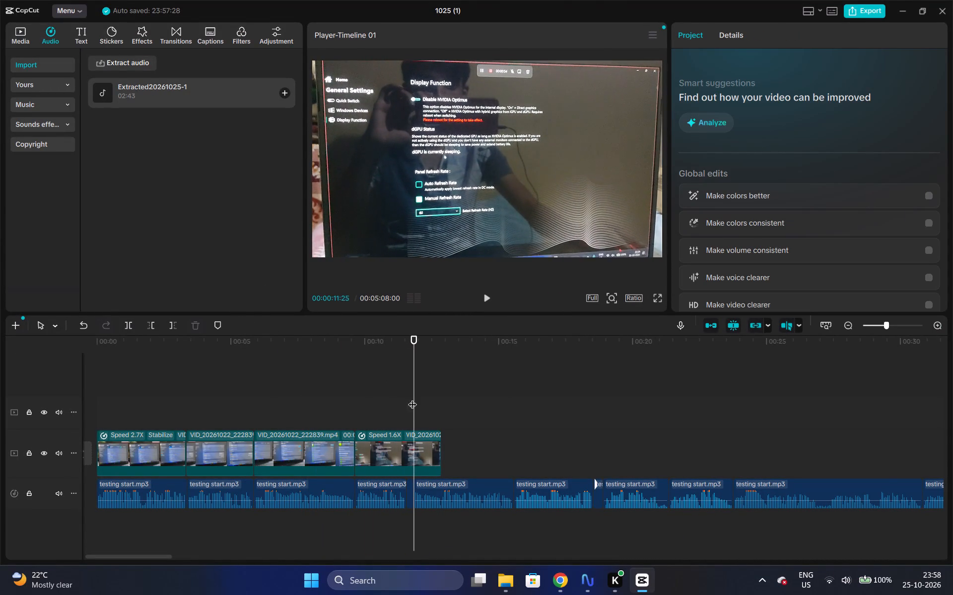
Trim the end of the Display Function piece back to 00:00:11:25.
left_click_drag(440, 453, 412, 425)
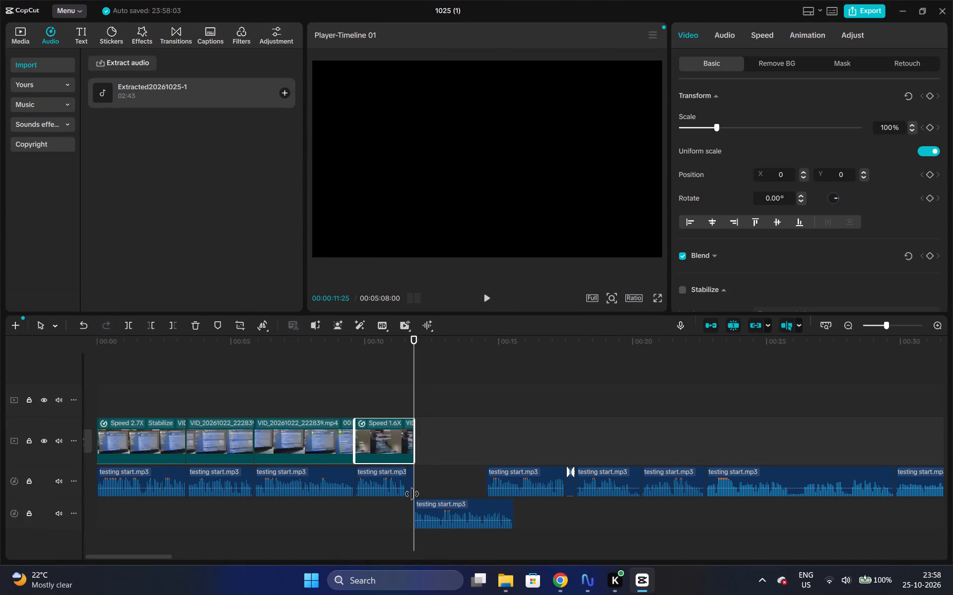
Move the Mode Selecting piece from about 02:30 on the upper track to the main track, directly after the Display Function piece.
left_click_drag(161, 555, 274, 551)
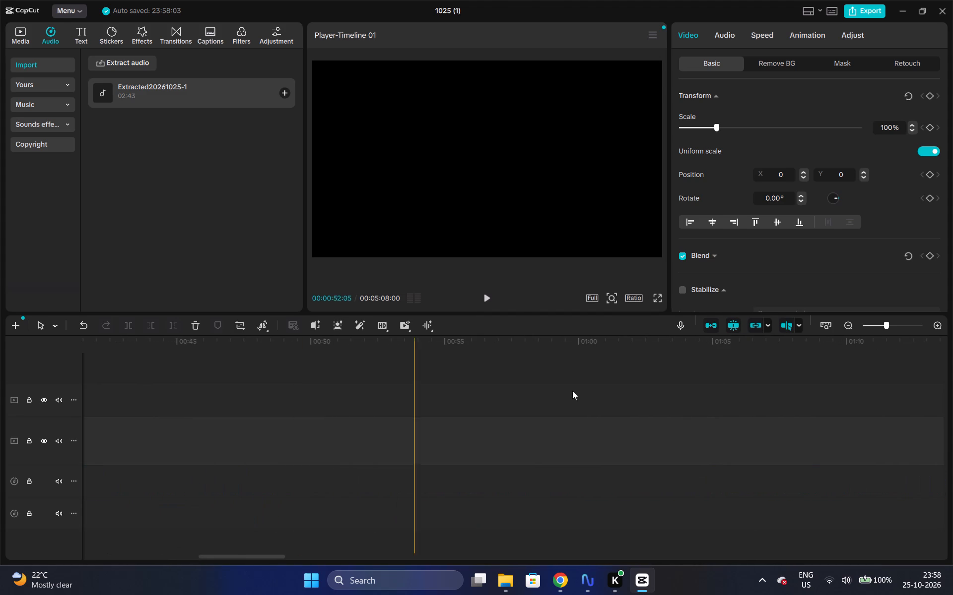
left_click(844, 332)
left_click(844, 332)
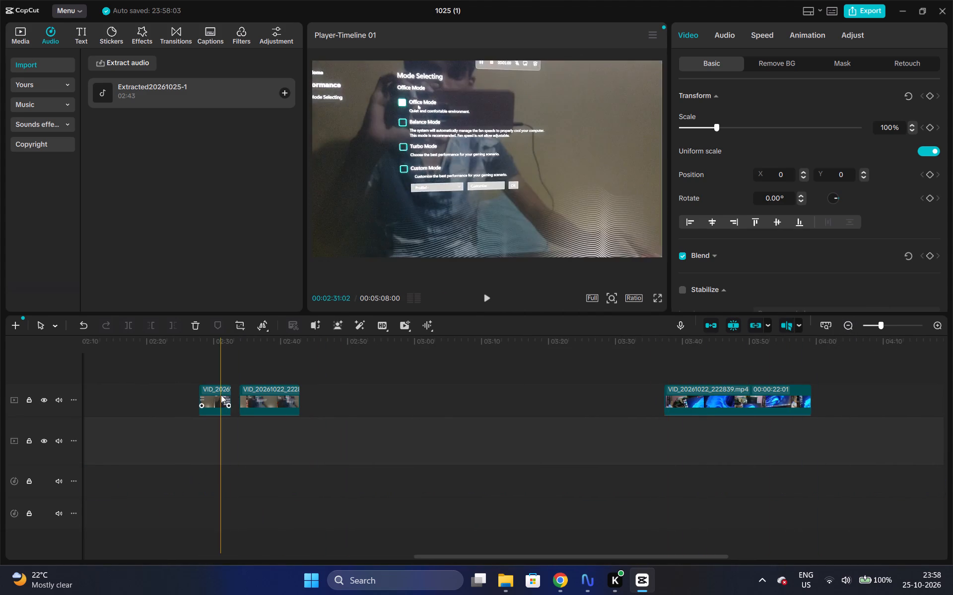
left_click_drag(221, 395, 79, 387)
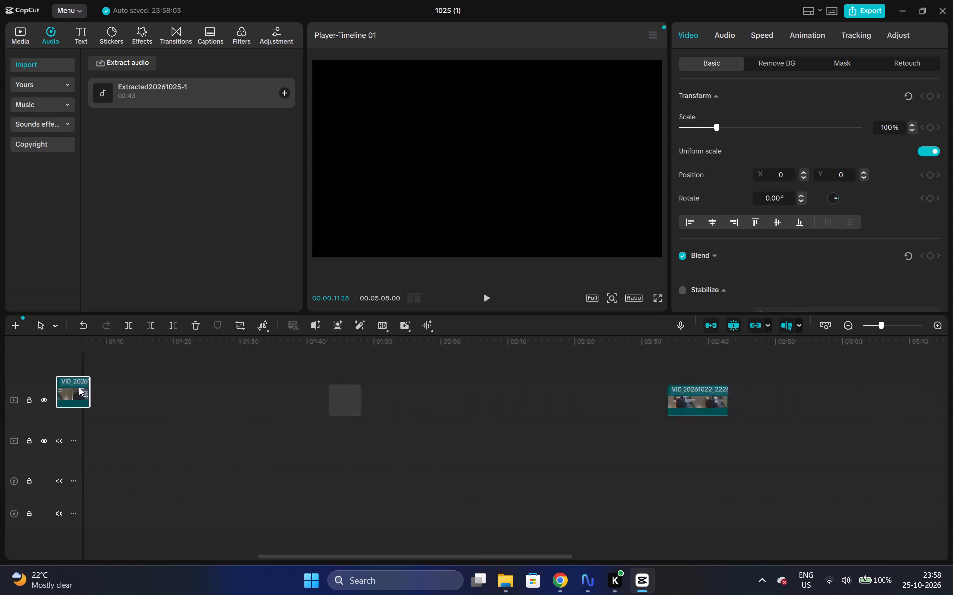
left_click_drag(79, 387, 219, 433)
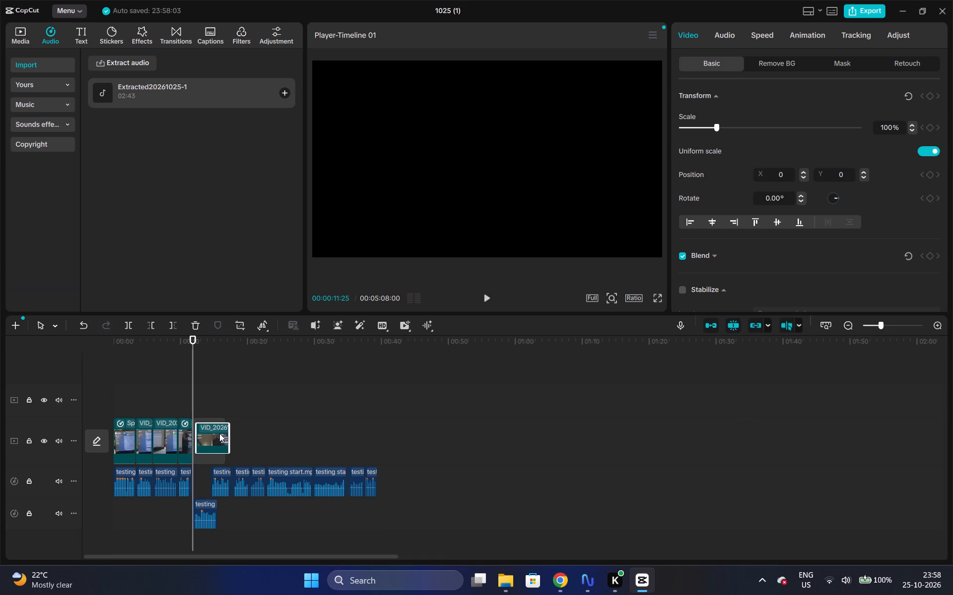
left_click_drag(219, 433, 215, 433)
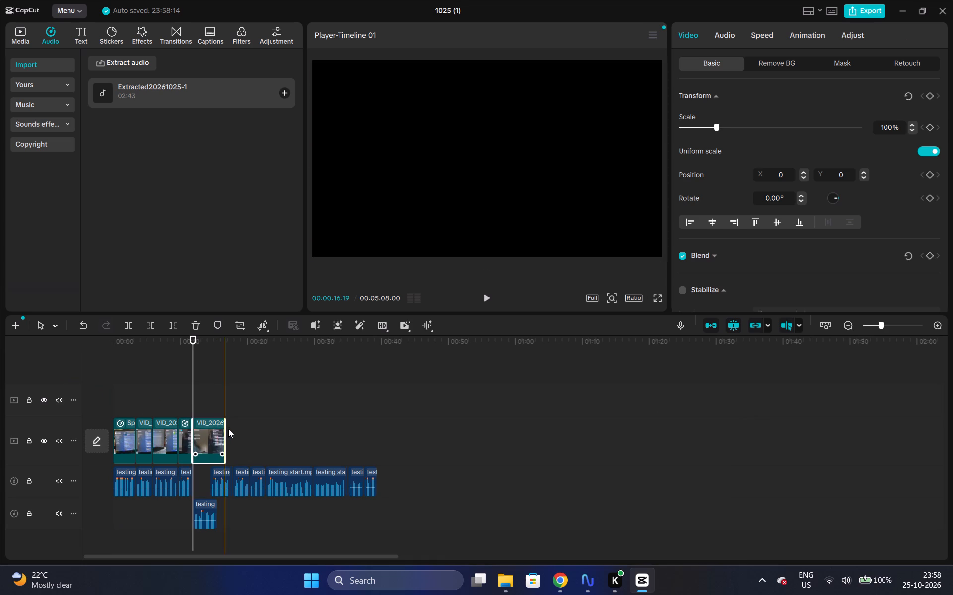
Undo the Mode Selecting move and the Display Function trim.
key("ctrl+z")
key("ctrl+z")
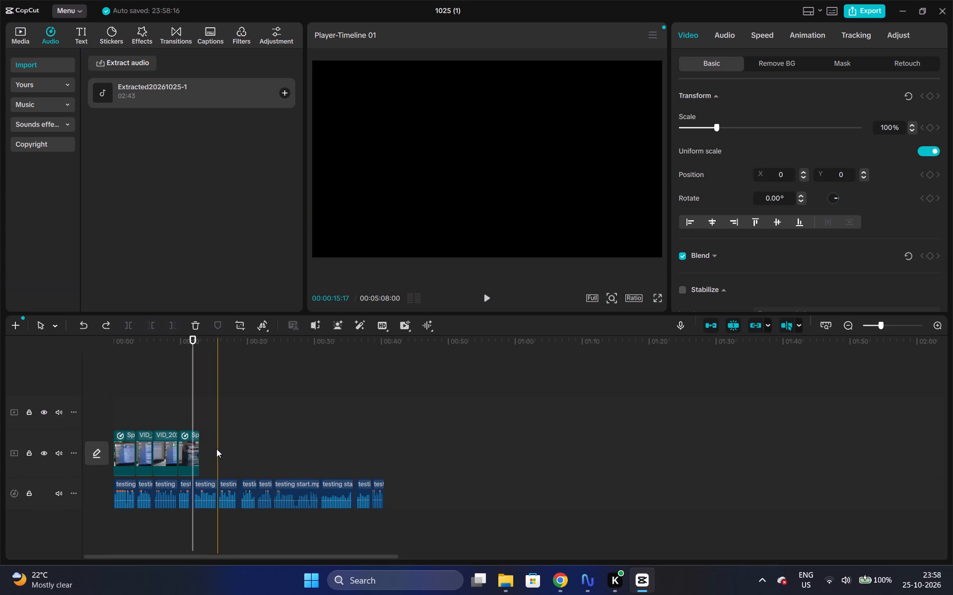
Lock the testing start.mp3 voice-over track and play the passage around the end of the Display Function piece.
left_click(30, 492)
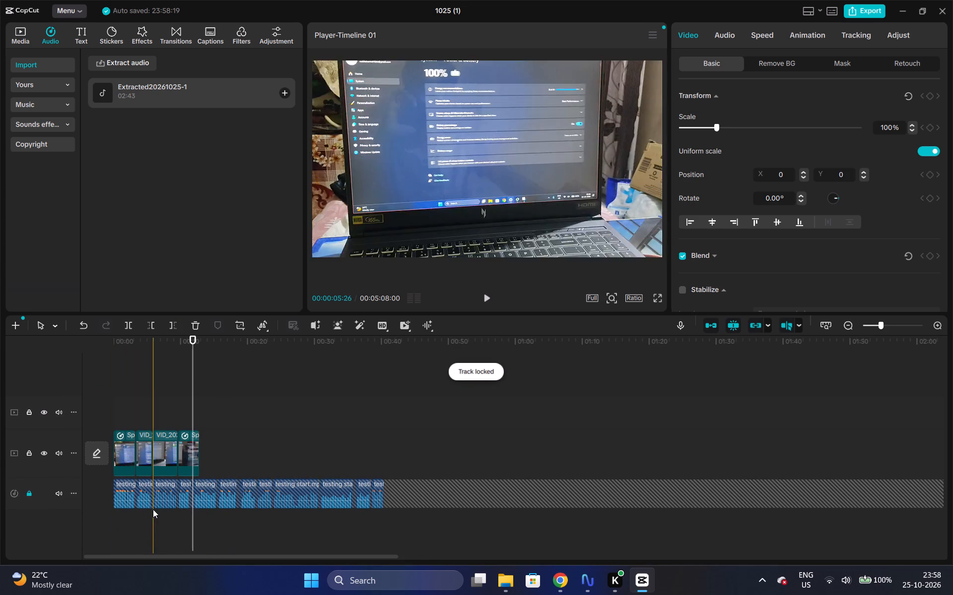
key("space")
left_click(197, 344)
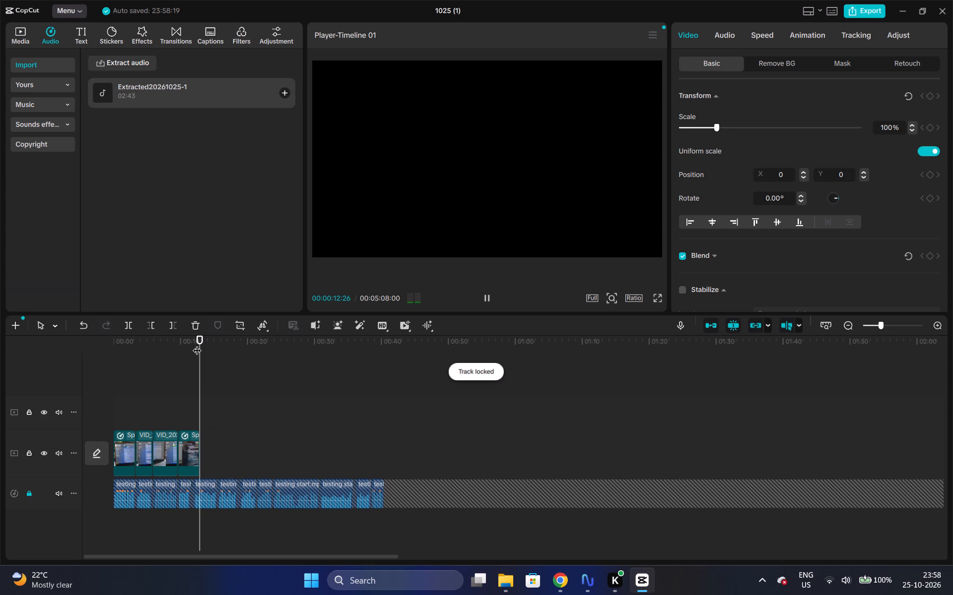
key("space")
key("space")
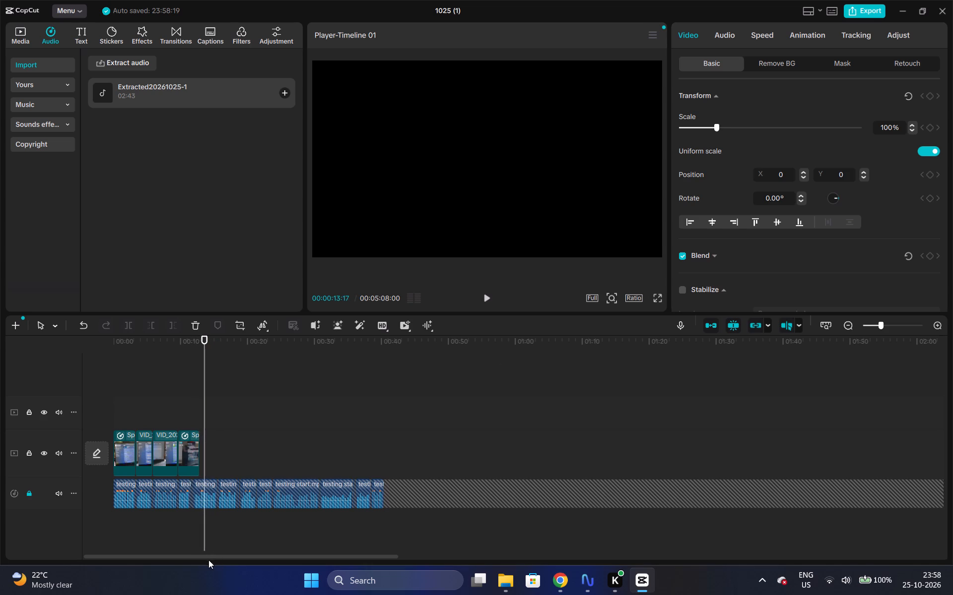
Move the Mode Selecting piece from about 02:30 on the upper track to the main track, directly after the untrimmed Display Function piece.
left_click_drag(205, 554, 410, 551)
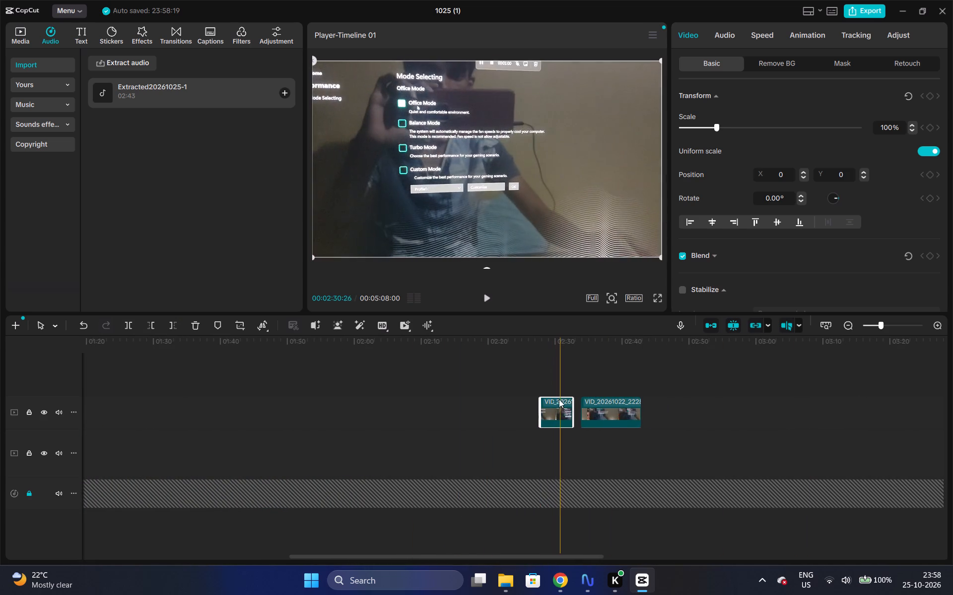
left_click_drag(558, 405, 0, 409)
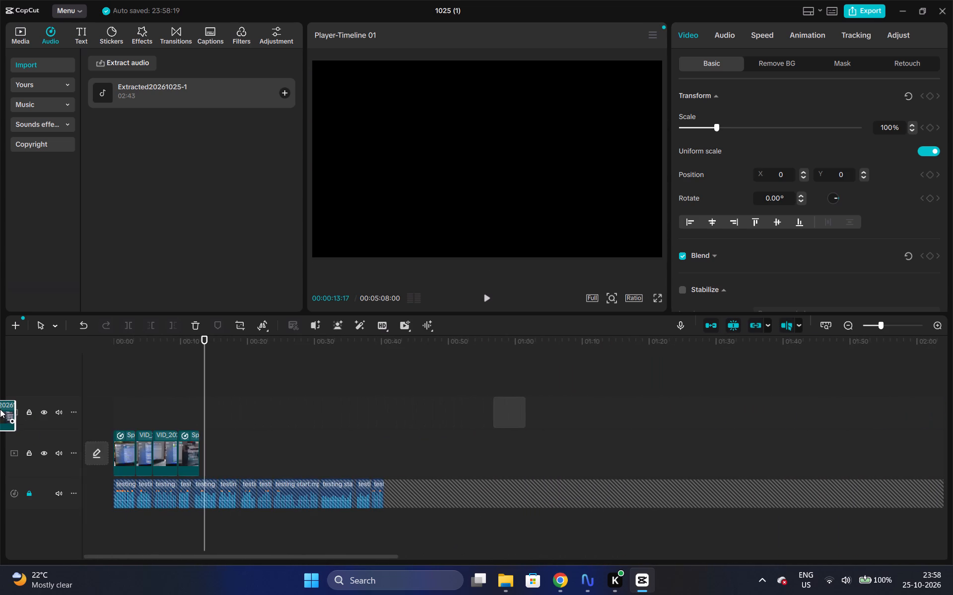
left_click_drag(0, 409, 218, 445)
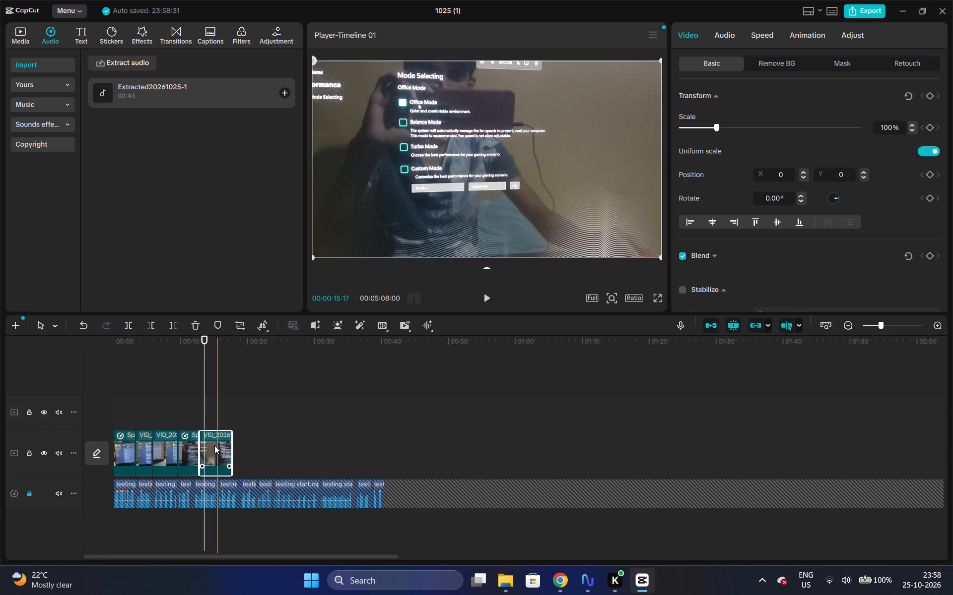
Play the Mode Selecting piece against the voice-over from about 00:12 and set its speed to 1.60x.
triple_click(936, 325)
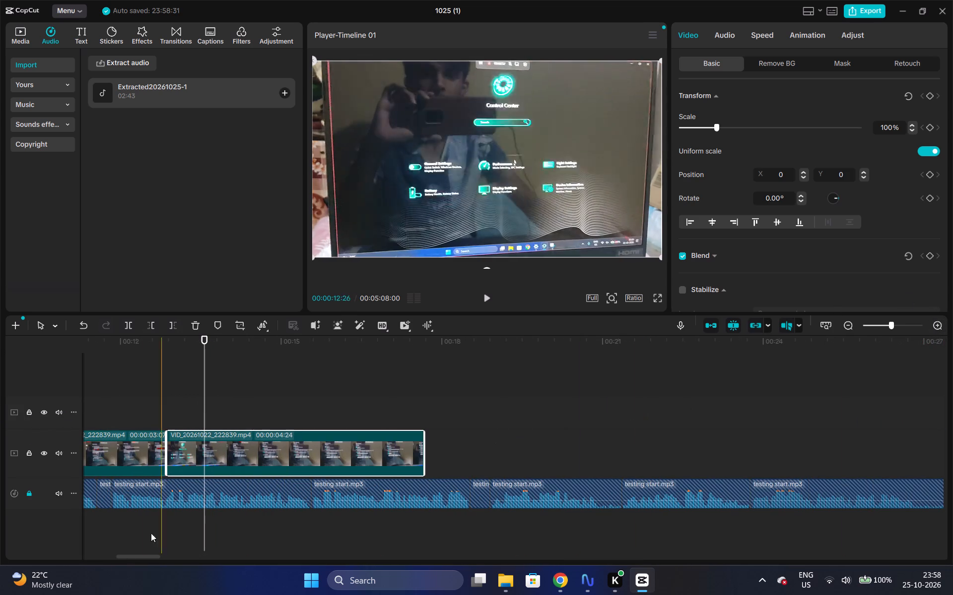
left_click_drag(153, 556, 138, 555)
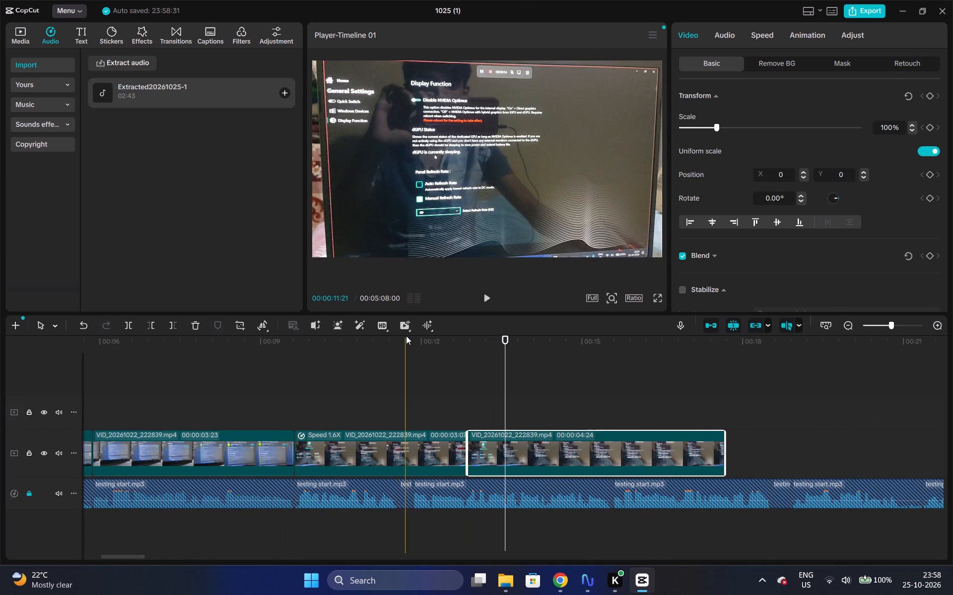
left_click(421, 336)
key("space")
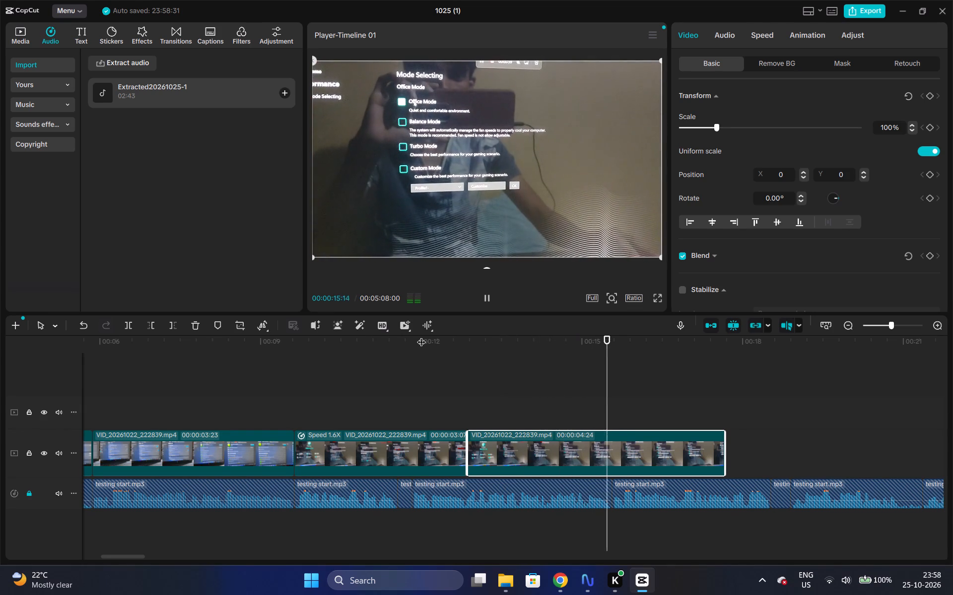
key("space")
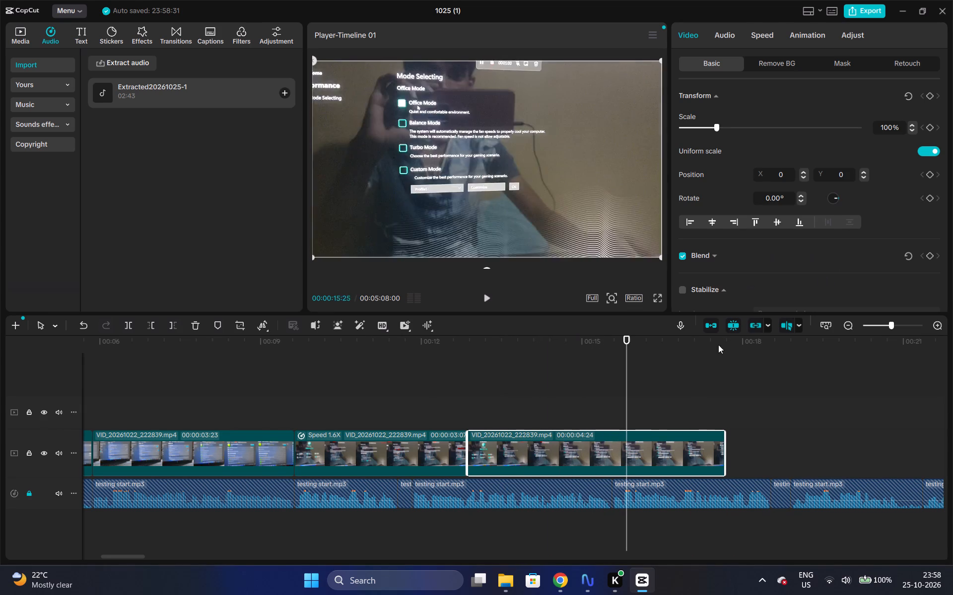
left_click(752, 34)
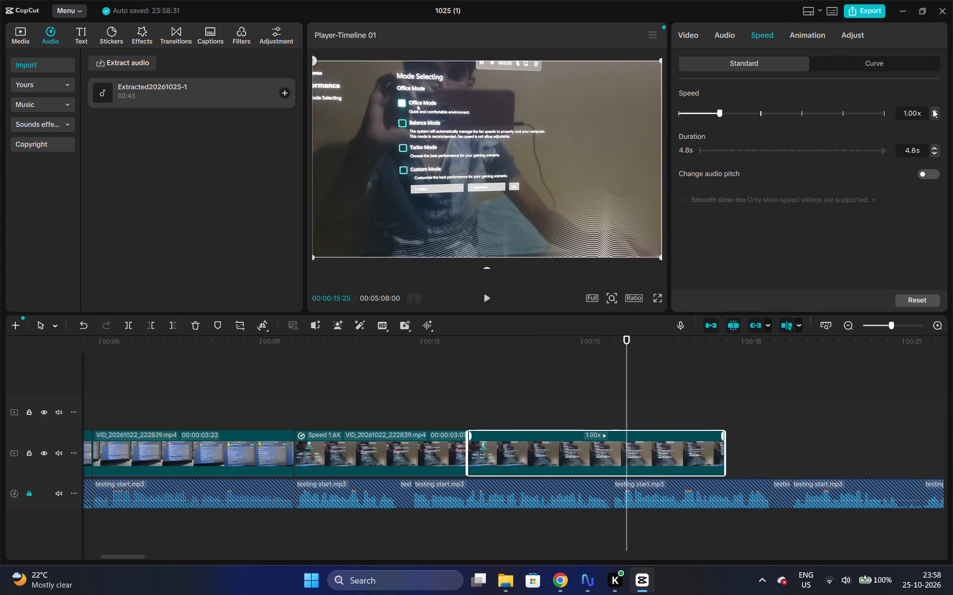
triple_click(933, 109)
double_click(933, 109)
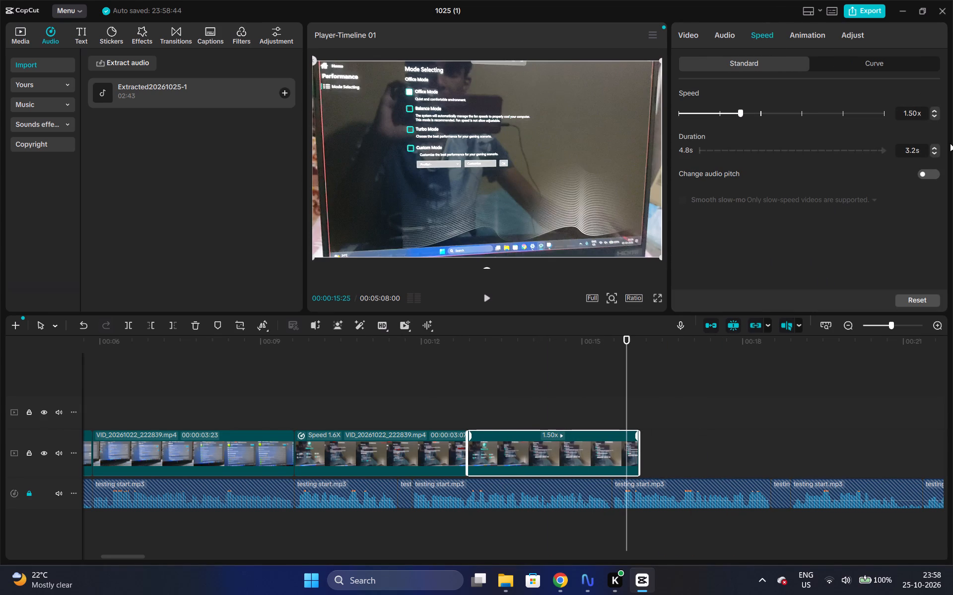
left_click(933, 112)
Replay the passage and trim the end of the Mode Selecting piece to the start of the following voice-over clip, giving a 2.8 s duration.
left_click(460, 344)
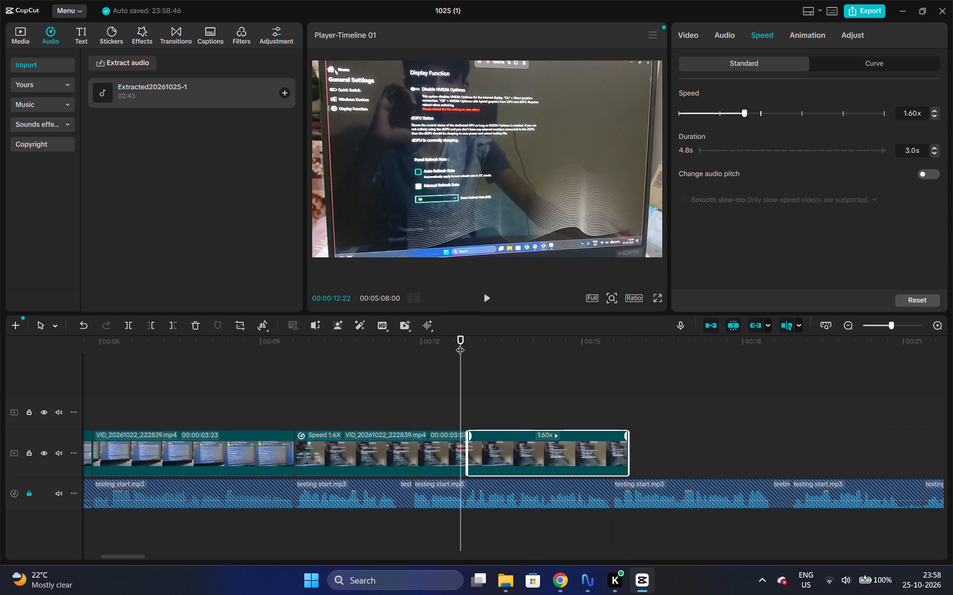
left_click(454, 344)
left_click(435, 344)
key("space")
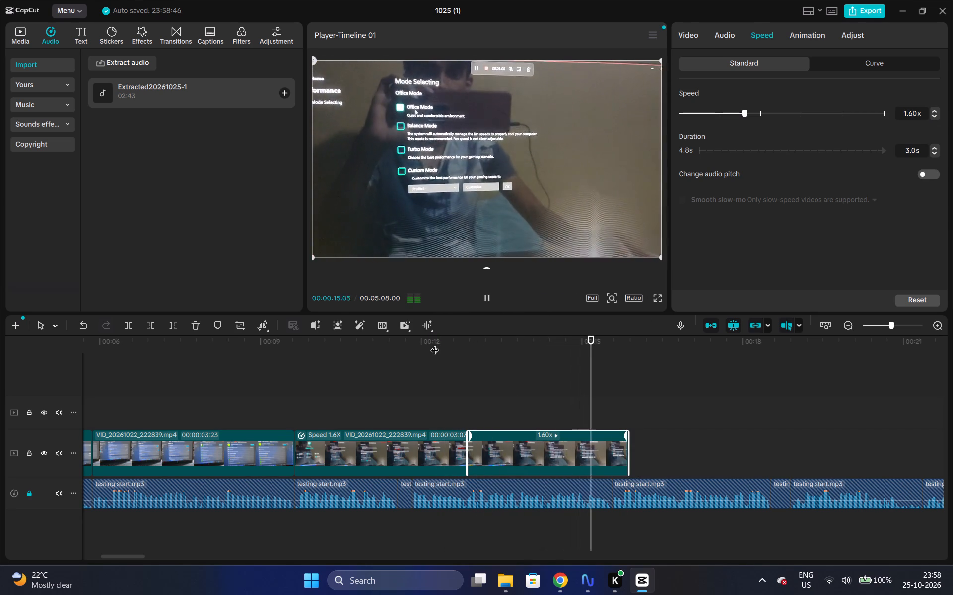
key("space")
key("Right")
key("Right")
key("Right")
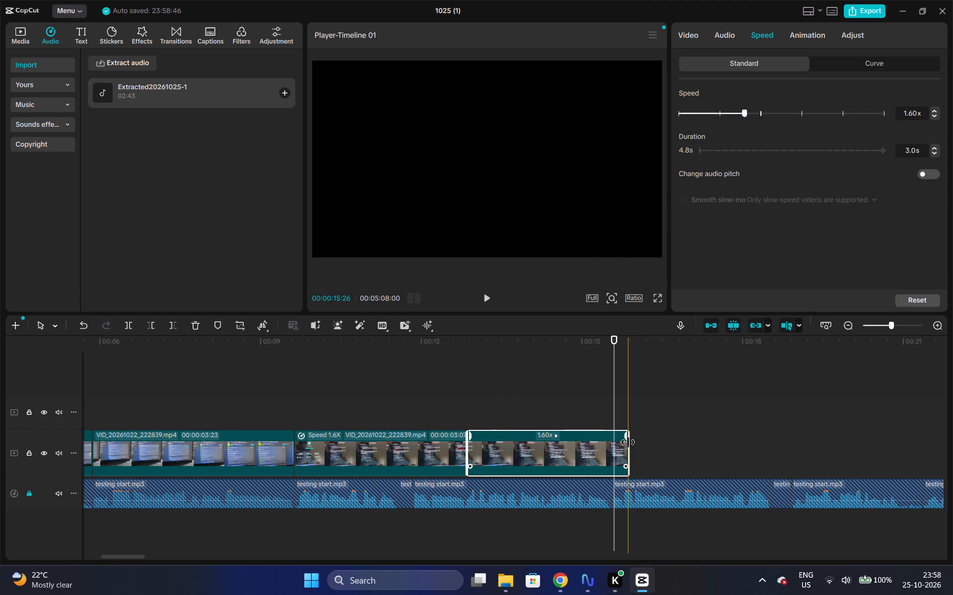
left_click_drag(628, 444, 614, 446)
key("space")
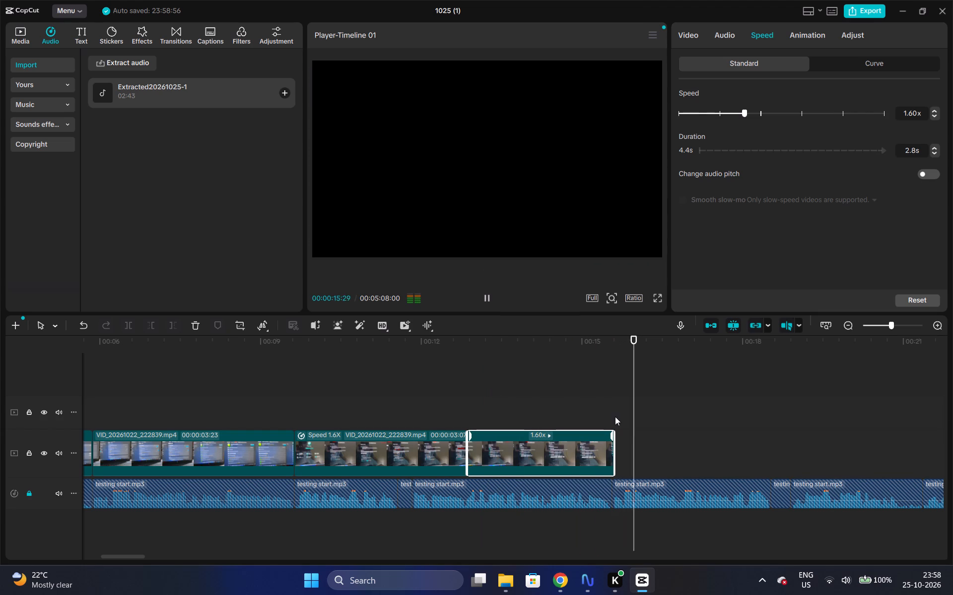
key("space")
Move the Battery Health piece from about 02:20 on the upper track to the main track, directly after the Mode Selecting piece.
double_click(849, 323)
left_click(849, 323)
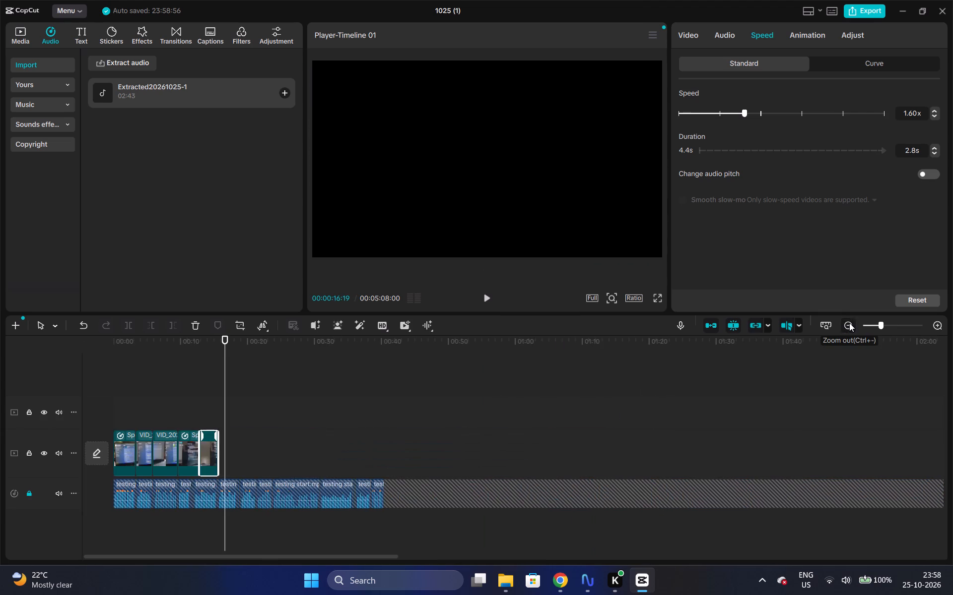
left_click(849, 323)
left_click_drag(640, 409, 589, 421)
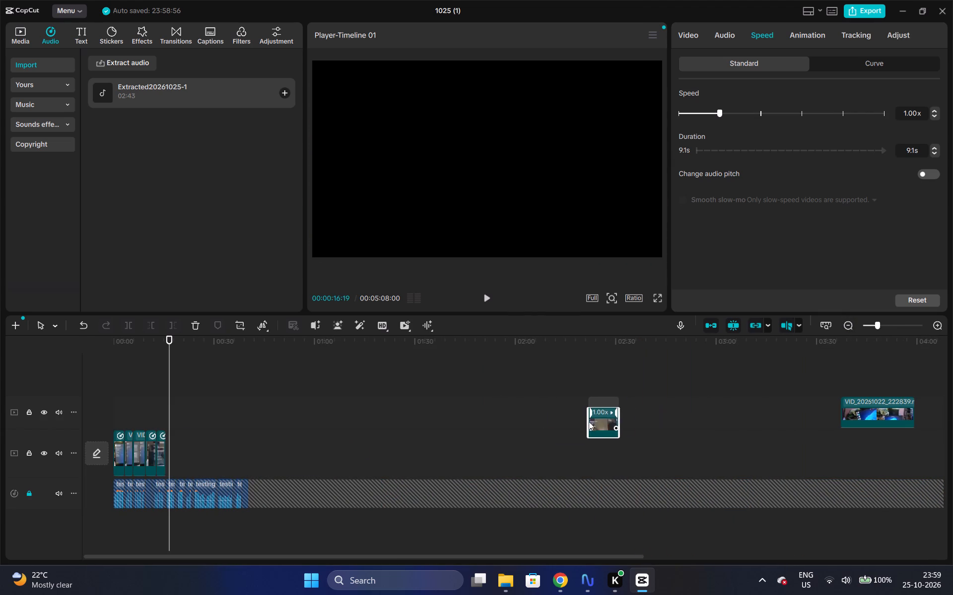
left_click_drag(589, 421, 169, 450)
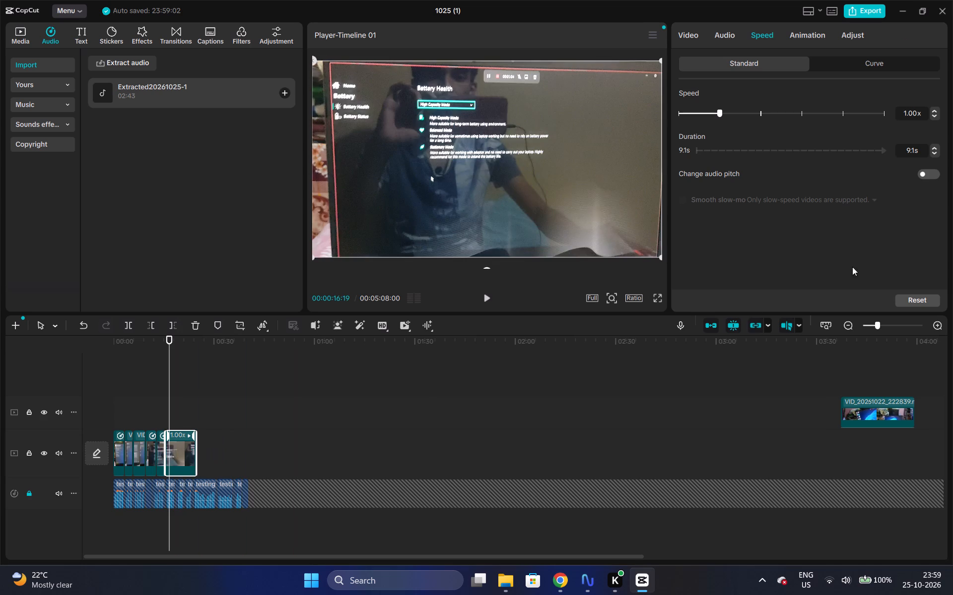
Play the main track with the voice-over from about 00:15 into the Battery Health piece, to about 00:20.
triple_click(934, 322)
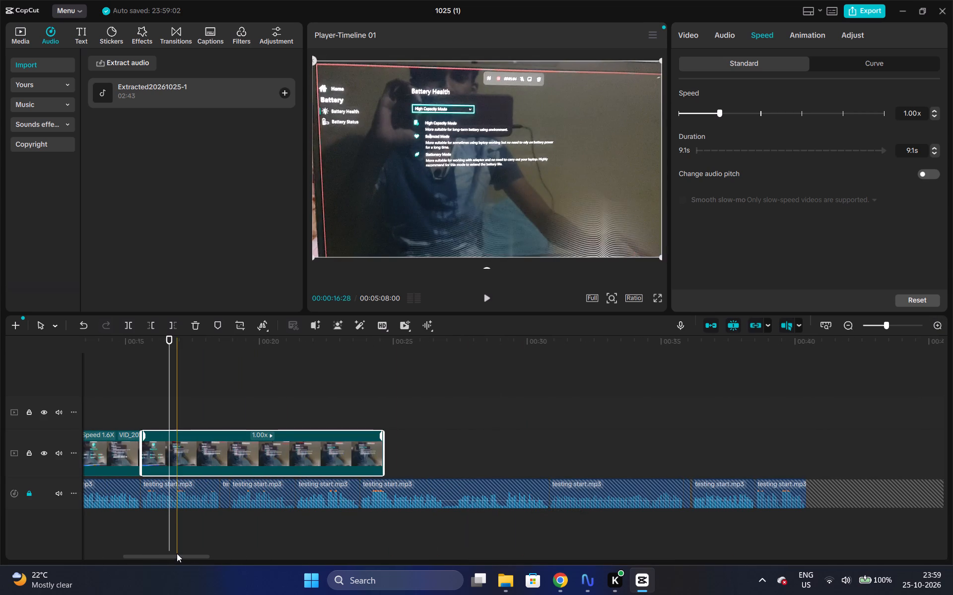
left_click_drag(177, 555, 164, 555)
left_click(248, 358)
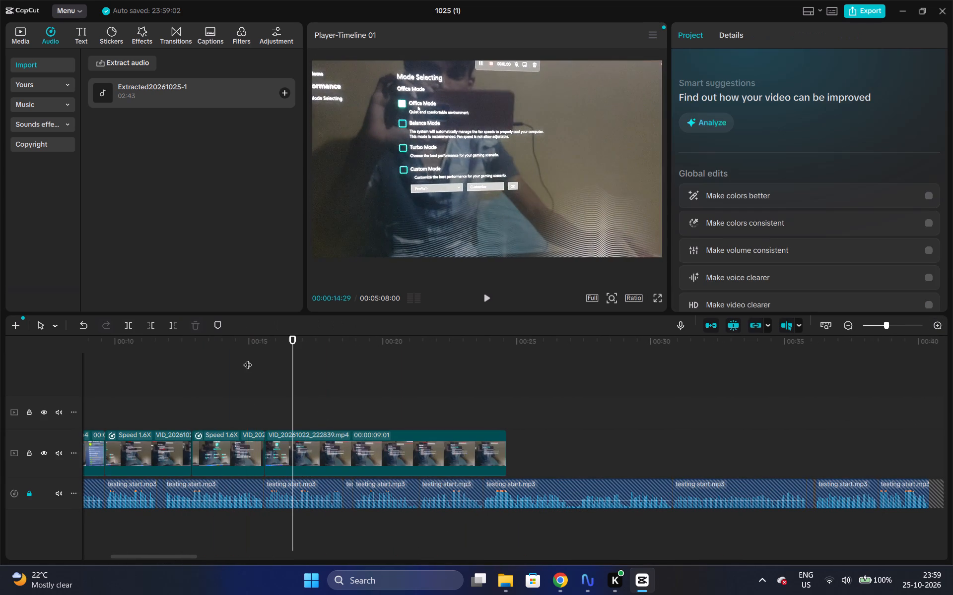
key("space")
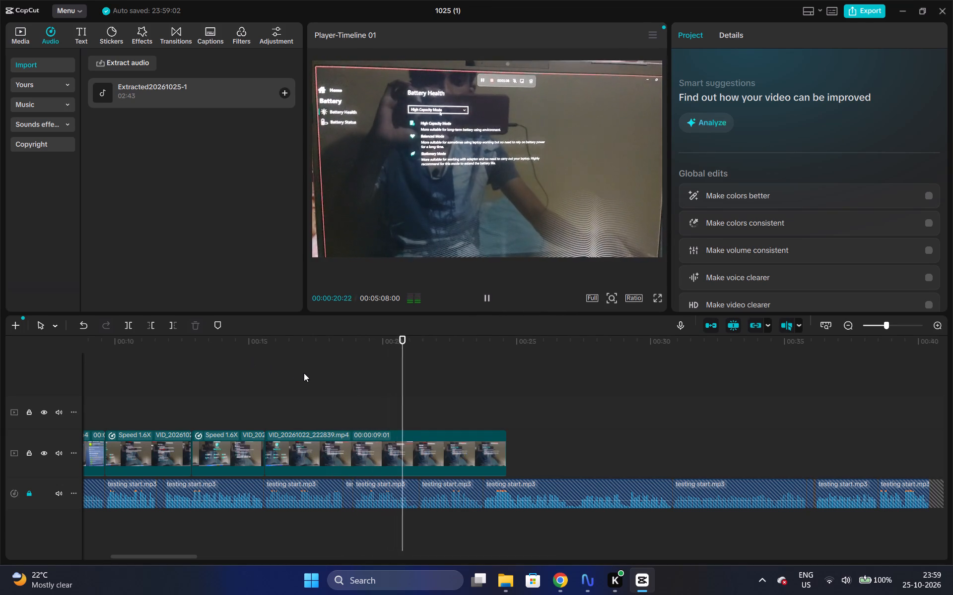
key("space")
Place the playhead at 00:00:18:09 in the Battery Health passage and unlock the testing start.mp3 voice-over track.
left_click(337, 476)
left_click(340, 498)
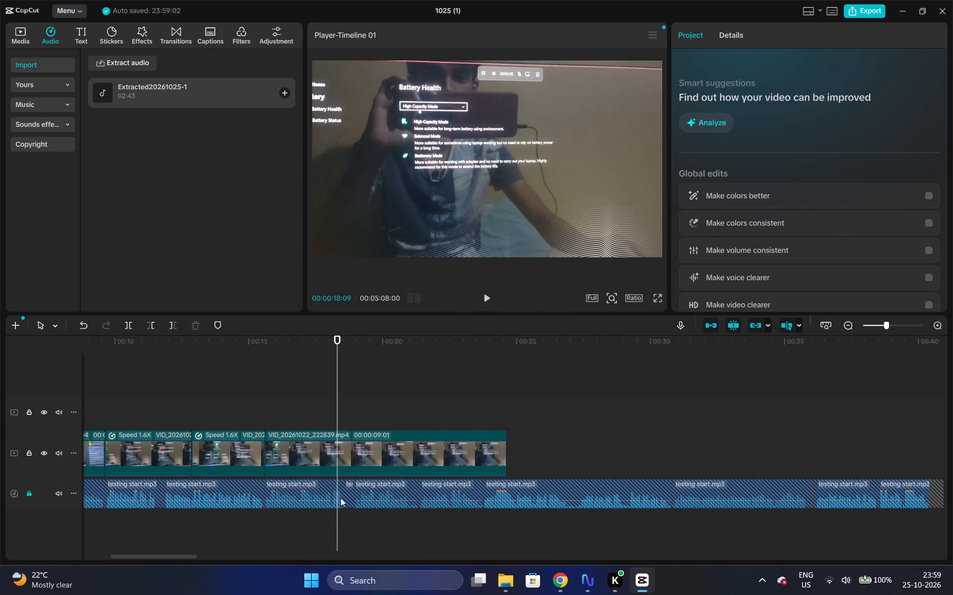
left_click(25, 497)
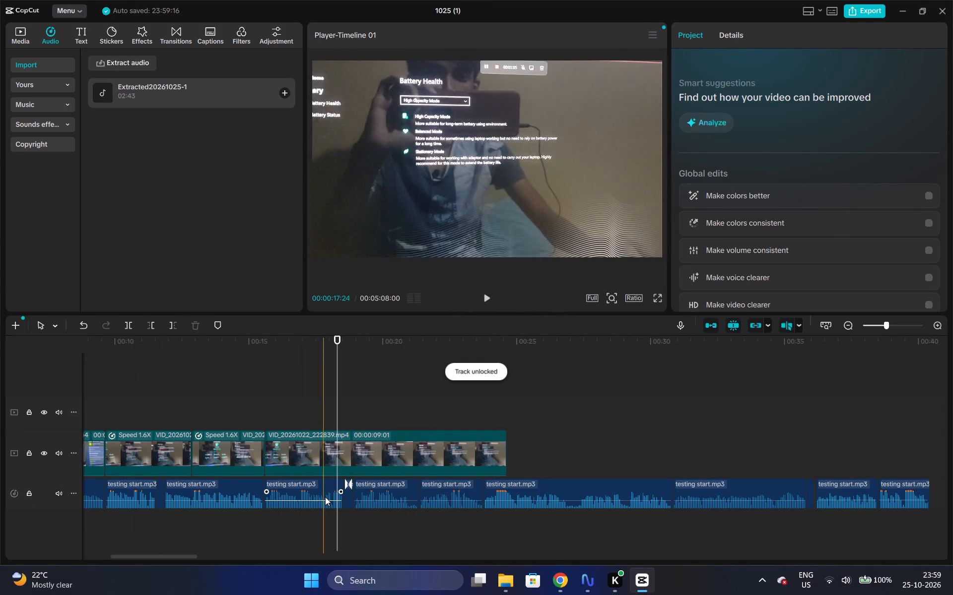
Delete the short muted voice-over fragment at about 00:18 and move the following testing start.mp3 clip against the preceding one.
left_click(337, 496)
left_click(347, 496)
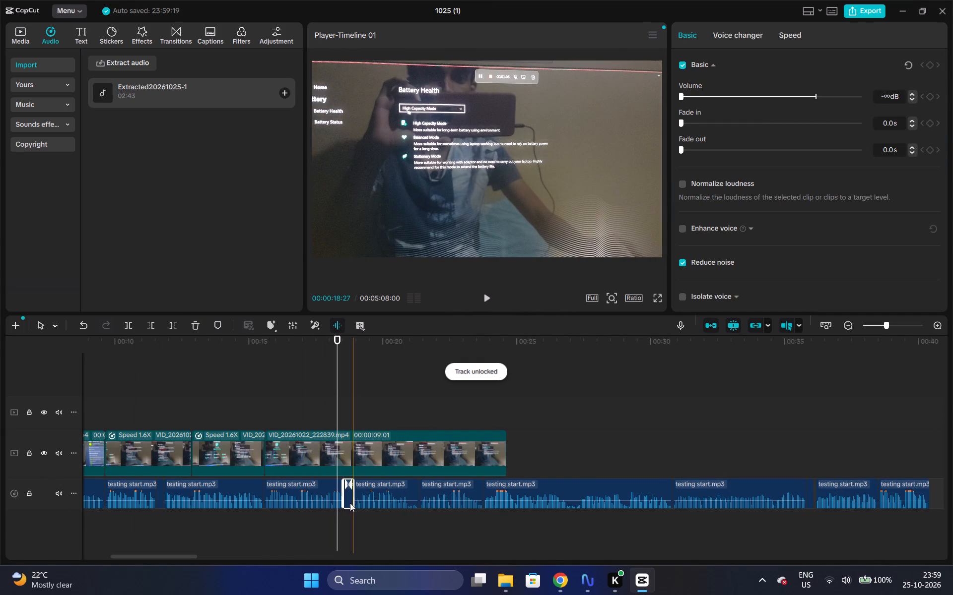
key("ctrl+x")
left_click_drag(376, 496, 359, 496)
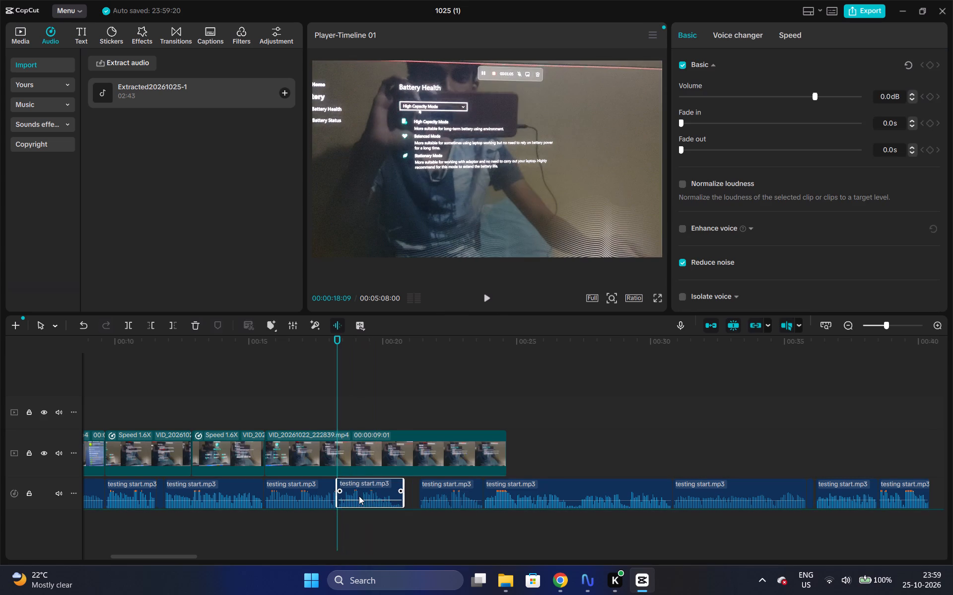
left_click_drag(359, 496, 366, 500)
Play from about 00:15 to check the closed gap, lock the voice-over track, and set the Battery Health piece's speed to 1.70x.
left_click(269, 351)
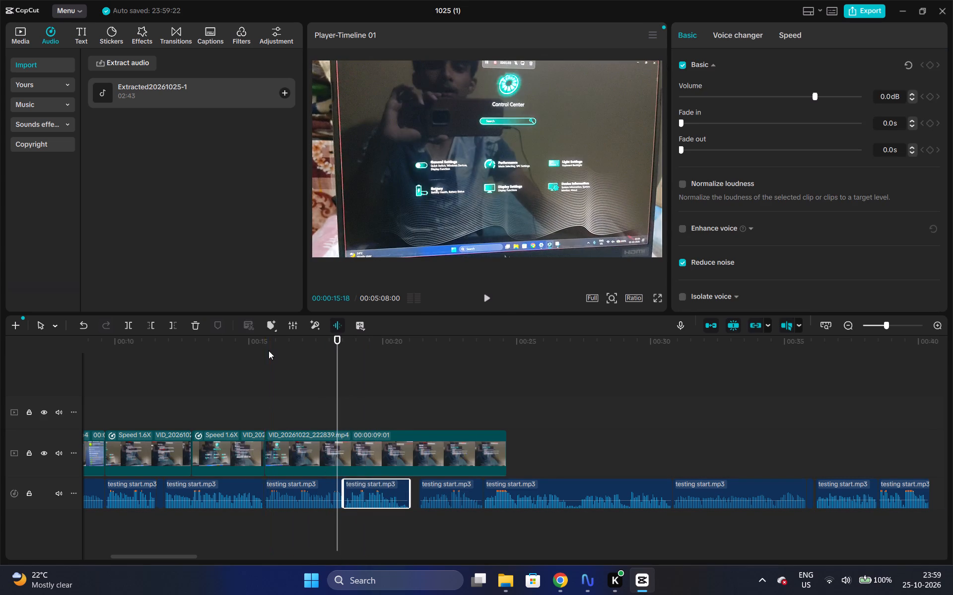
key("space")
left_click(30, 493)
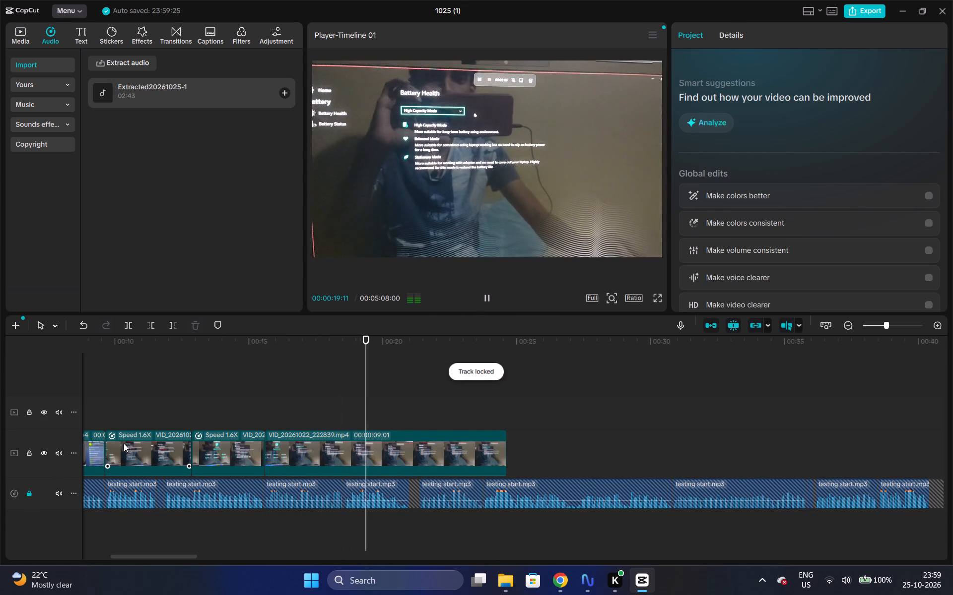
key("space")
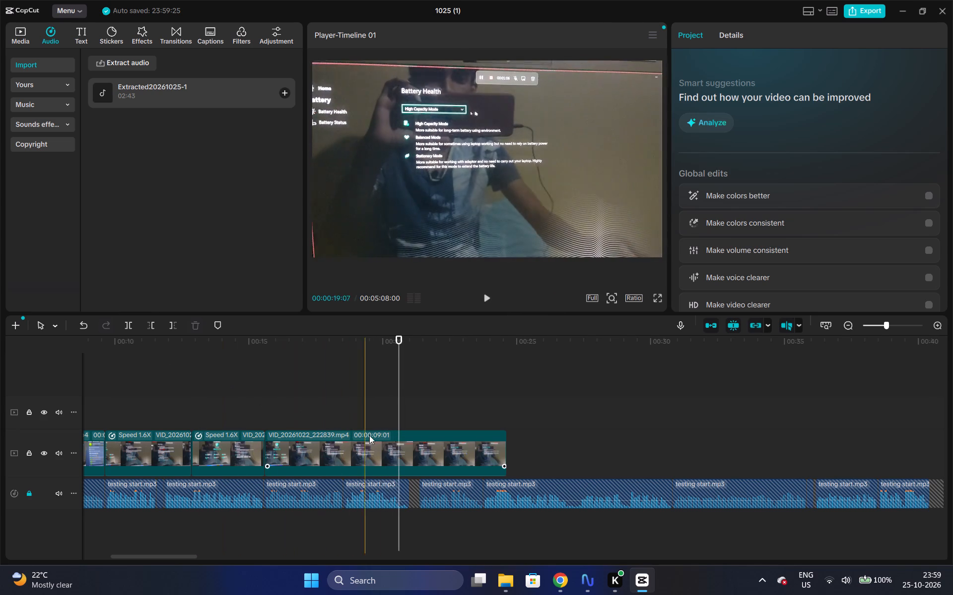
left_click(383, 441)
key("Right")
key("Right")
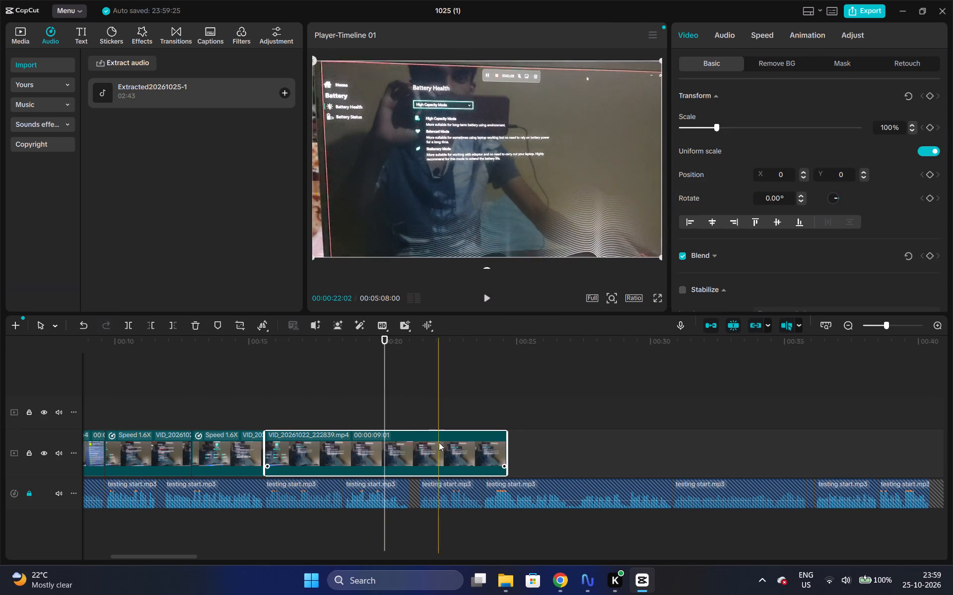
left_click_drag(430, 488, 418, 488)
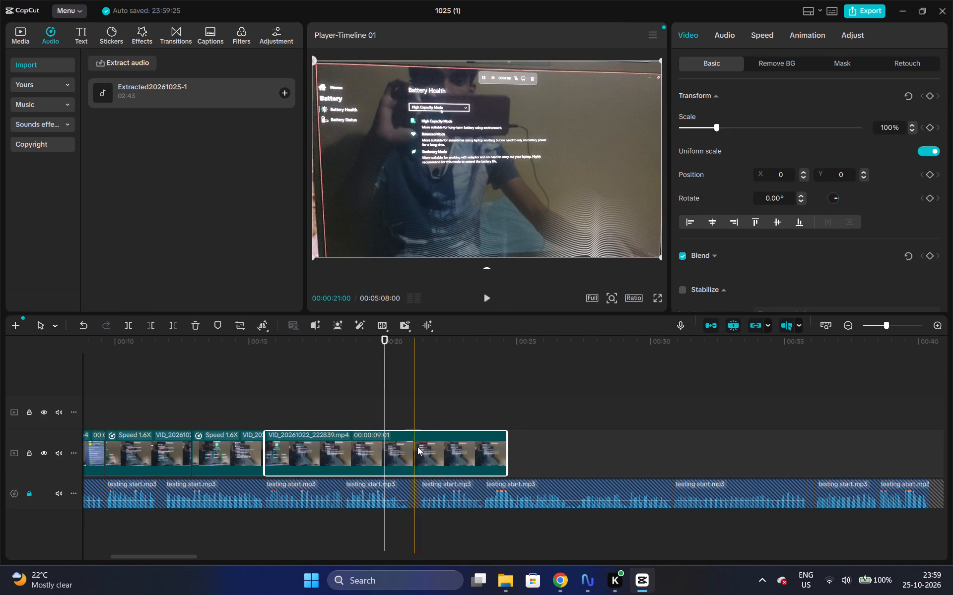
left_click(718, 32)
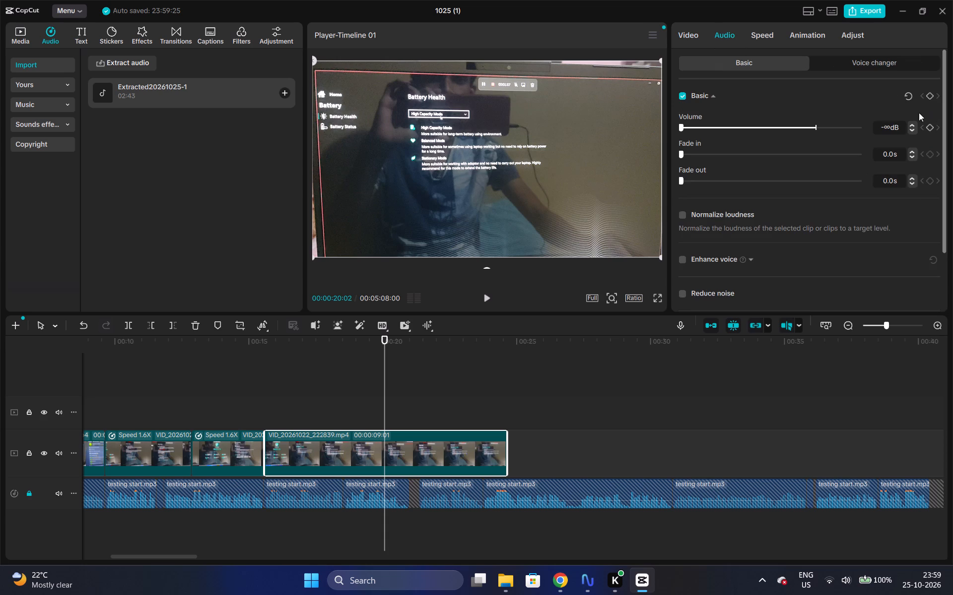
left_click(765, 37)
left_click(936, 111)
triple_click(936, 111)
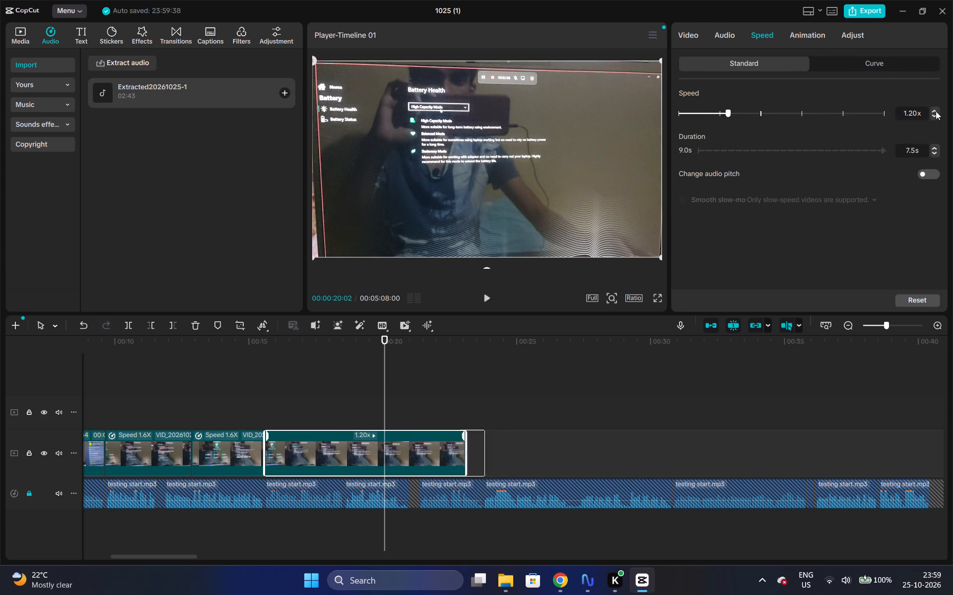
triple_click(936, 111)
left_click(936, 111)
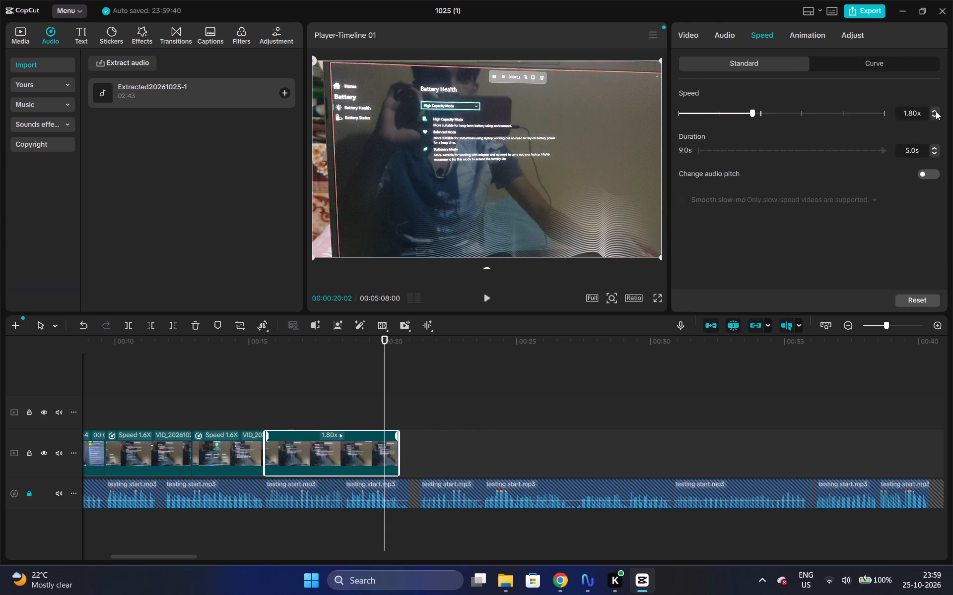
left_click(933, 113)
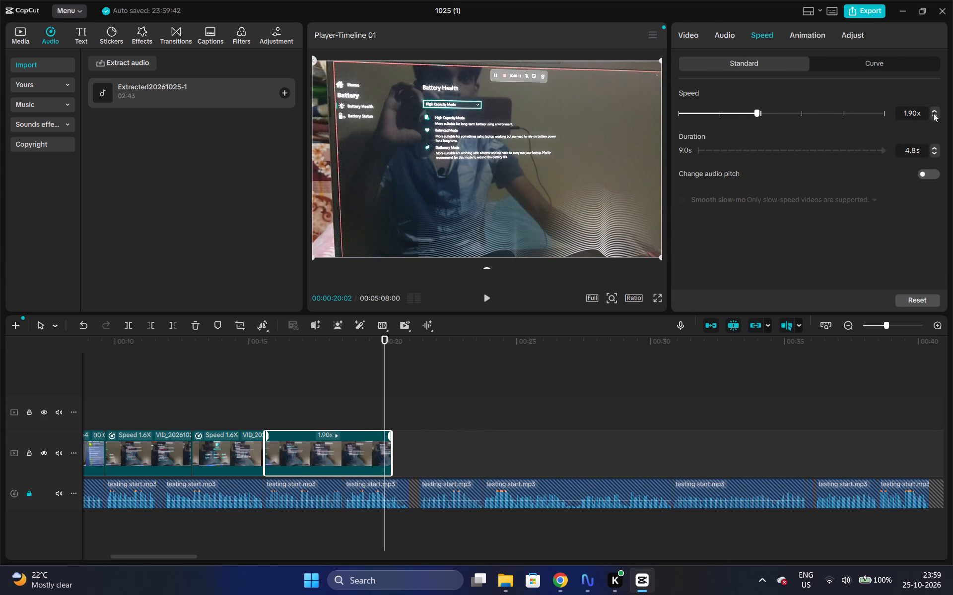
double_click(933, 113)
triple_click(933, 115)
left_click(933, 115)
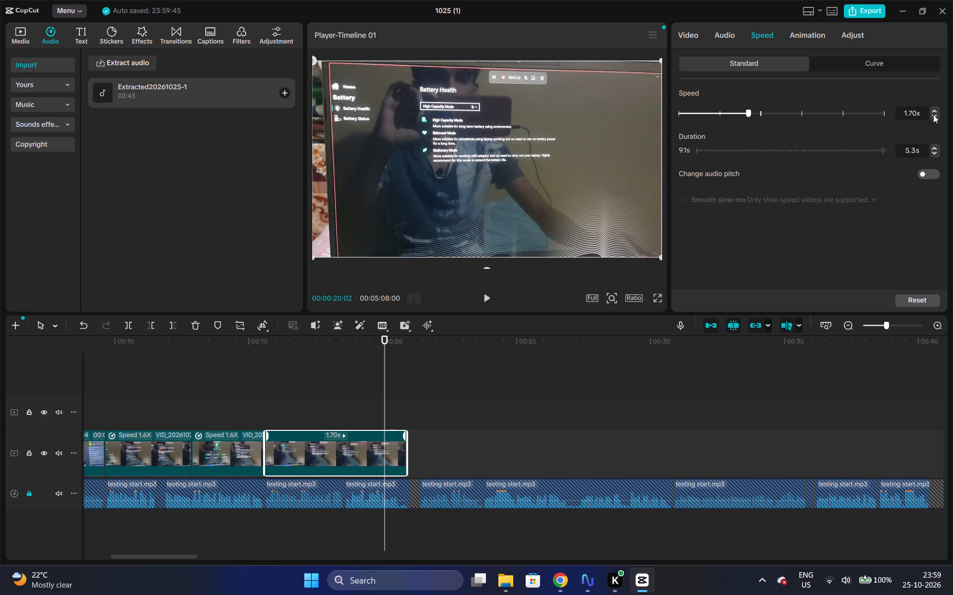
Unlock the voice-over track and move its next clip to about 00:21, against the preceding clip, with its volume set to 1.0 dB.
left_click(29, 493)
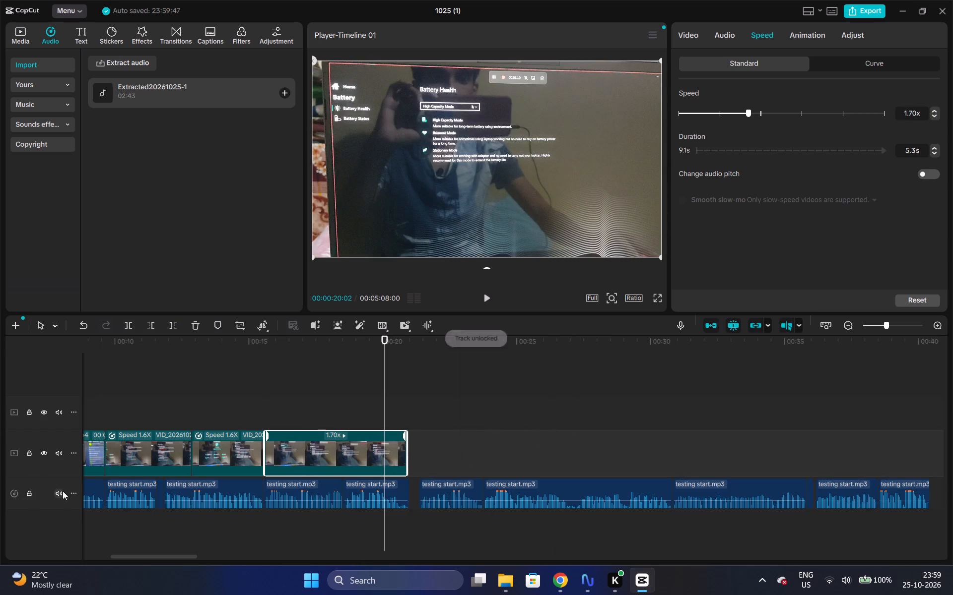
left_click_drag(443, 499, 408, 498)
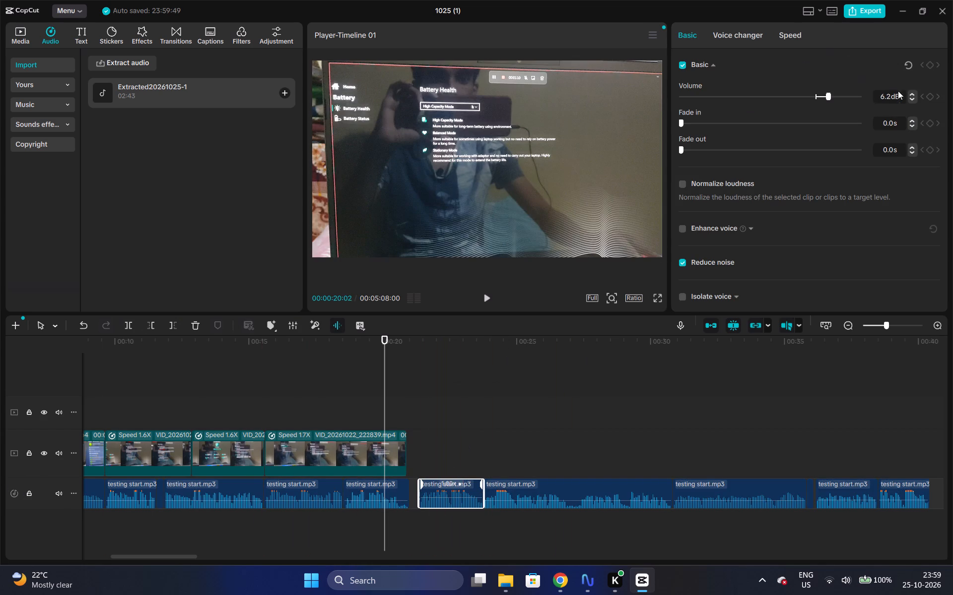
left_click(915, 98)
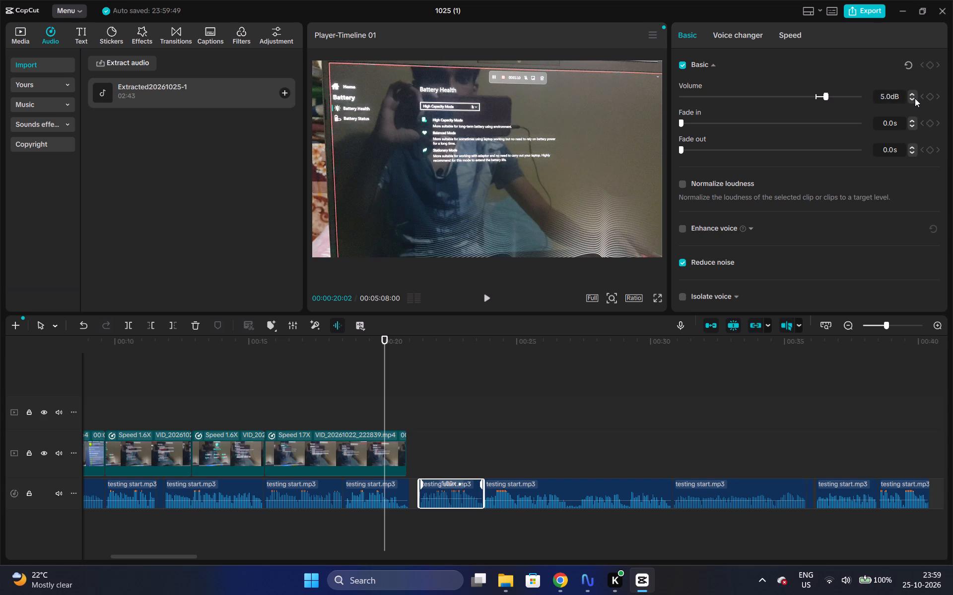
double_click(915, 98)
left_click_drag(439, 492, 428, 492)
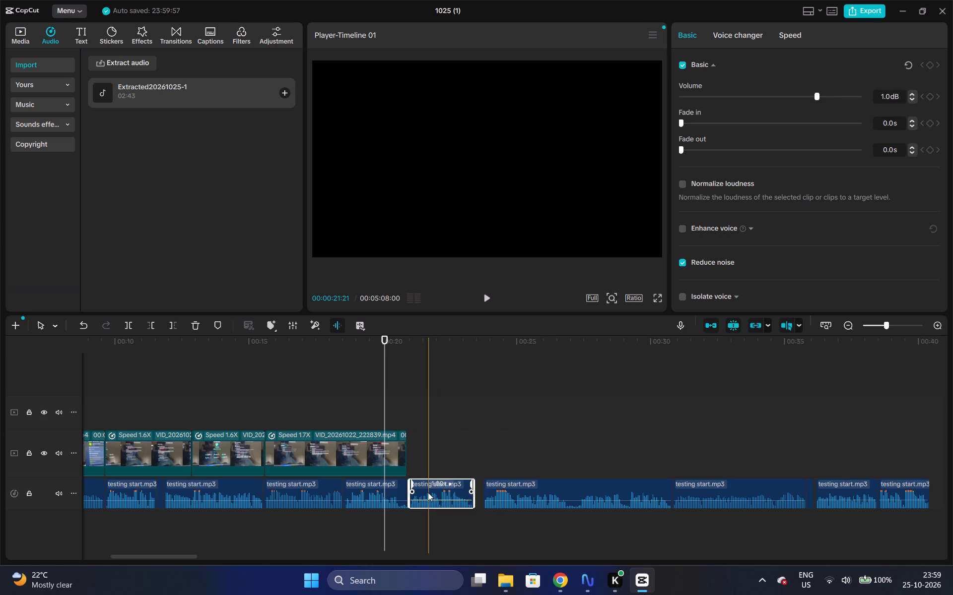
Play from about 00:18 to 00:23 and move the following long voice-over clip against the preceding clip's end, at about 00:23.
left_click(320, 358)
key("space")
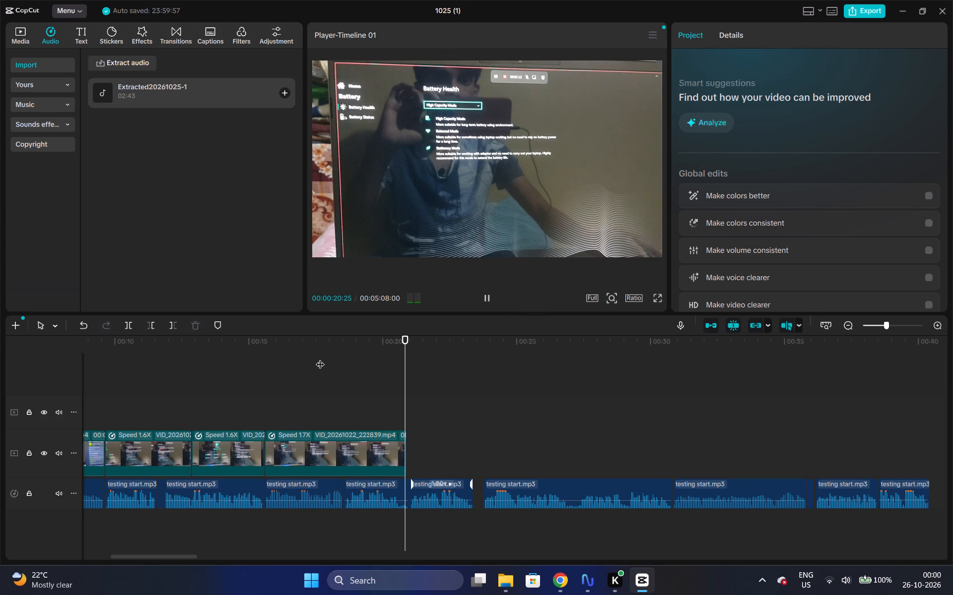
key("space")
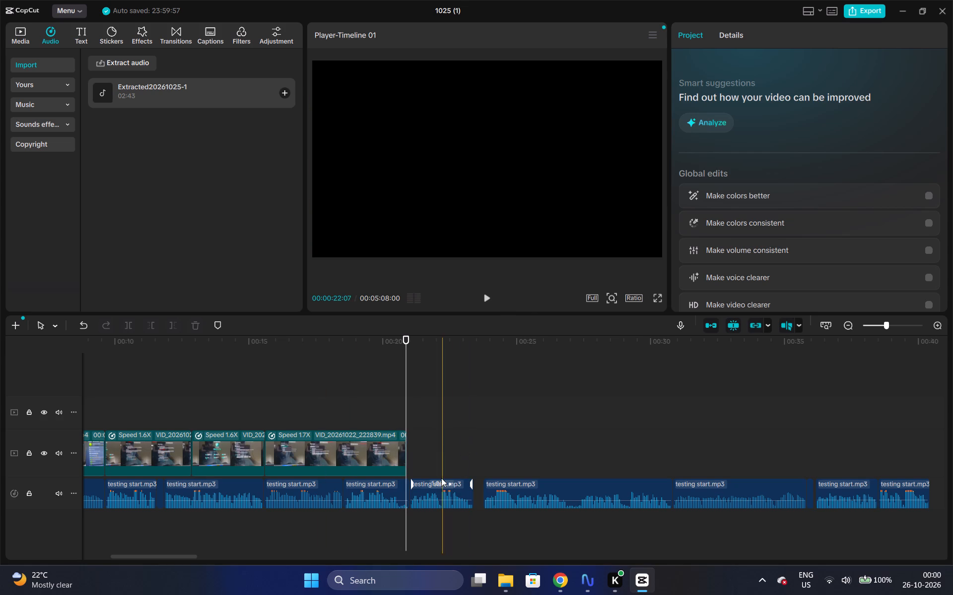
key("space")
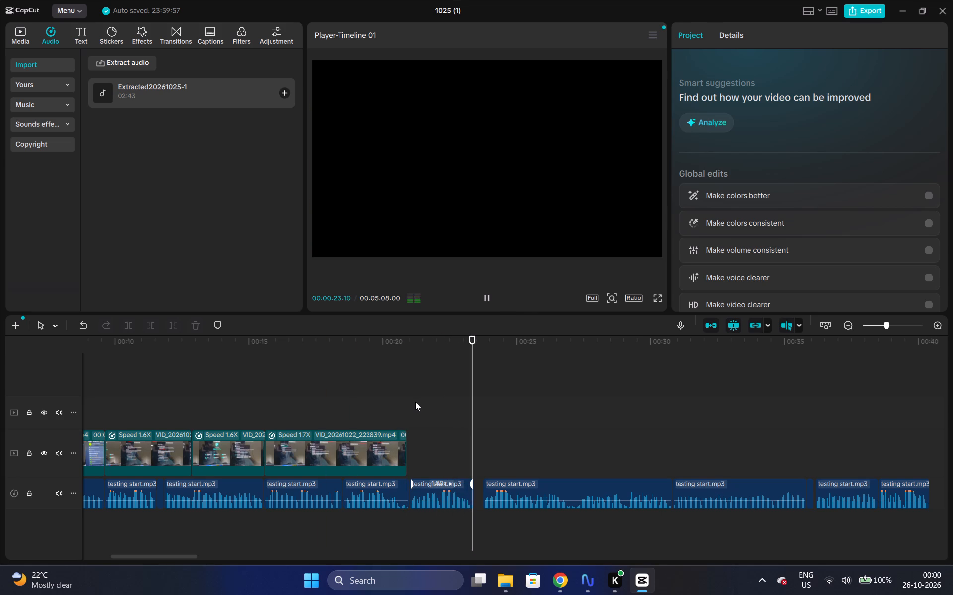
key("space")
left_click_drag(506, 488, 495, 488)
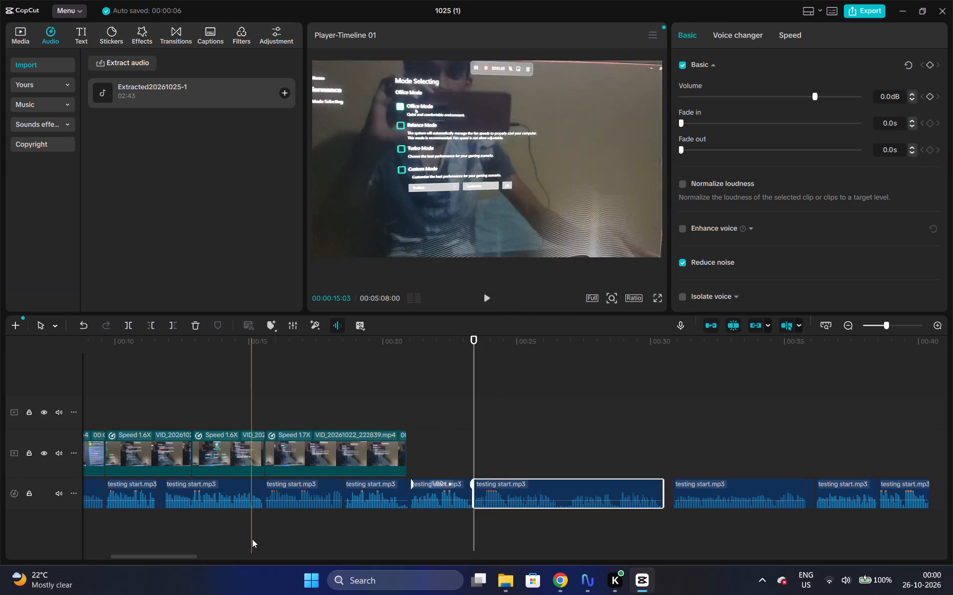
Move the Windows desktop piece from about 03:37 on the upper track to directly after the Battery Health piece on the main track, with the voice-over locked.
left_click_drag(177, 556, 682, 553)
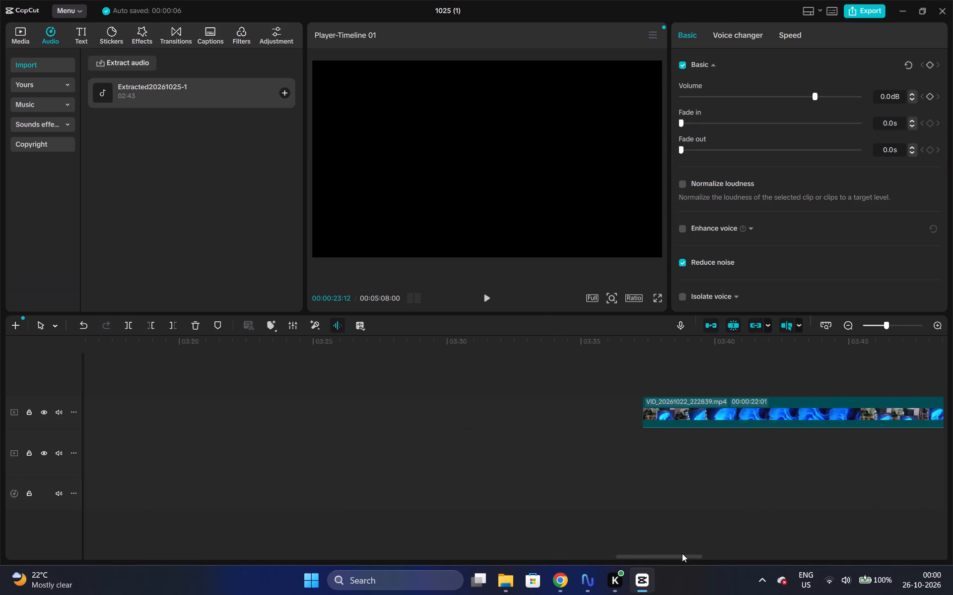
left_click_drag(682, 553, 712, 550)
triple_click(845, 326)
left_click(845, 326)
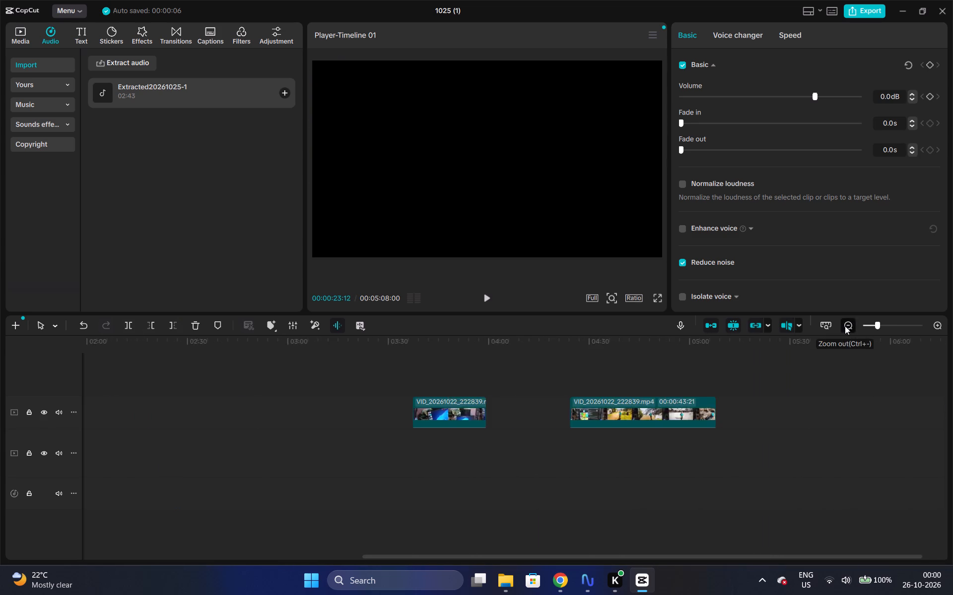
left_click_drag(503, 409, 183, 412)
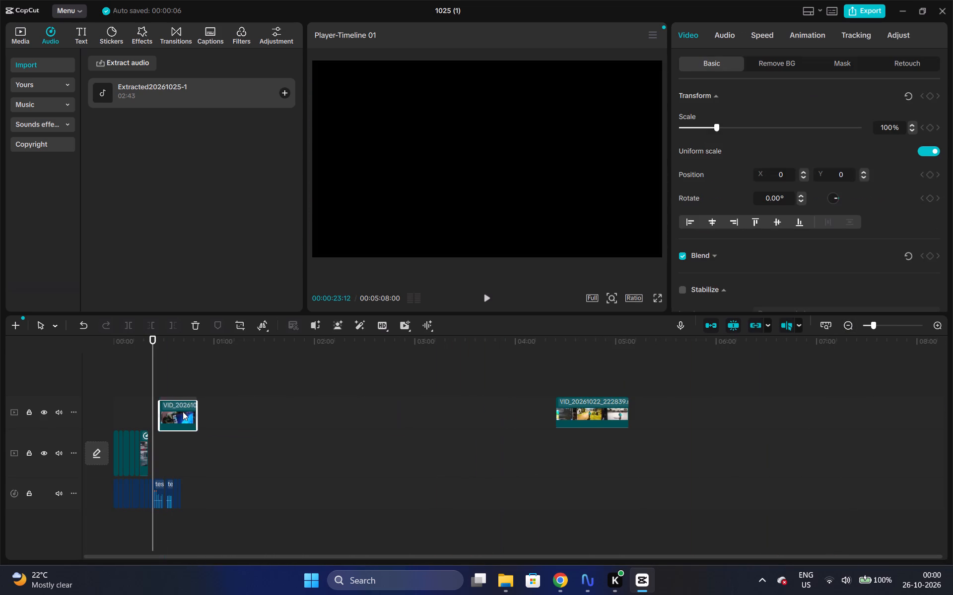
left_click_drag(183, 412, 179, 410)
left_click(934, 324)
double_click(934, 324)
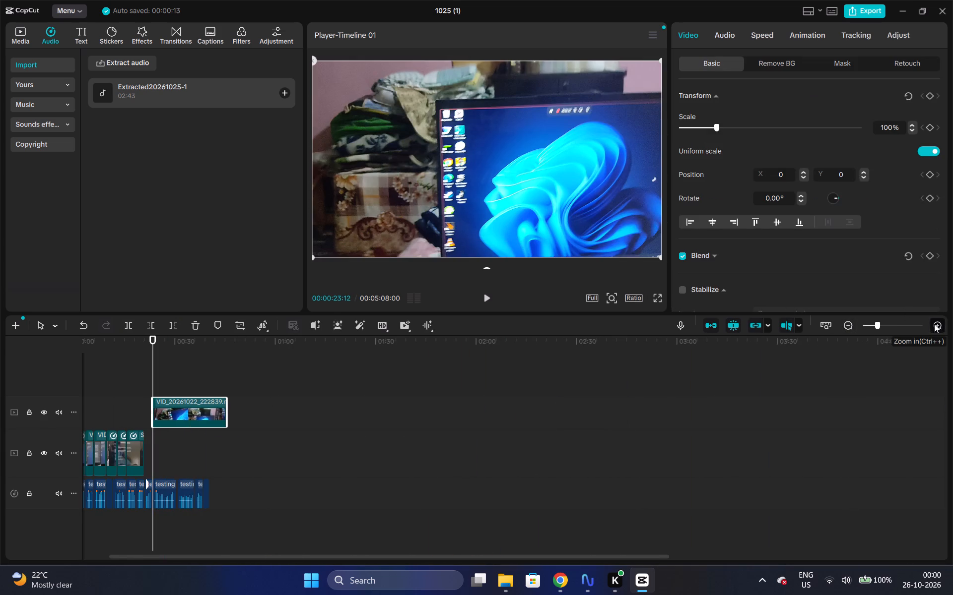
left_click_drag(311, 558, 165, 557)
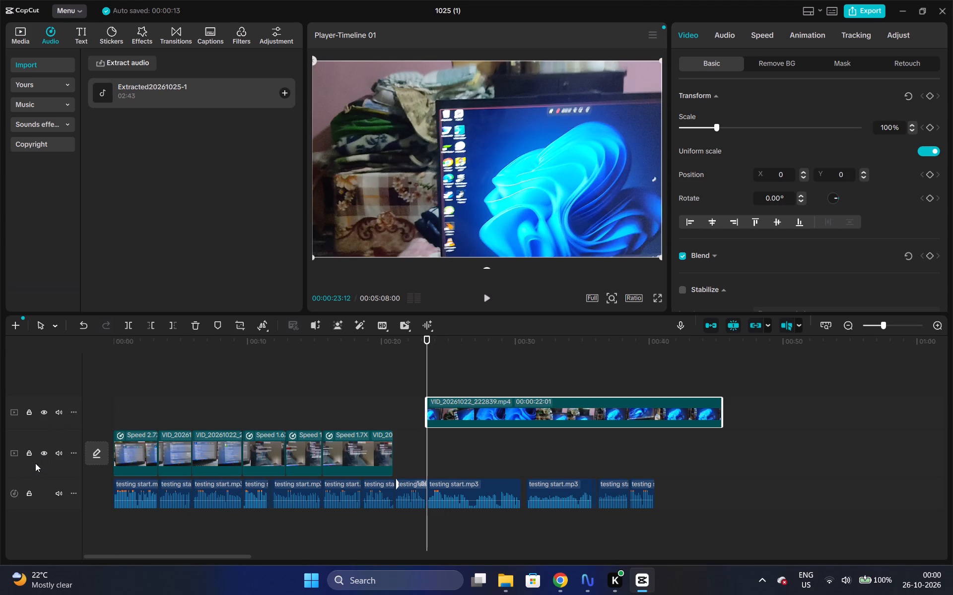
left_click(28, 494)
left_click_drag(471, 408, 440, 450)
Play the Windows desktop piece against the voice-over from about 00:21 to 00:26, and set its speed to 2.90x.
left_click(398, 363)
key("space")
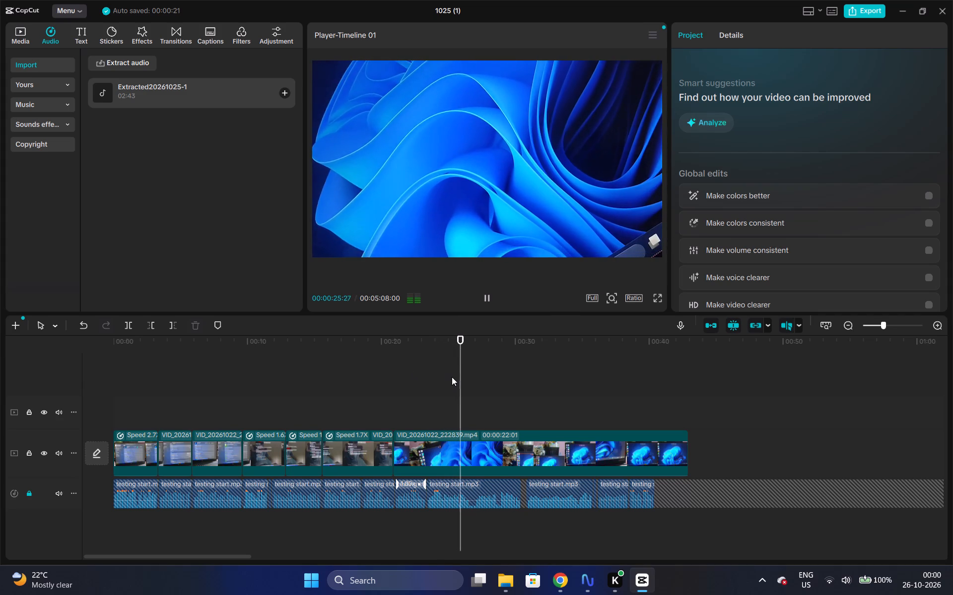
key("space")
left_click(469, 443)
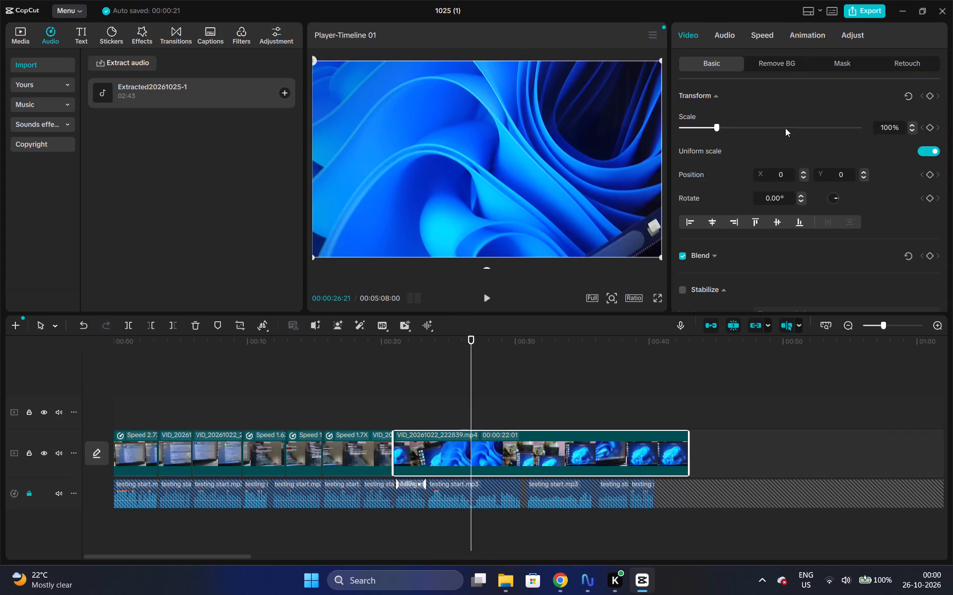
left_click(731, 37)
left_click(747, 40)
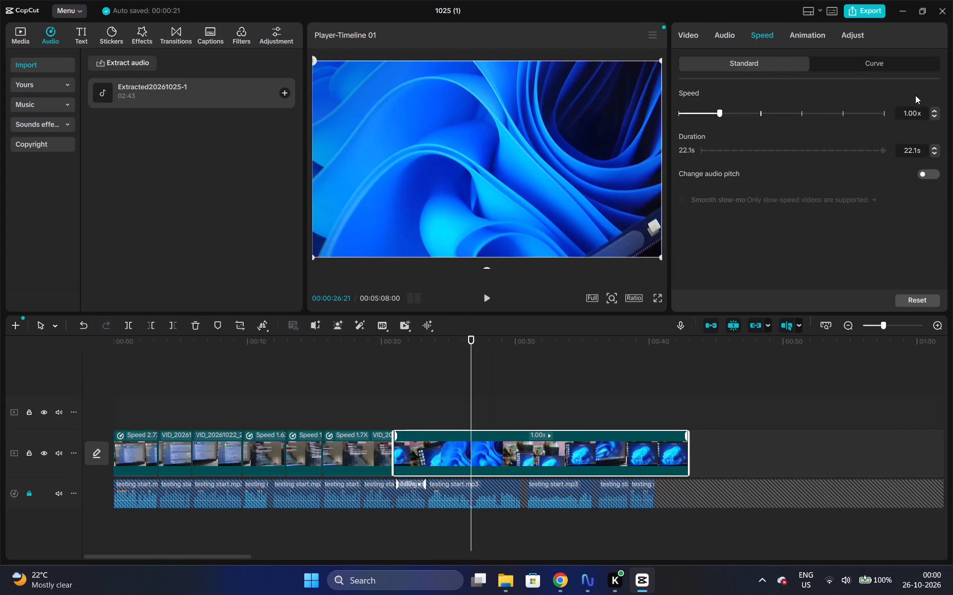
triple_click(936, 110)
left_click(936, 110)
left_click(936, 110)
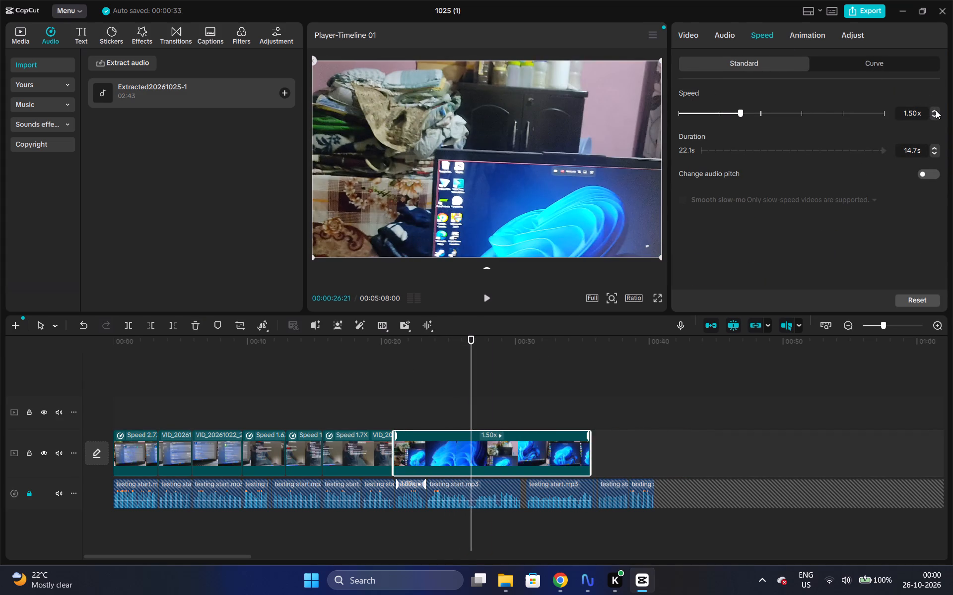
left_click(936, 110)
left_click(936, 110)
left_click(936, 110)
triple_click(936, 110)
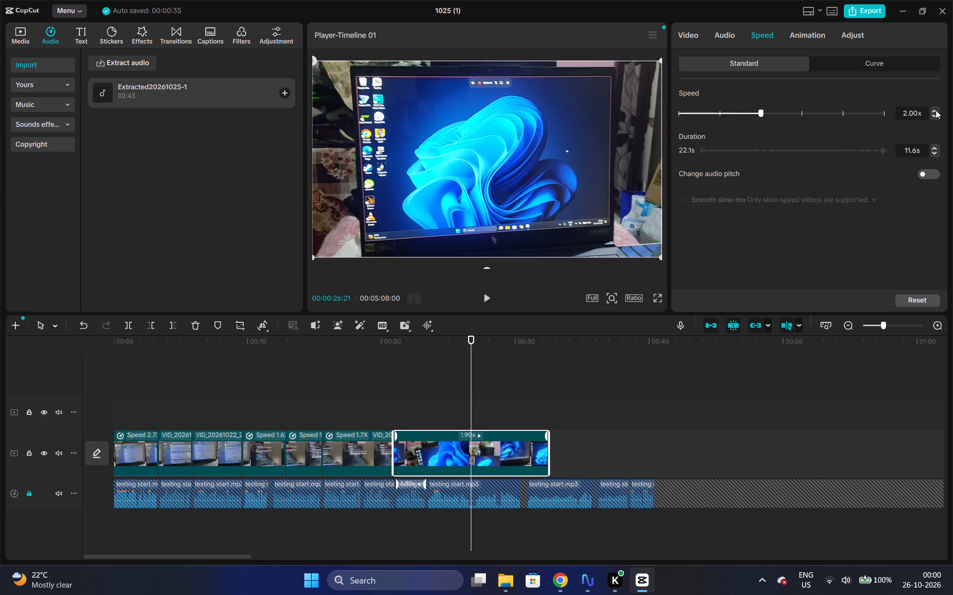
triple_click(936, 110)
triple_click(936, 110)
double_click(936, 110)
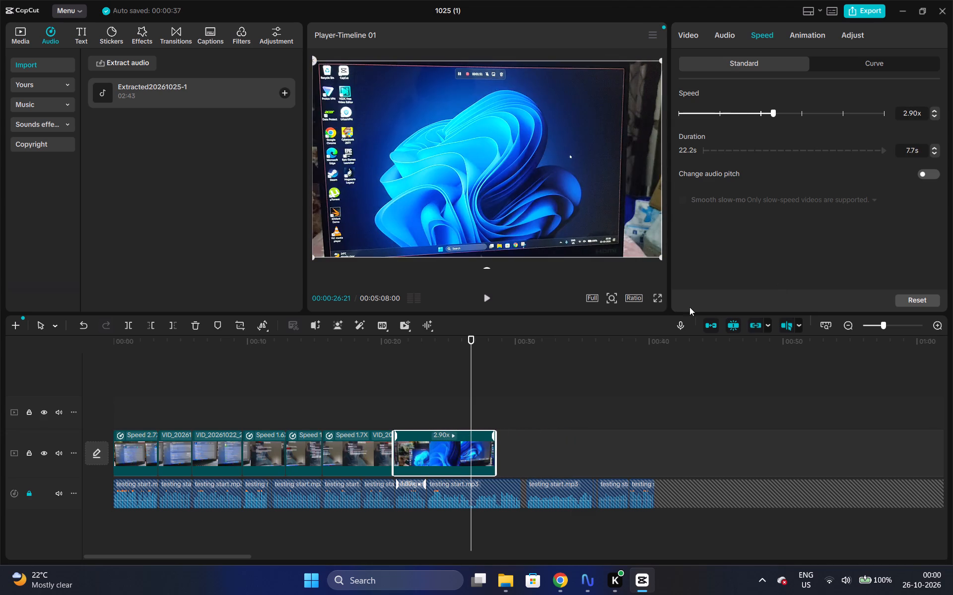
Play the Windows desktop piece from about 00:21 to 00:22, and set its speed to 1.00x.
left_click(385, 357)
key("space")
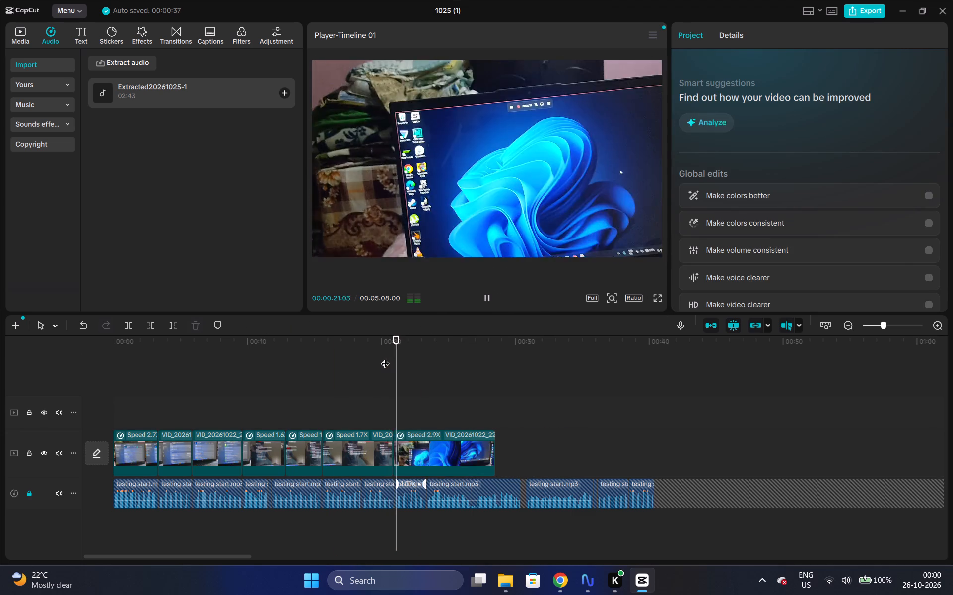
key("space")
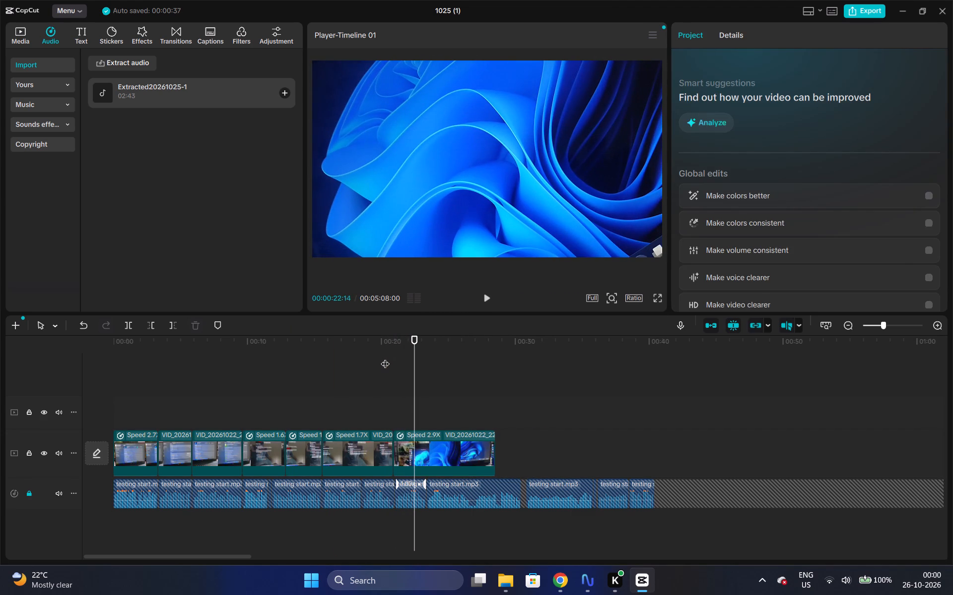
left_click(452, 437)
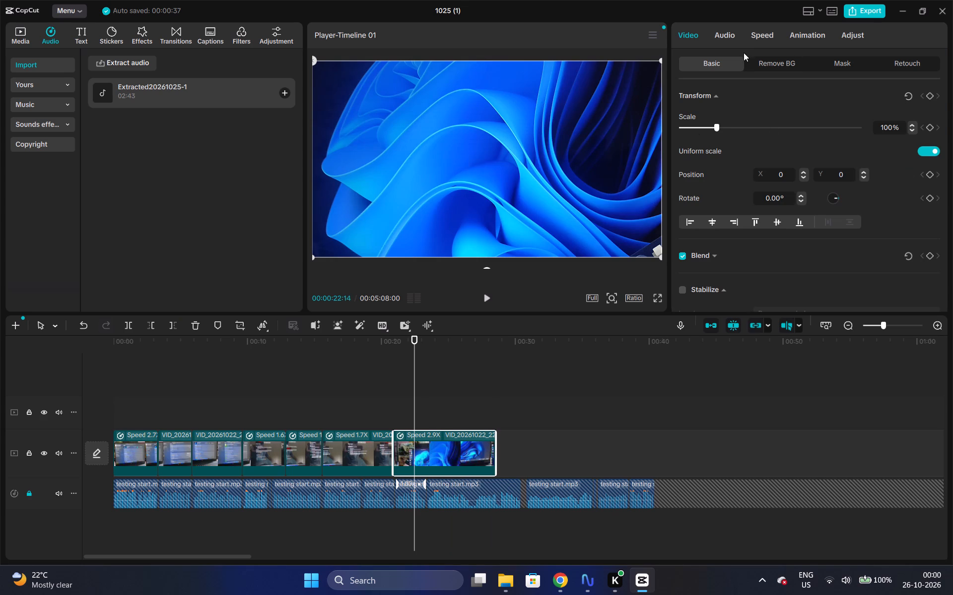
left_click(762, 40)
left_click(762, 111)
left_click_drag(754, 115, 686, 118)
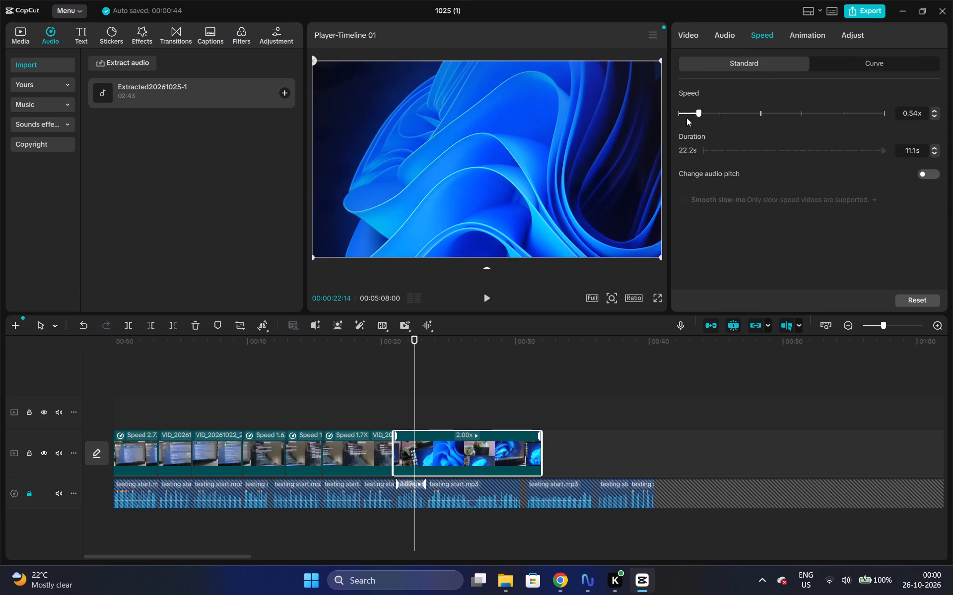
left_click_drag(686, 118, 719, 119)
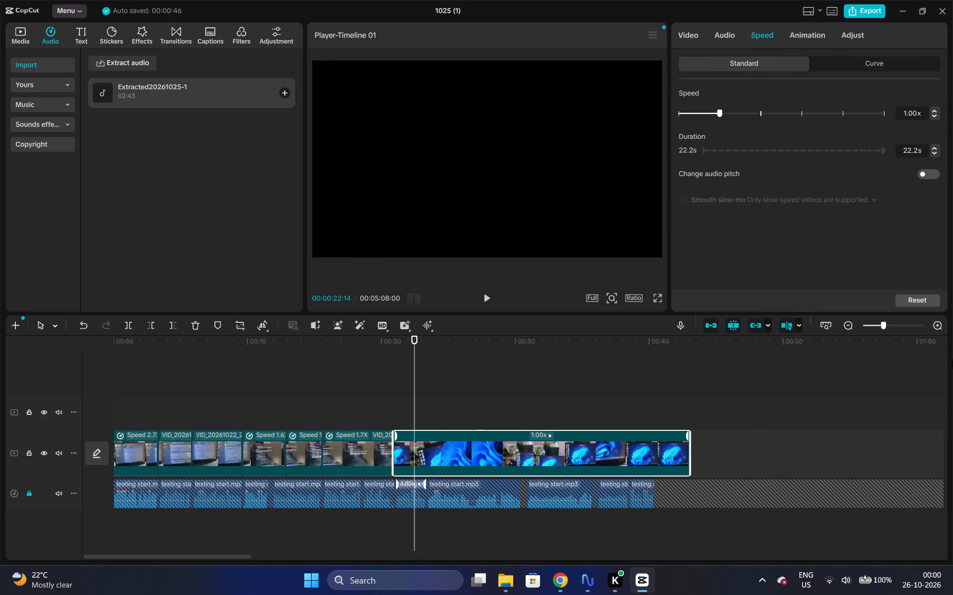
Play the project full screen from the start into the Windows desktop piece, stopping at about 00:26.
double_click(661, 302)
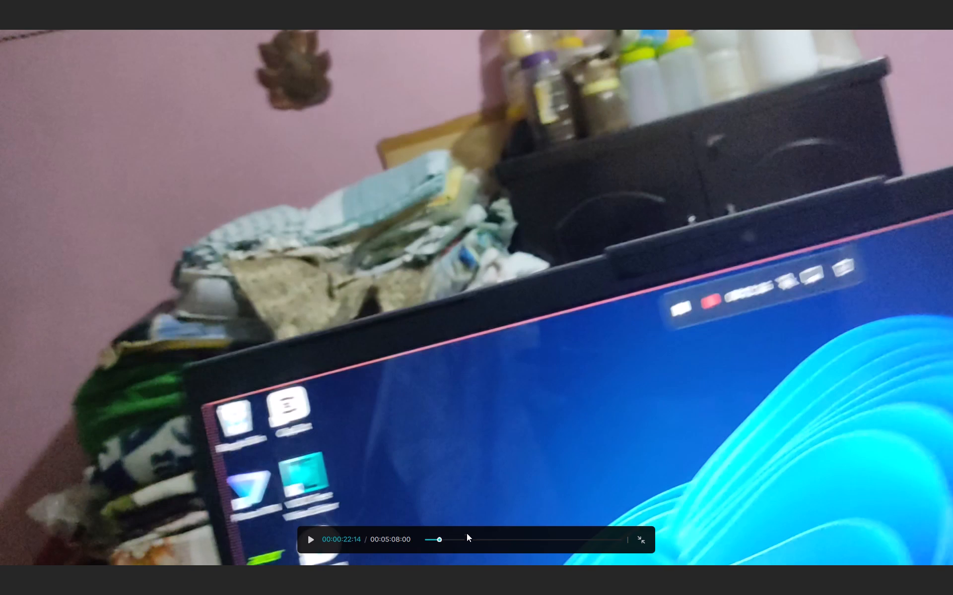
left_click_drag(434, 537, 388, 538)
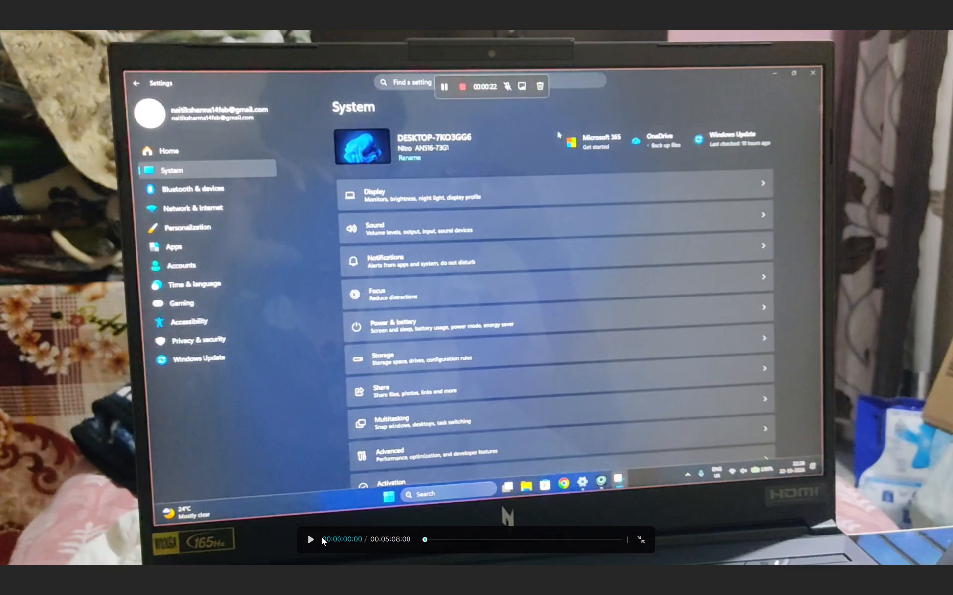
left_click(309, 538)
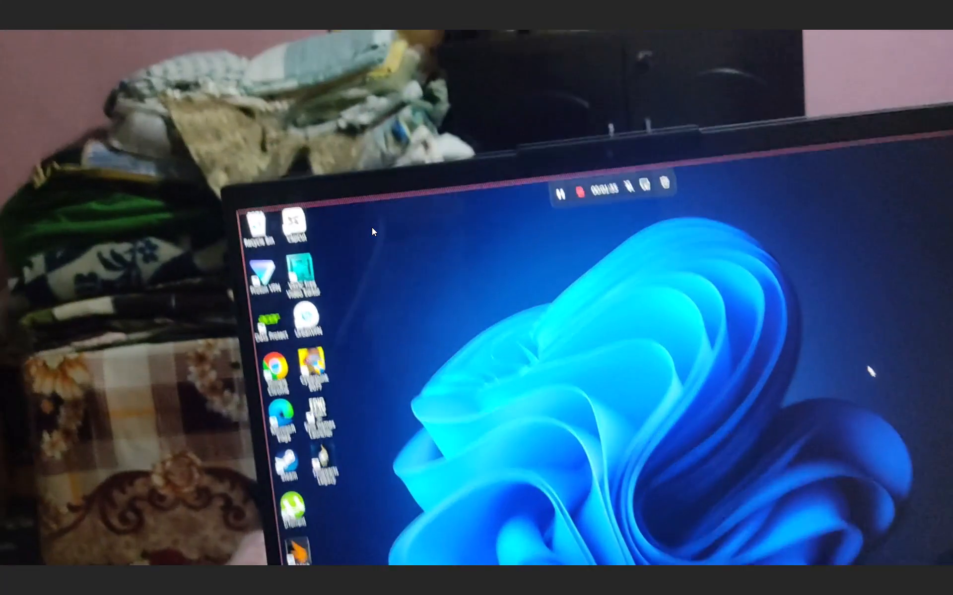
double_click(467, 323)
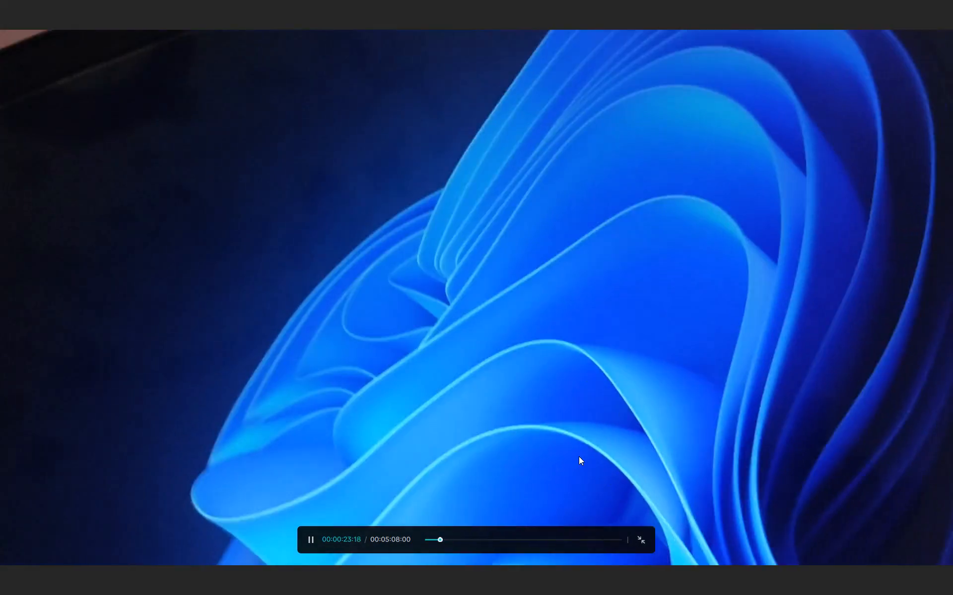
left_click(634, 539)
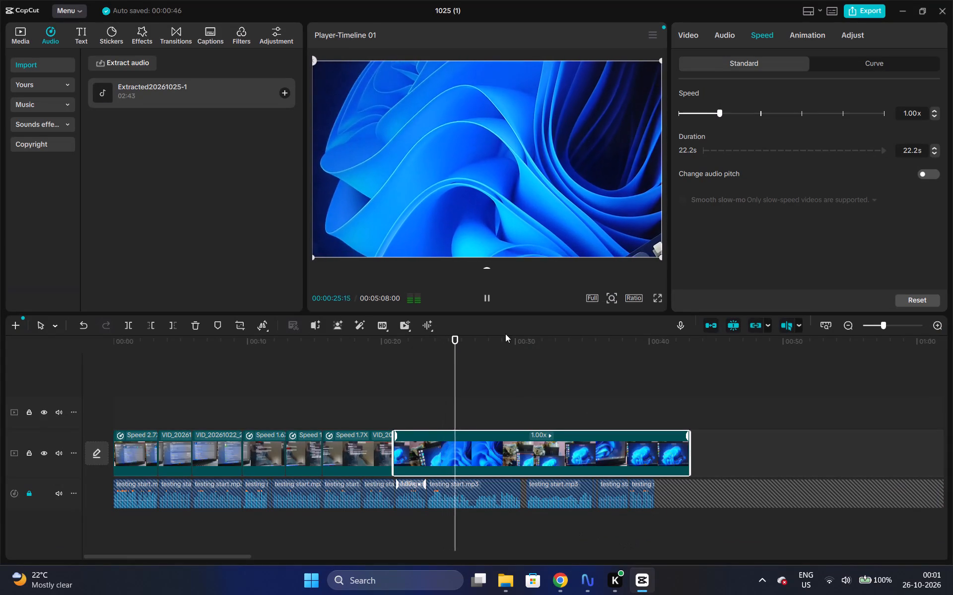
left_click(485, 297)
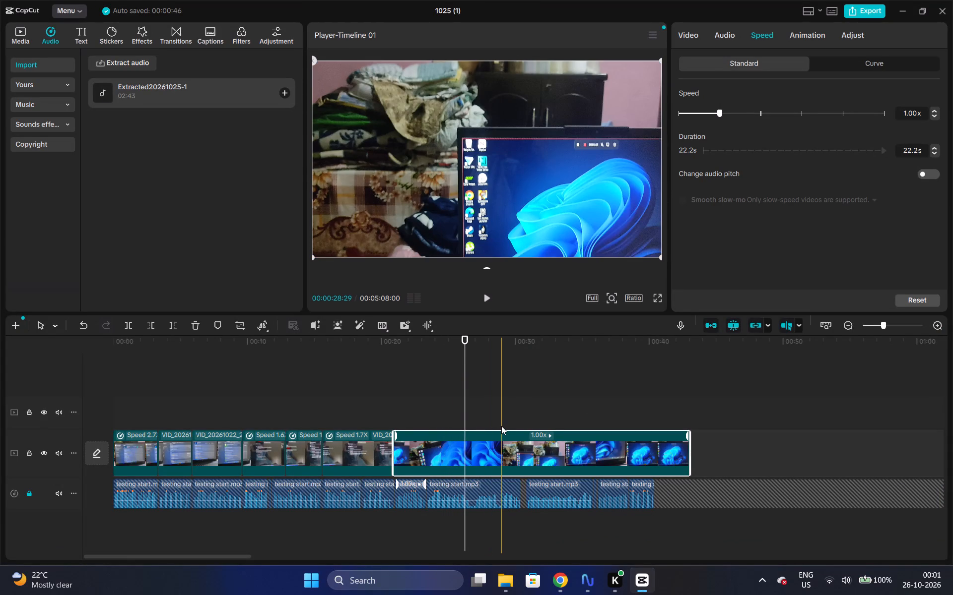
Trim away the start of the Windows desktop piece up to the frame at 00:28:29.
left_click(501, 426)
left_click(501, 432)
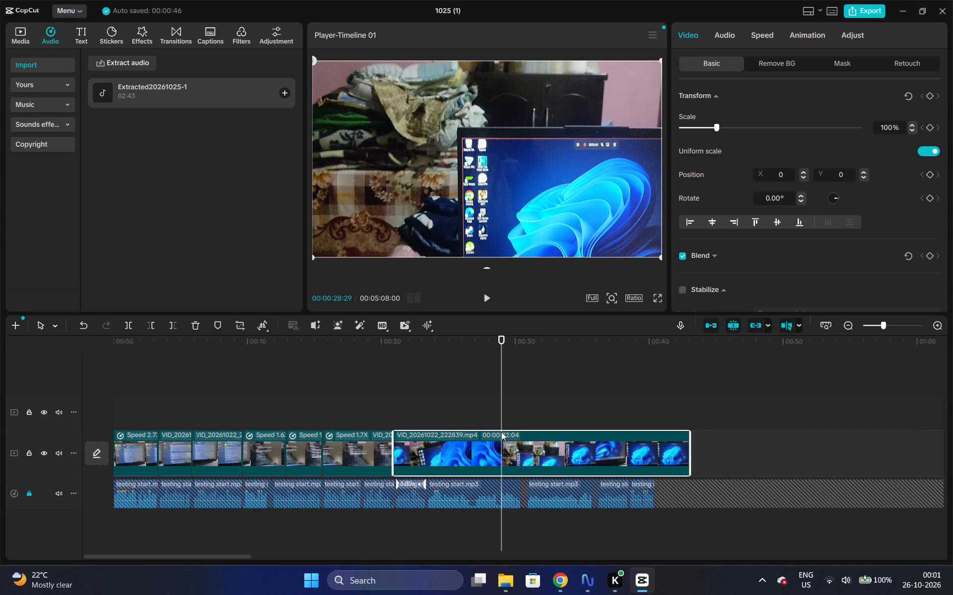
key("q")
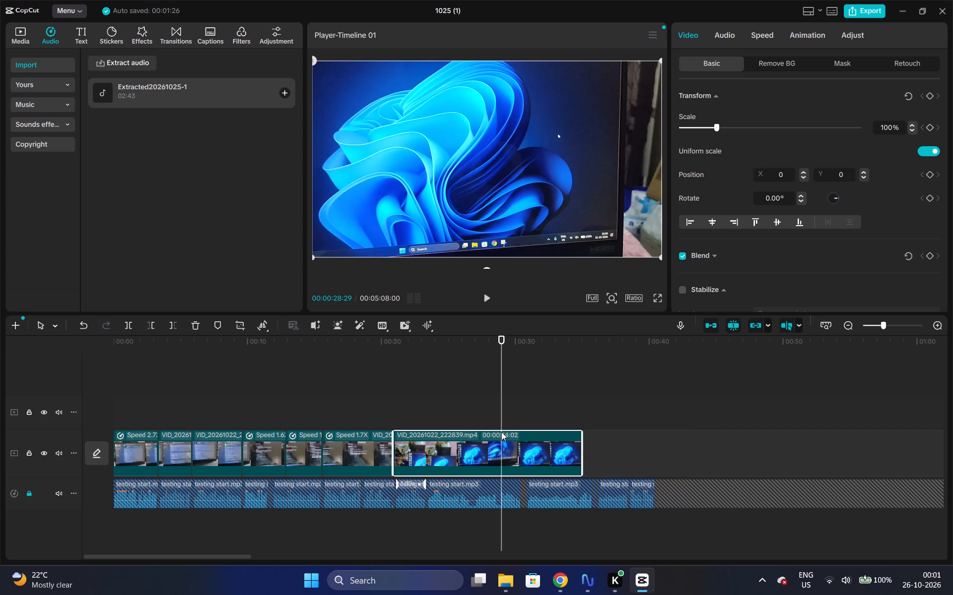
Play the trimmed Windows desktop piece against the voice-over from about 00:20 to 00:26, and set its speed to 1.40x.
left_click(387, 369)
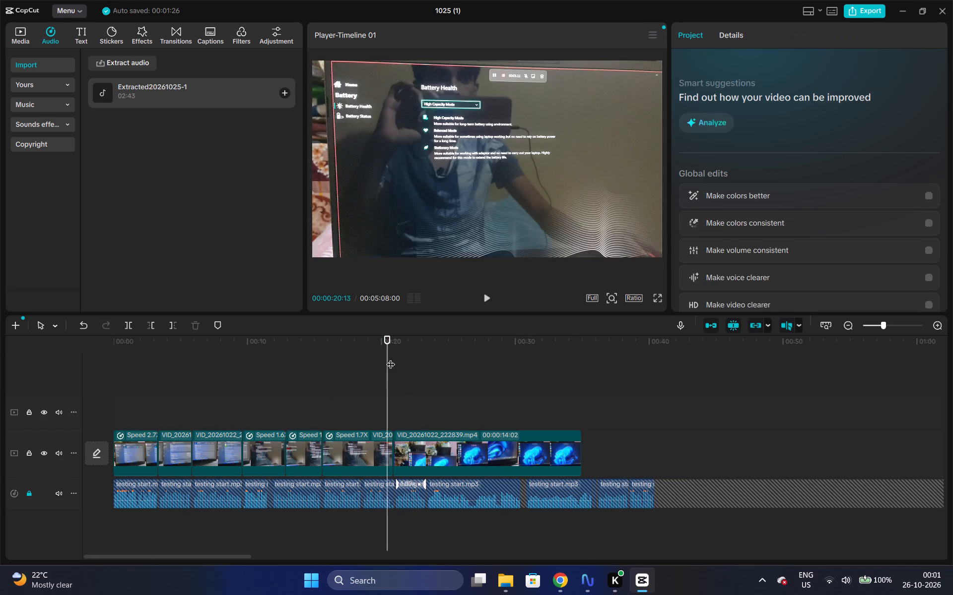
left_click(481, 298)
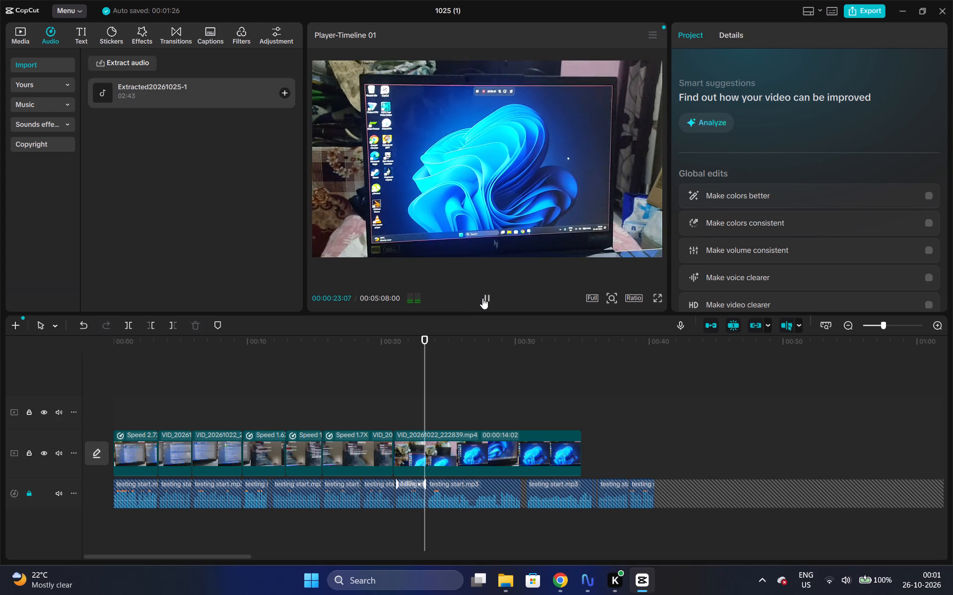
left_click(482, 298)
left_click(482, 298)
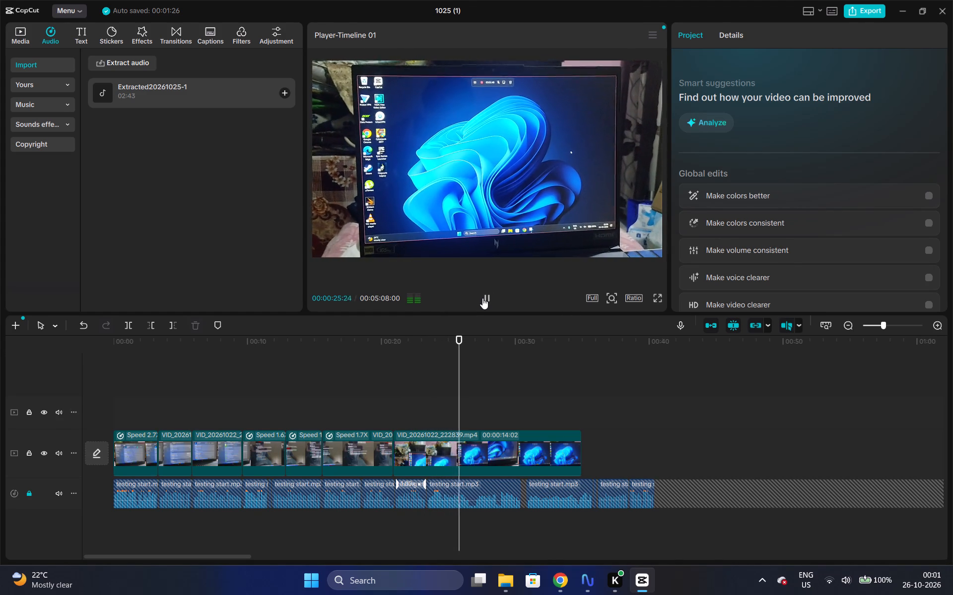
left_click(482, 298)
left_click(467, 443)
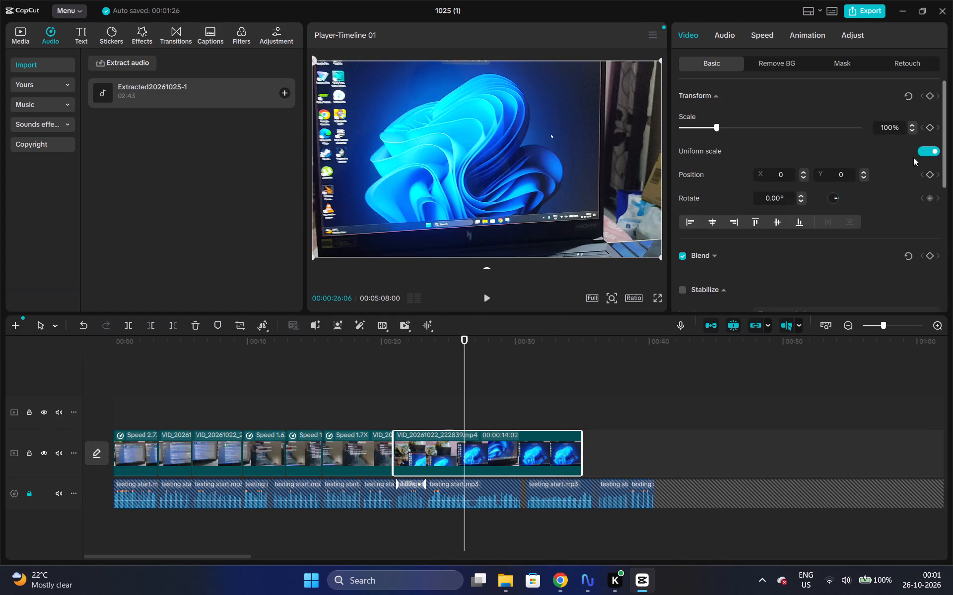
left_click(773, 42)
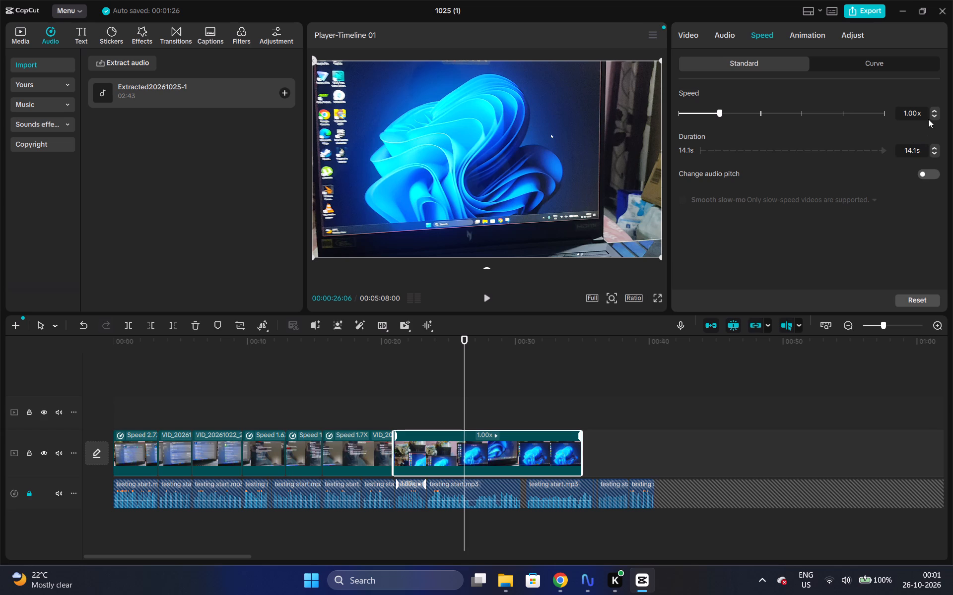
left_click(933, 113)
left_click(933, 113)
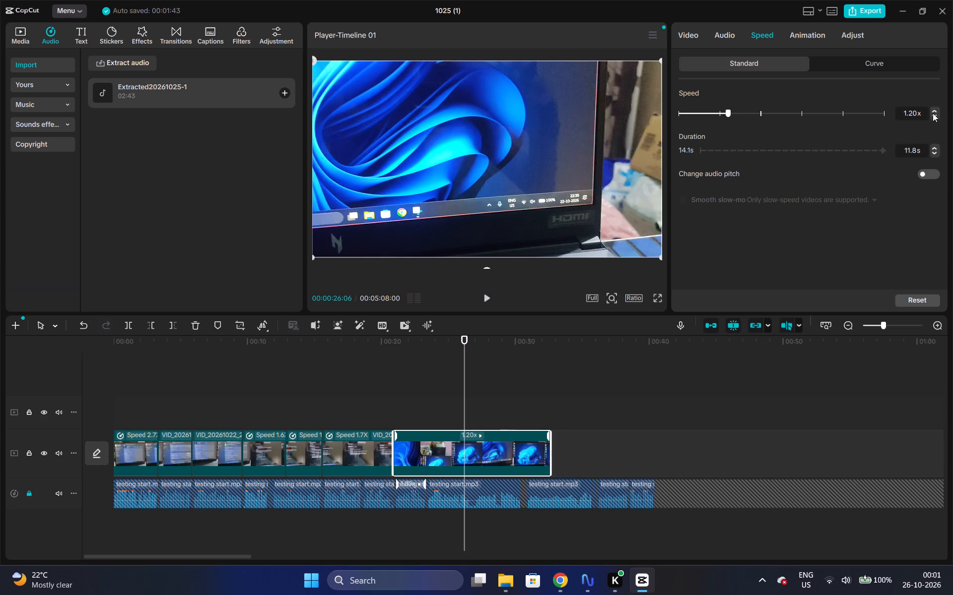
left_click(933, 113)
left_click(933, 113)
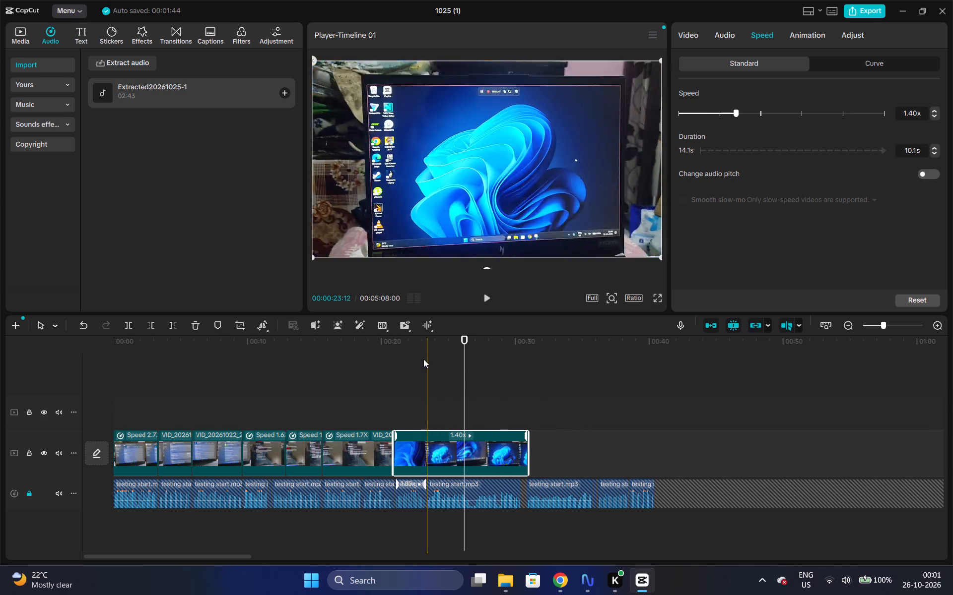
Play from about 00:21 and trim the end of the Windows desktop piece to 00:30:14, where the long voice-over clip ends.
left_click(398, 350)
left_click(485, 298)
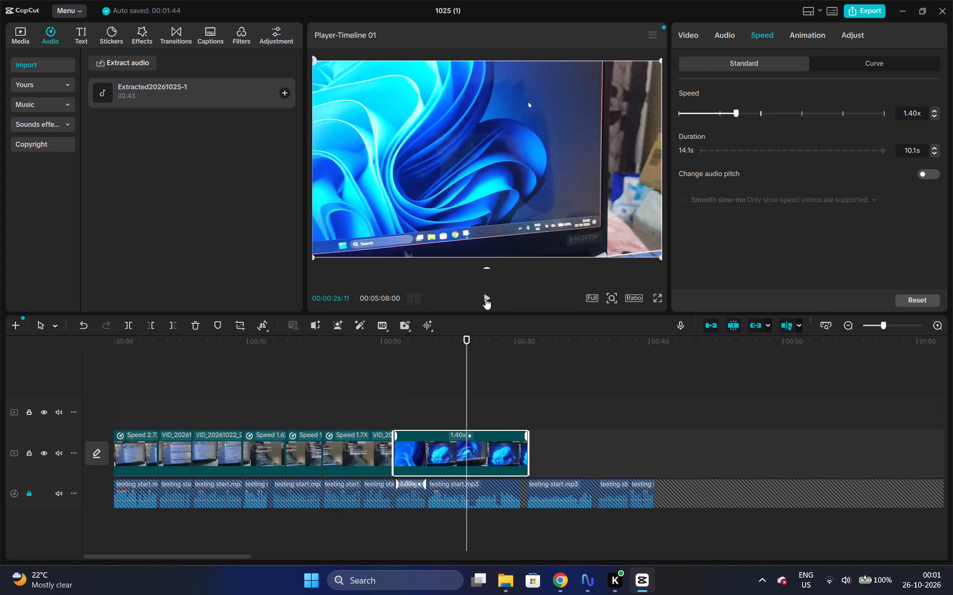
left_click(485, 298)
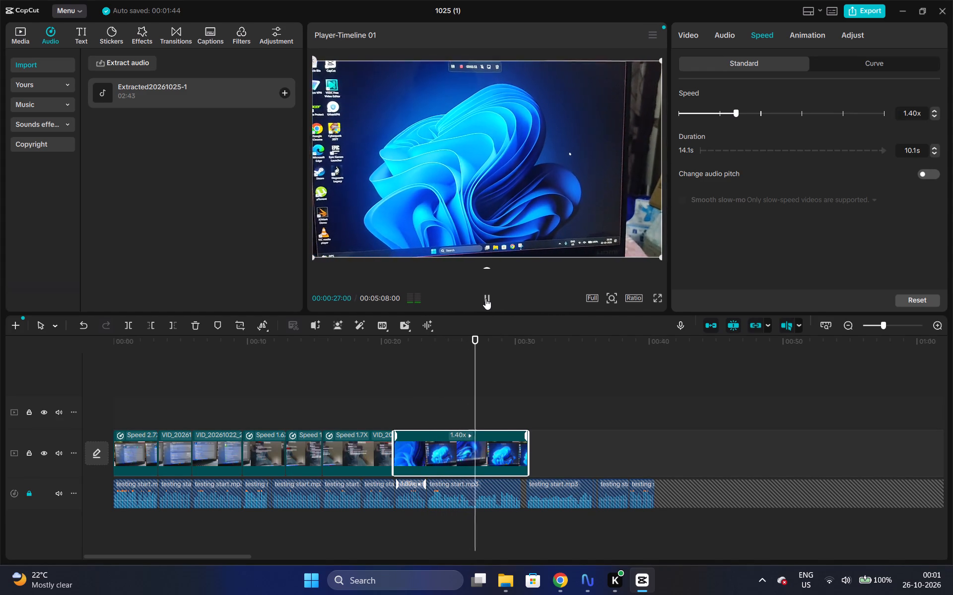
left_click(490, 302)
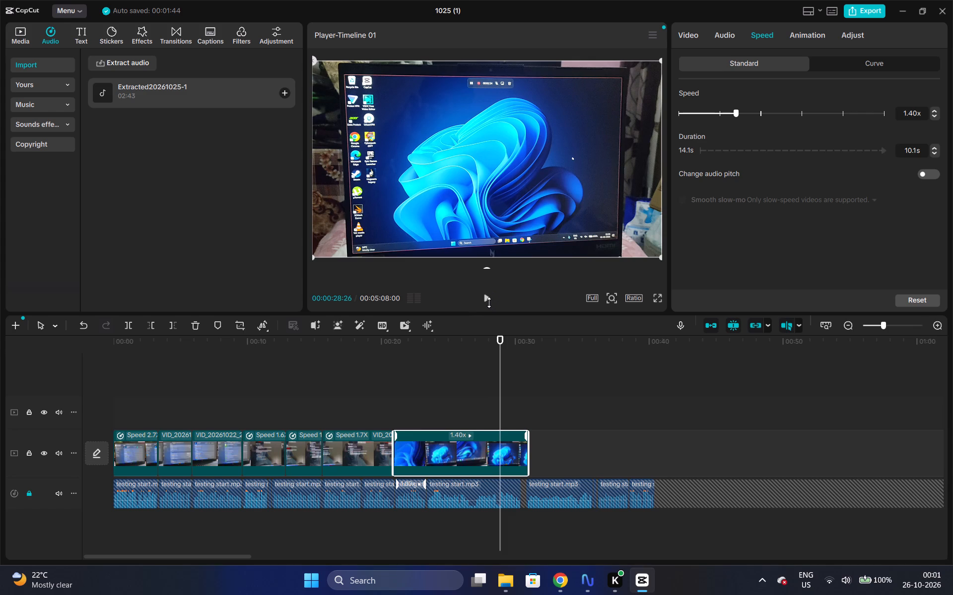
left_click(489, 299)
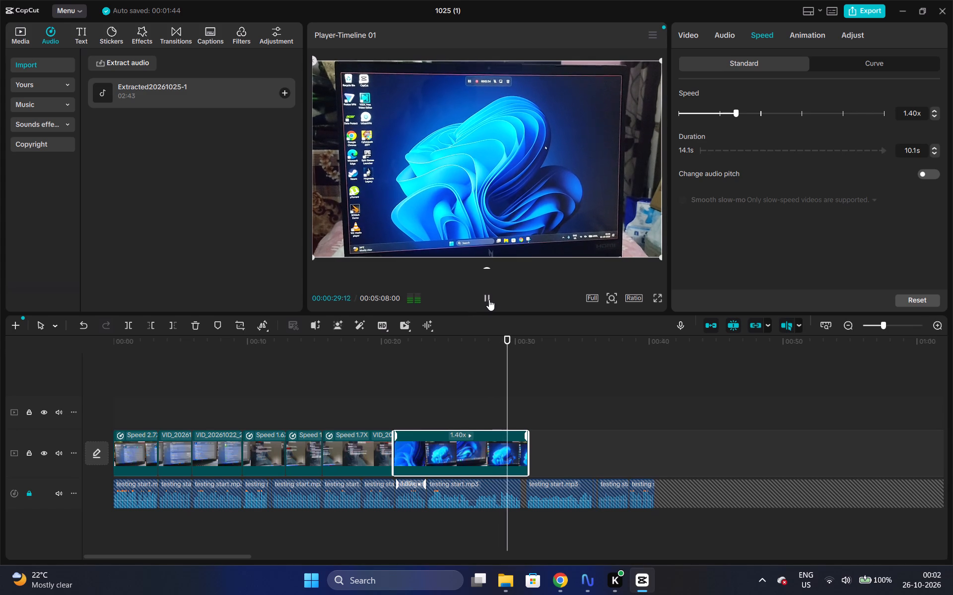
left_click(489, 299)
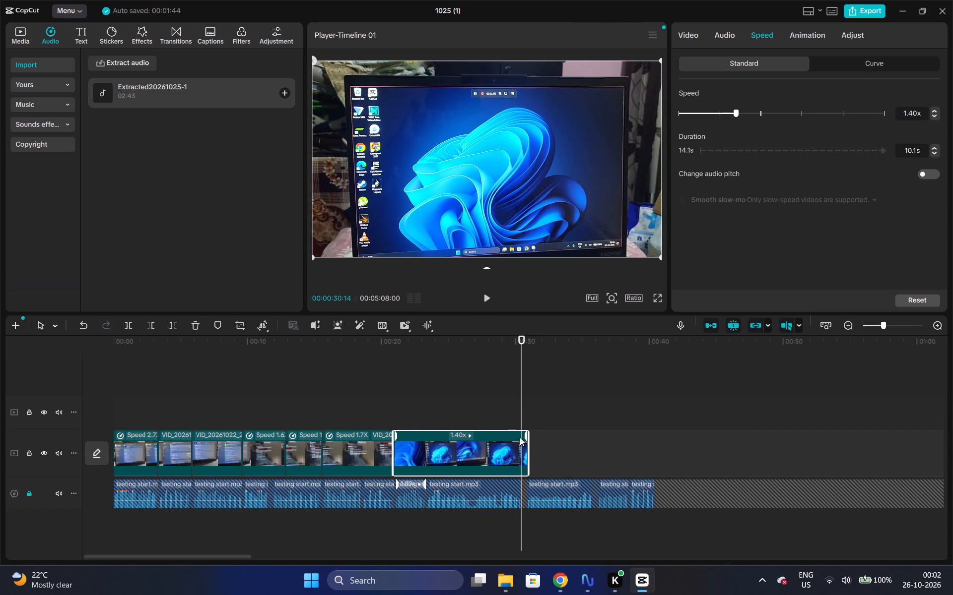
left_click_drag(526, 448, 525, 448)
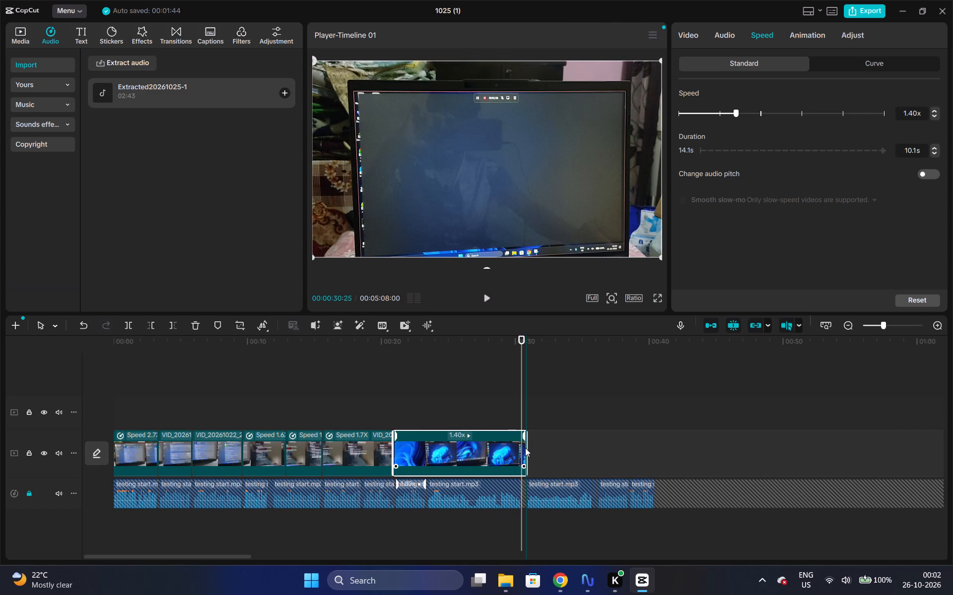
left_click_drag(525, 448, 523, 440)
Unlock the voice-over track and move its next clip to about 00:30, against the long clip's end.
left_click_drag(543, 491, 536, 490)
left_click(32, 494)
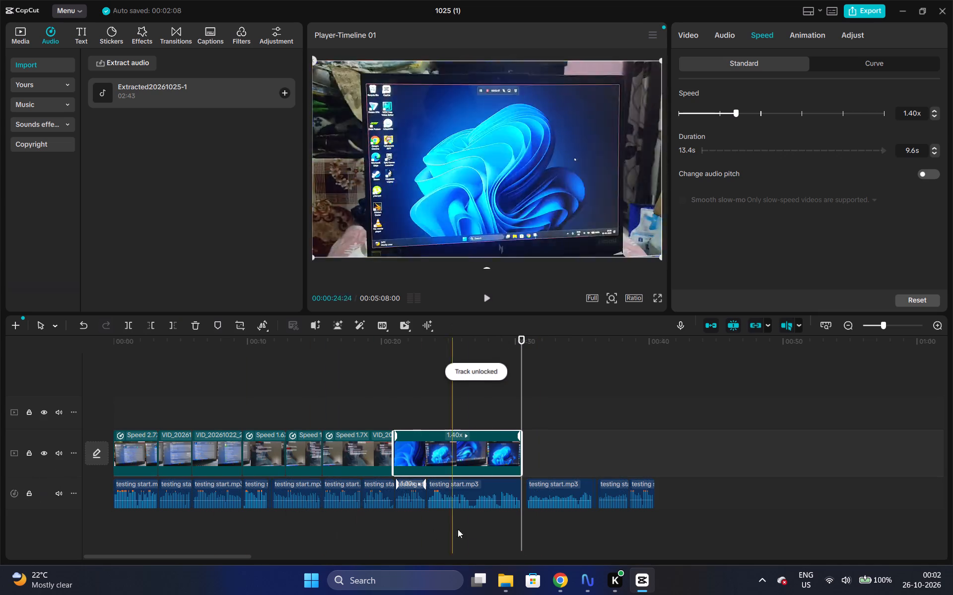
left_click_drag(554, 486, 543, 485)
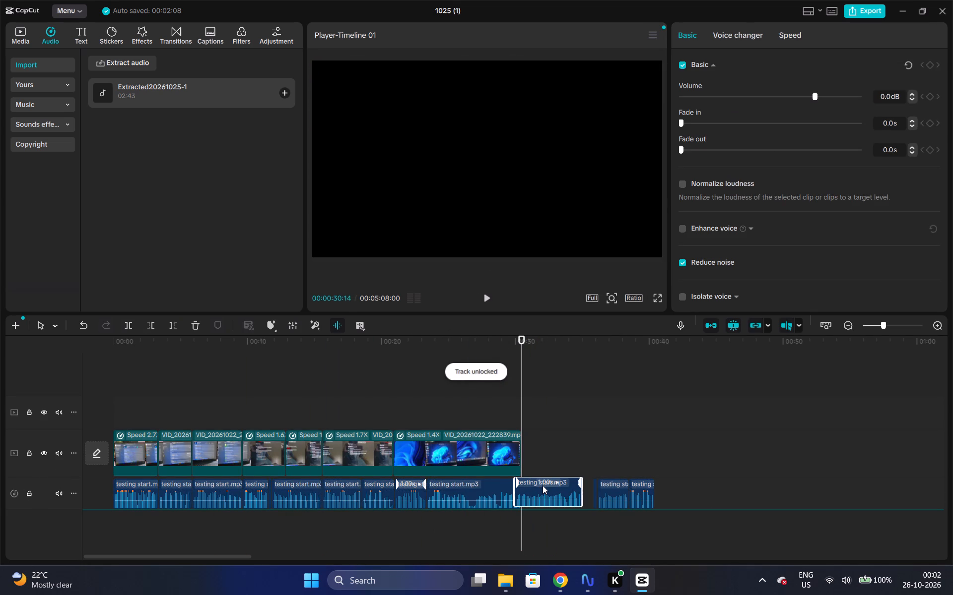
left_click_drag(543, 485, 547, 486)
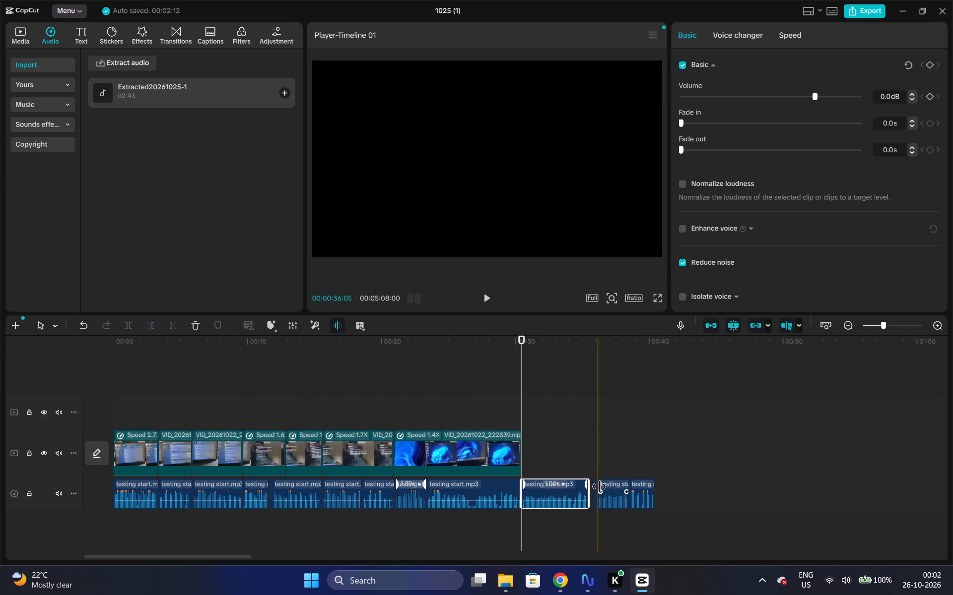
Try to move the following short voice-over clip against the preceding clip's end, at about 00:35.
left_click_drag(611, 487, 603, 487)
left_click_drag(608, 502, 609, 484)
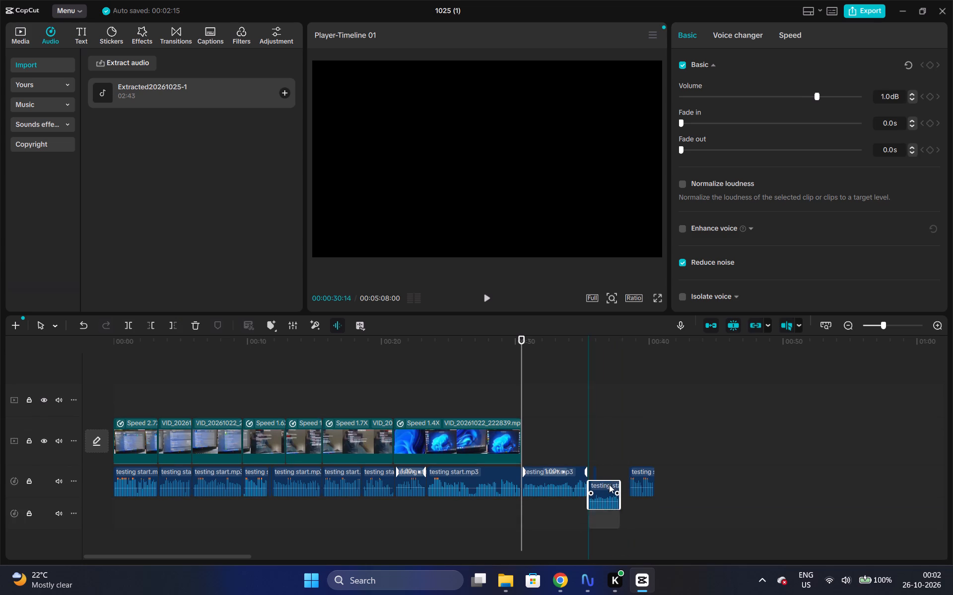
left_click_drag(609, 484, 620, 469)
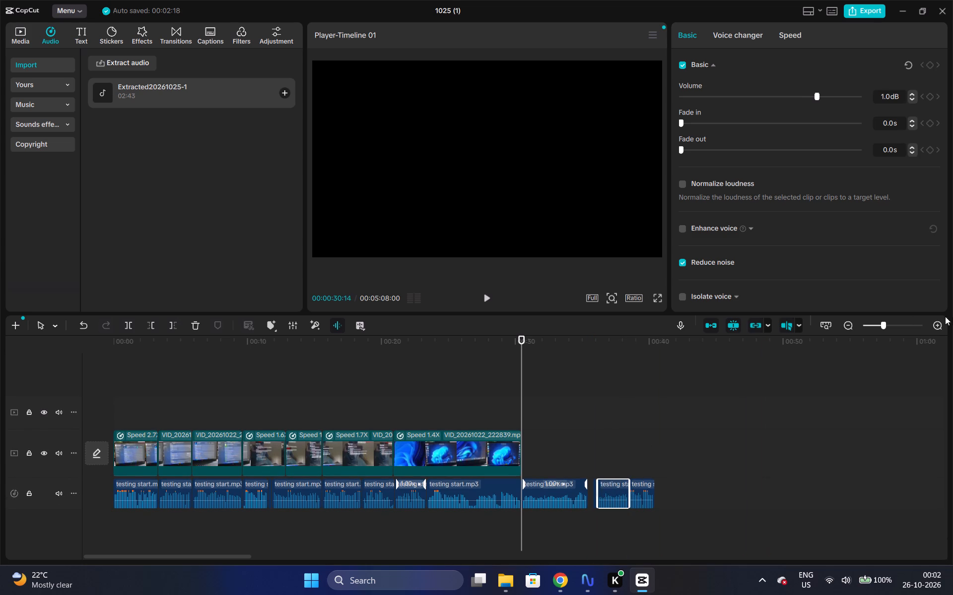
Cut the very short muted fragment just before 00:36 out of the voice-over track.
double_click(940, 322)
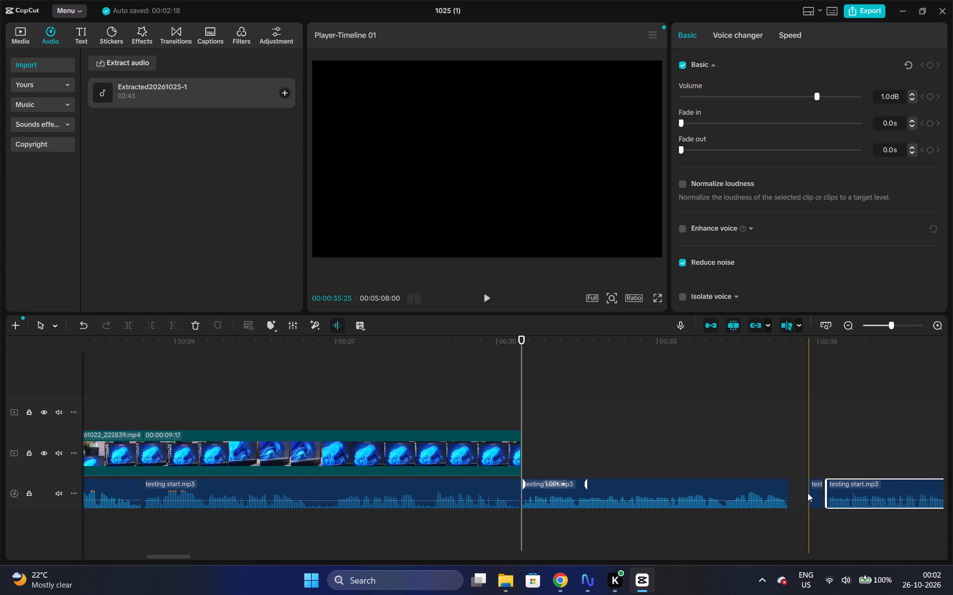
left_click(822, 497)
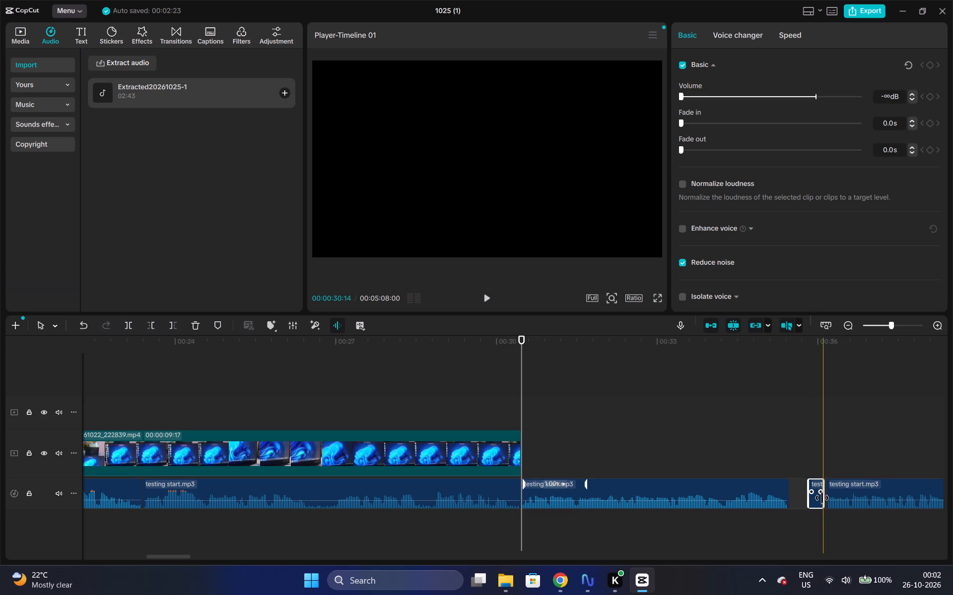
key("ctrl+x")
Move the voice-over clip after 00:36 against the preceding clip's end, at about 00:35.
left_click_drag(833, 485, 833, 486)
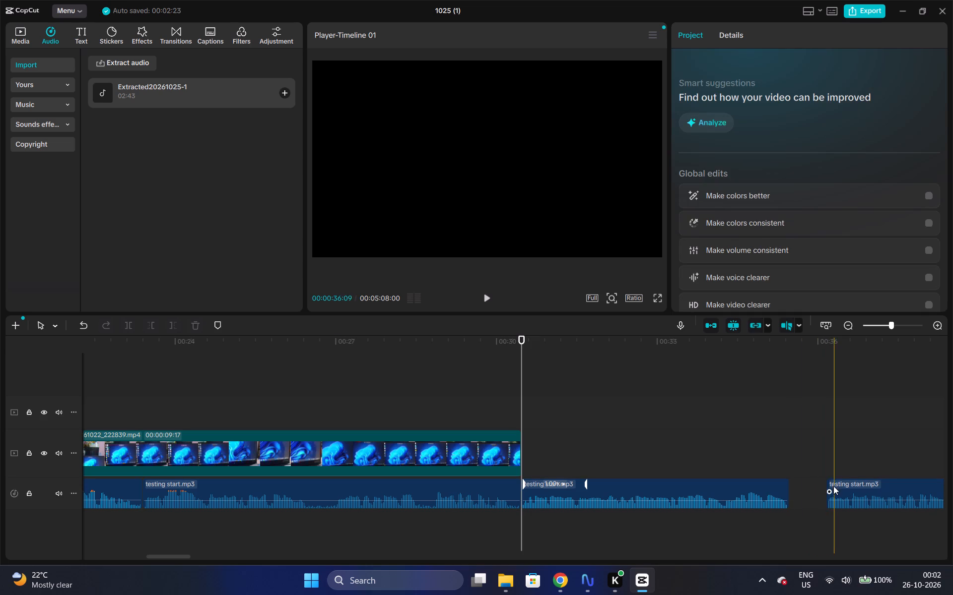
left_click_drag(833, 486, 805, 490)
left_click_drag(815, 489, 807, 489)
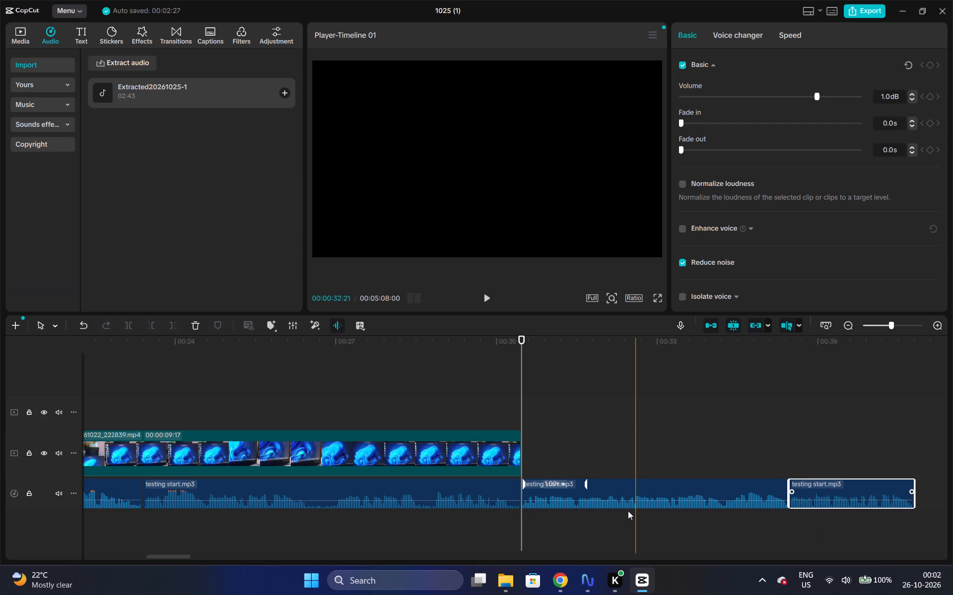
Move the last testing start.mp3 clip against the preceding clip's end, at about 00:38, and play the tightened stretch.
left_click_drag(166, 554, 166, 555)
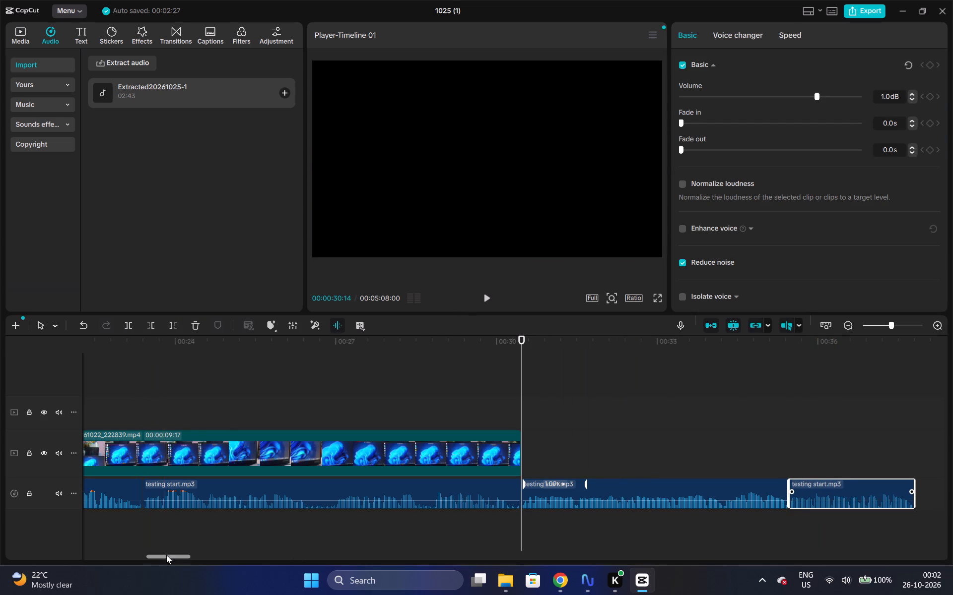
left_click_drag(166, 555, 180, 557)
left_click_drag(708, 488, 677, 490)
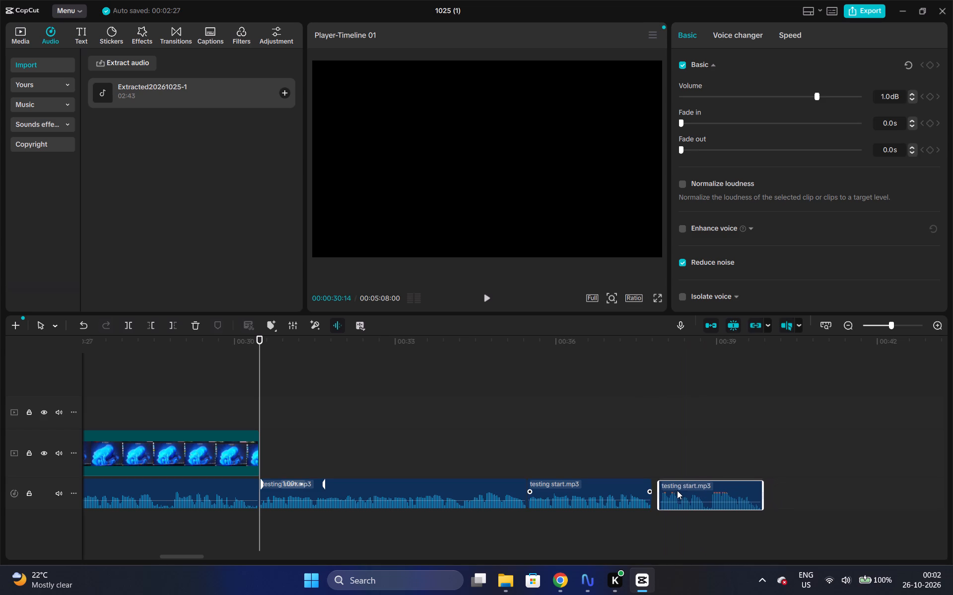
left_click_drag(677, 490, 674, 490)
left_click(218, 388)
key("space")
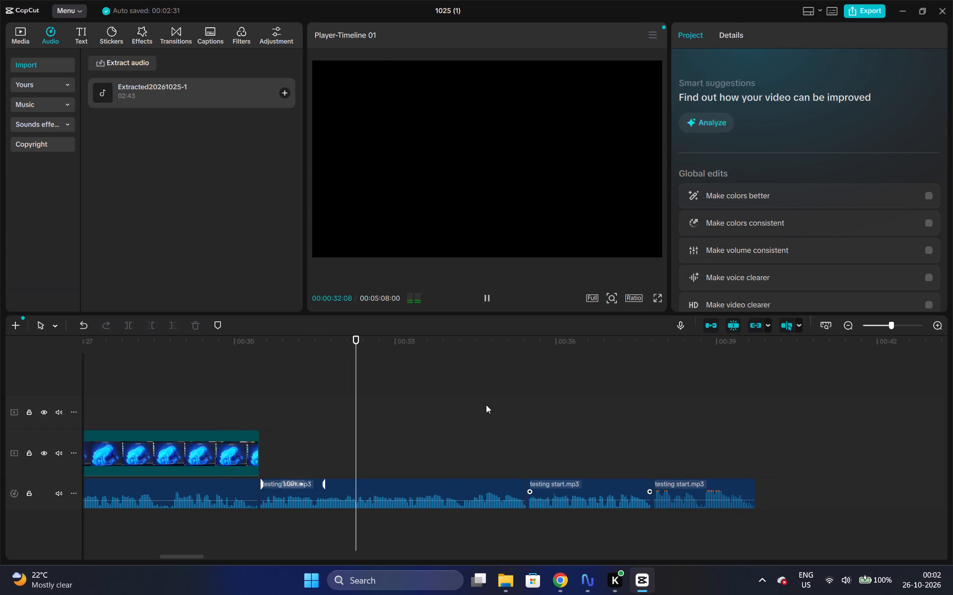
key("space")
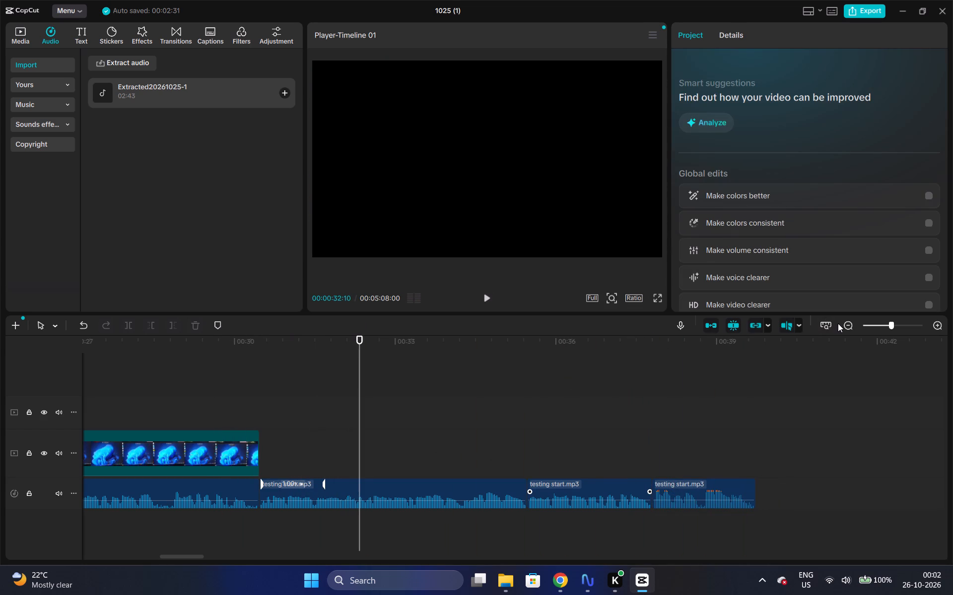
Move the remaining laptop-video clip from the upper track onto the main track's end, at about 00:30.
triple_click(845, 324)
triple_click(845, 324)
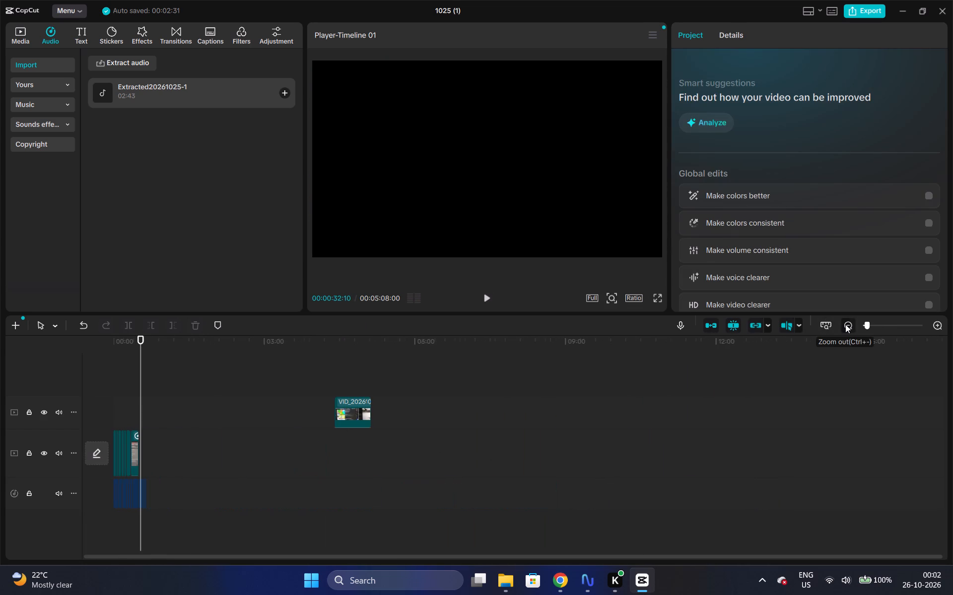
left_click_drag(343, 411, 291, 424)
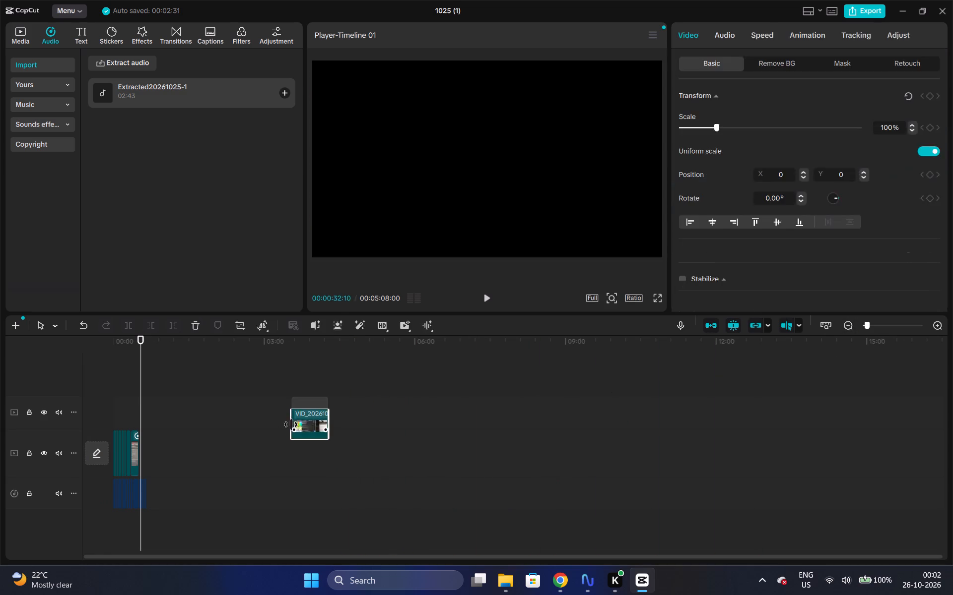
left_click_drag(291, 424, 154, 442)
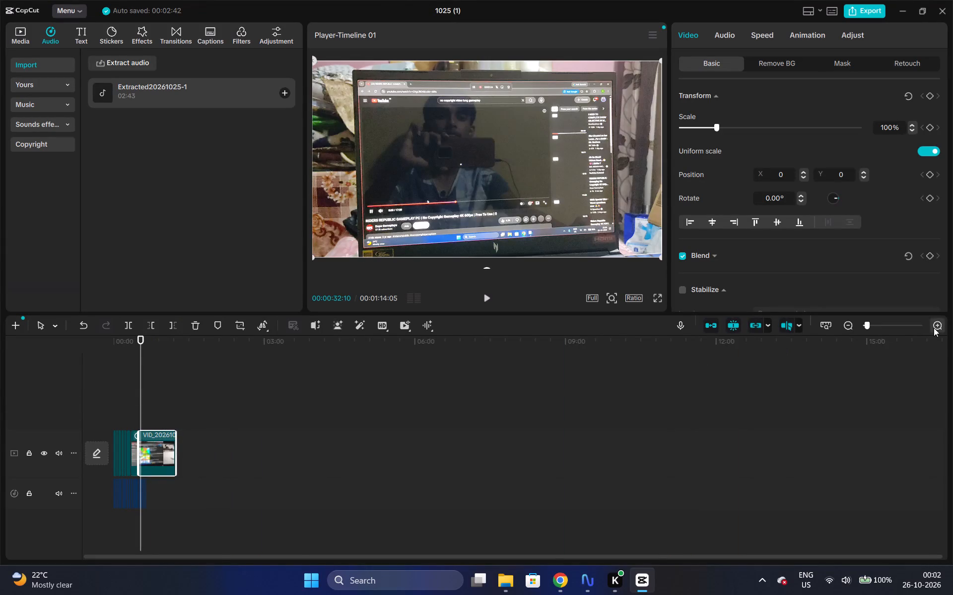
triple_click(934, 328)
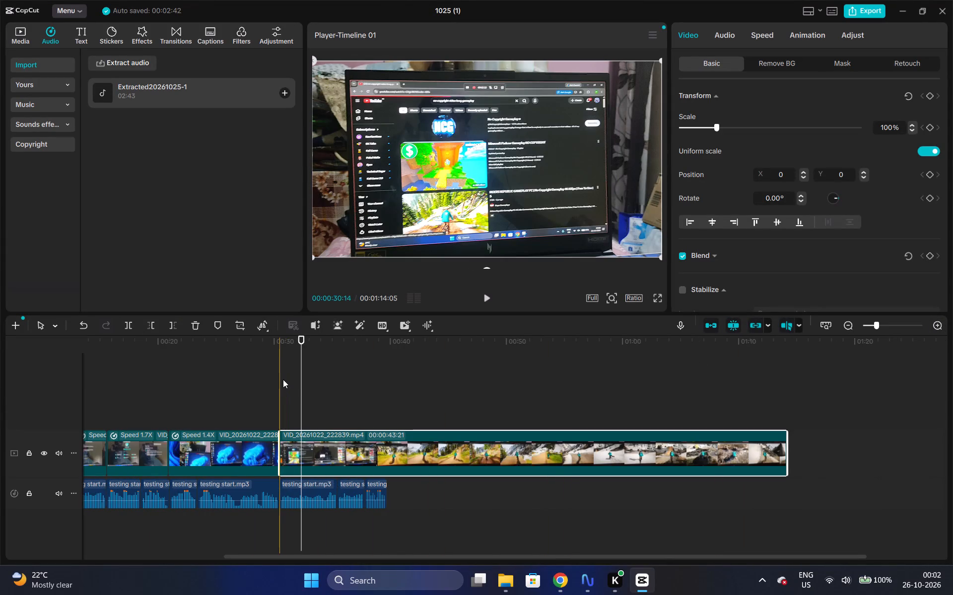
Trim the end of the main track's last clip to the voice-over's end, just before 00:40, and play it back.
left_click(281, 354)
key("space")
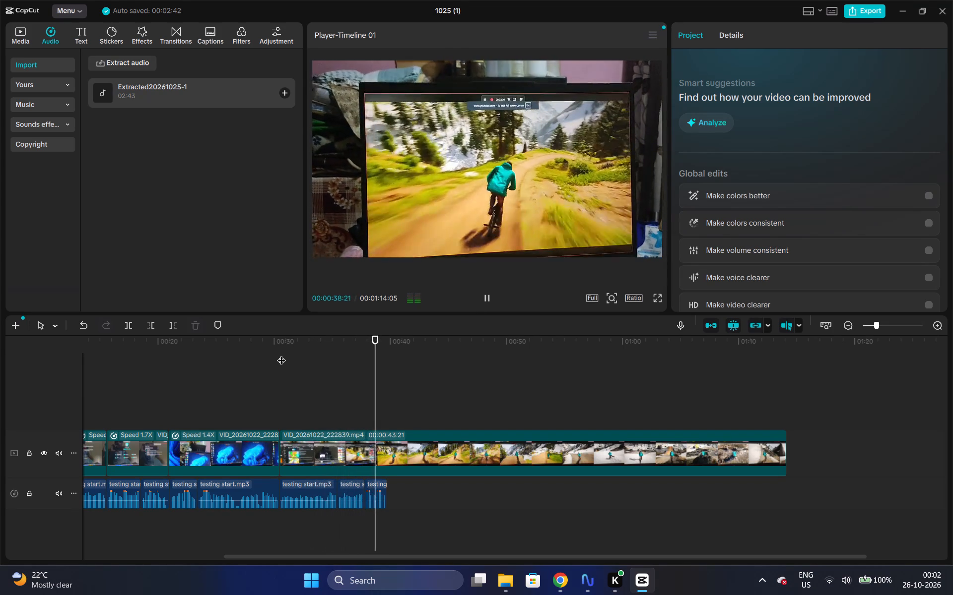
key("space")
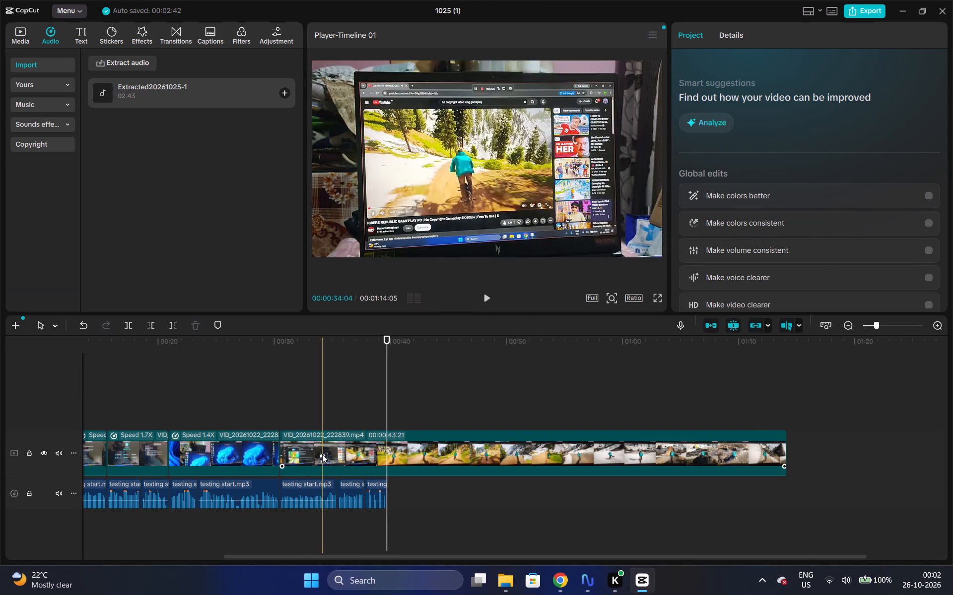
left_click(323, 454)
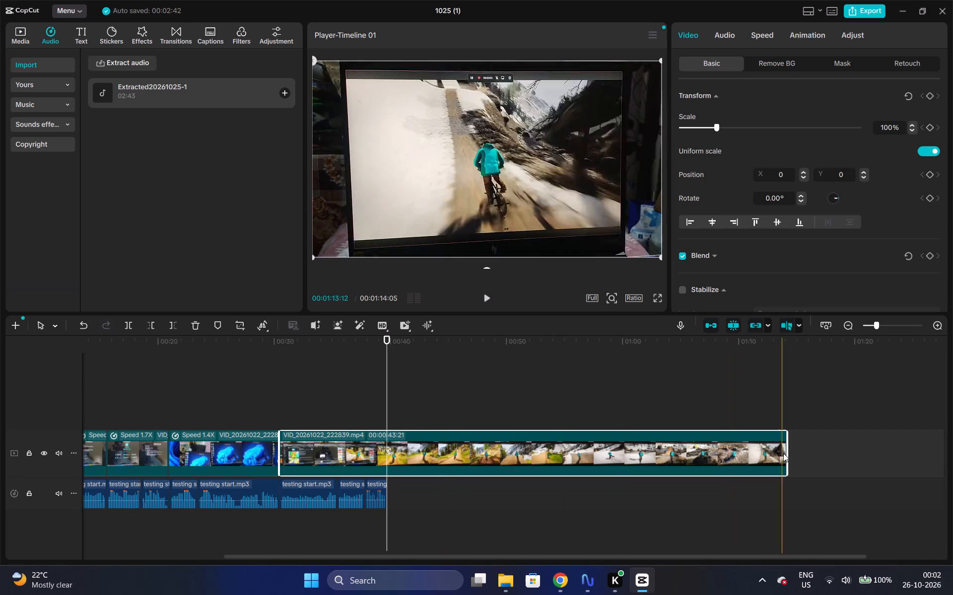
left_click_drag(787, 453, 388, 445)
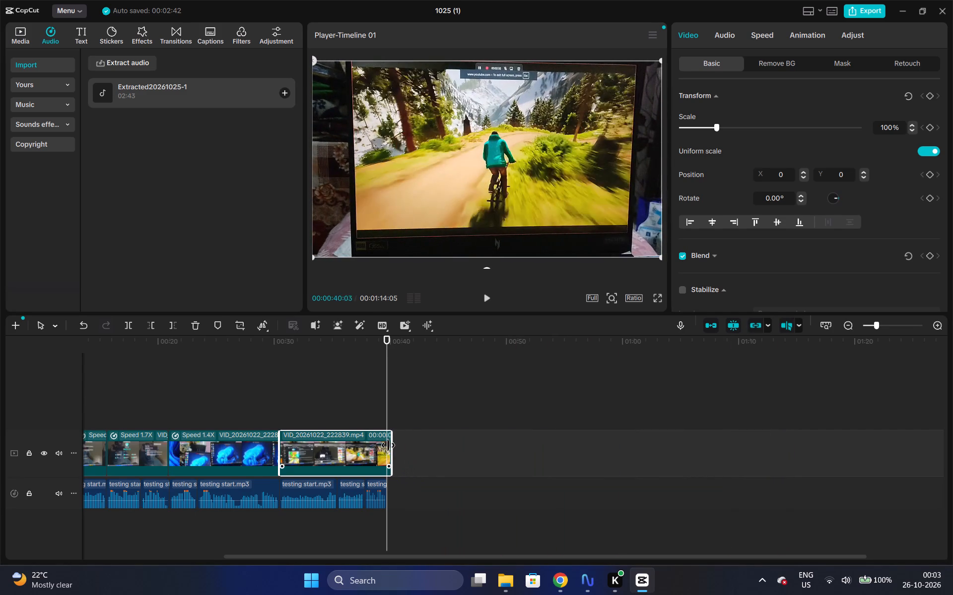
left_click_drag(388, 445, 386, 439)
left_click(526, 357)
key("space")
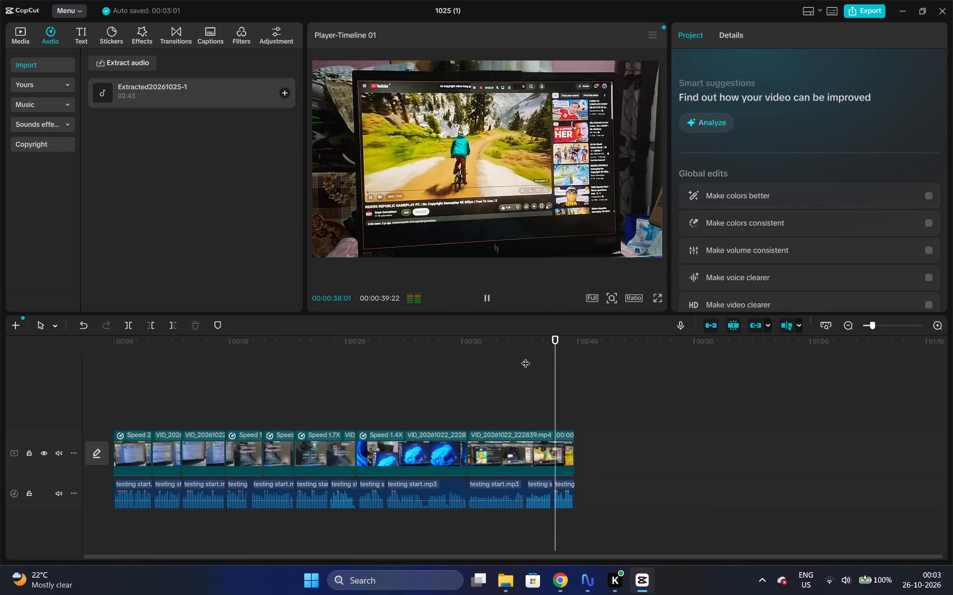
key("space")
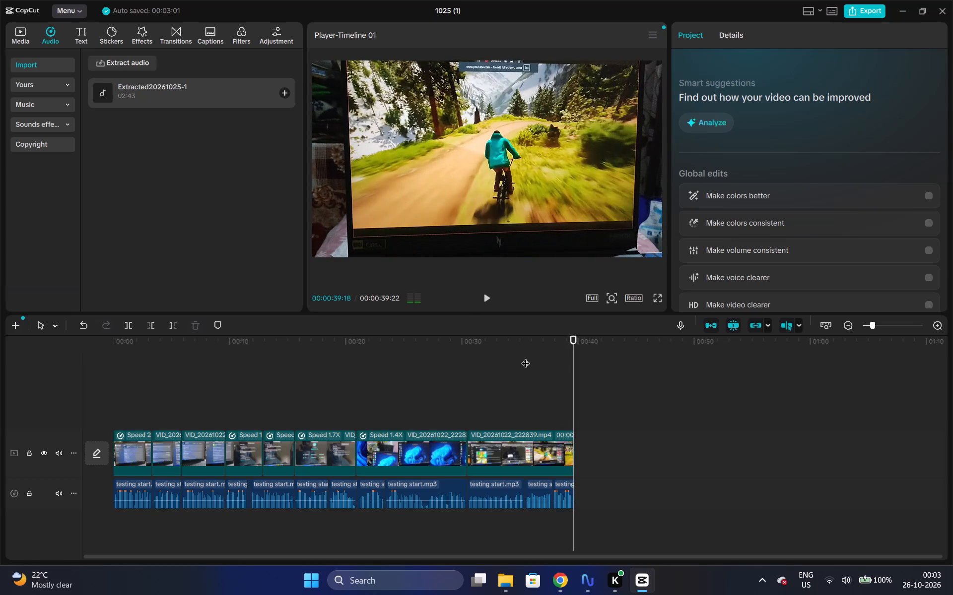
Add VID_20261022_222839.mp4 from the project media to a track above the main one, starting at about 01:03.
double_click(938, 324)
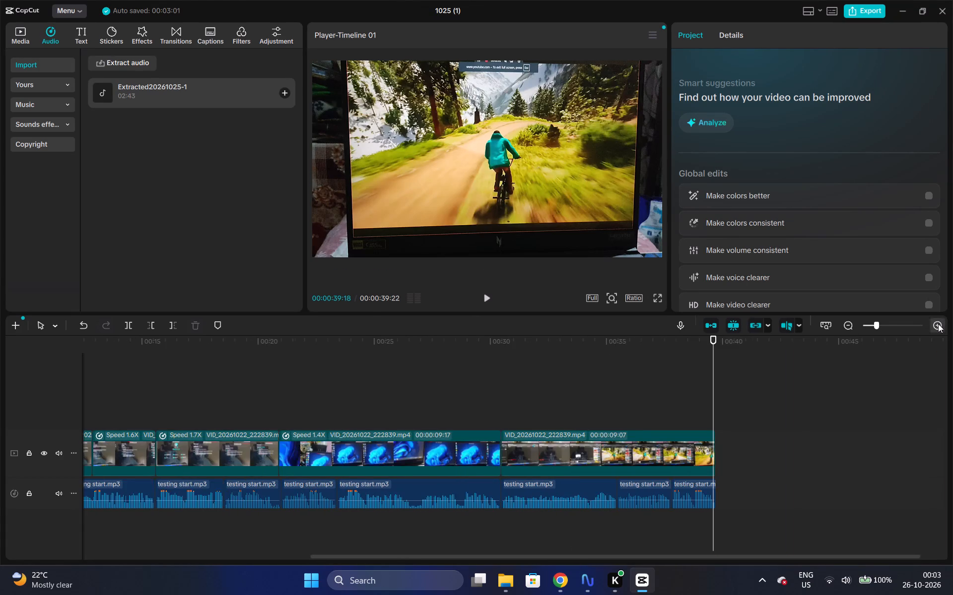
left_click(632, 357)
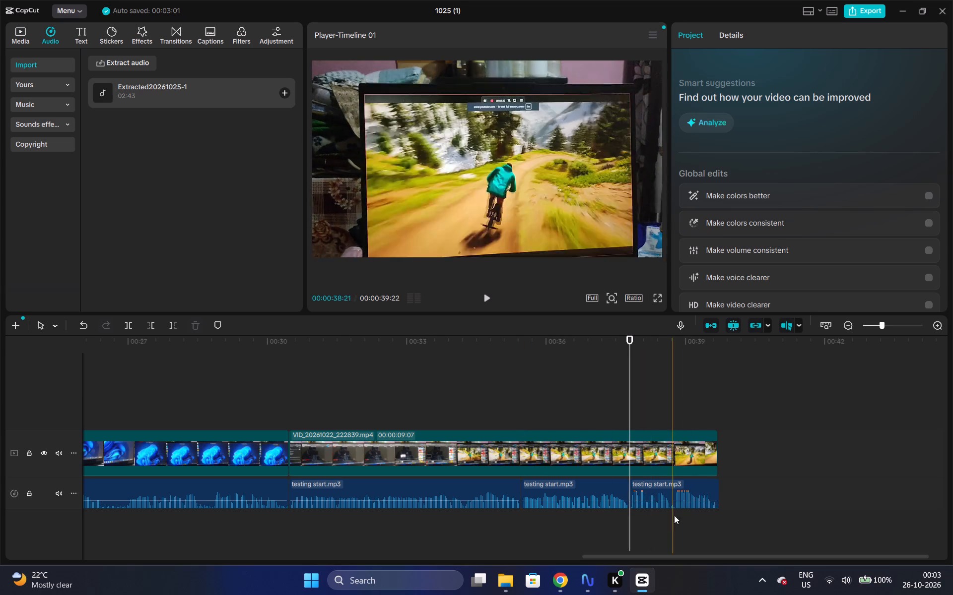
left_click_drag(684, 554, 447, 547)
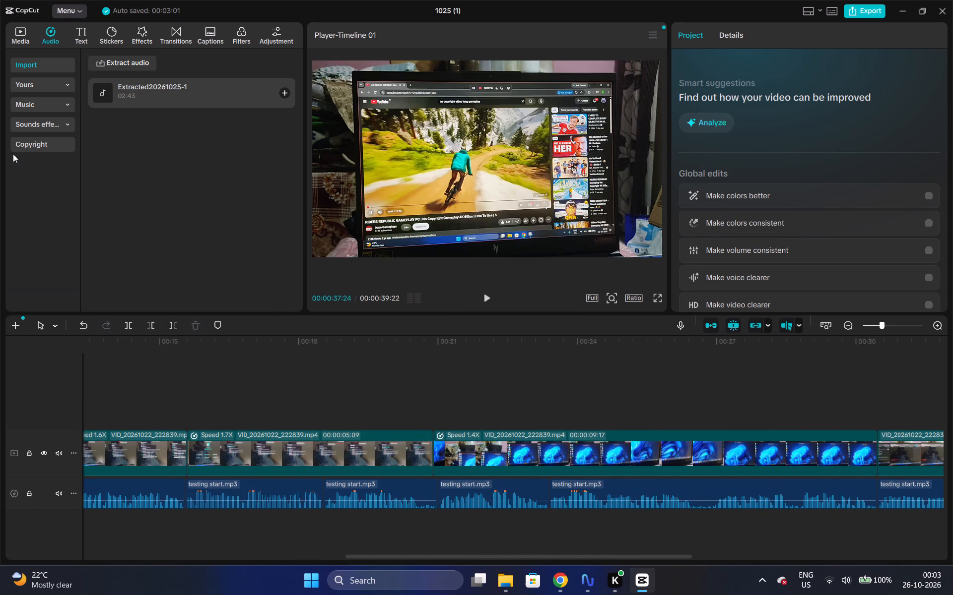
left_click(23, 27)
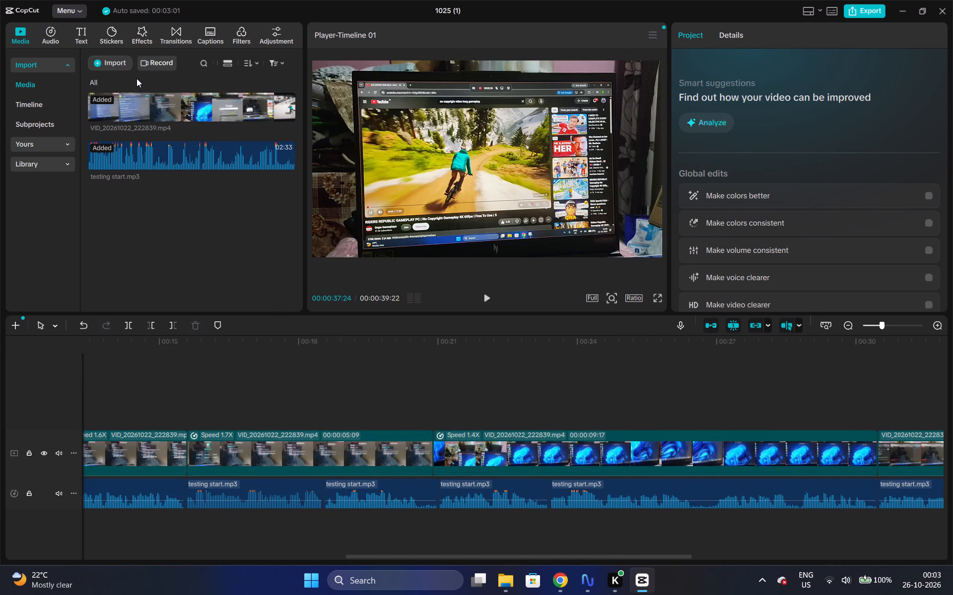
left_click_drag(147, 102, 173, 110)
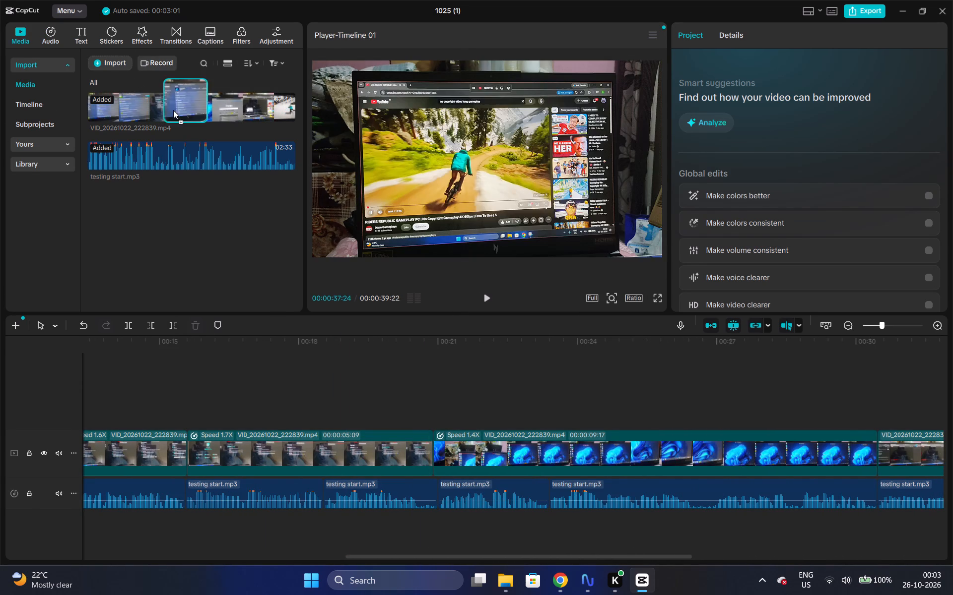
left_click_drag(173, 110, 952, 400)
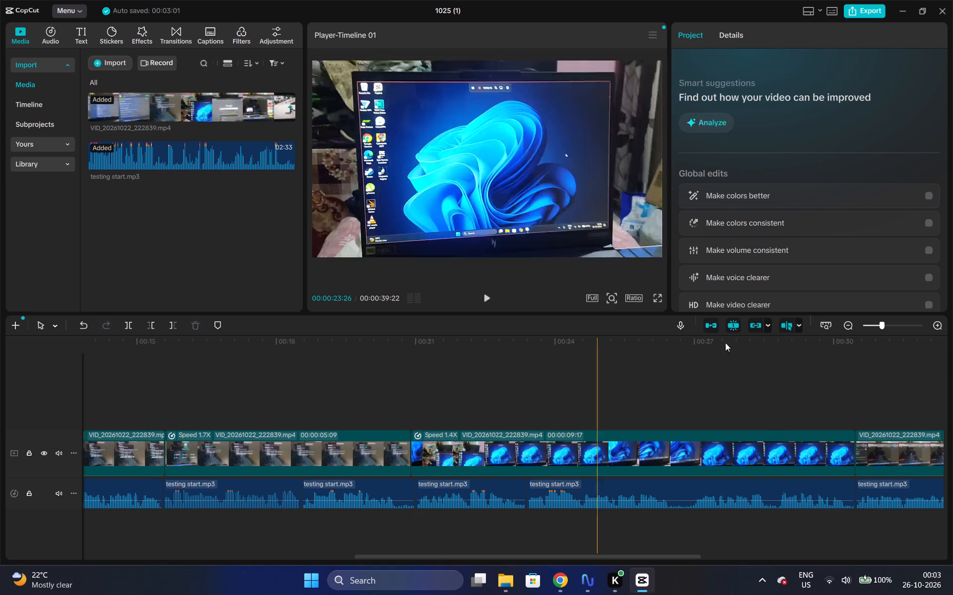
triple_click(854, 325)
triple_click(854, 325)
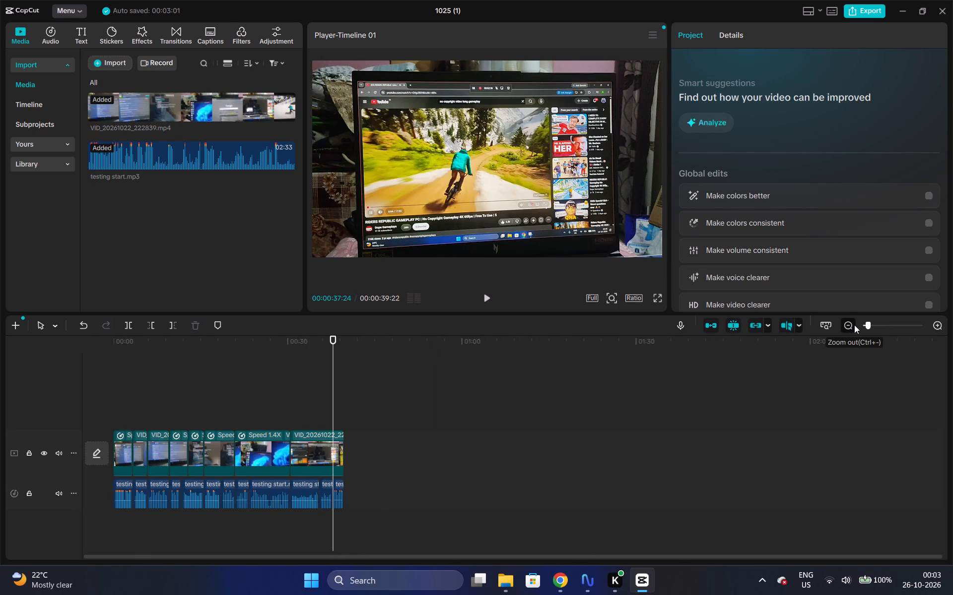
left_click(854, 325)
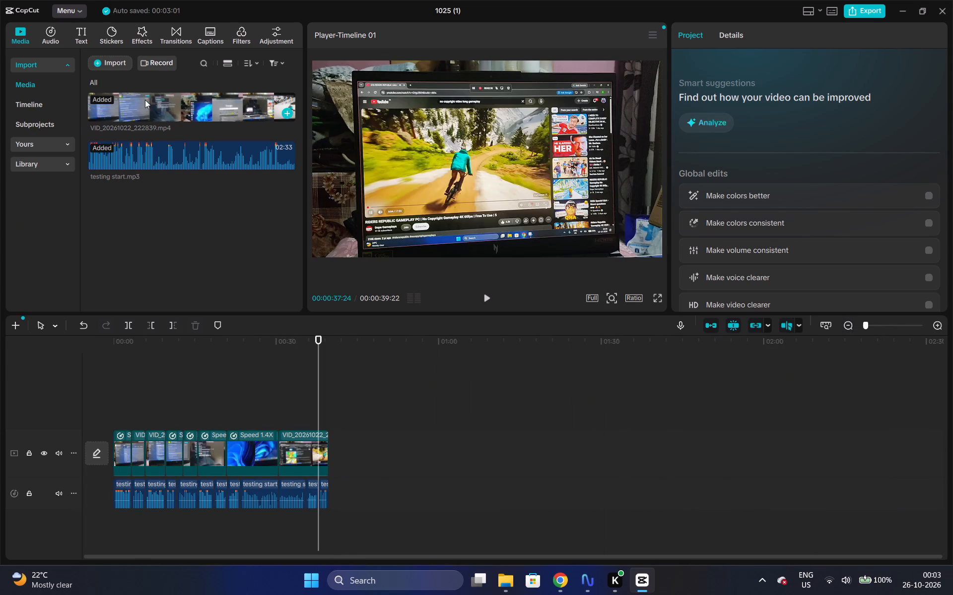
left_click_drag(145, 100, 458, 380)
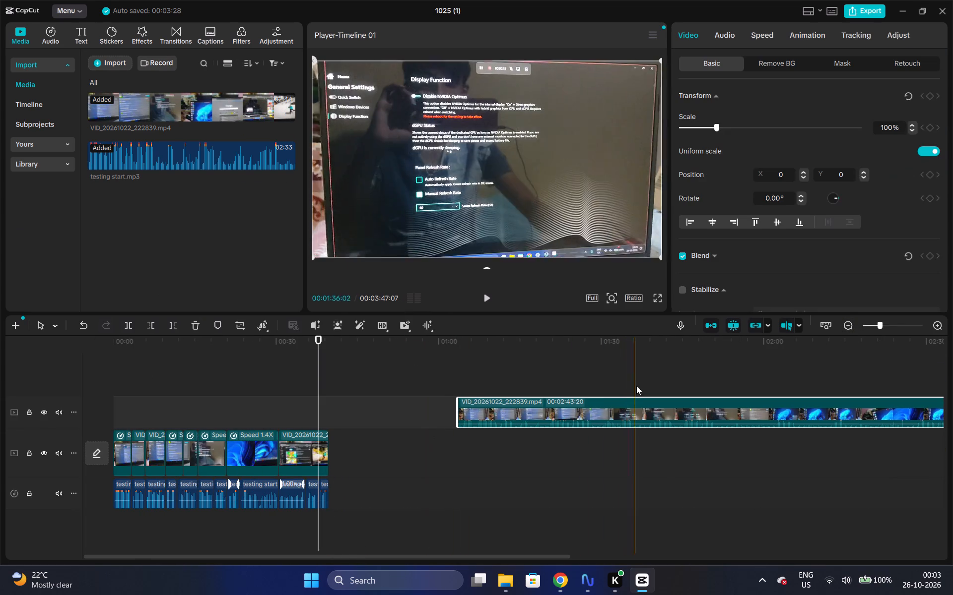
Mute the newly added upper-track video by lowering its volume to -∞ dB.
left_click(727, 39)
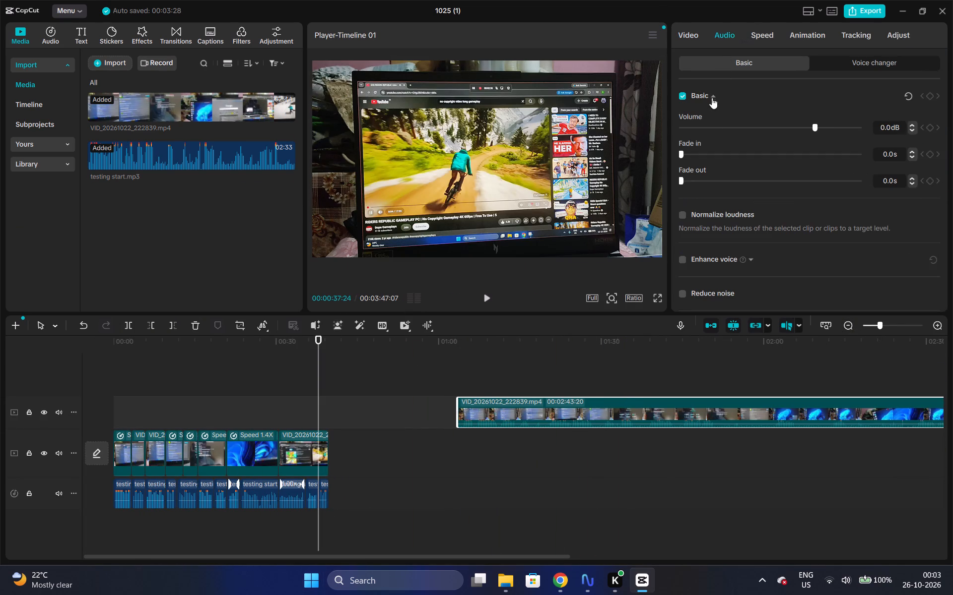
left_click_drag(714, 125, 621, 151)
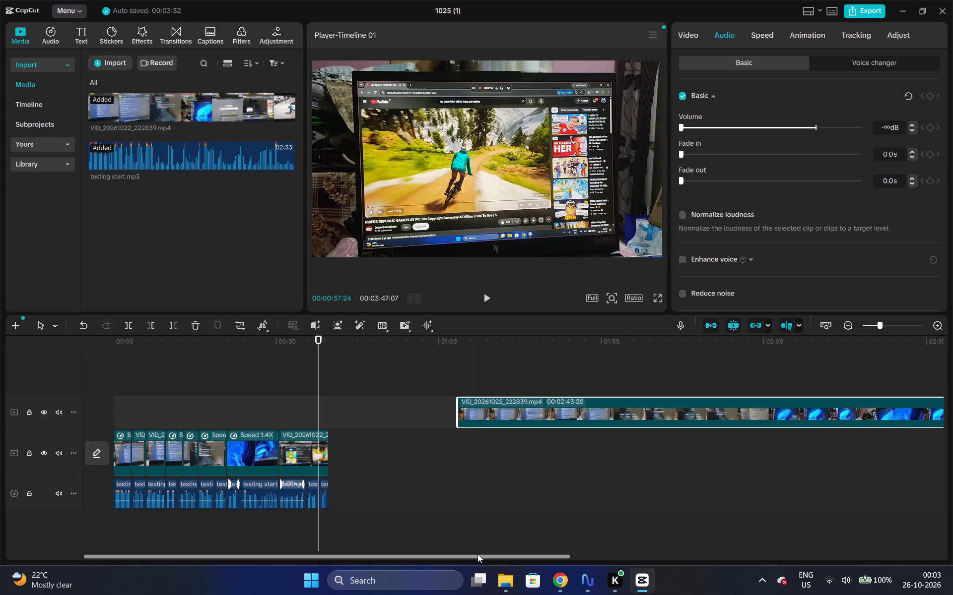
Trim the muted upper-track video to only its part between about 02:38 and 03:01 on the timeline.
left_click_drag(478, 554, 777, 532)
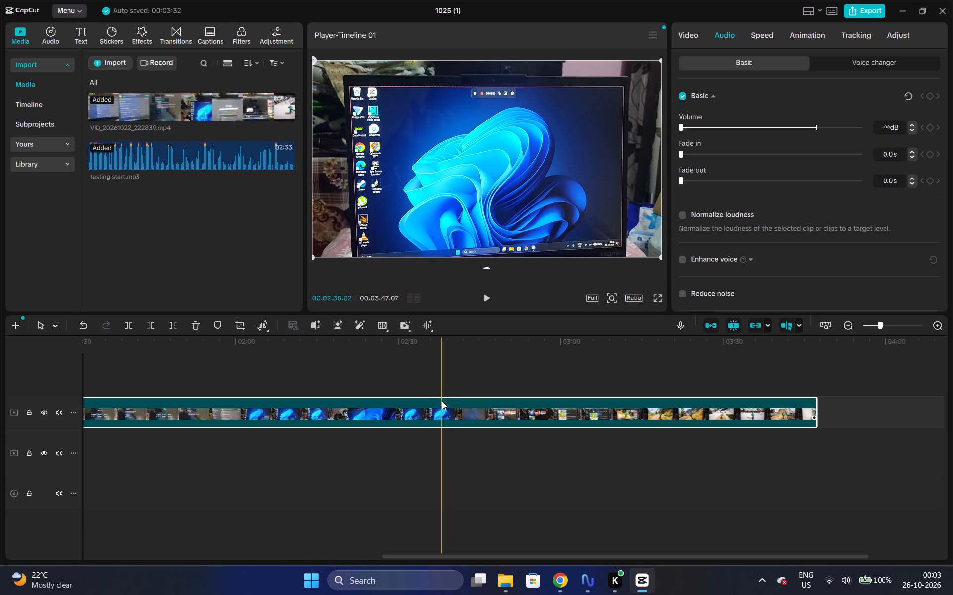
key("q")
key("space")
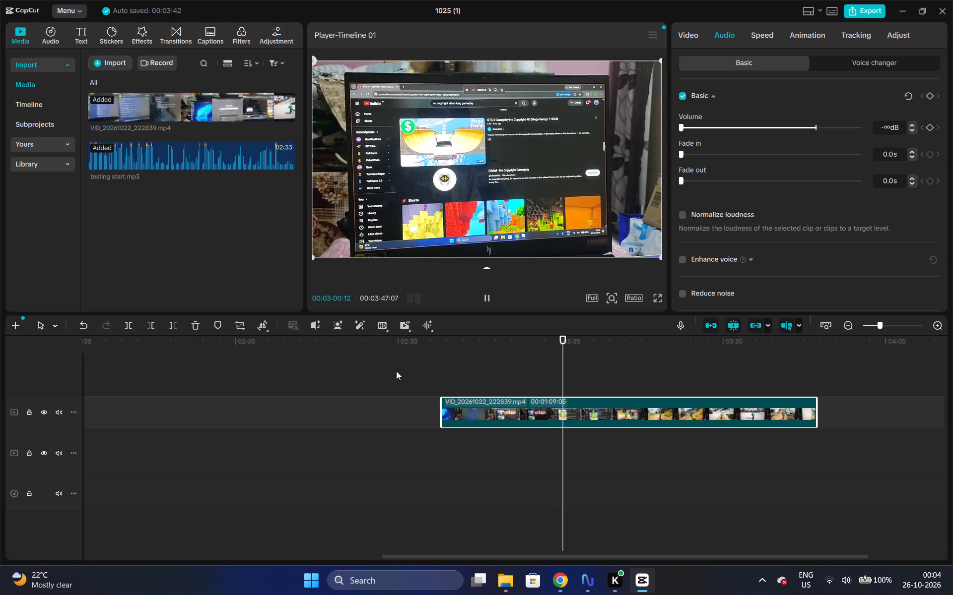
key("space")
key("ctrl+b")
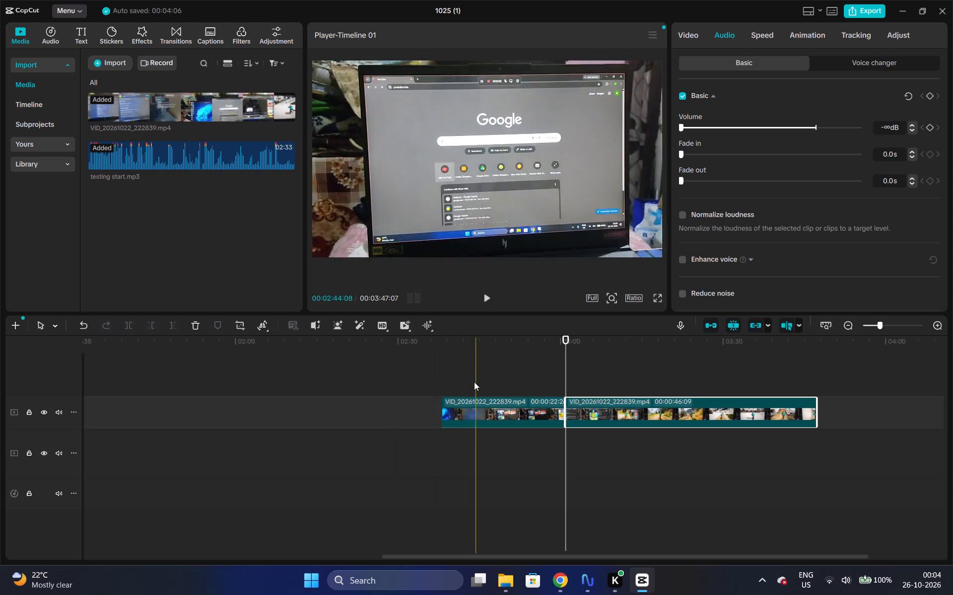
key("ctrl+x")
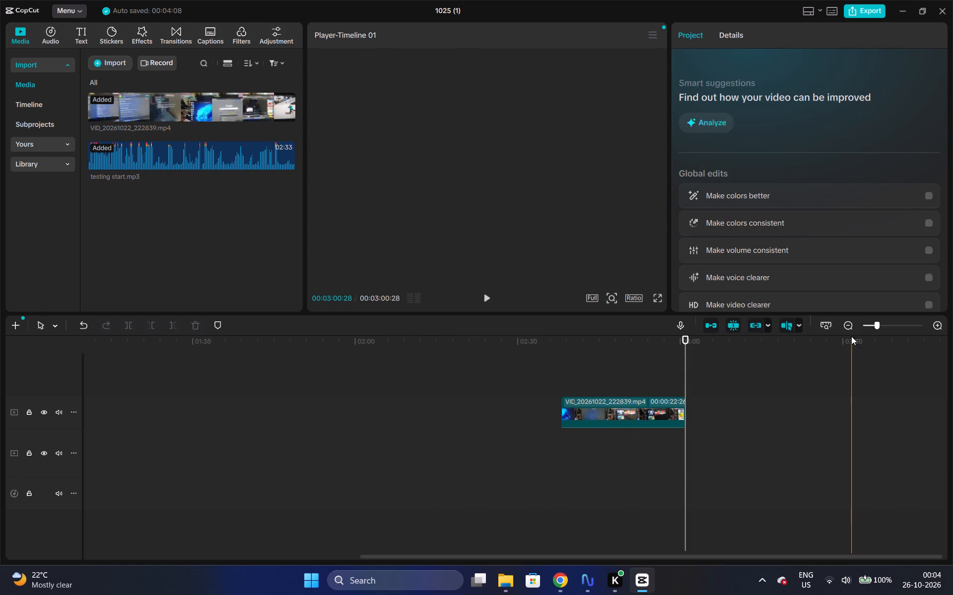
Move the trimmed upper-track clip back above the main track's last clips, starting at about 00:23.
triple_click(850, 329)
left_click_drag(318, 415, 275, 408)
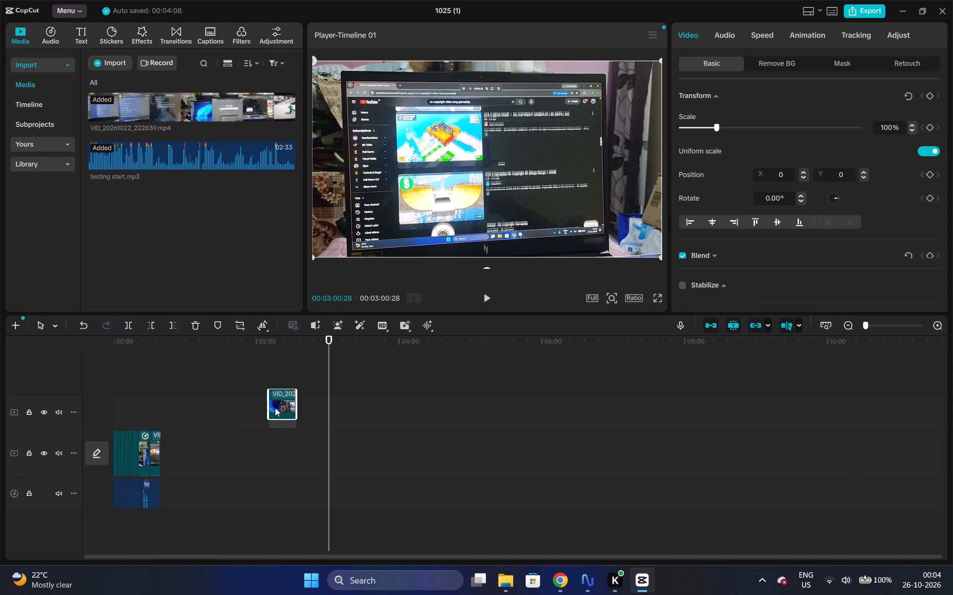
left_click_drag(275, 408, 161, 411)
triple_click(941, 324)
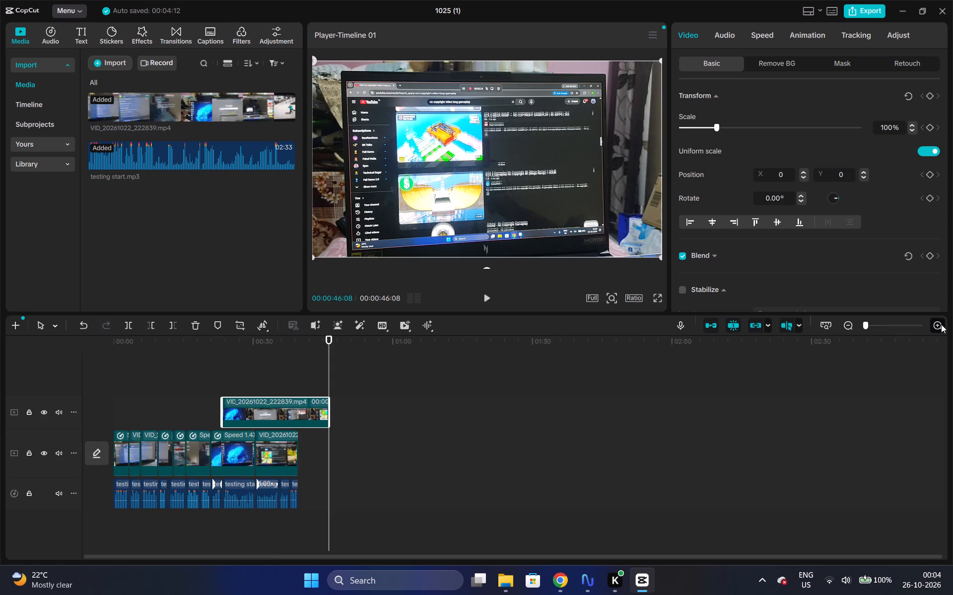
Play the start of the main track's 1.4X clip, and shift the upper-track clip to start at about 00:31.
left_click(348, 448)
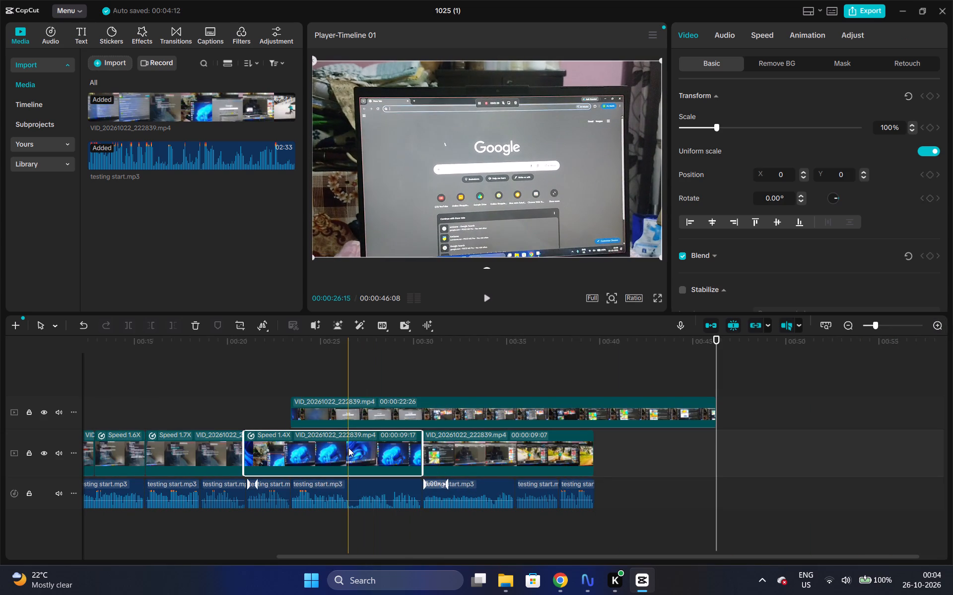
left_click(230, 348)
key("space")
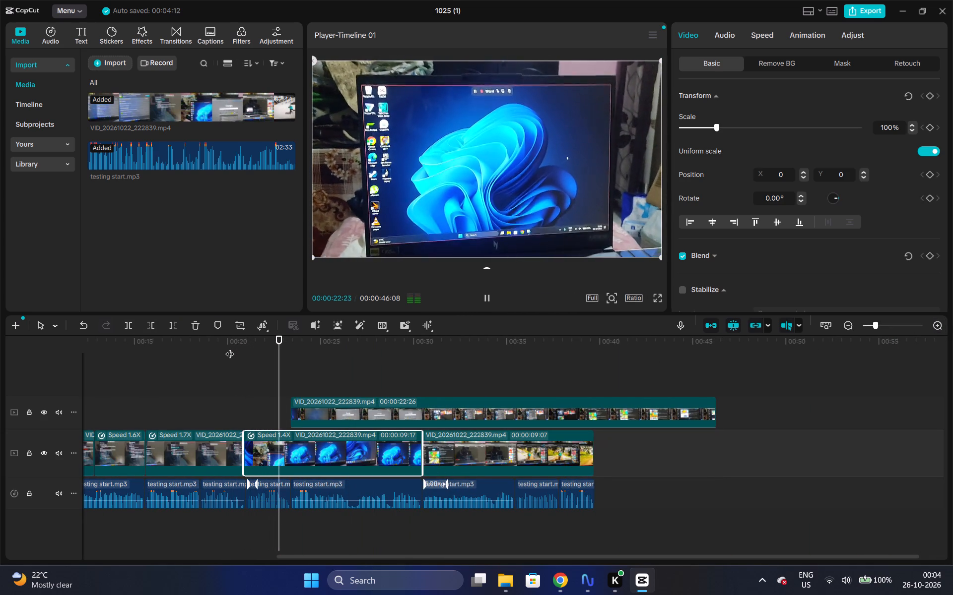
key("space")
left_click_drag(307, 398, 451, 398)
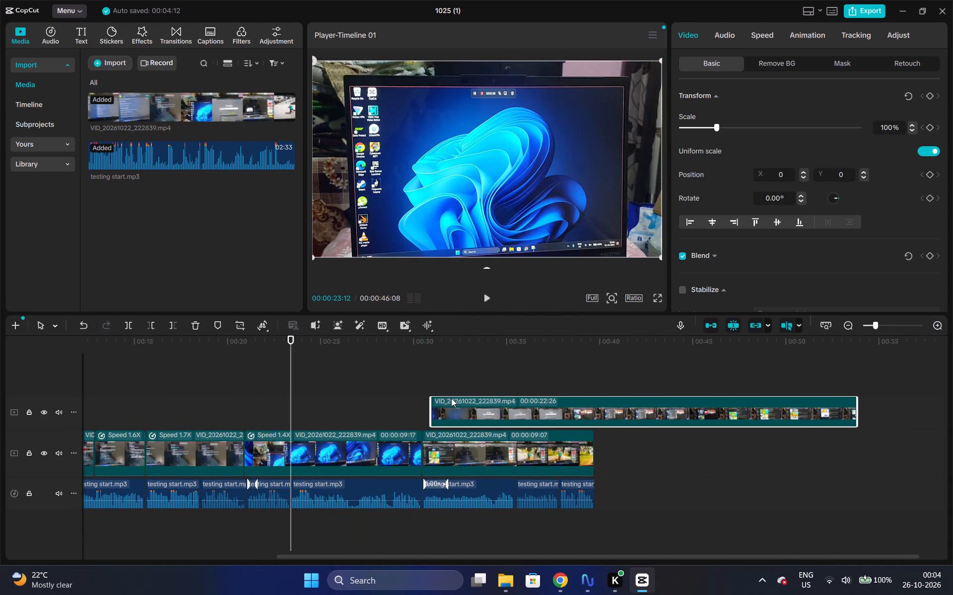
left_click_drag(451, 398, 453, 398)
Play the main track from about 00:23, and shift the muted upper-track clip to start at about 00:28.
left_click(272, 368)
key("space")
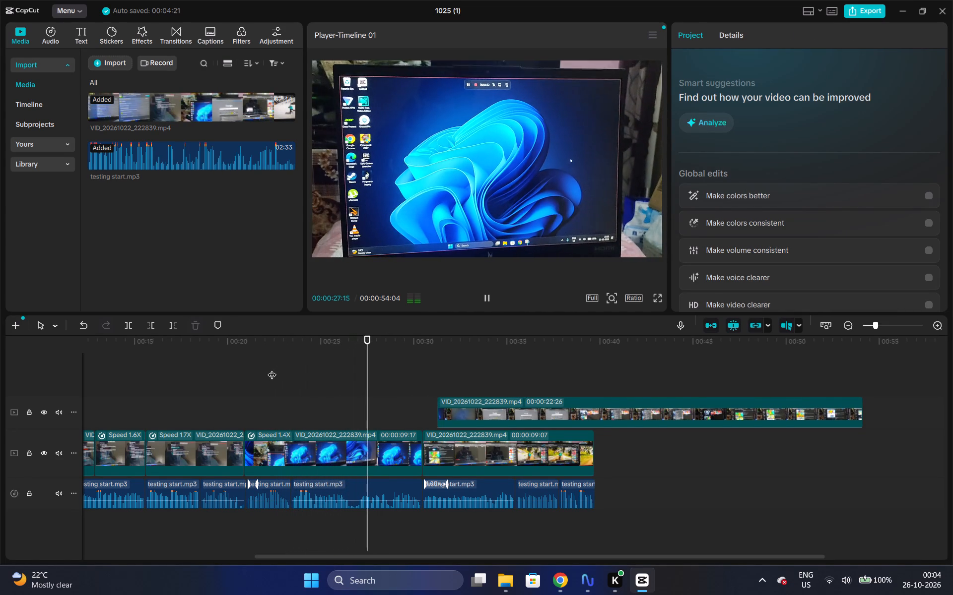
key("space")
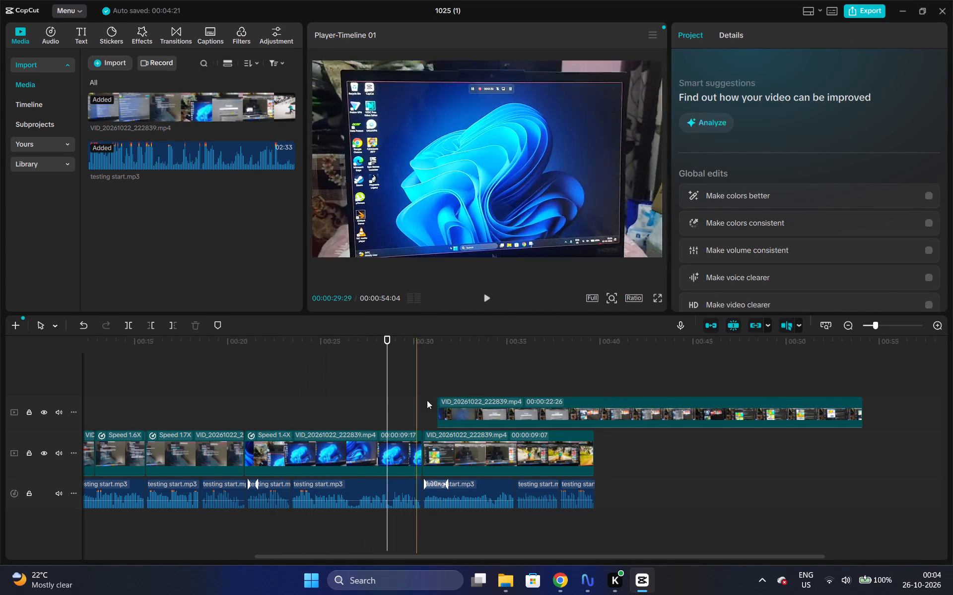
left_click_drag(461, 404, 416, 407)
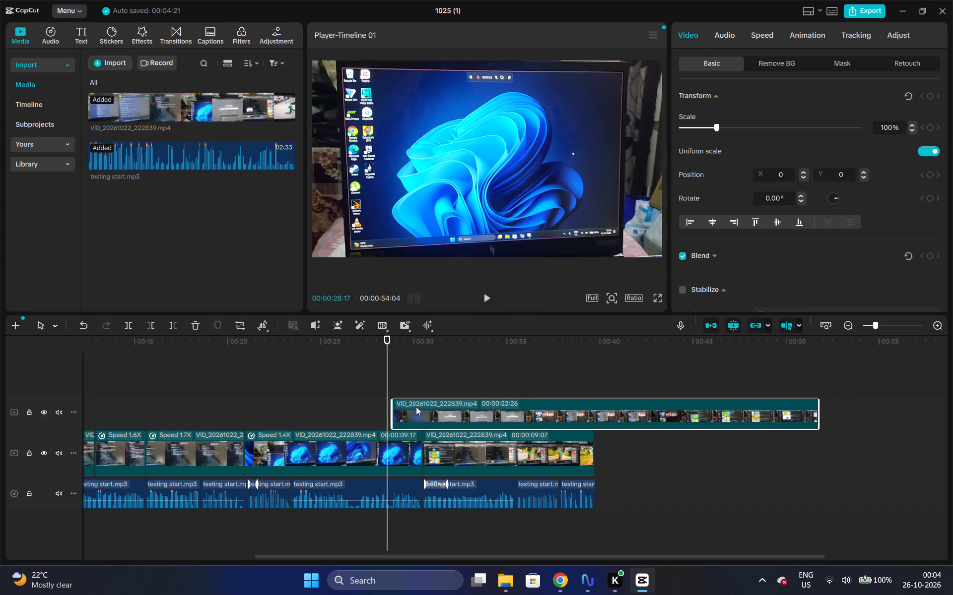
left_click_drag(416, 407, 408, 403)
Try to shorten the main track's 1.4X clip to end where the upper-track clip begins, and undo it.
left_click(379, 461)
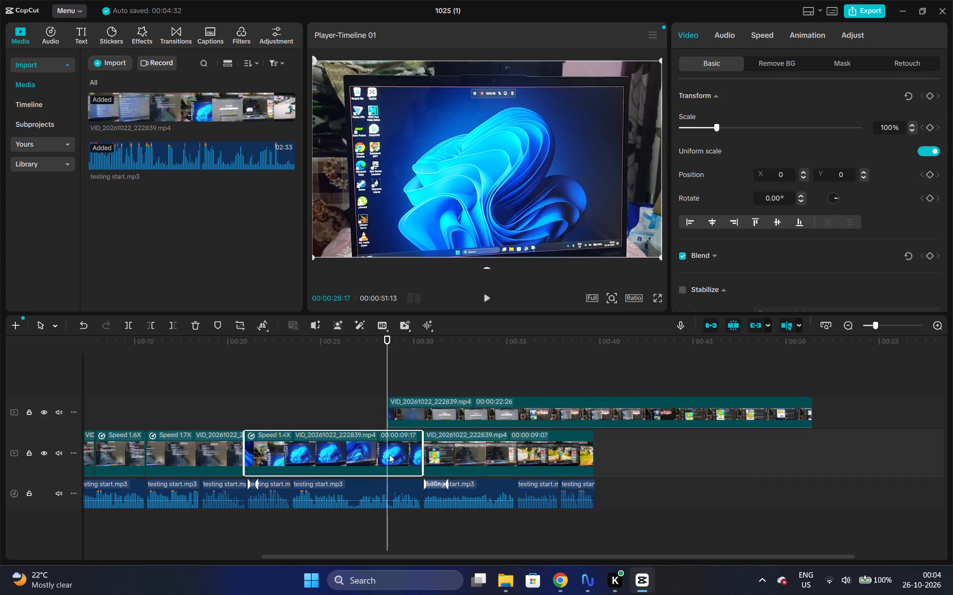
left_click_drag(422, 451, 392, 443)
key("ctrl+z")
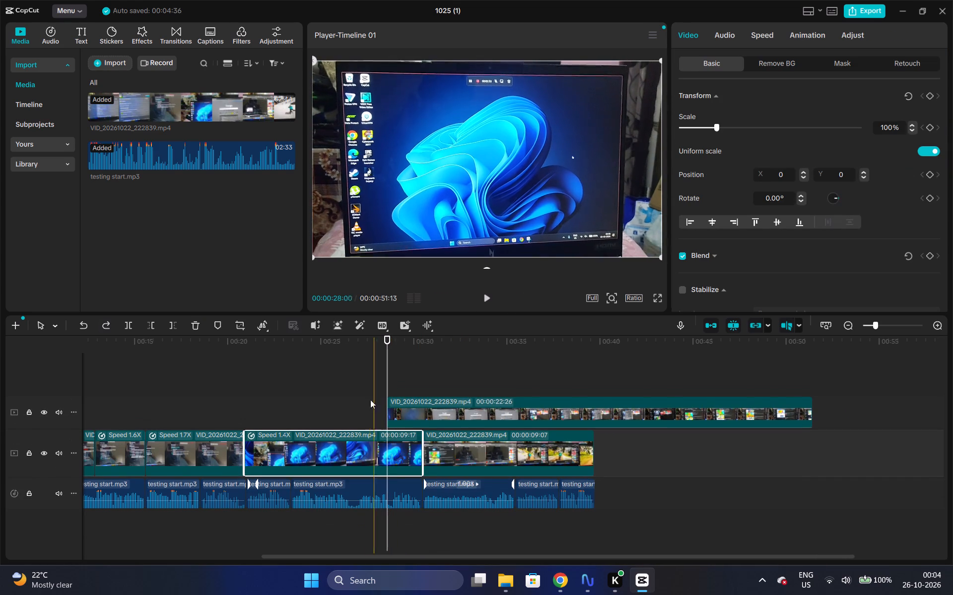
Play across the upper-track clip's beginning, shift it to start at about 00:26, and replay that stretch with the voice-over.
left_click(360, 367)
key("space")
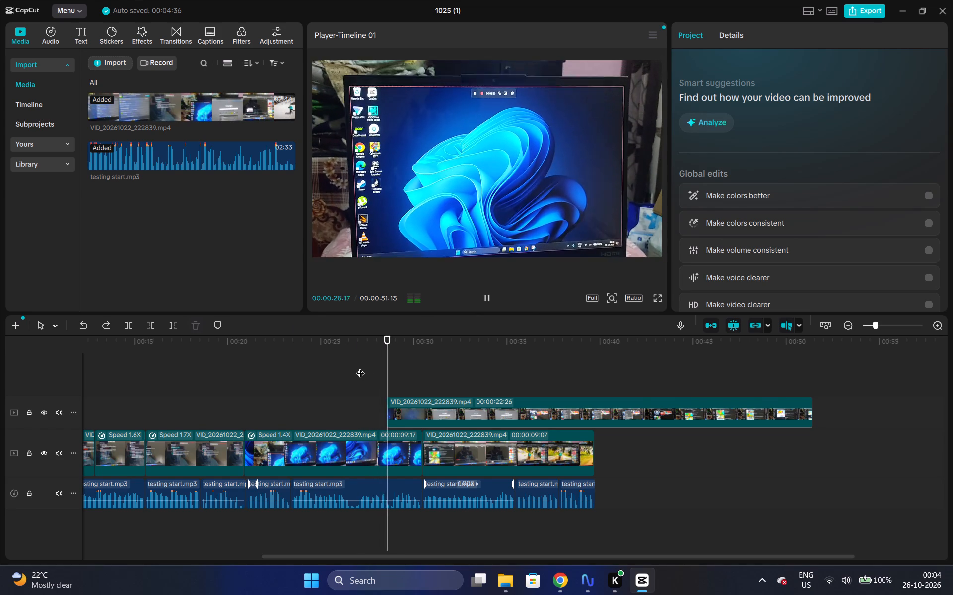
key("space")
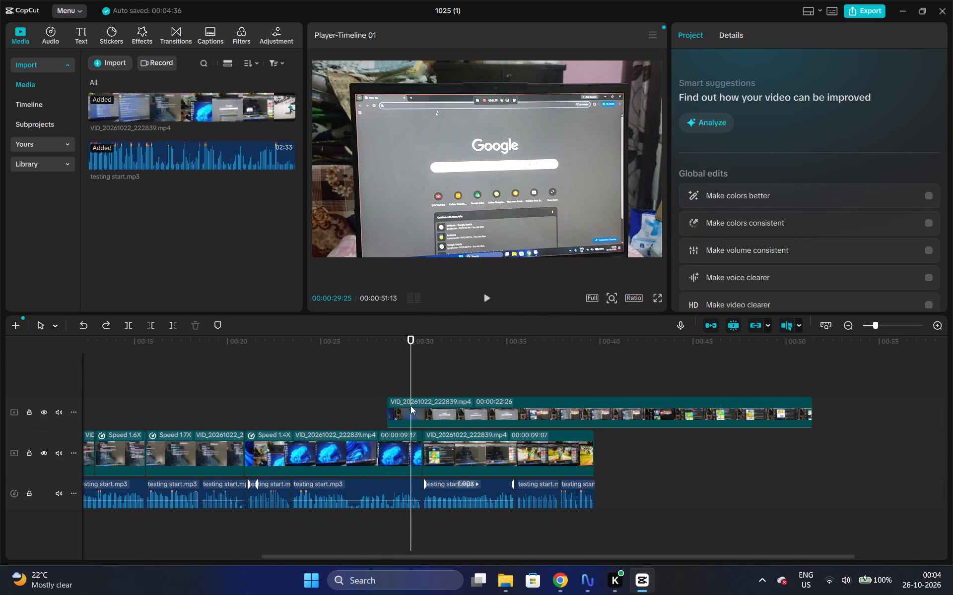
left_click_drag(410, 406, 374, 407)
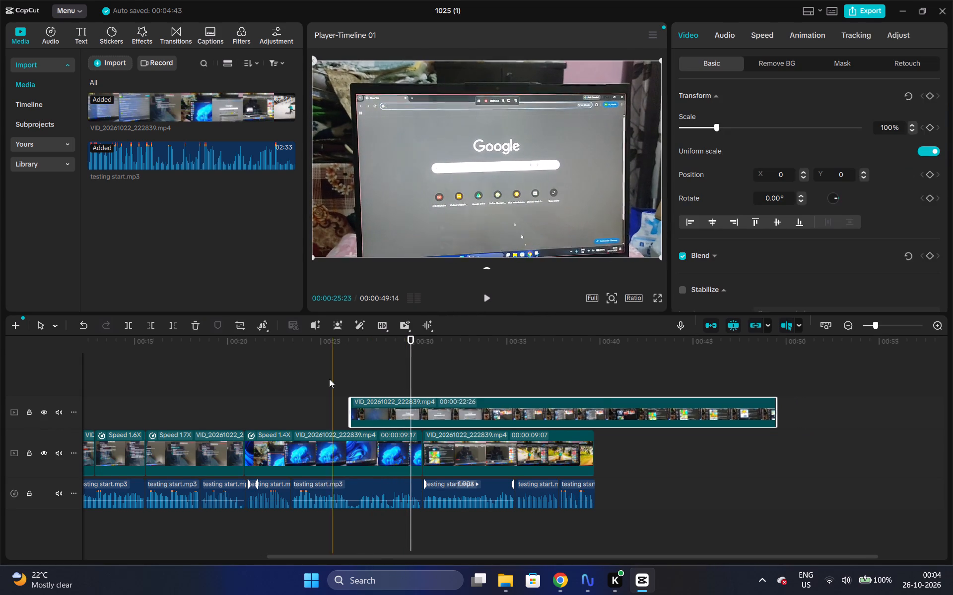
left_click(331, 366)
key("space")
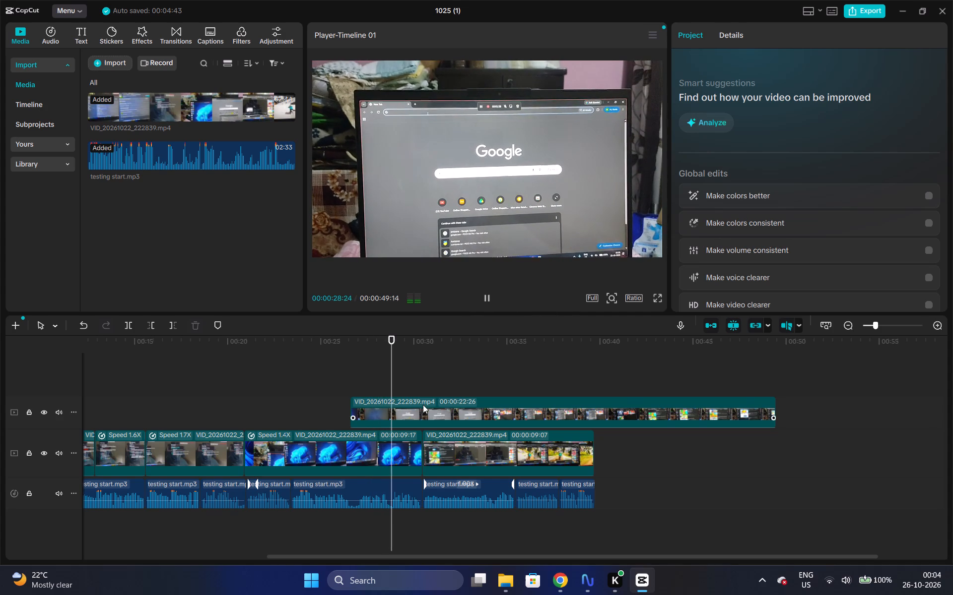
key("space")
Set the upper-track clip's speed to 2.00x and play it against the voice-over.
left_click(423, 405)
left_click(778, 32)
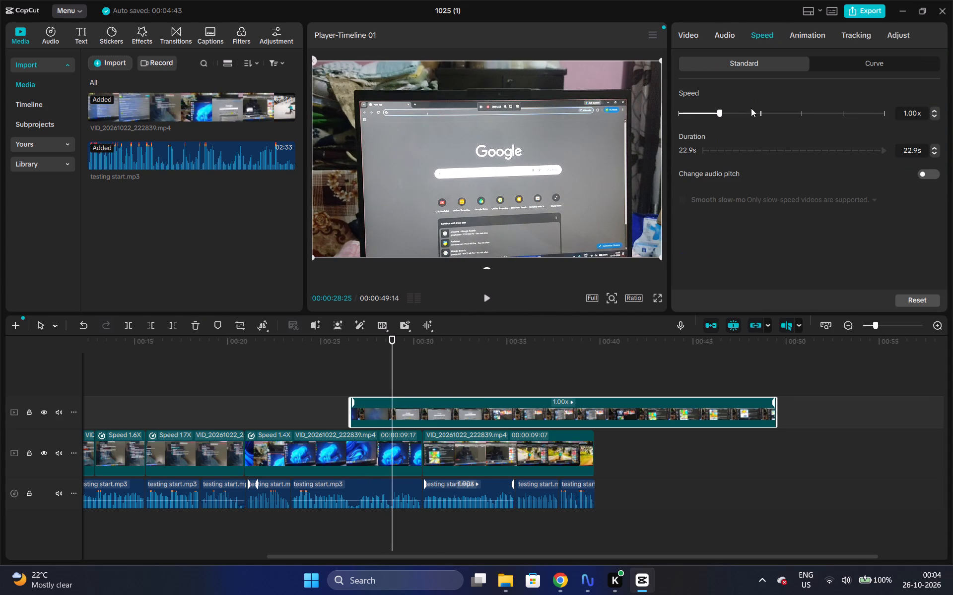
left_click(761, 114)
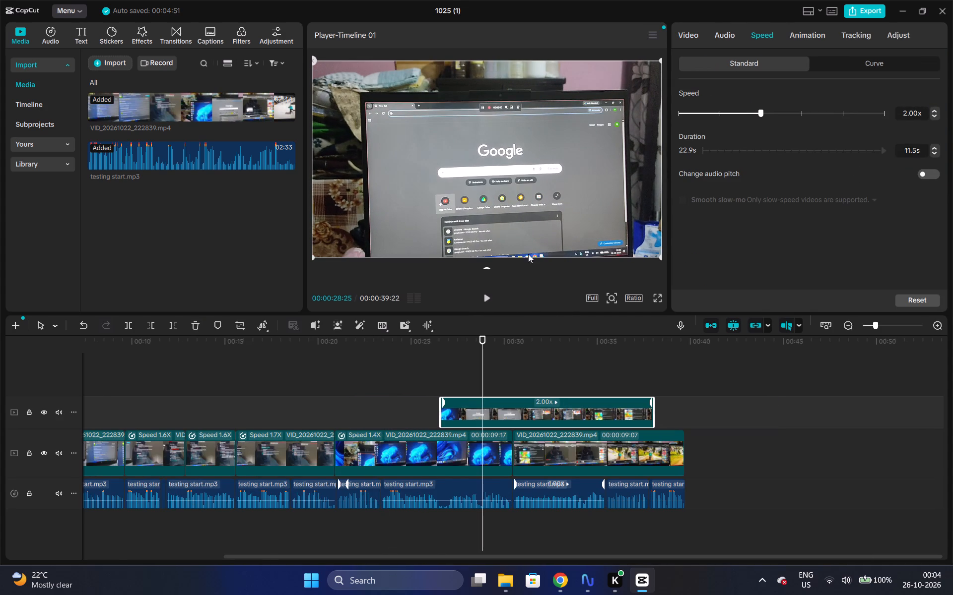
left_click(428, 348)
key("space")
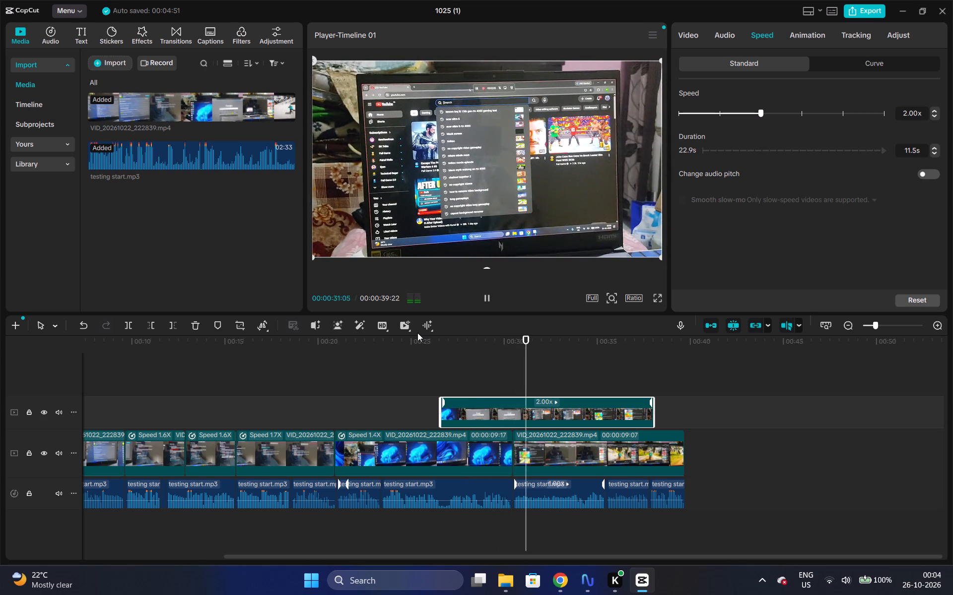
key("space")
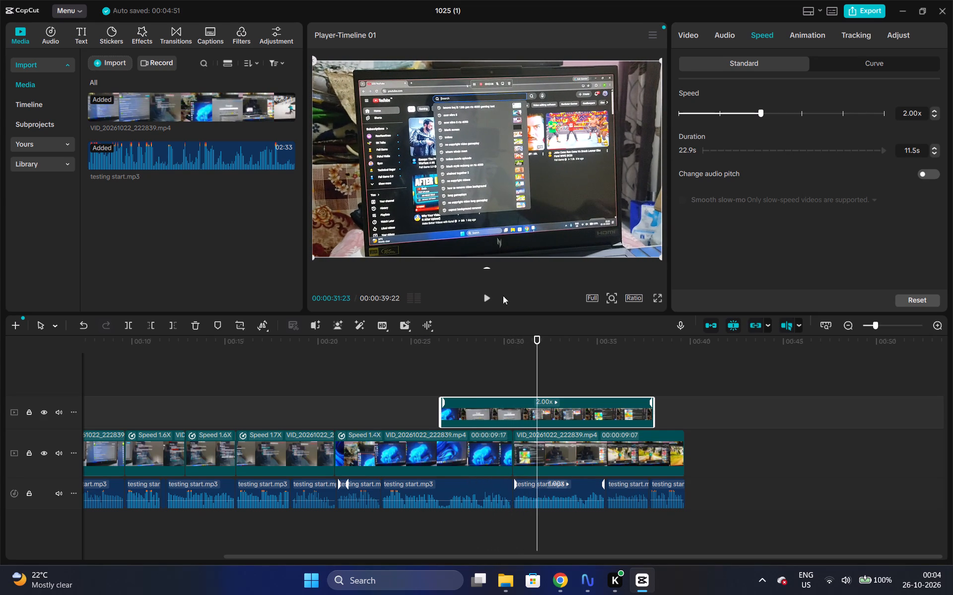
Compare faster speeds for the upper-track clip, set it to 5.00x, and play it with the voice-over.
left_click(803, 112)
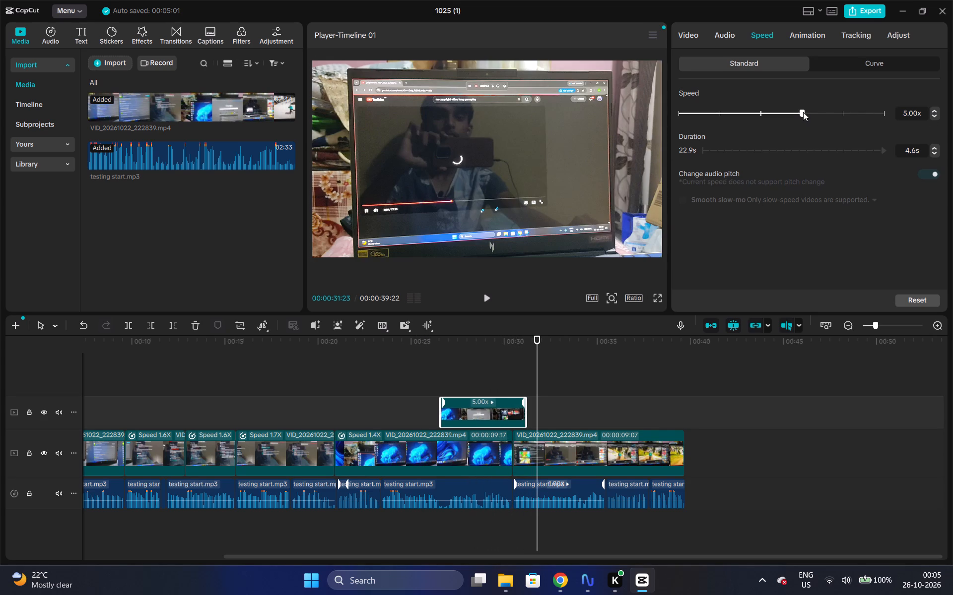
left_click(933, 115)
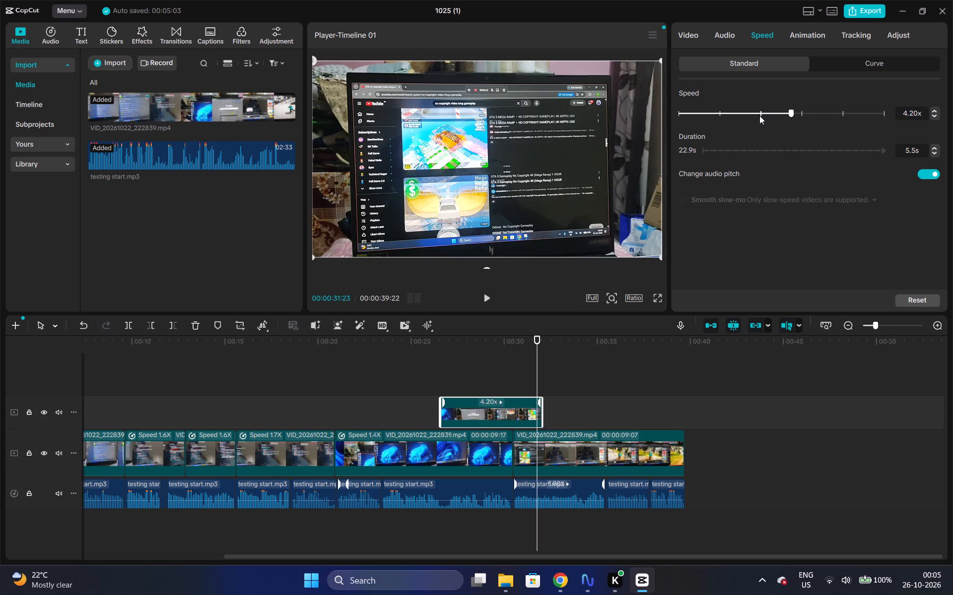
left_click(759, 116)
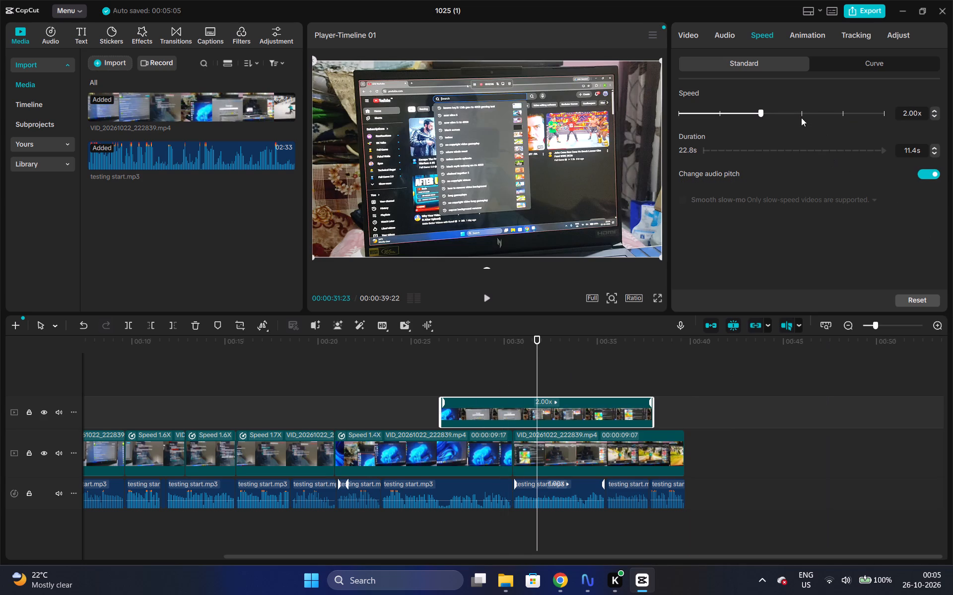
left_click(800, 117)
left_click(431, 349)
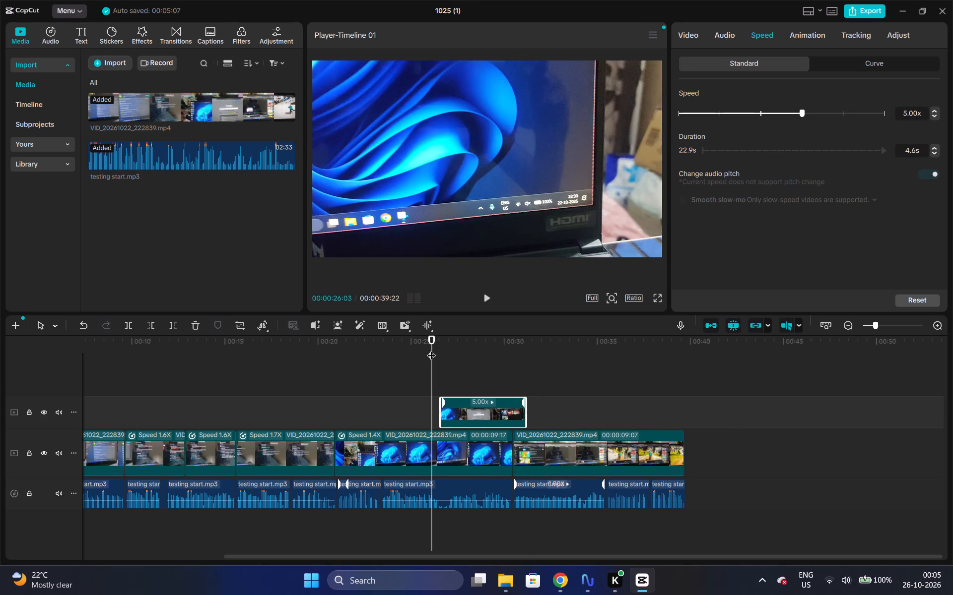
key("space")
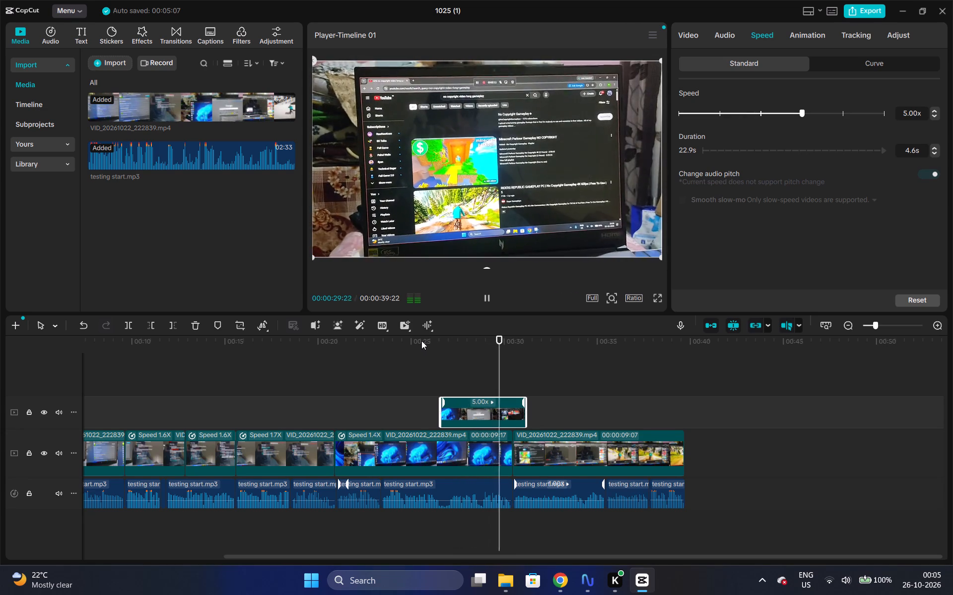
key("space")
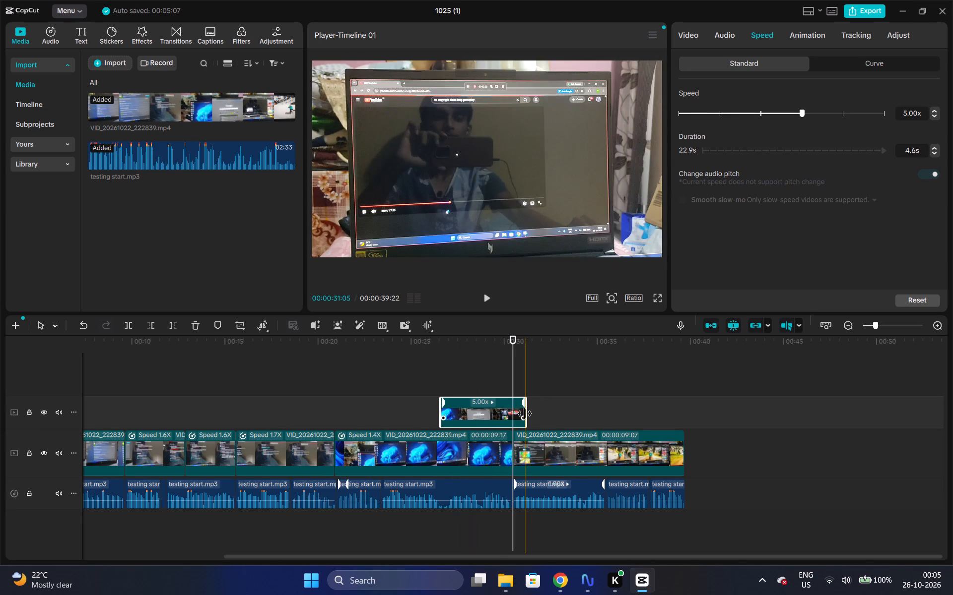
Trim the end of the 5.00x upper-track clip to a 3.9 s duration, and play on to the timeline's end.
left_click(525, 414)
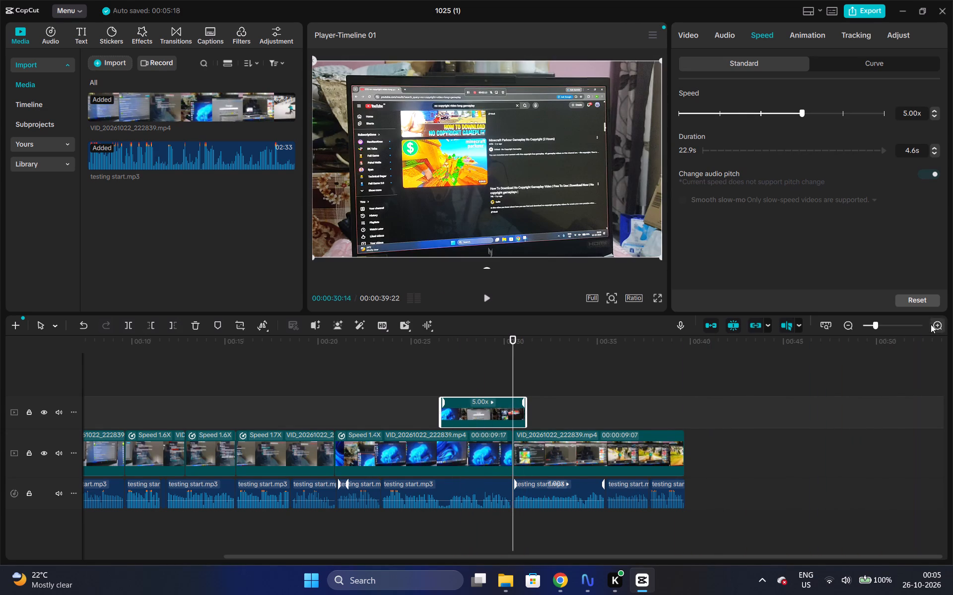
double_click(931, 324)
left_click_drag(563, 410, 511, 402)
key("space")
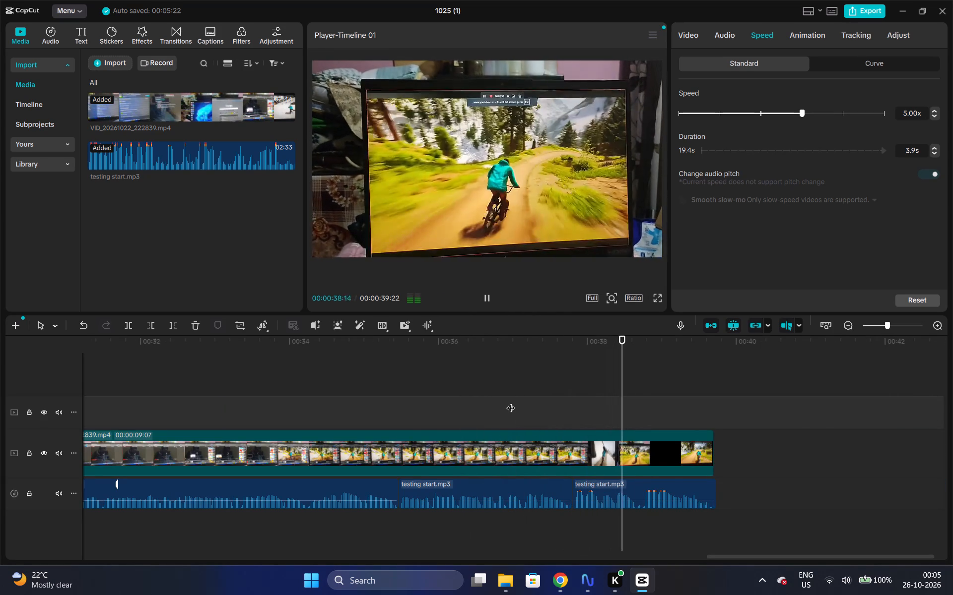
key("space")
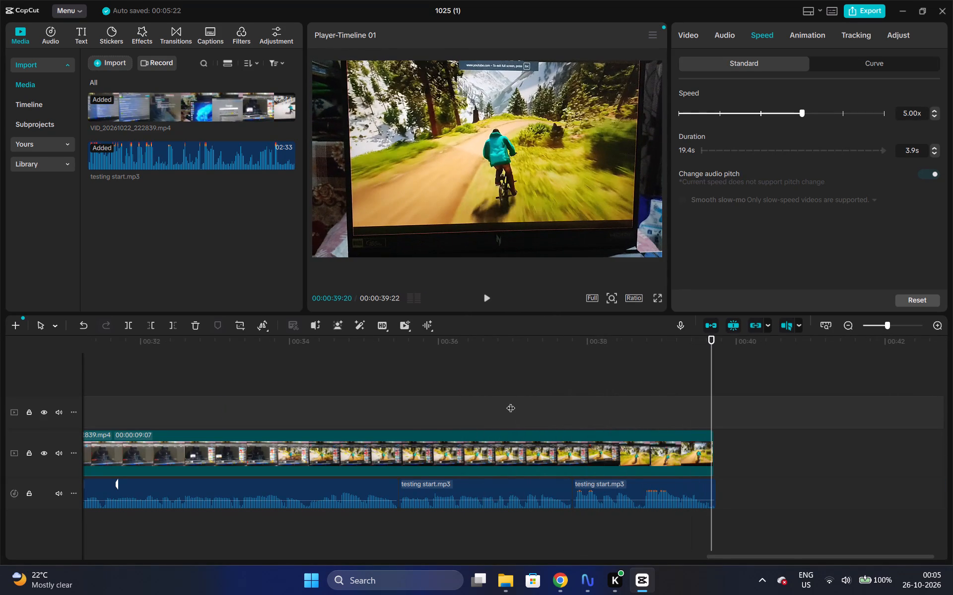
Review the edit in full-screen preview from the beginning to just past the 5.00x upper-track clip.
left_click(837, 324)
triple_click(849, 326)
left_click(849, 326)
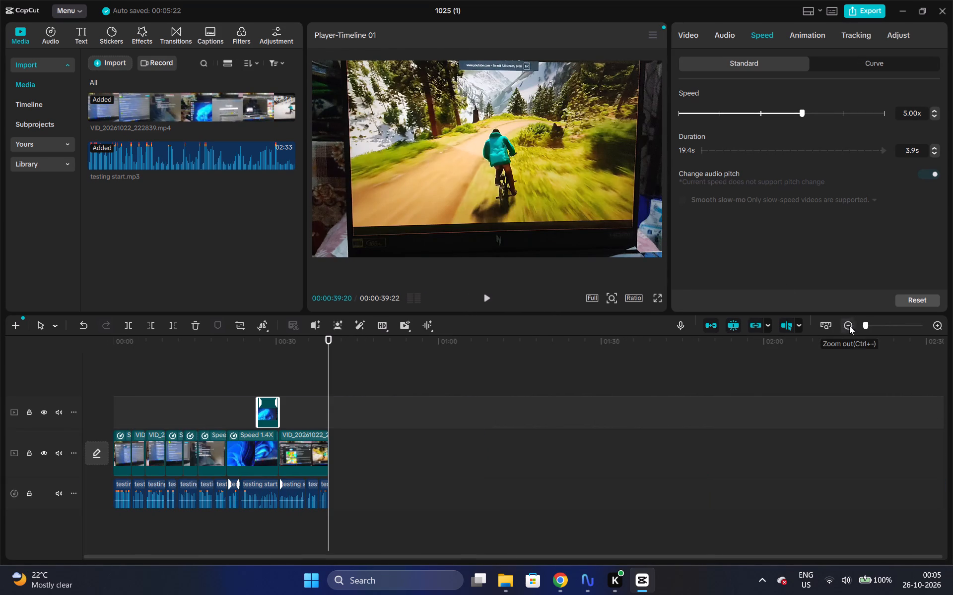
left_click(660, 300)
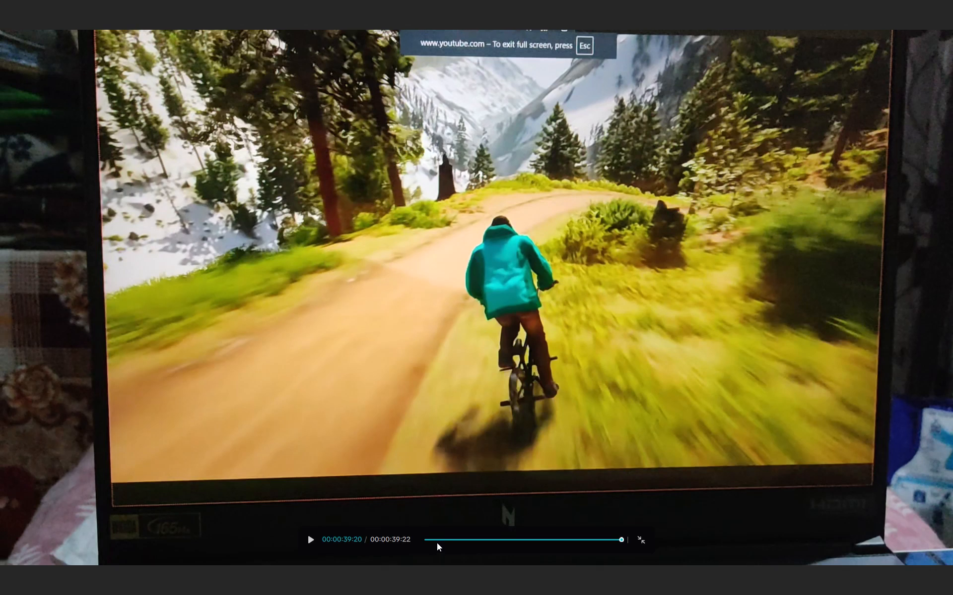
left_click_drag(437, 542, 387, 542)
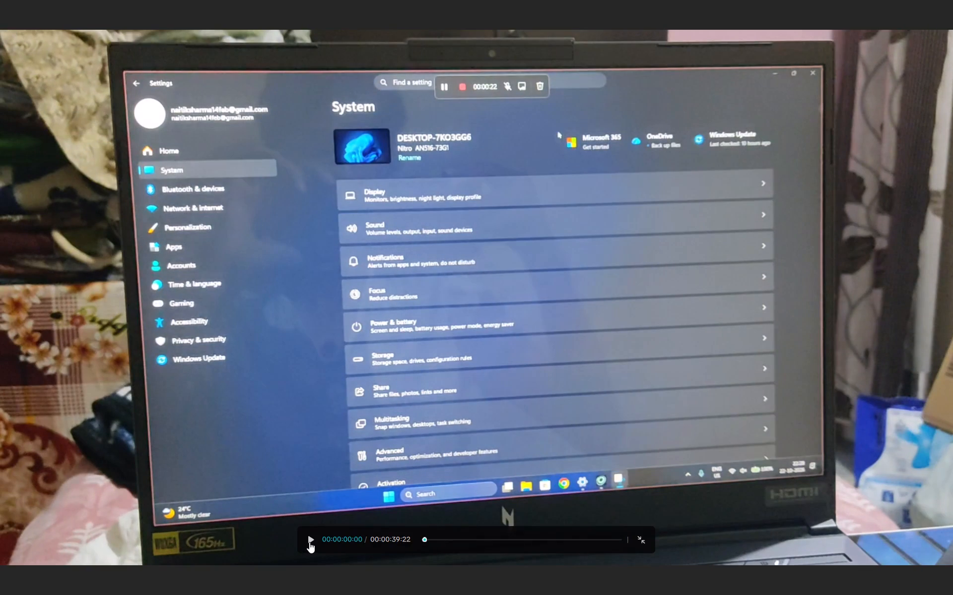
key("grave")
left_click(309, 542)
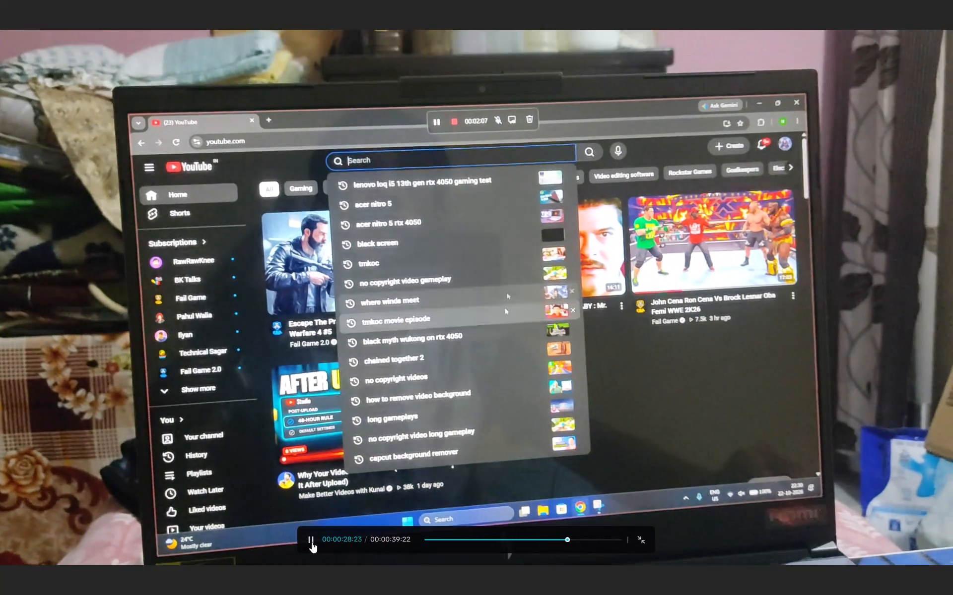
key("space")
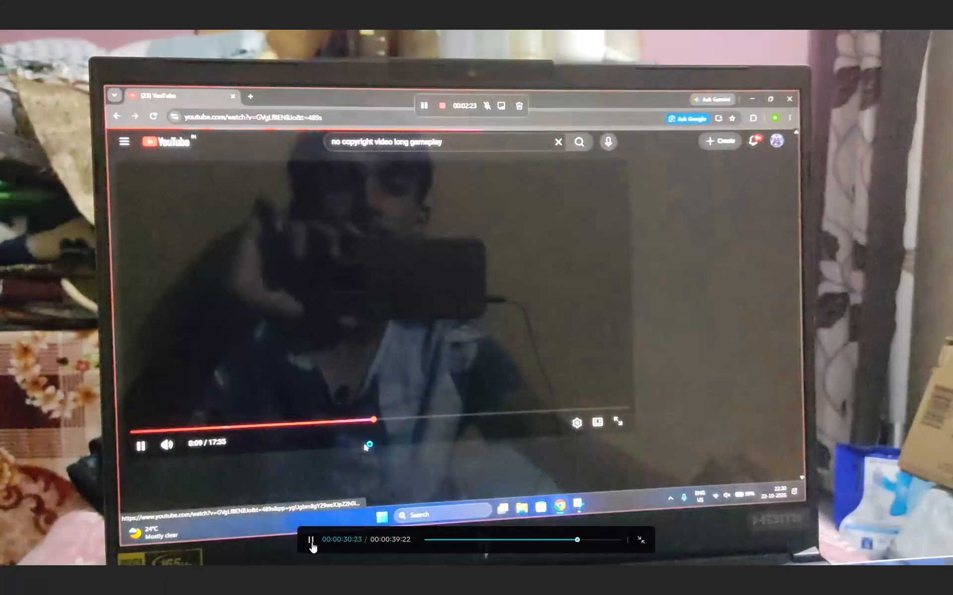
key("Escape")
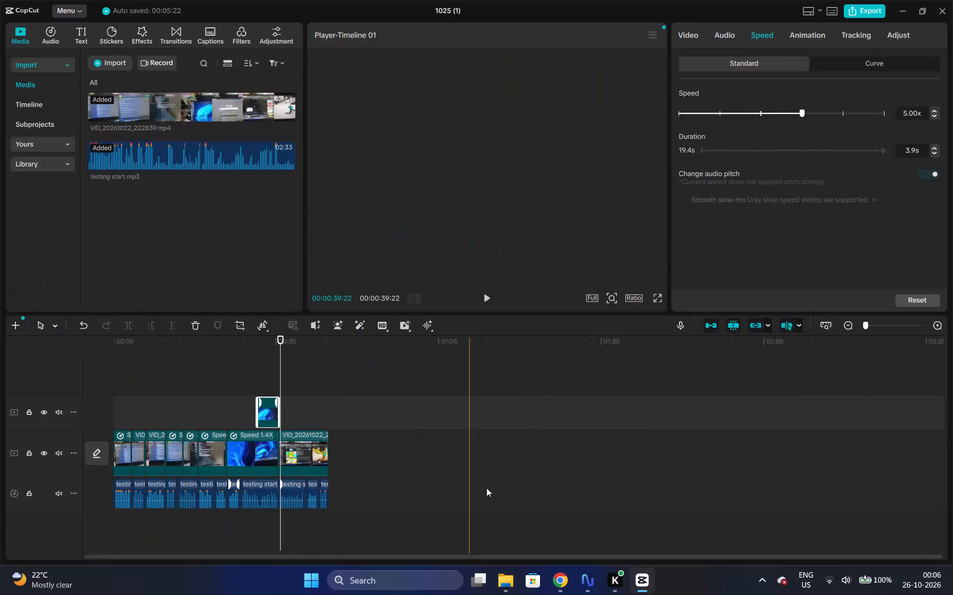
Enable Stabilize on the 5.00x upper-track clip.
left_click(699, 40)
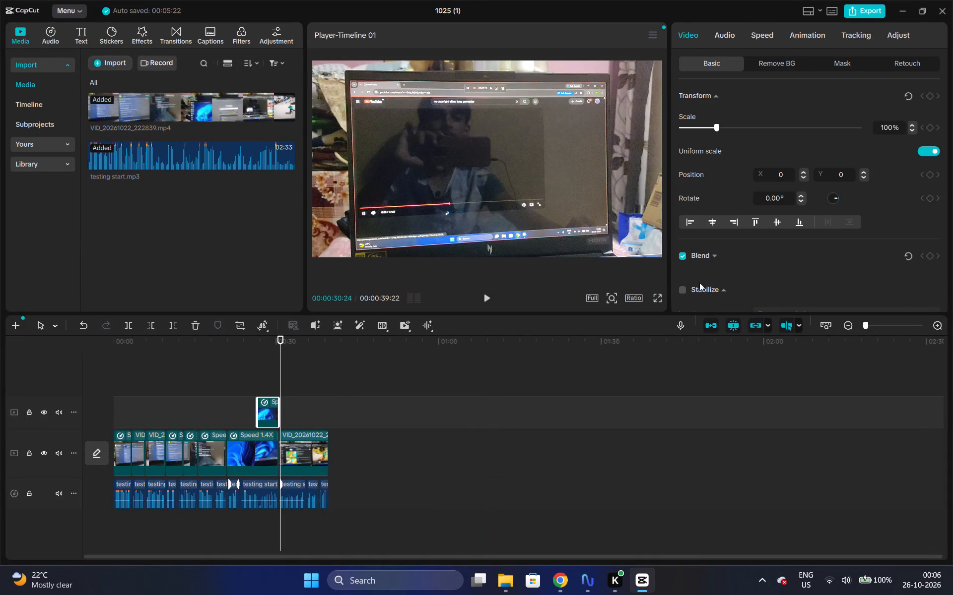
left_click(681, 293)
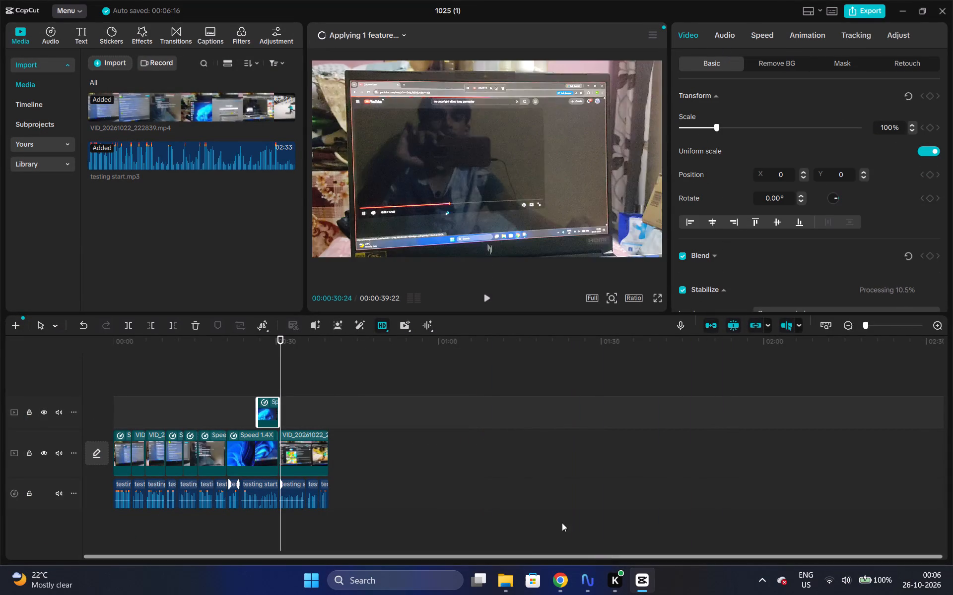
Switch to the Nahimic audio app and close it.
left_click(599, 587)
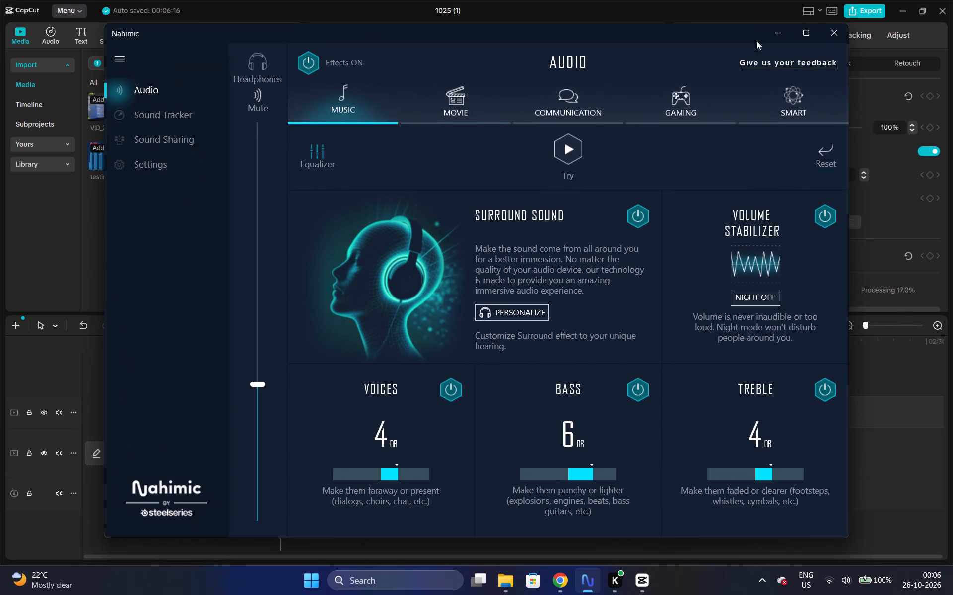
left_click(829, 36)
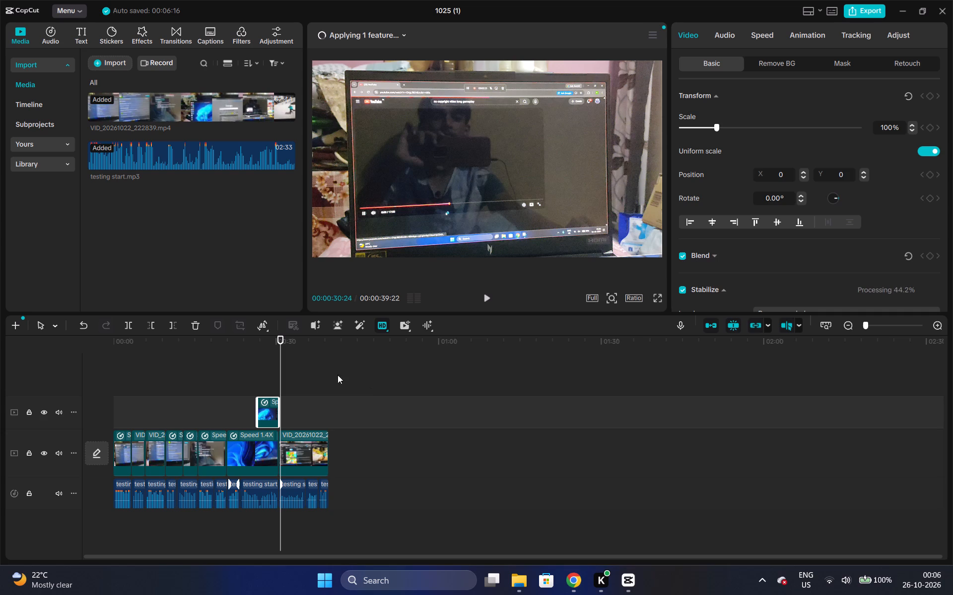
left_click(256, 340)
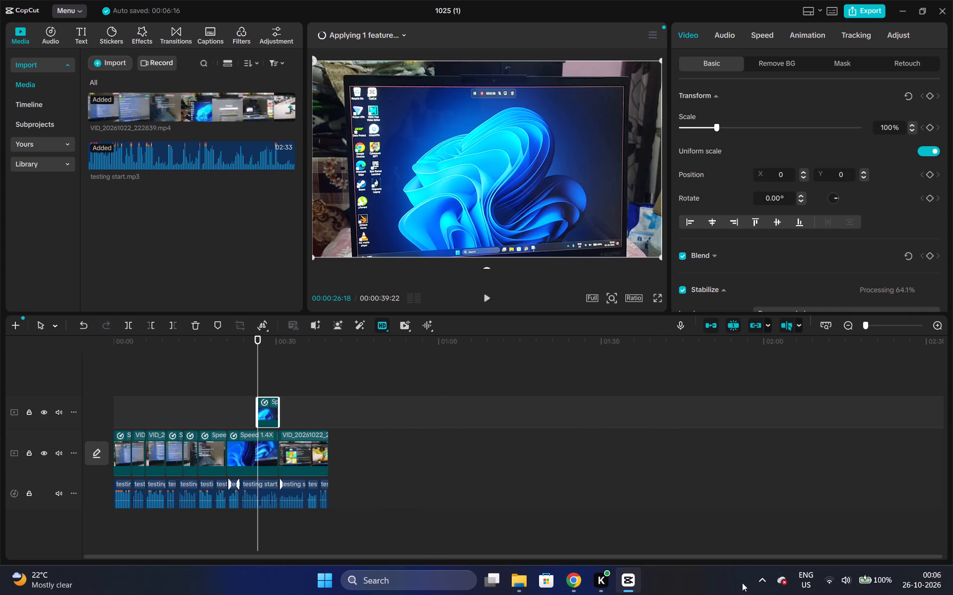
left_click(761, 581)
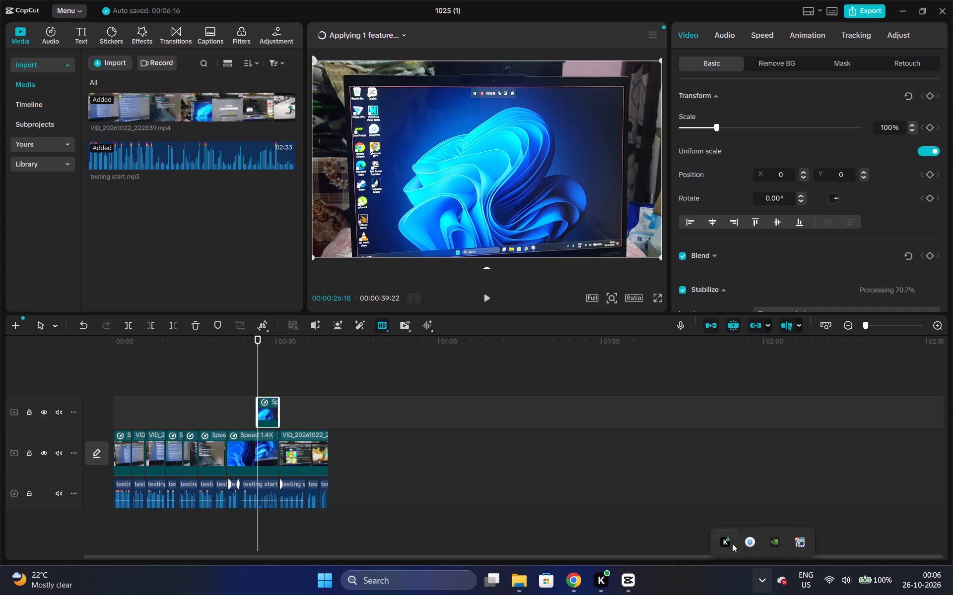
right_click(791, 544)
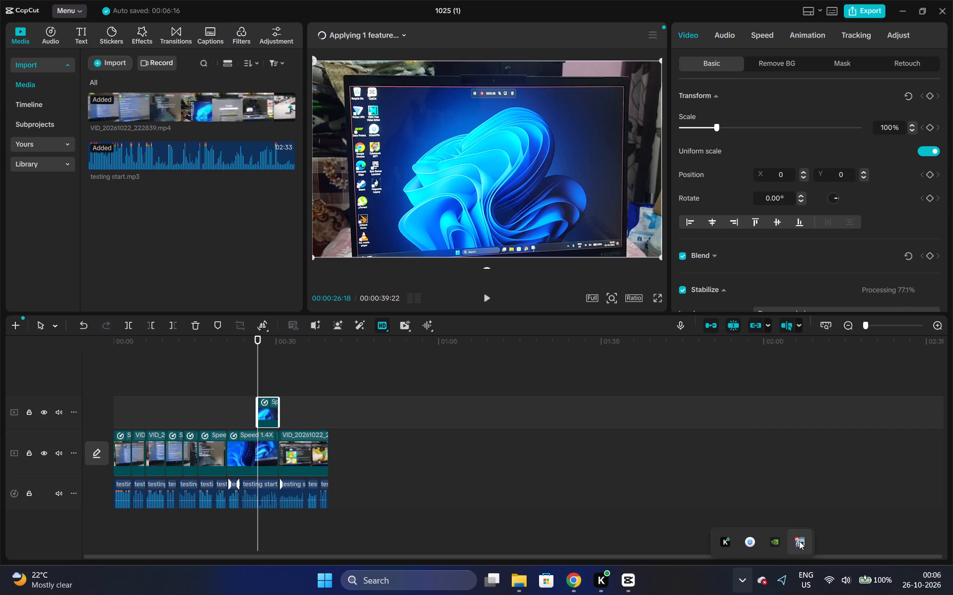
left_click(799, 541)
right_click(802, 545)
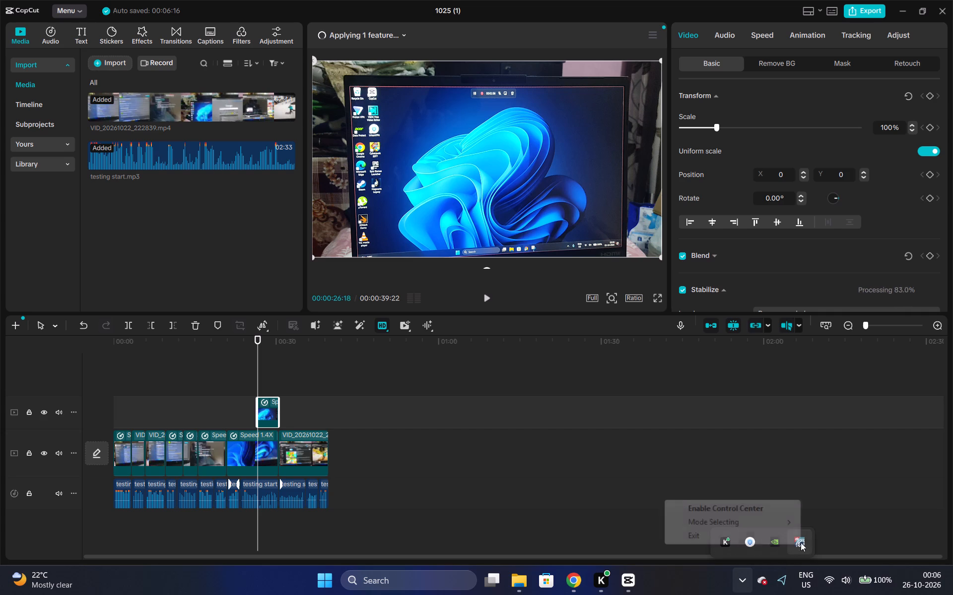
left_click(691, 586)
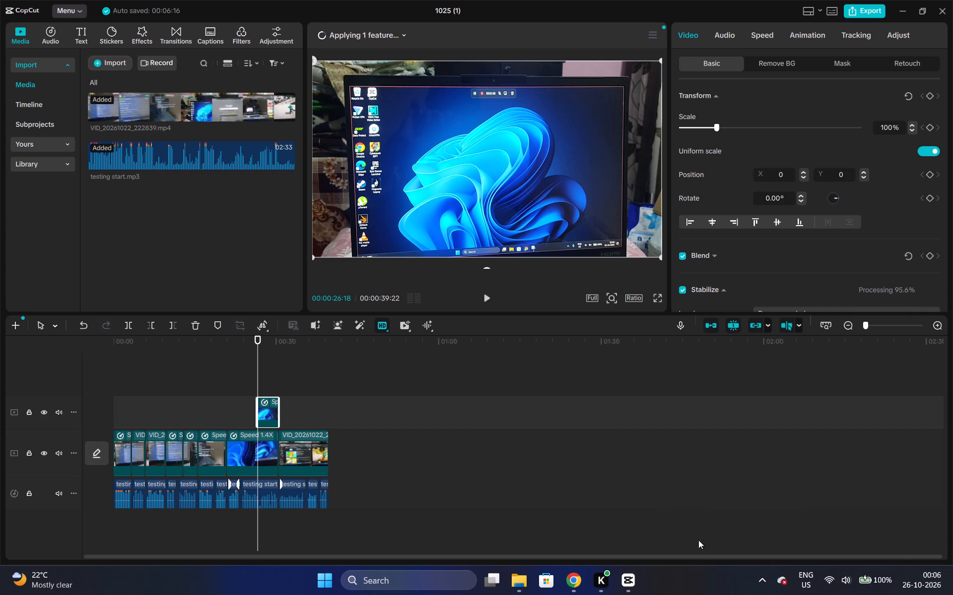
Review the whole edit in full-screen preview from the beginning to the end.
left_click(658, 299)
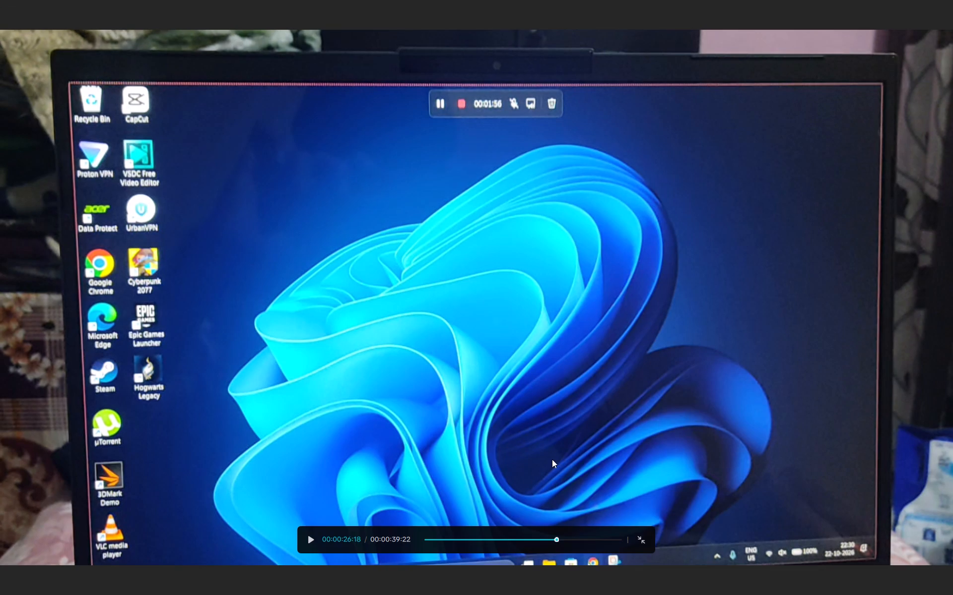
left_click_drag(430, 535, 422, 544)
left_click(422, 540)
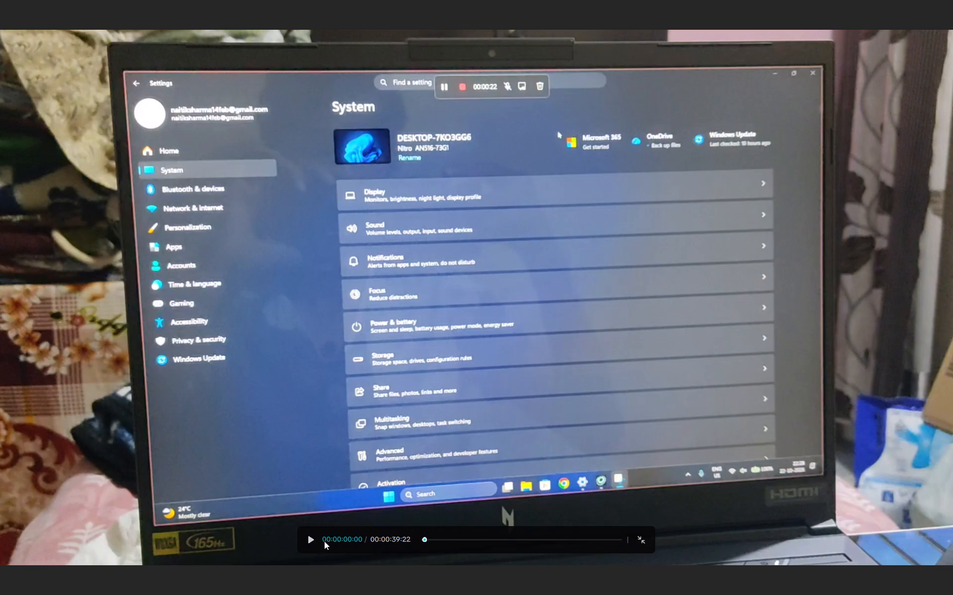
left_click(319, 539)
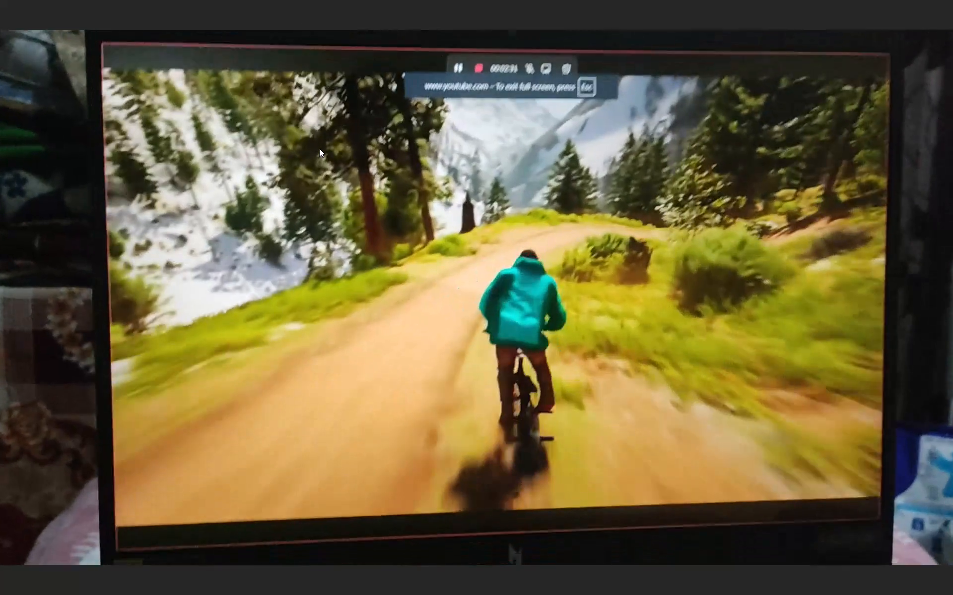
key("Escape")
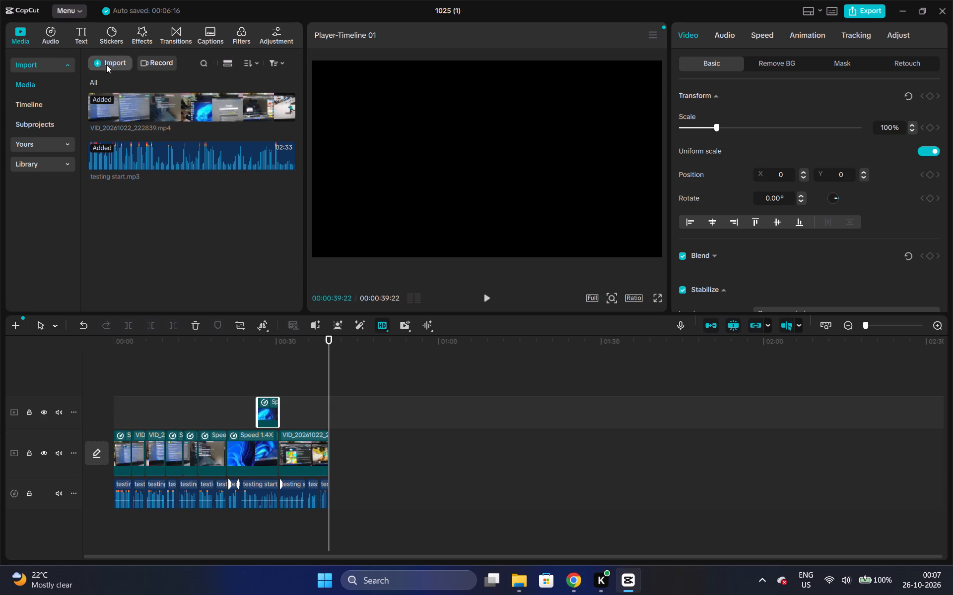
Import VID_20261022_230158 from the FACE CAM 2nd video folder and place it after the last clip on the main track.
left_click(120, 61)
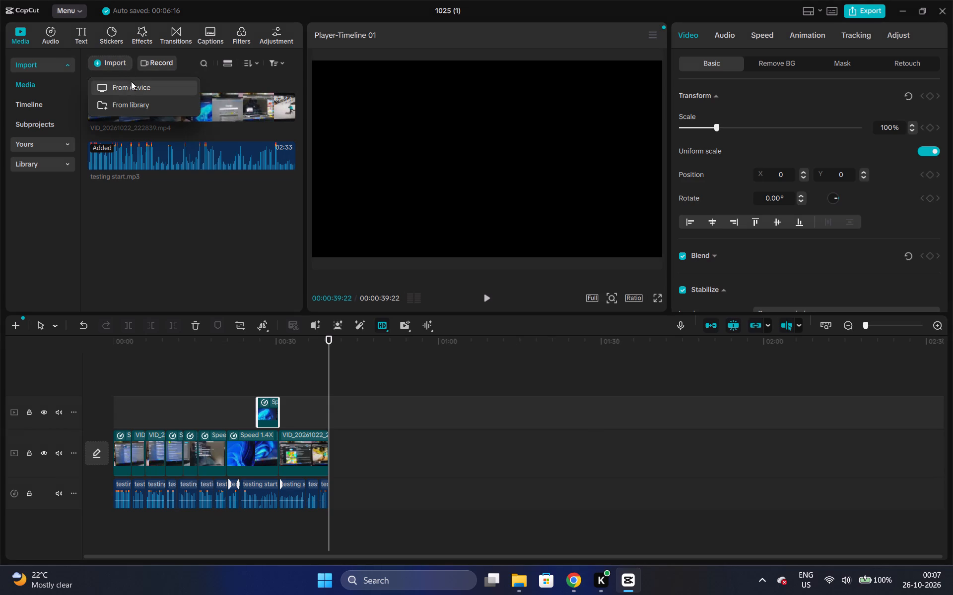
left_click(133, 84)
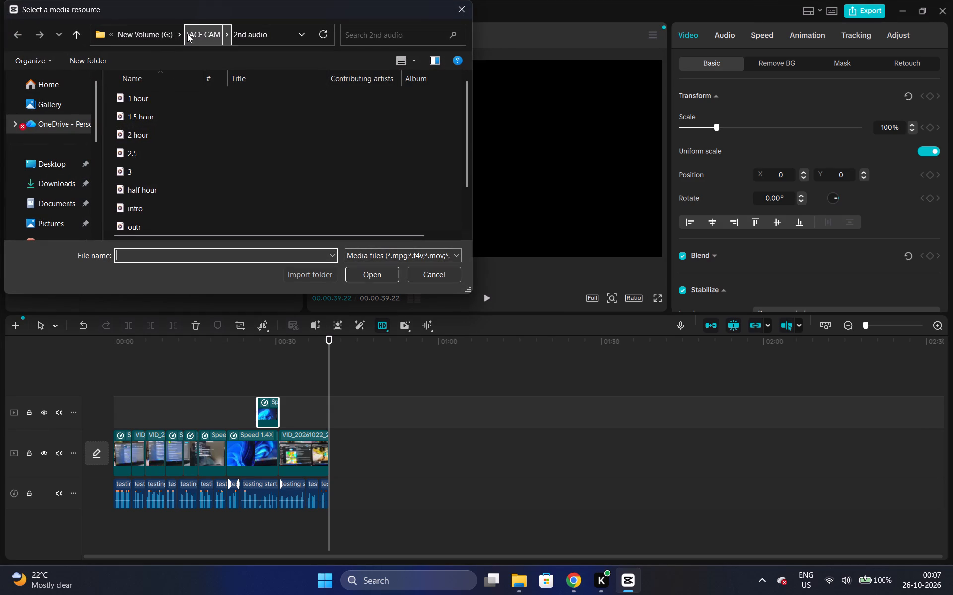
left_click(187, 34)
double_click(322, 117)
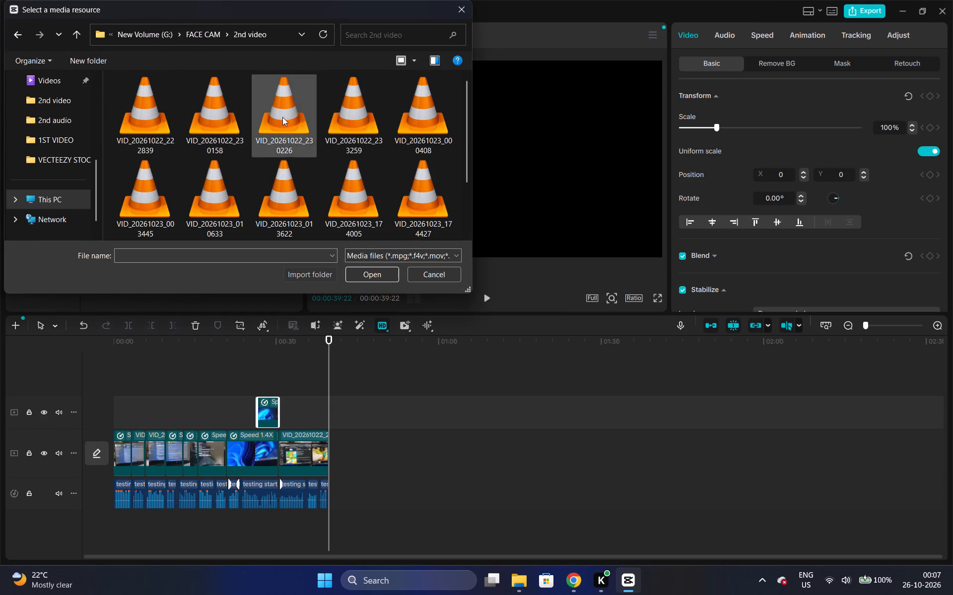
left_click(196, 100)
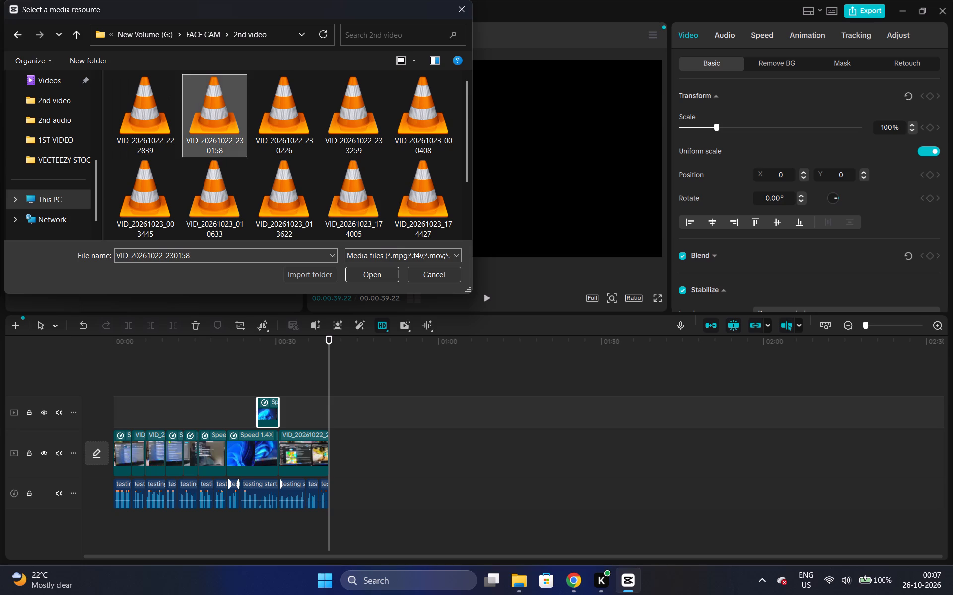
left_click(376, 280)
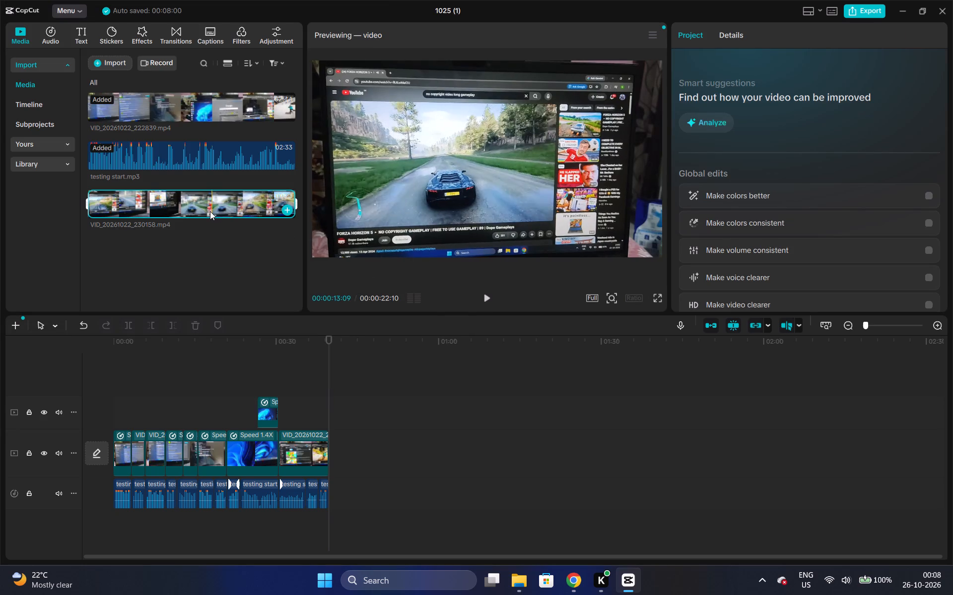
left_click_drag(210, 211, 327, 442)
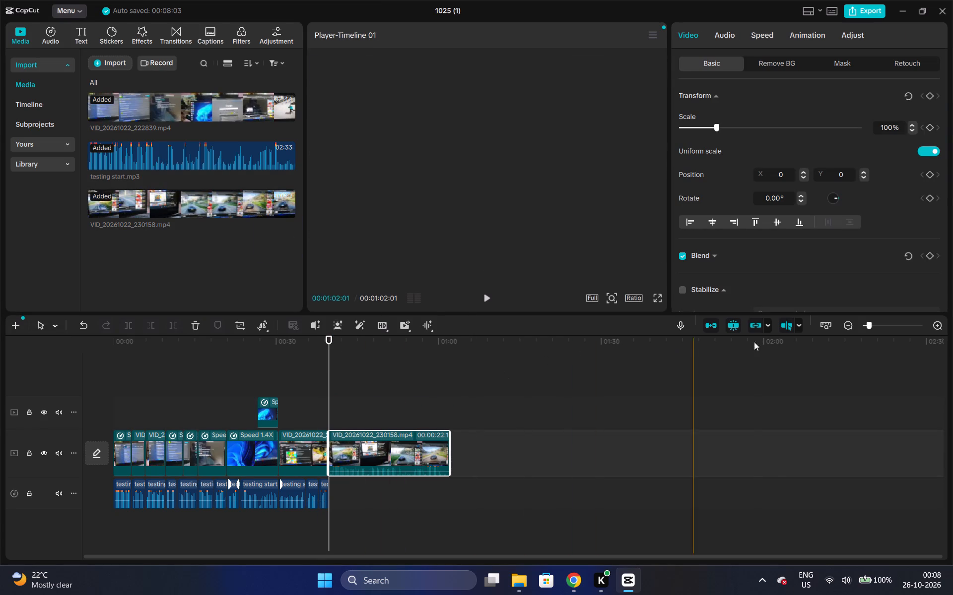
Play through the appended VID_20261022_230158.mp4 clip to review its footage.
double_click(942, 330)
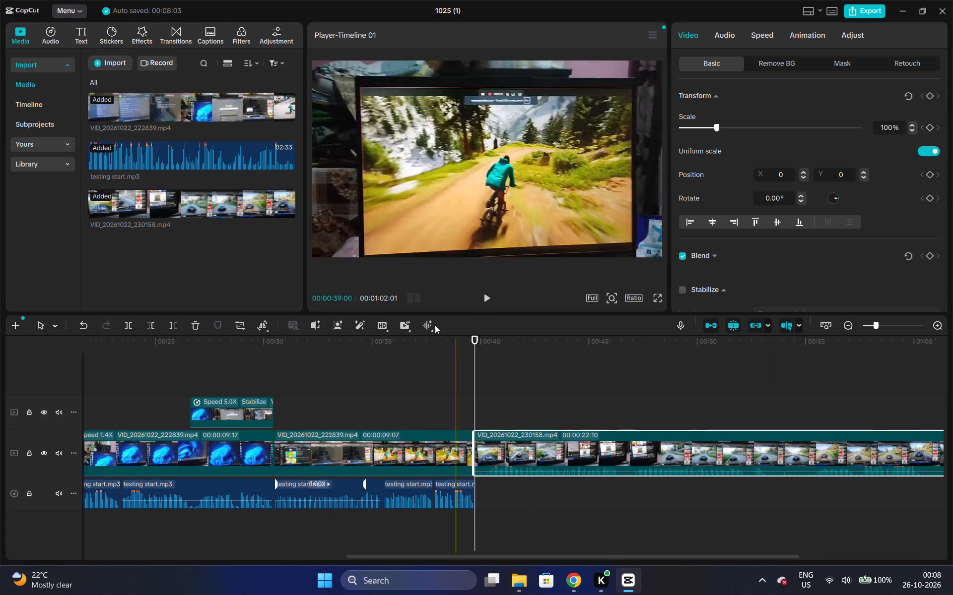
left_click(486, 297)
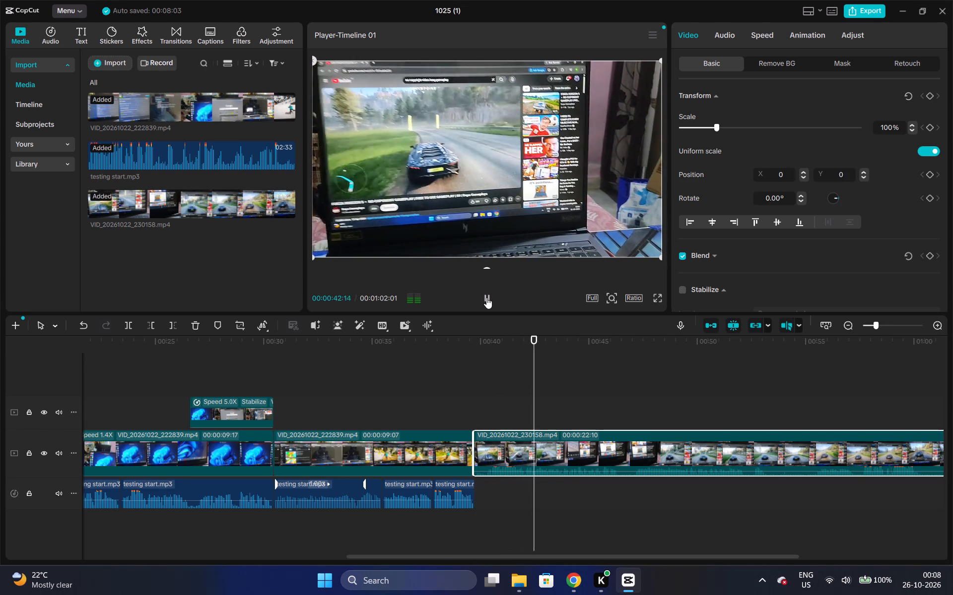
left_click(846, 332)
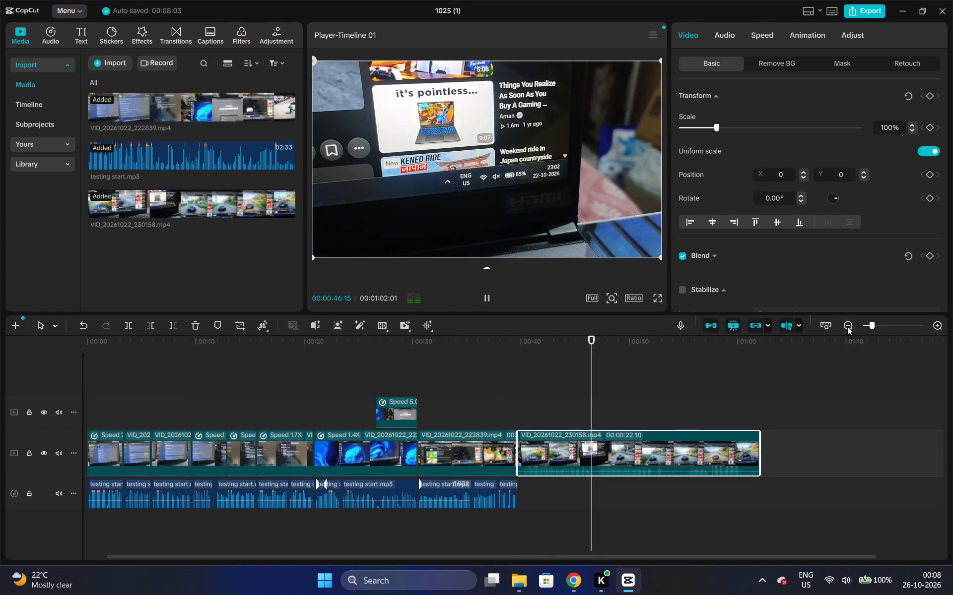
left_click(847, 326)
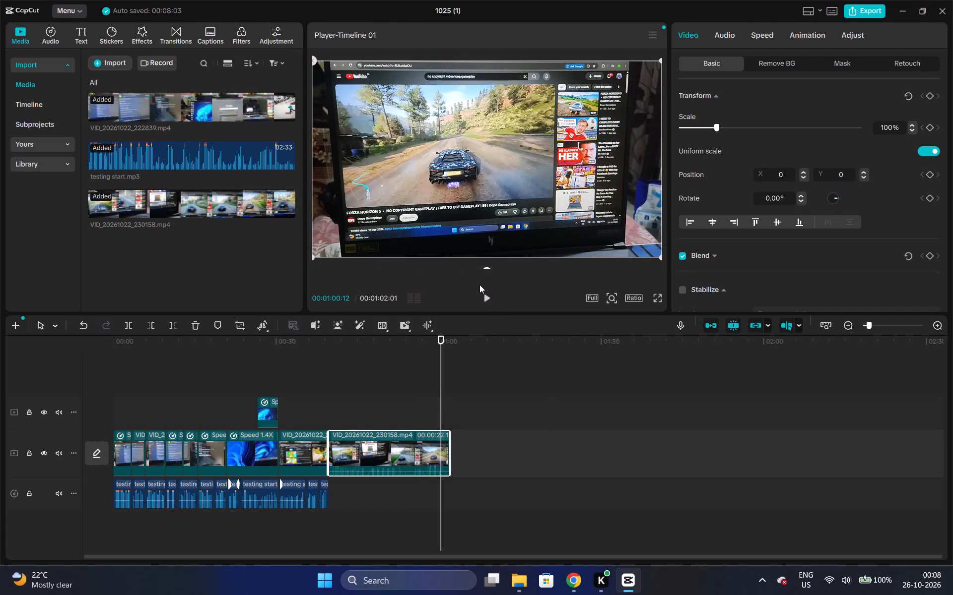
Mute the VID_20261022_230158.mp4 clip by lowering its volume to -∞ dB, and play its opening seconds.
left_click(729, 40)
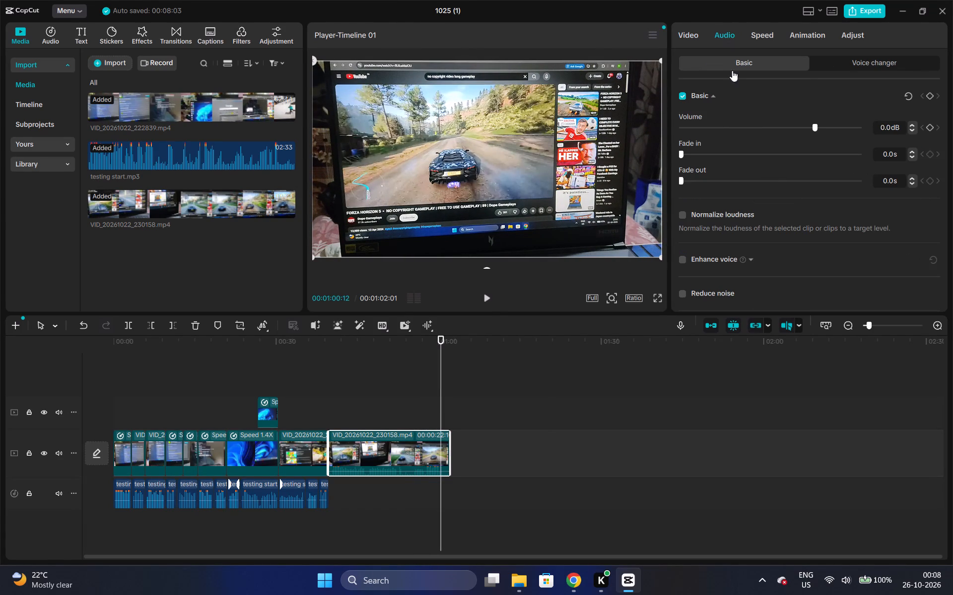
left_click_drag(762, 128, 649, 138)
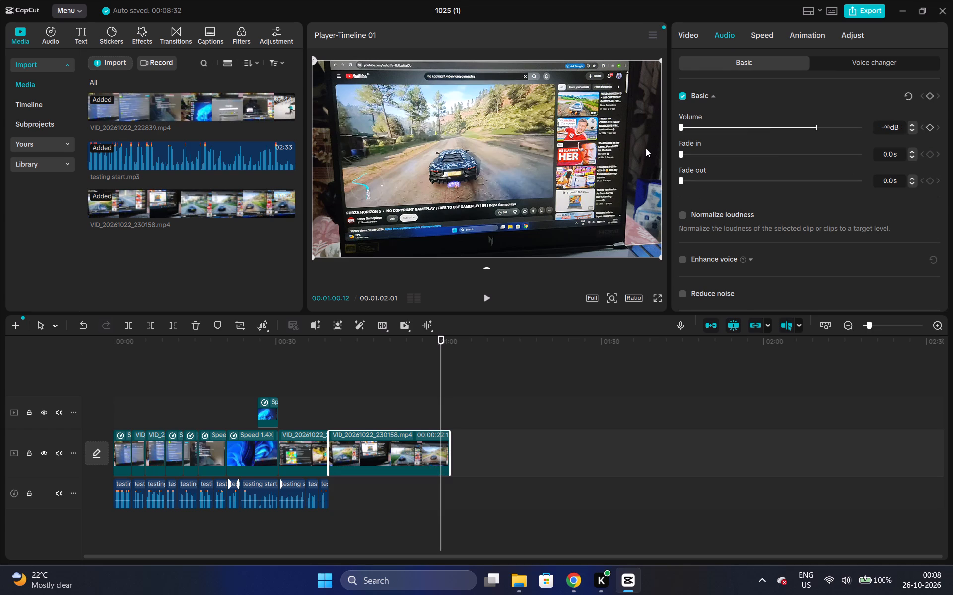
left_click(933, 325)
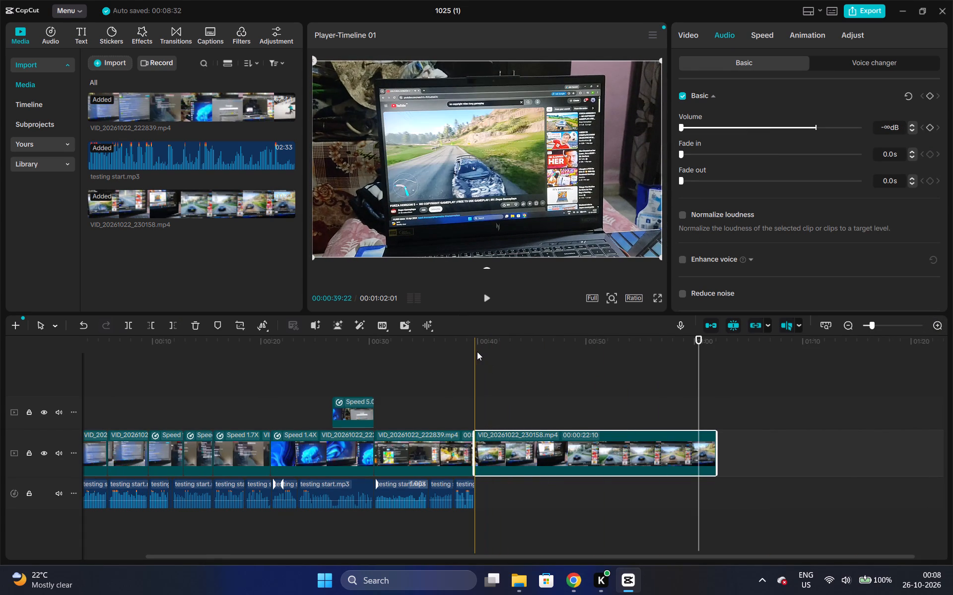
left_click(477, 352)
left_click(486, 302)
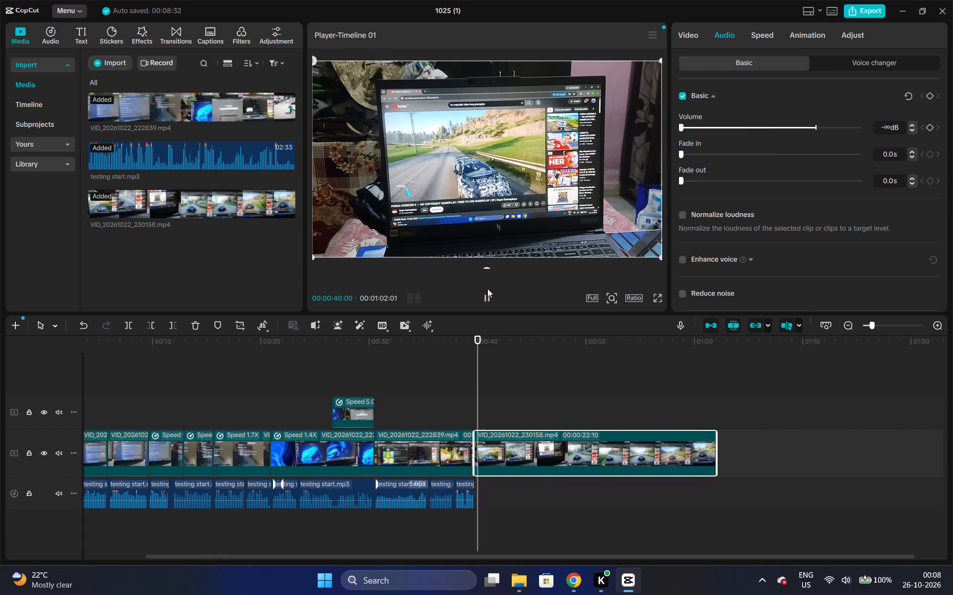
left_click(488, 295)
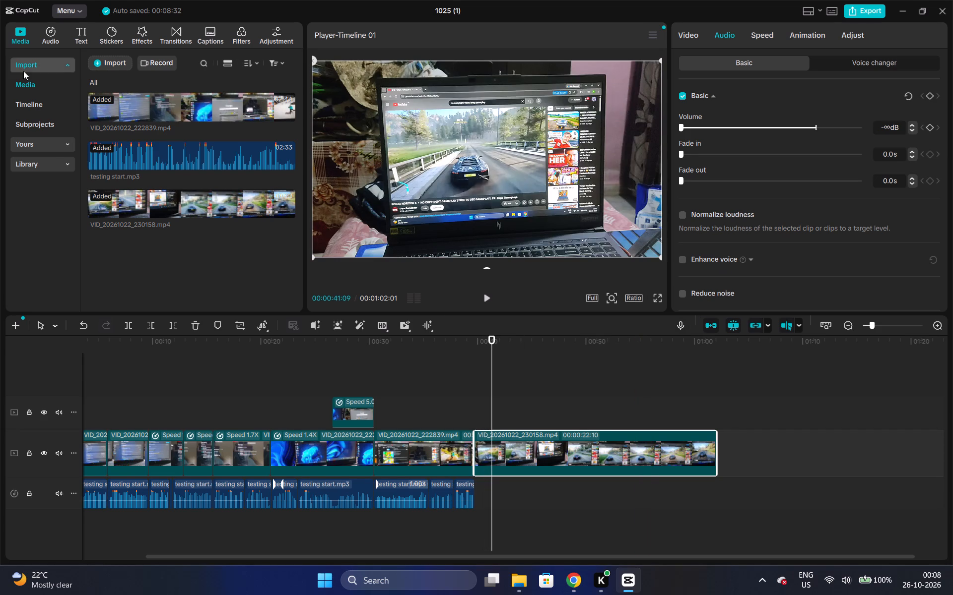
Extract the audio from the half hour file in the FACE CAM 2nd audio folder.
left_click(59, 35)
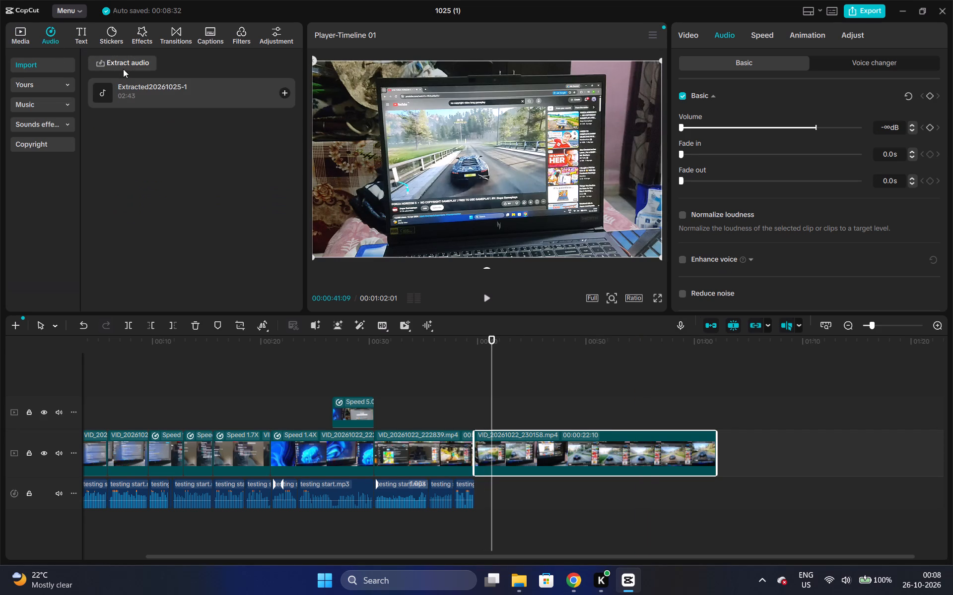
left_click(123, 67)
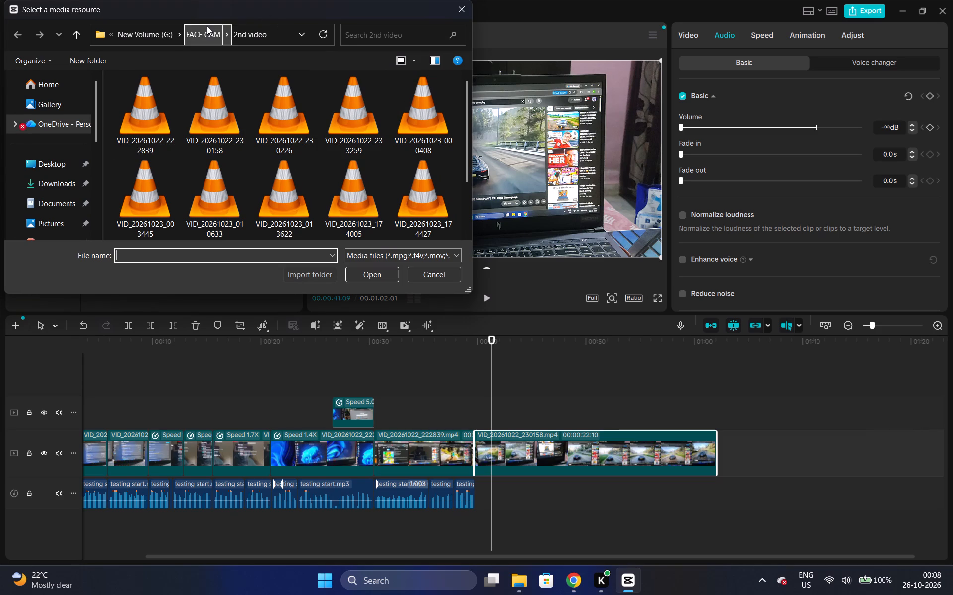
left_click(207, 26)
double_click(267, 107)
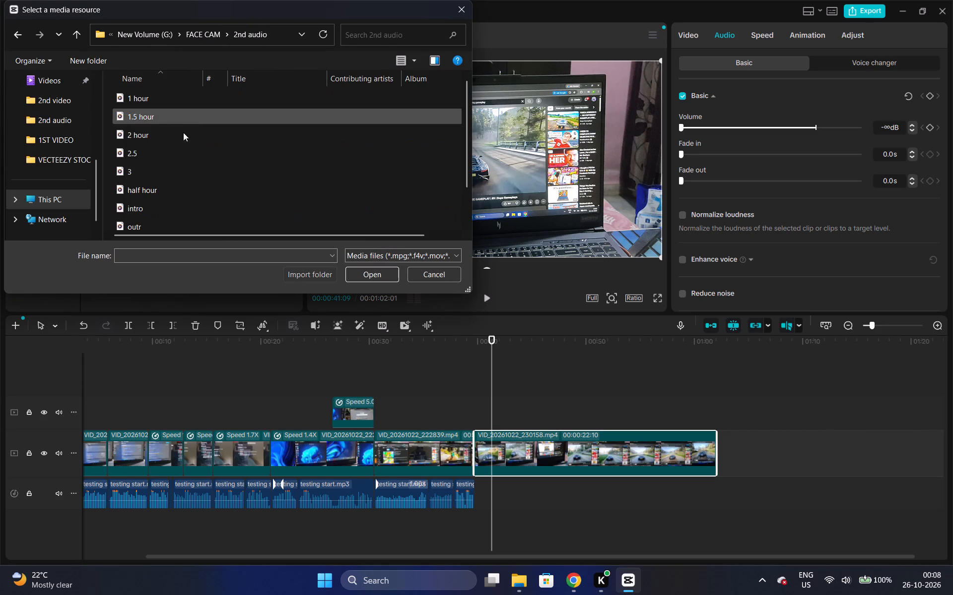
left_click(177, 194)
left_click(381, 281)
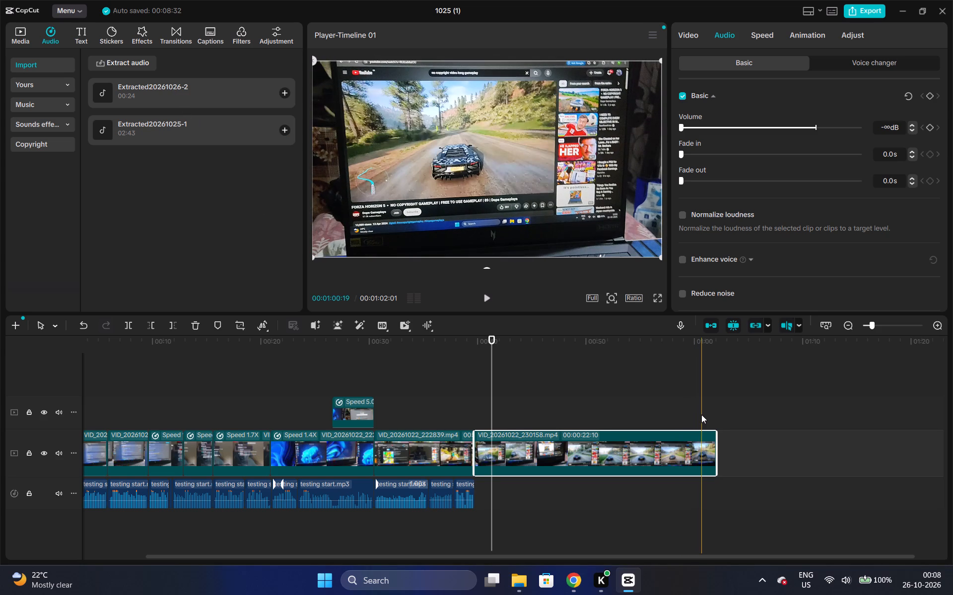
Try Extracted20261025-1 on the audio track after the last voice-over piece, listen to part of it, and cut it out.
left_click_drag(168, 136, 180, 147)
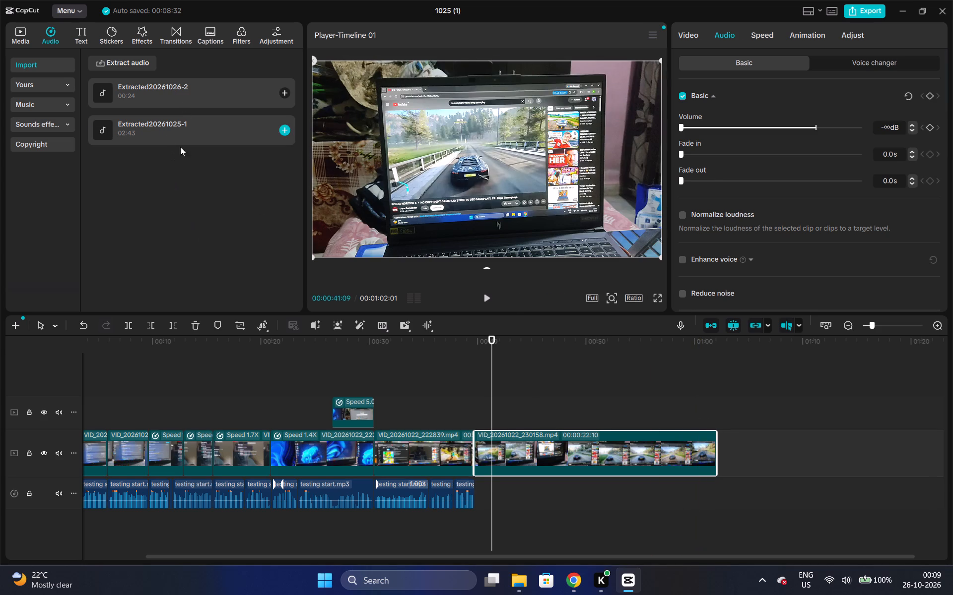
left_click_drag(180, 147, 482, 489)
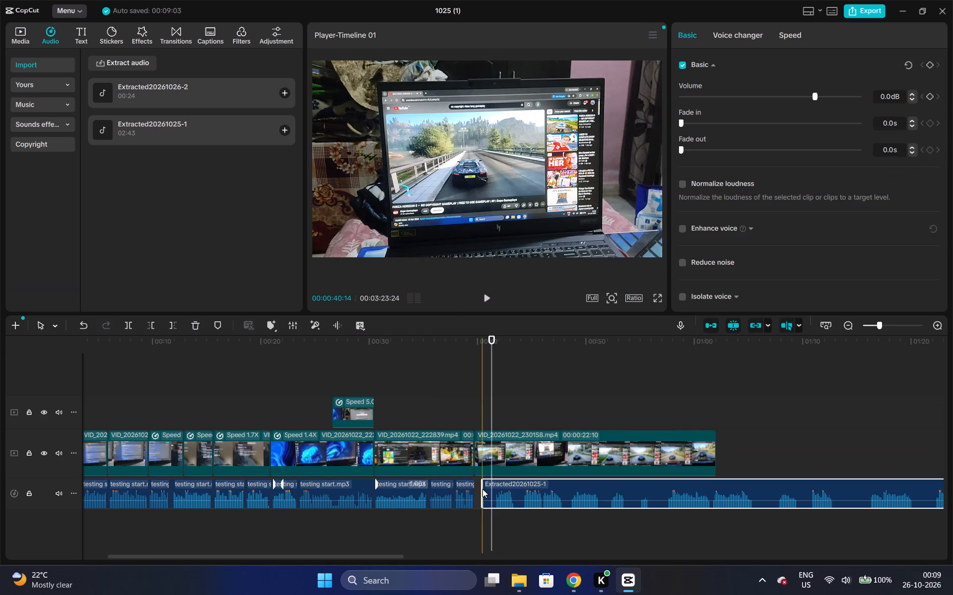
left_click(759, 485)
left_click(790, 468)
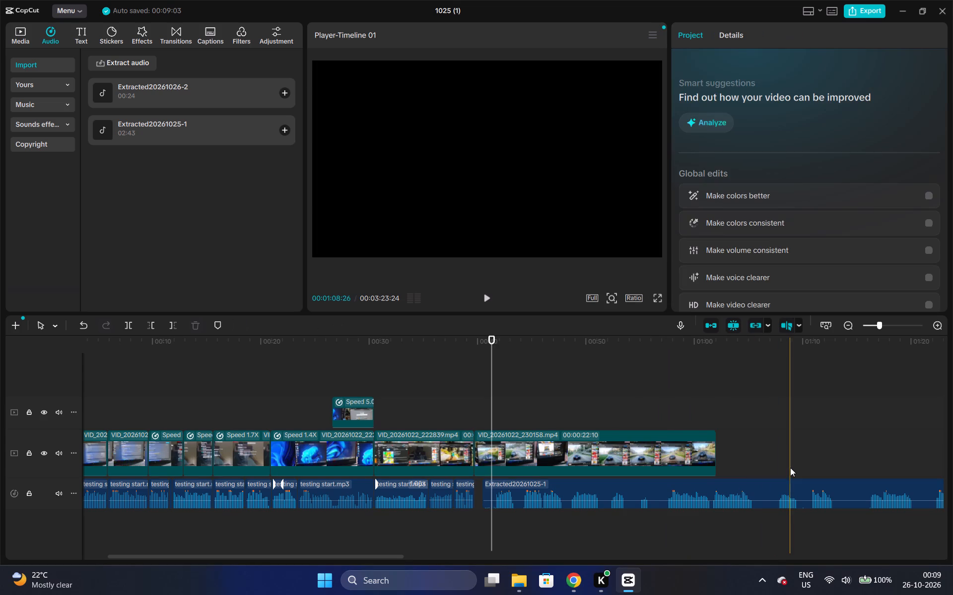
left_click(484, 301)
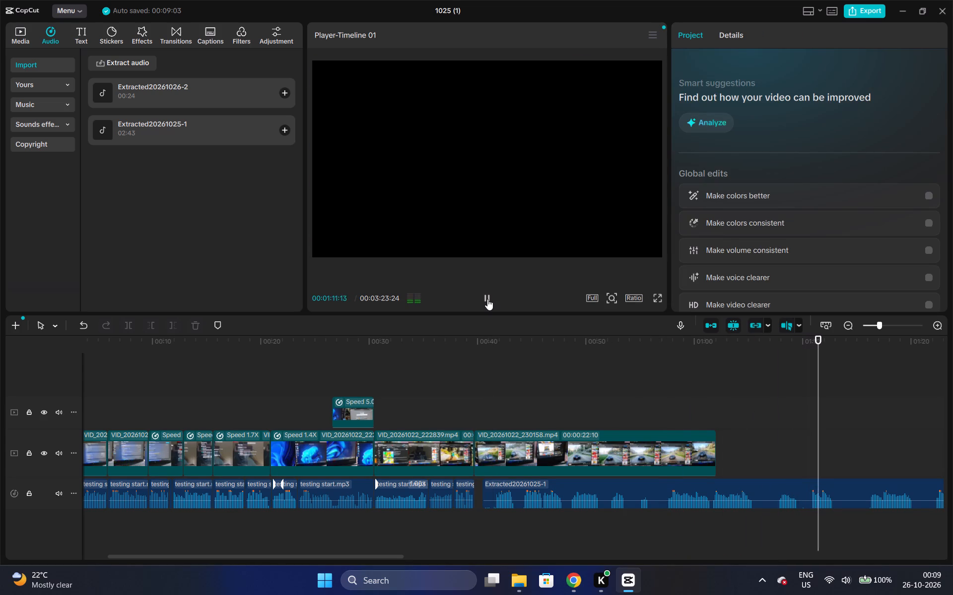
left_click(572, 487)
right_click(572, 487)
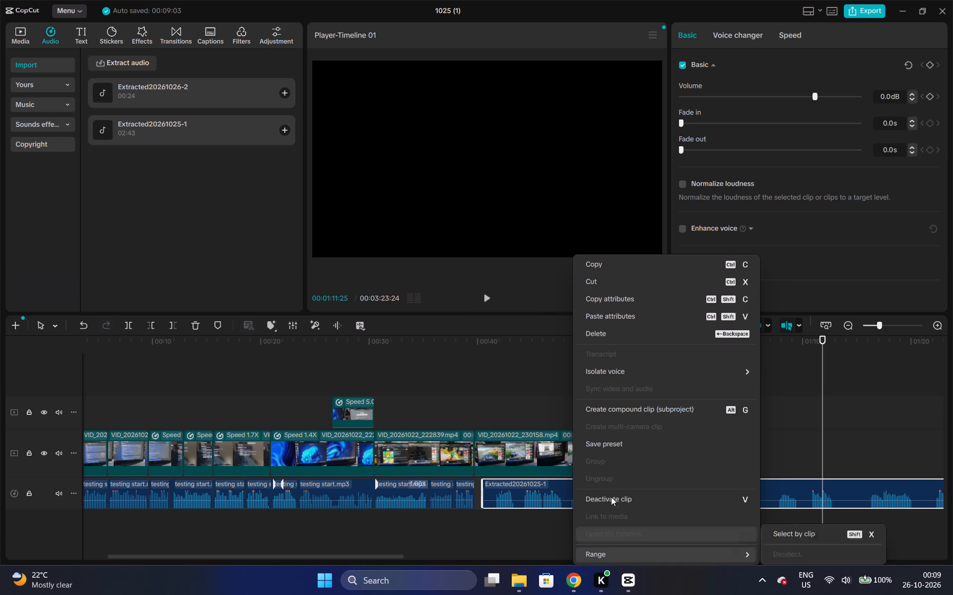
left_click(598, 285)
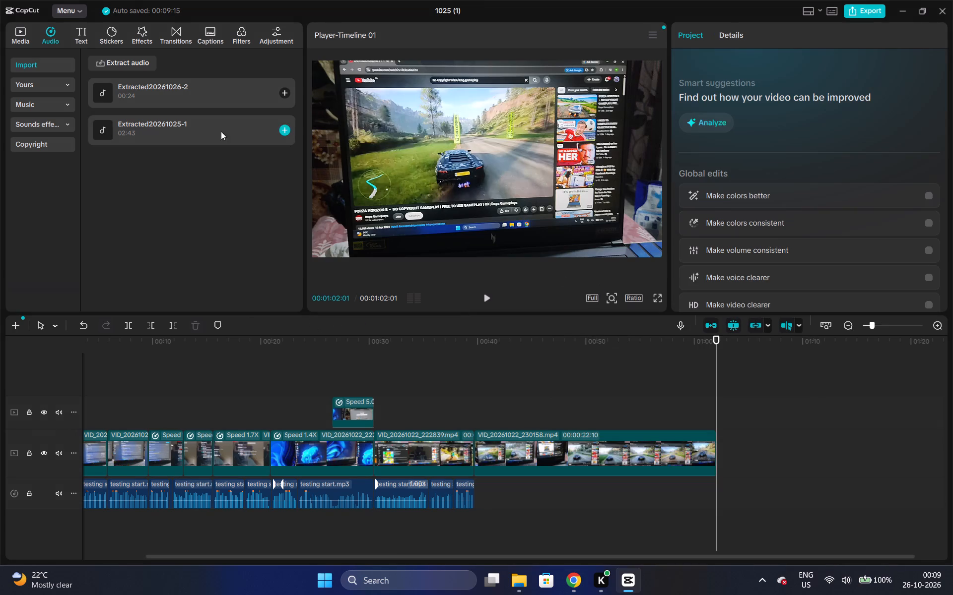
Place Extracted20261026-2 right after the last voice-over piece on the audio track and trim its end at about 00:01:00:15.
left_click_drag(160, 87, 469, 486)
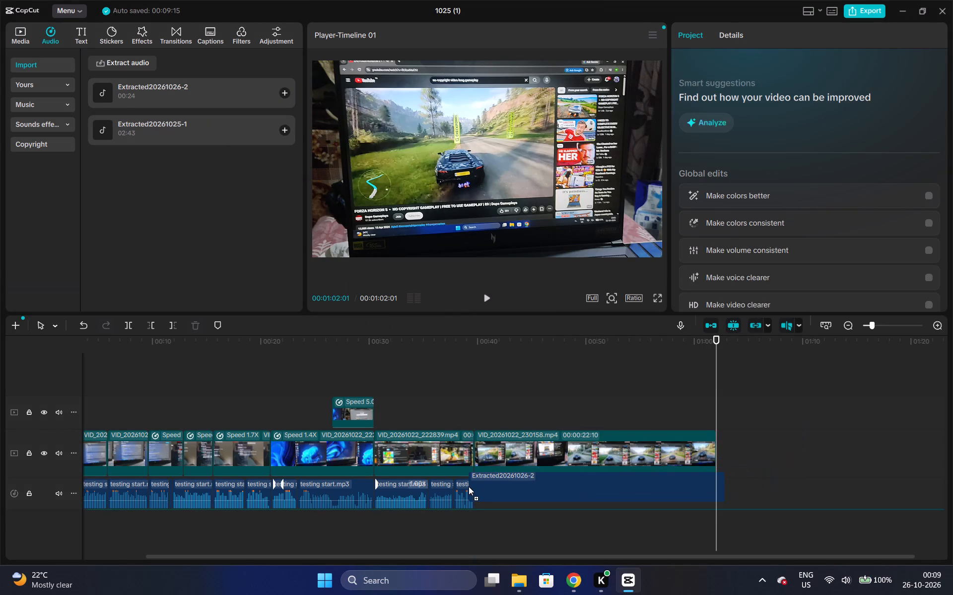
left_click_drag(469, 486, 475, 490)
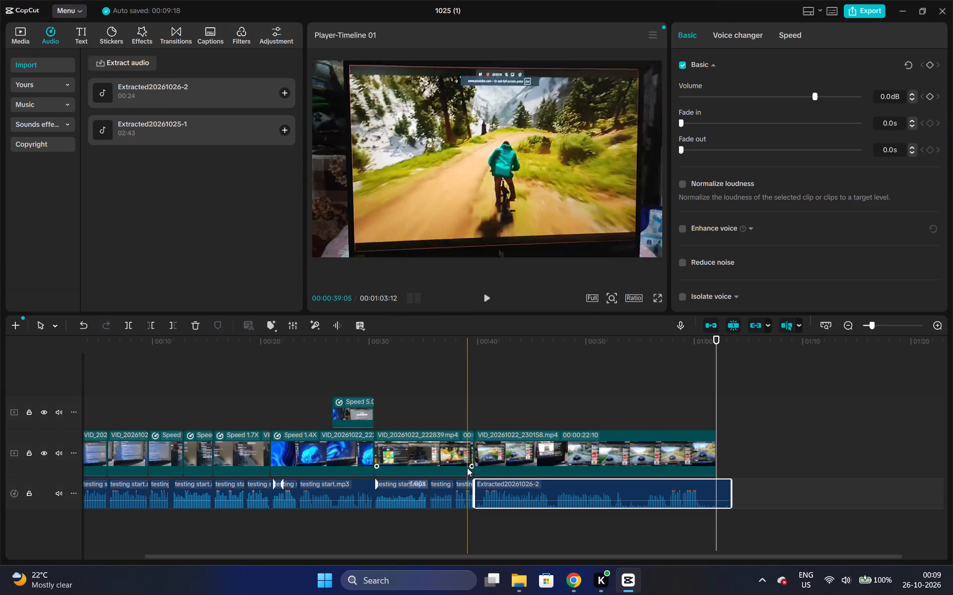
left_click_drag(734, 493, 720, 492)
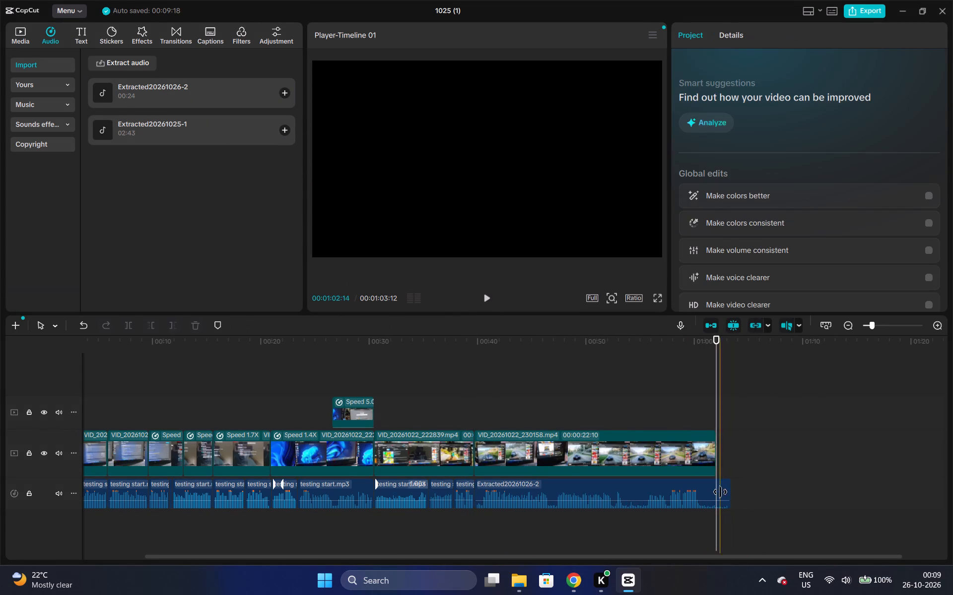
left_click_drag(720, 492, 720, 492)
left_click(713, 493)
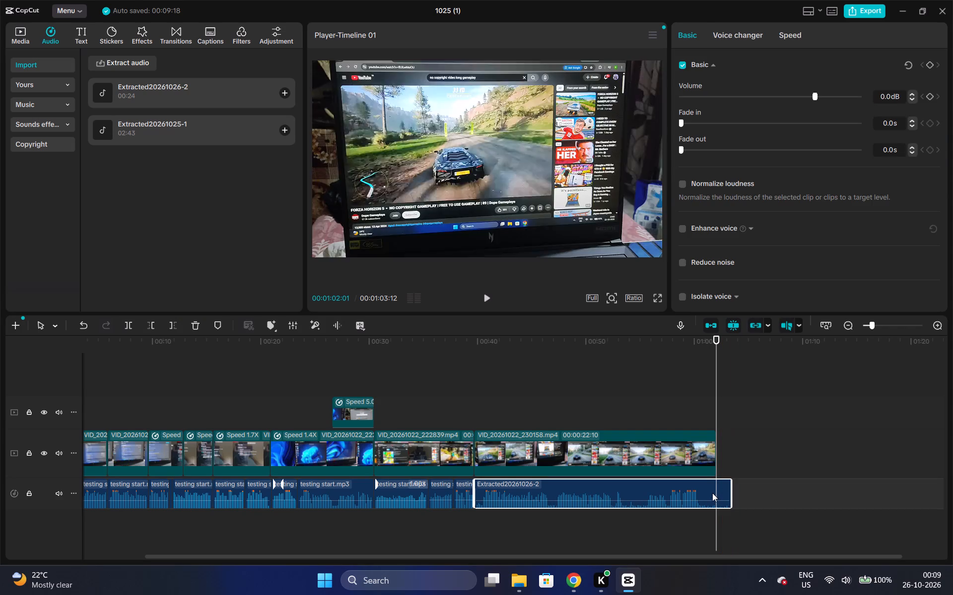
left_click(700, 486)
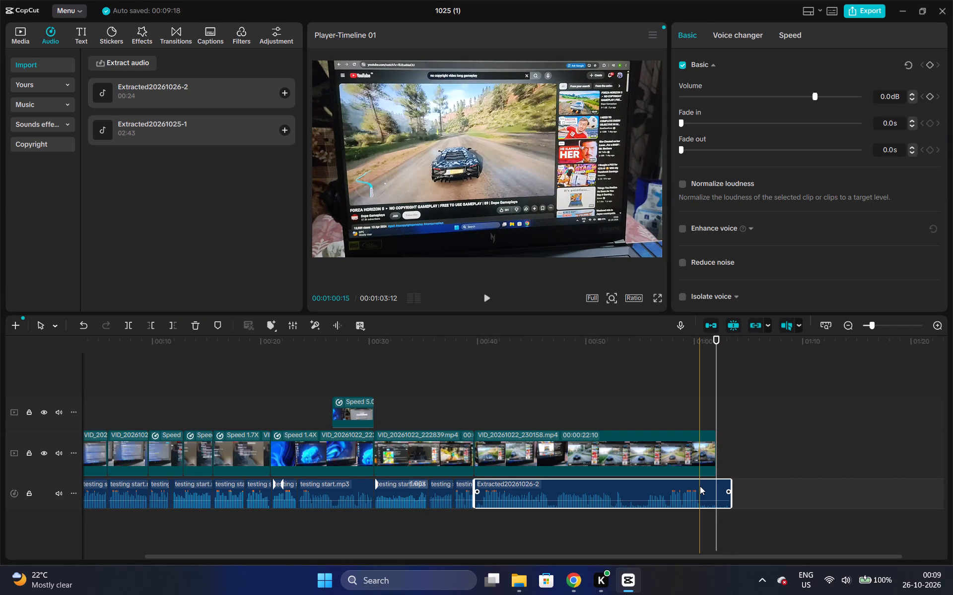
key("w")
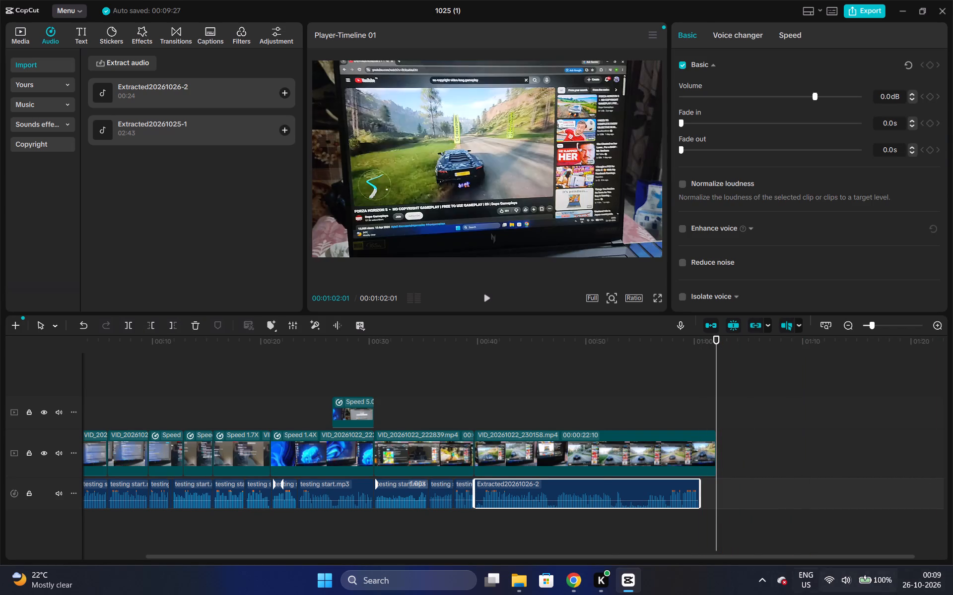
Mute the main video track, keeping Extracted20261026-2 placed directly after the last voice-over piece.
left_click(932, 329)
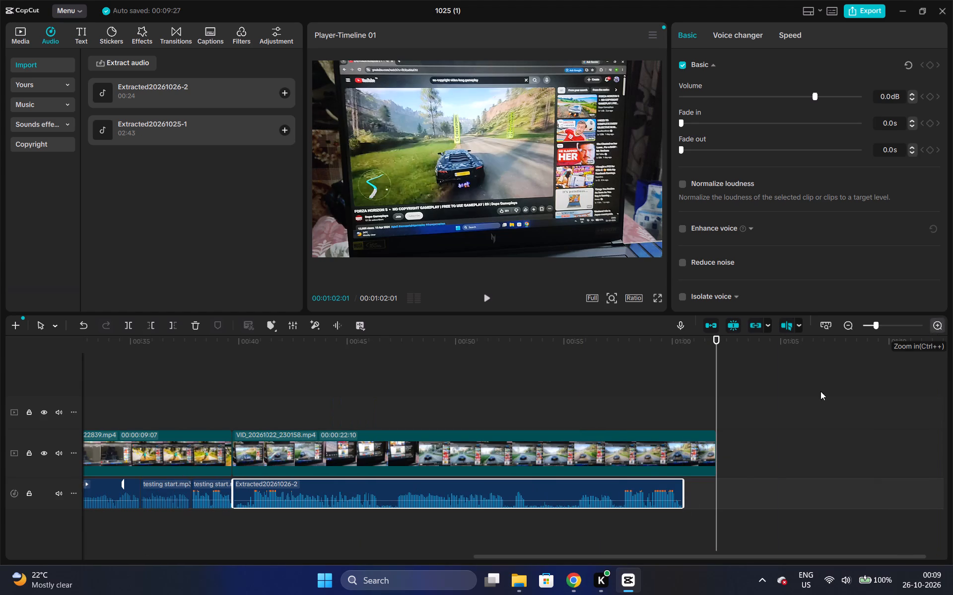
left_click_drag(475, 487, 493, 488)
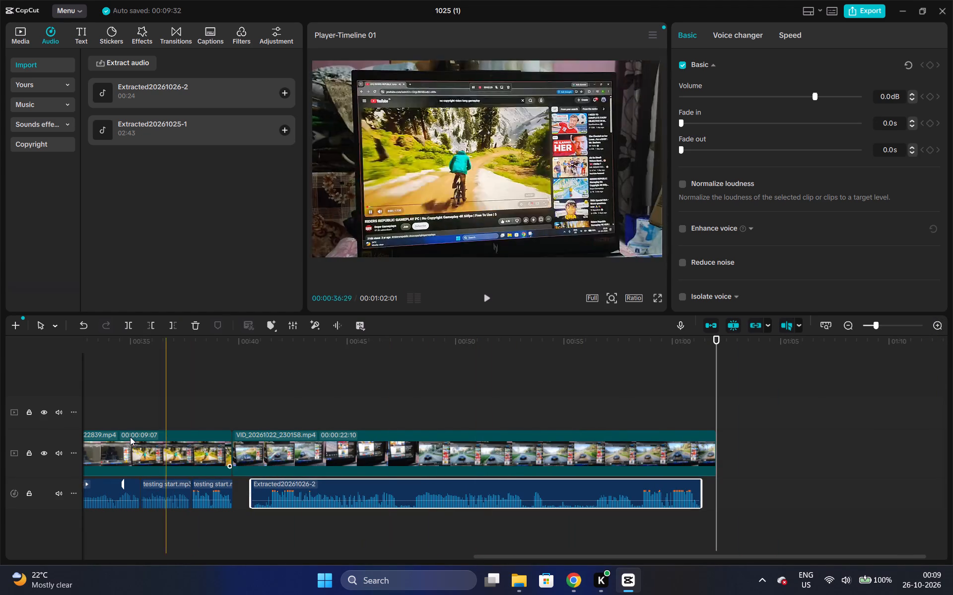
left_click(54, 453)
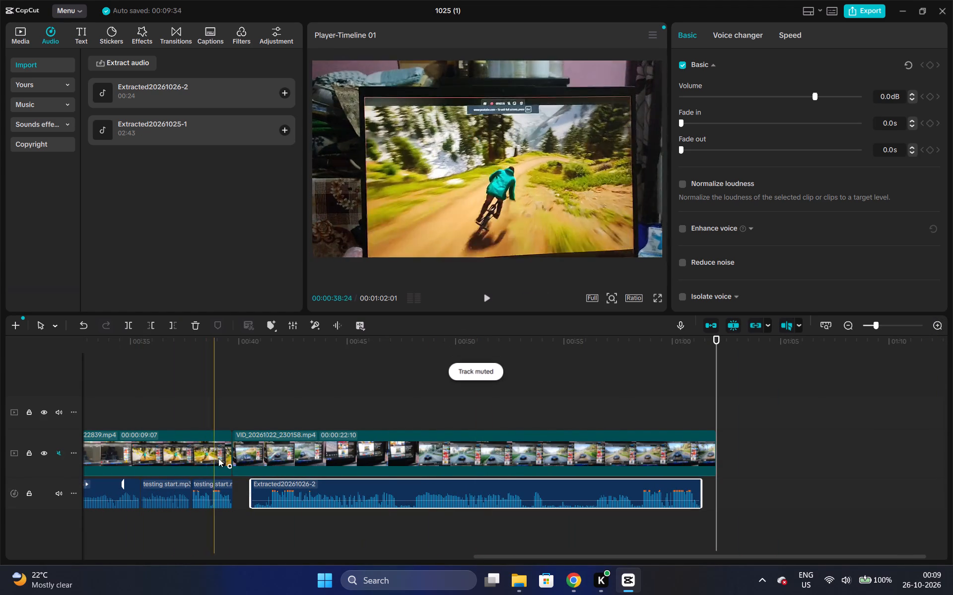
left_click_drag(262, 484, 247, 484)
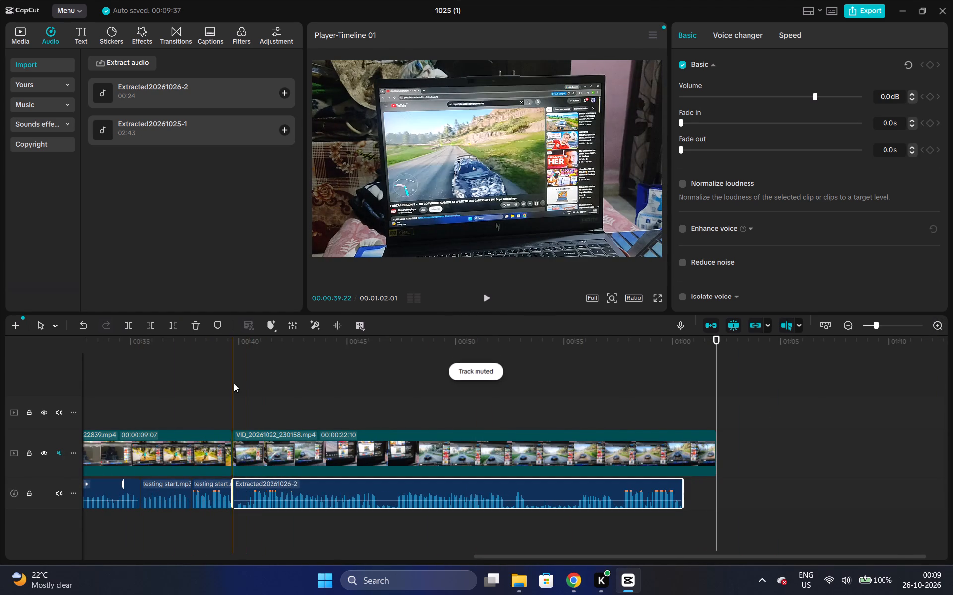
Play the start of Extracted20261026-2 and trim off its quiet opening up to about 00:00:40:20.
left_click(234, 340)
key("space")
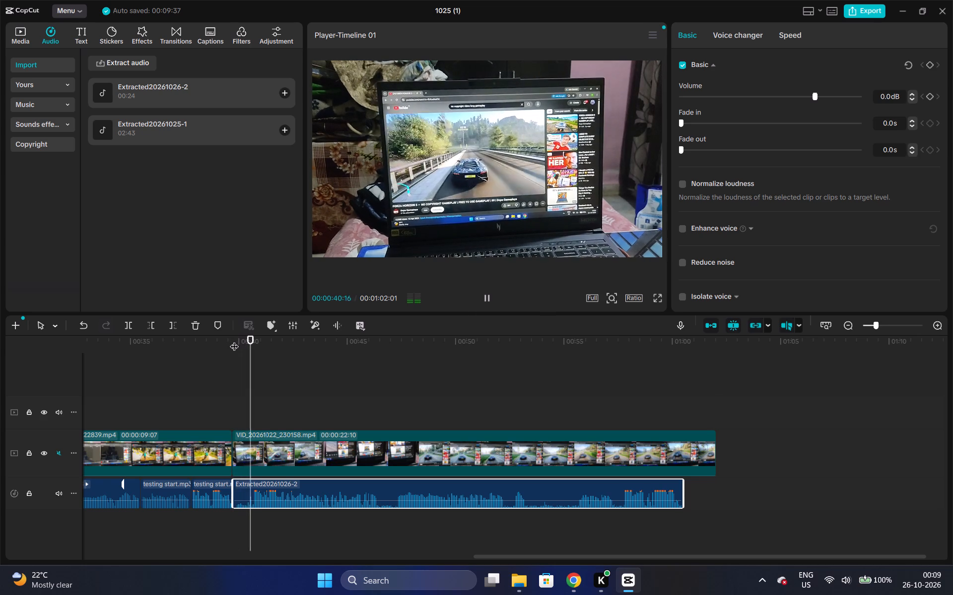
key("space")
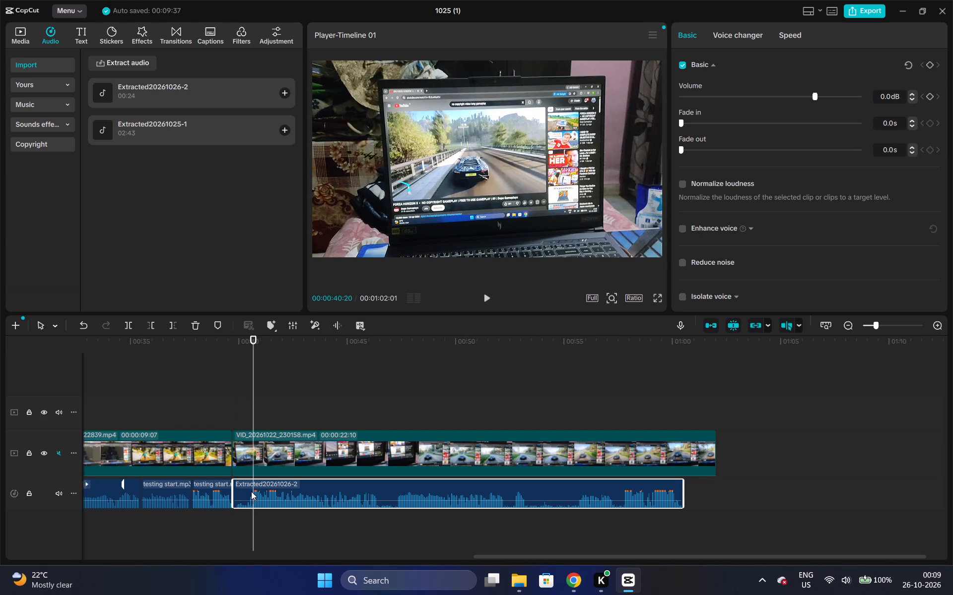
key("q")
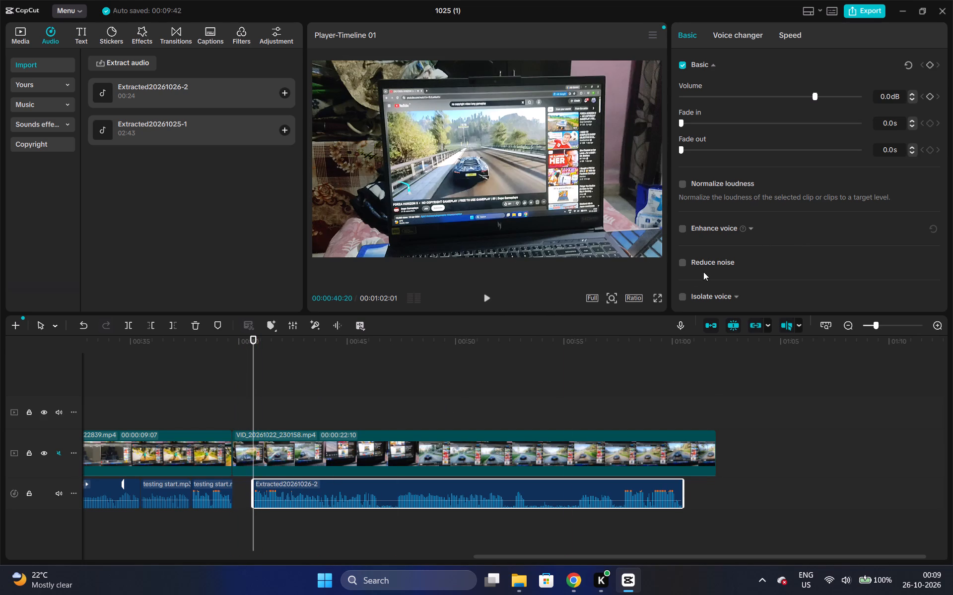
Enable noise reduction on Extracted20261026-2.
left_click(682, 263)
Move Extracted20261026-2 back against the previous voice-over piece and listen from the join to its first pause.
left_click_drag(379, 496, 367, 494)
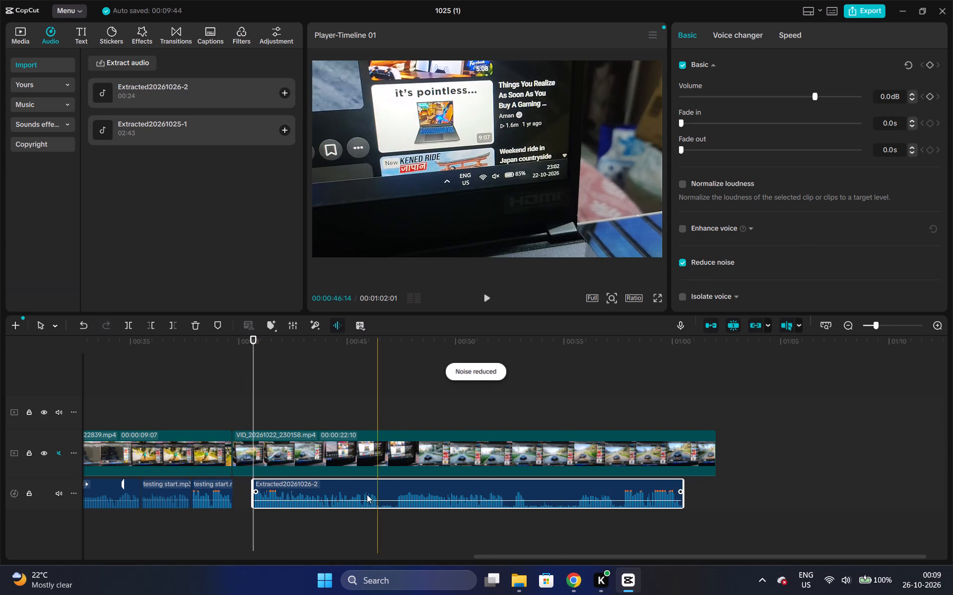
left_click_drag(367, 494, 356, 498)
left_click(234, 369)
key("space")
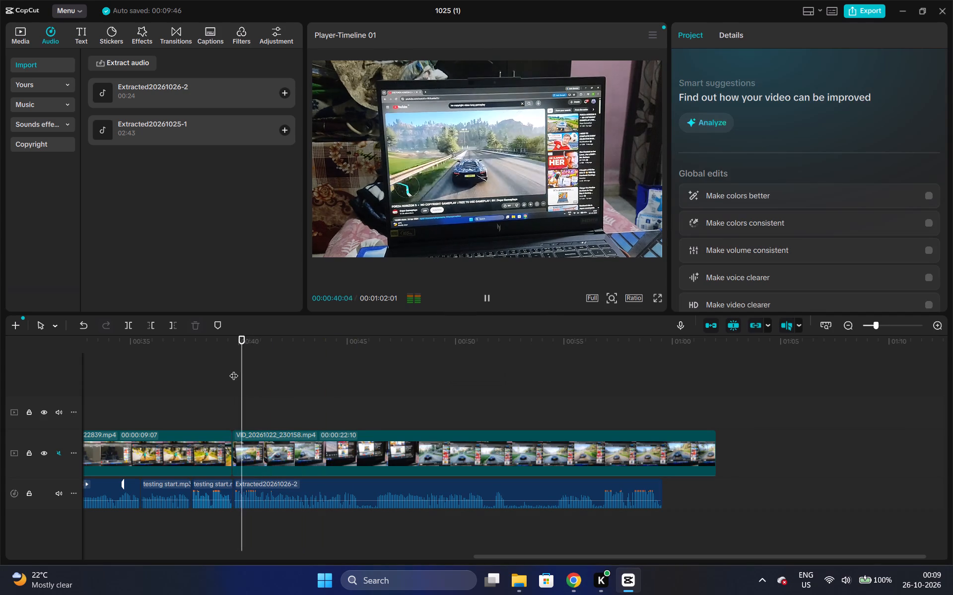
key("space")
left_click(220, 352)
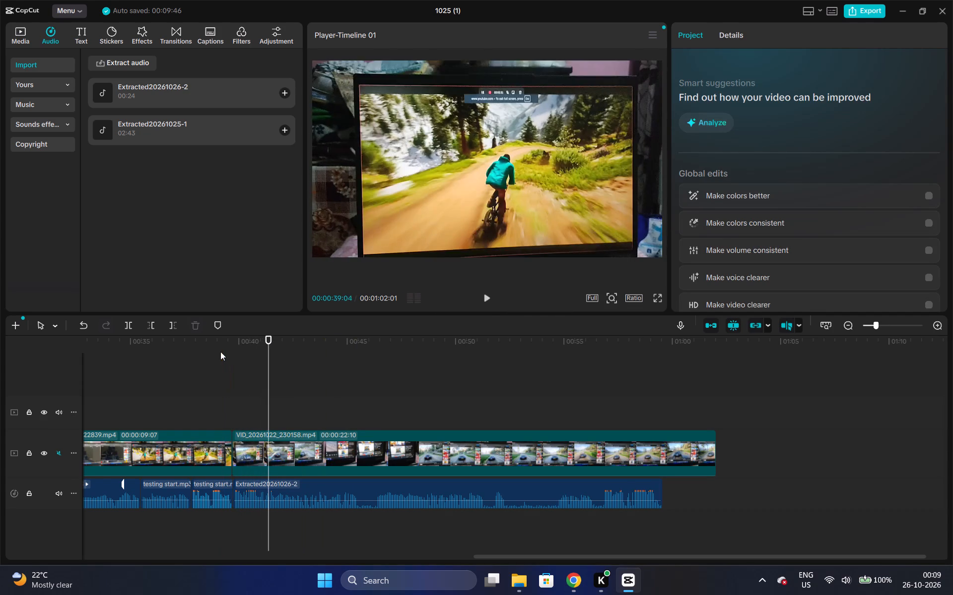
key("space")
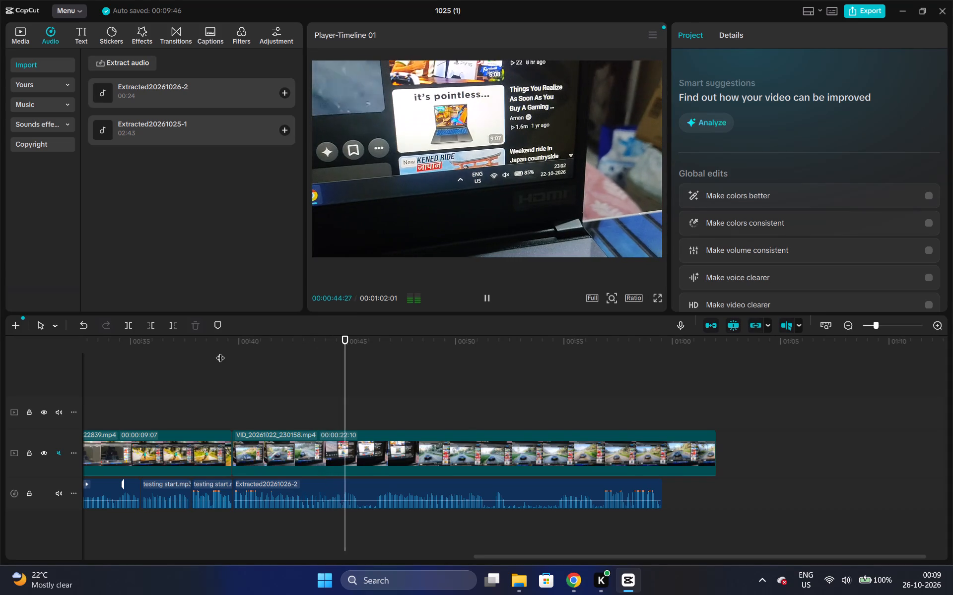
key("space")
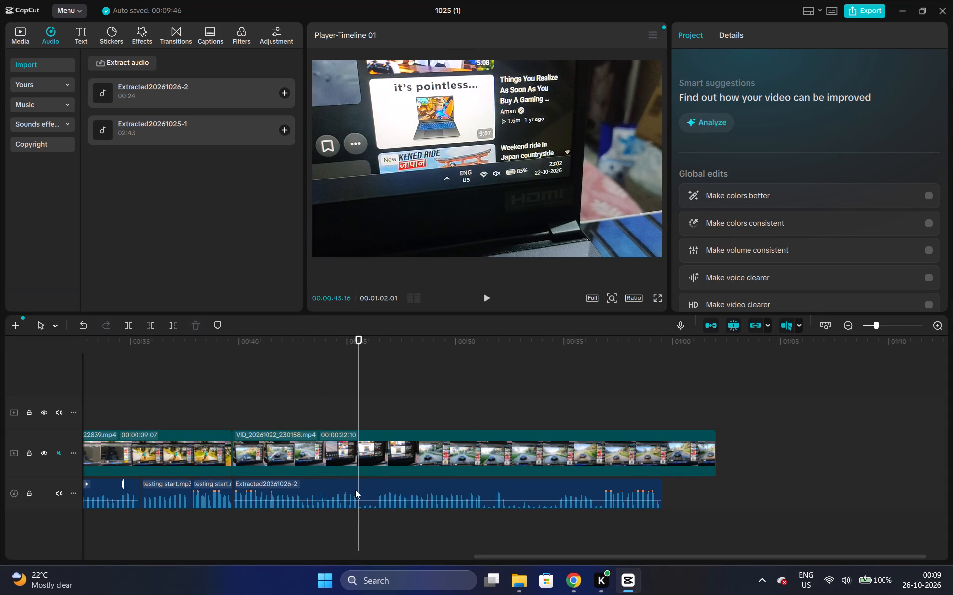
Cut the pause from about 00:00:45:11 to 00:00:46:10 out of Extracted20261026-2, close the gap and play across the join.
left_click(356, 499)
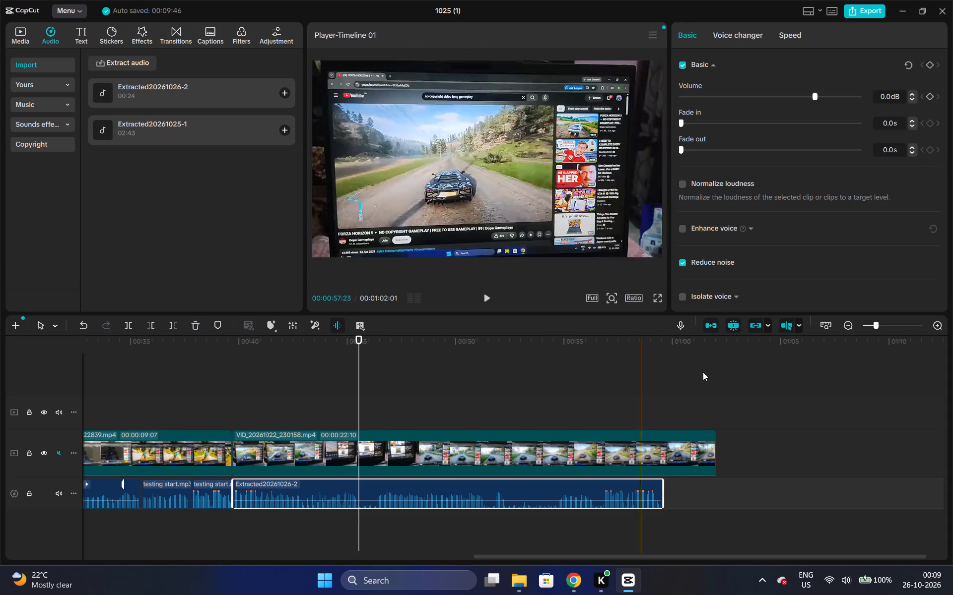
triple_click(936, 329)
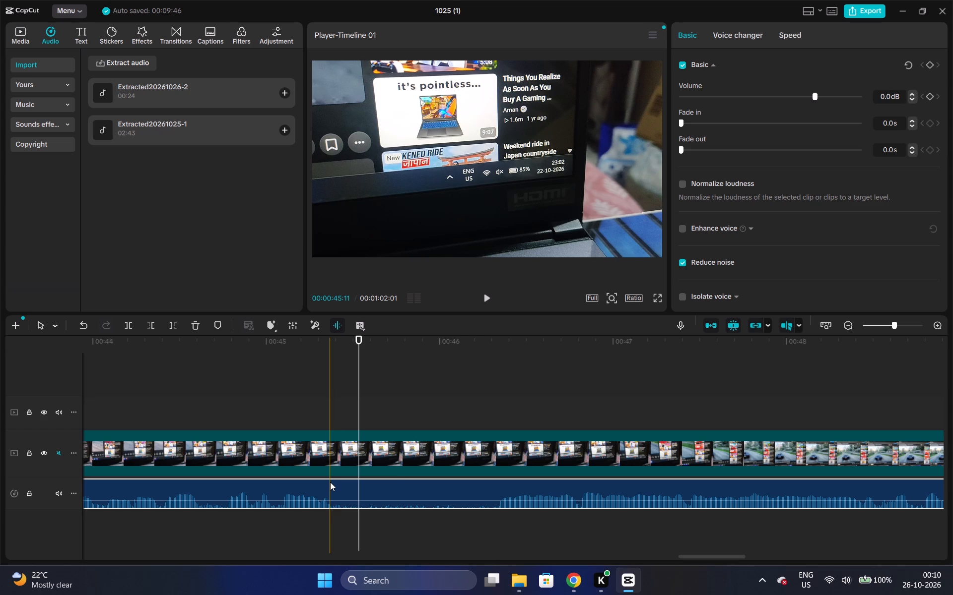
key("ctrl+b")
key("space")
key("space")
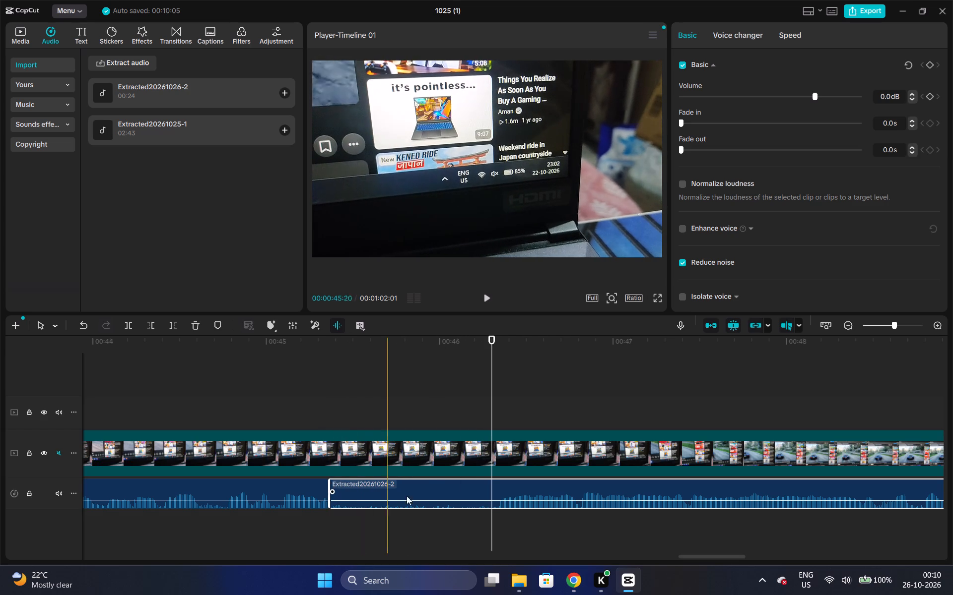
left_click(498, 502)
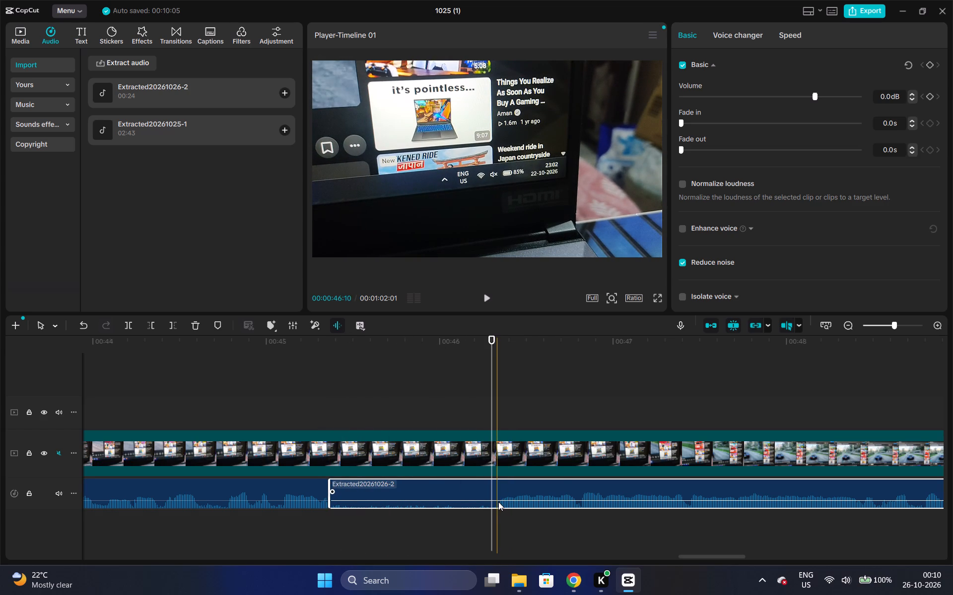
key("ctrl+b")
left_click(488, 501)
key("ctrl+x")
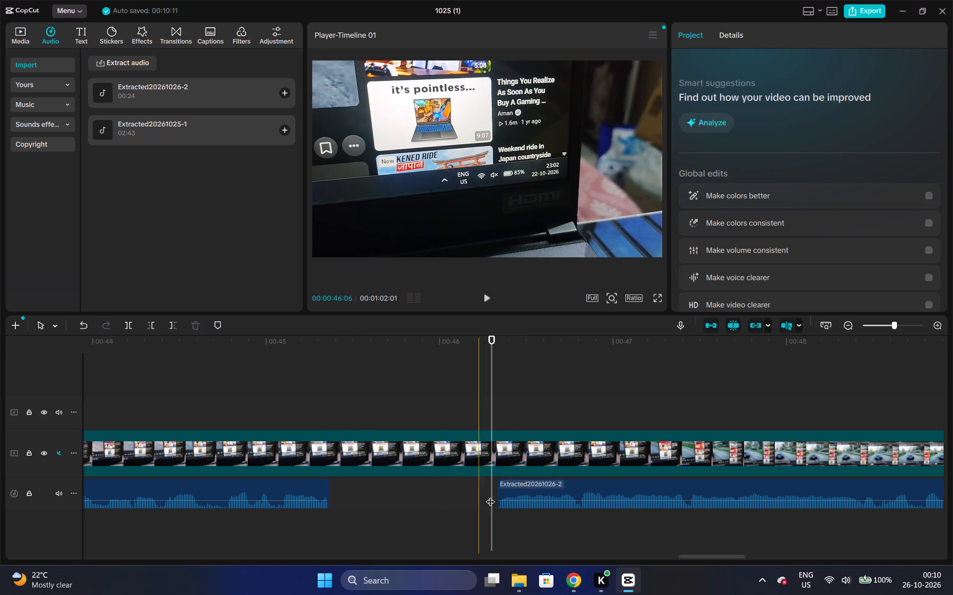
left_click_drag(532, 496, 365, 497)
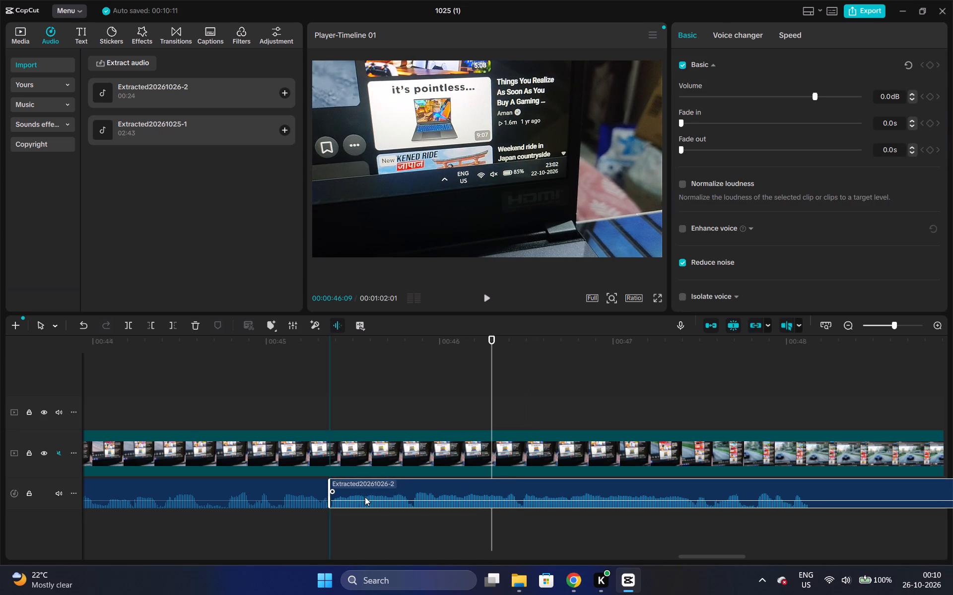
left_click_drag(365, 497, 364, 497)
left_click(183, 388)
key("space")
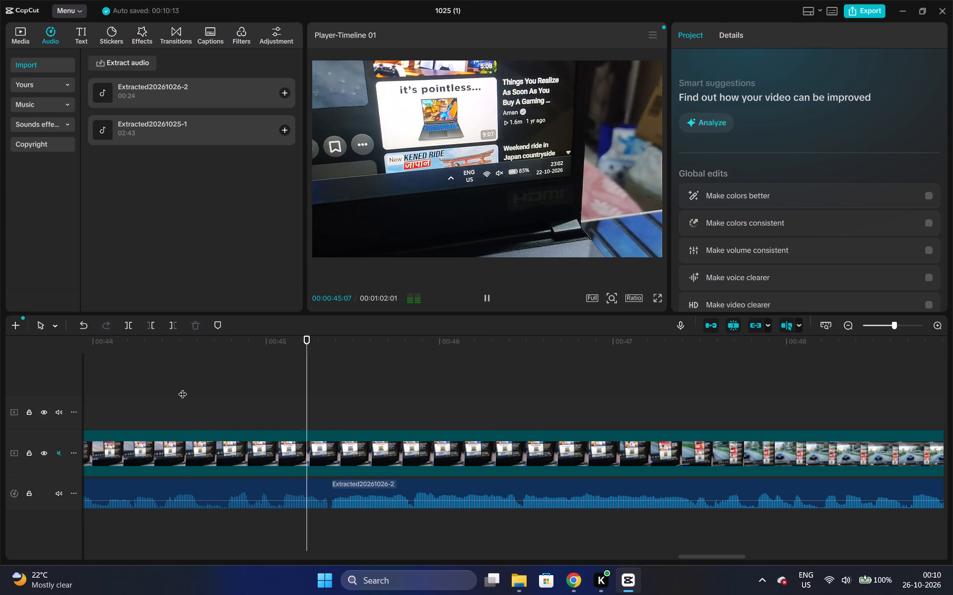
key("space")
Listen on to the next pause, cut out about 00:00:50:08 to 00:00:50:25 of the voice-over, and close the gap.
double_click(851, 327)
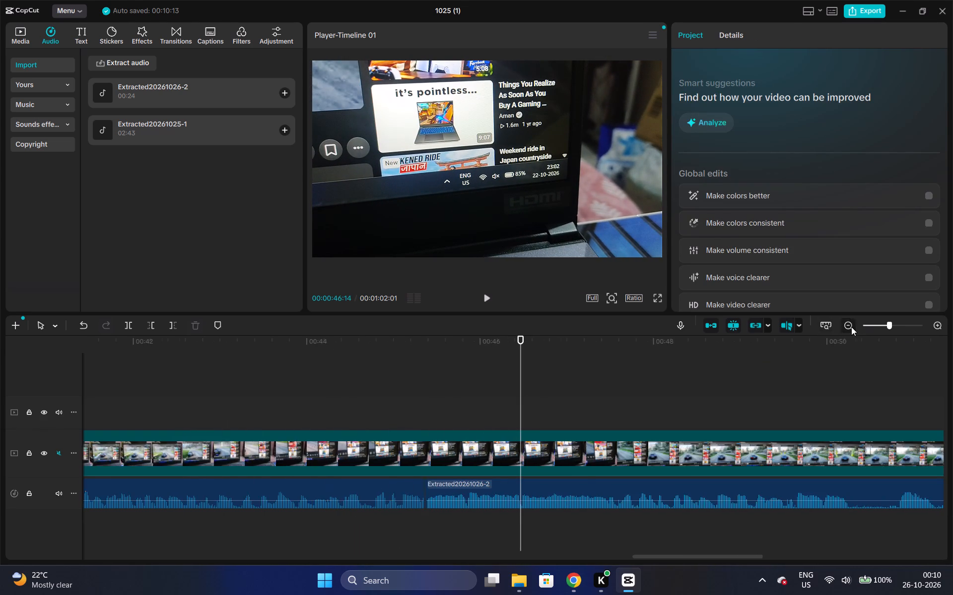
key("space")
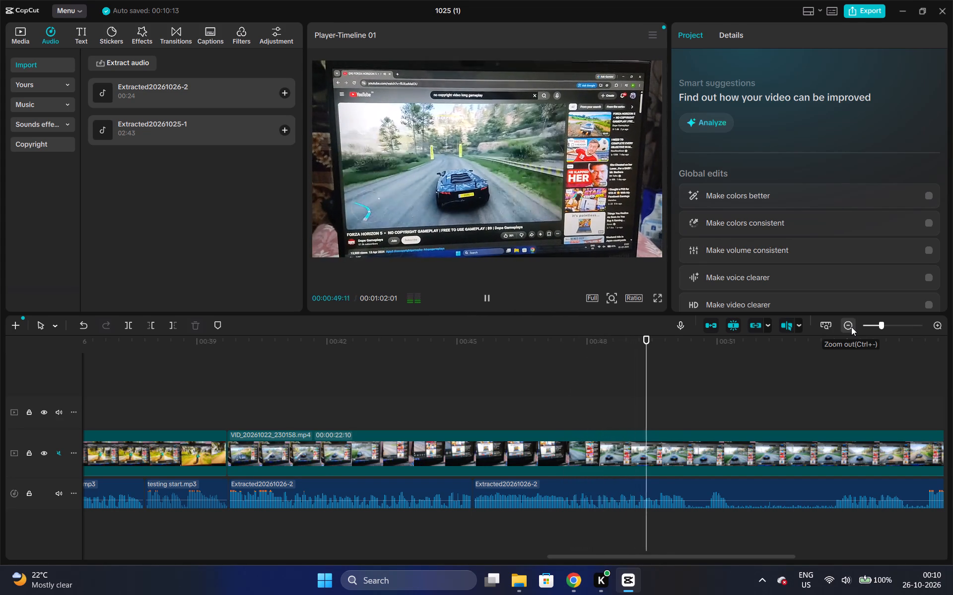
key("space")
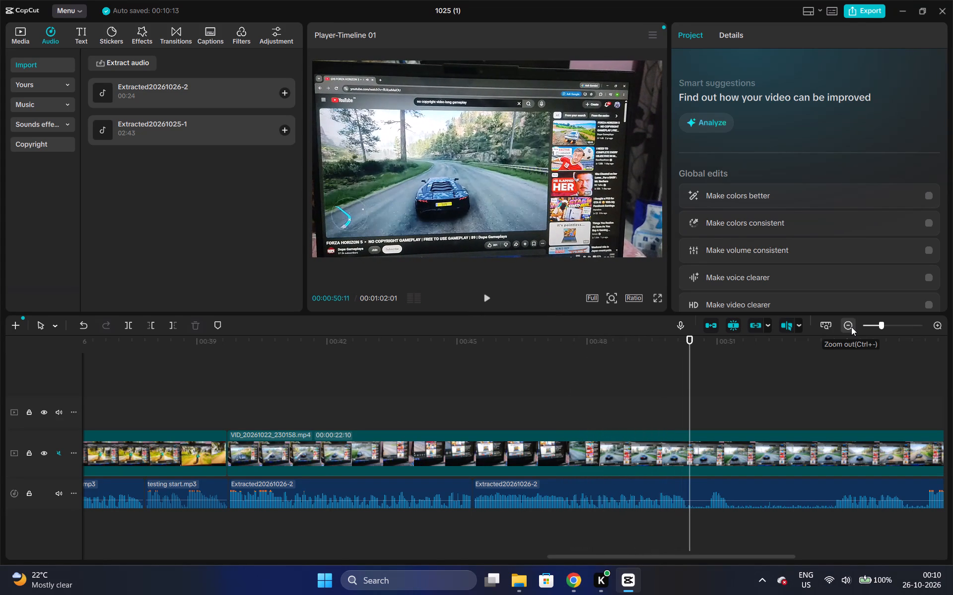
key("Left")
key("Left")
key("Left")
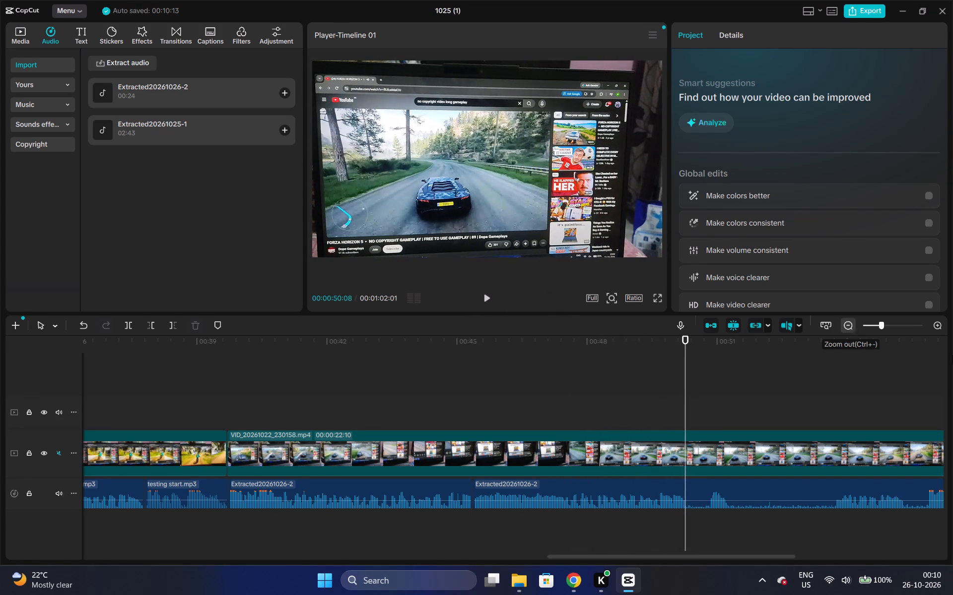
left_click(683, 500)
key("ctrl+b")
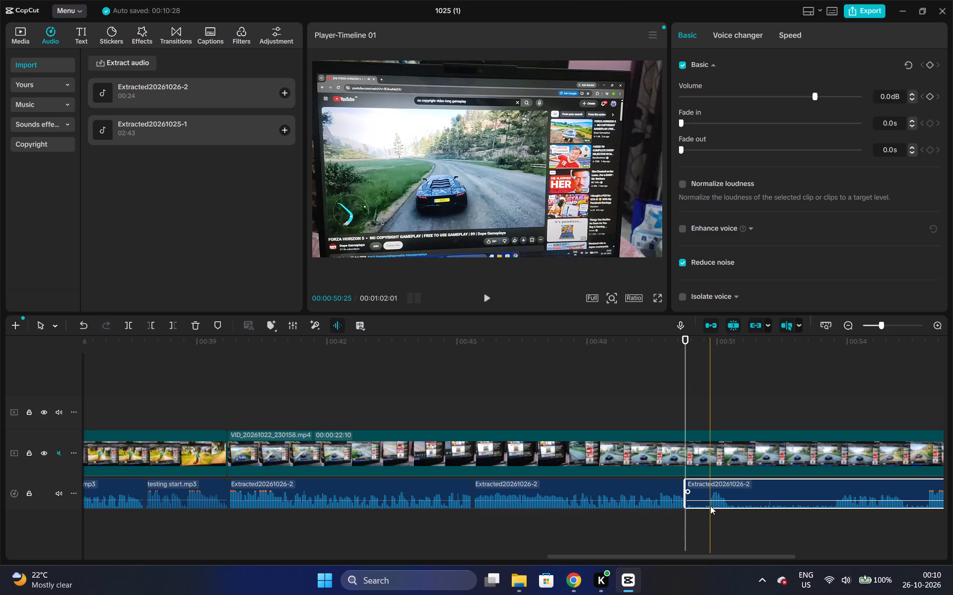
key("ctrl+b")
left_click(706, 494)
key("ctrl+x")
left_click_drag(722, 495, 707, 495)
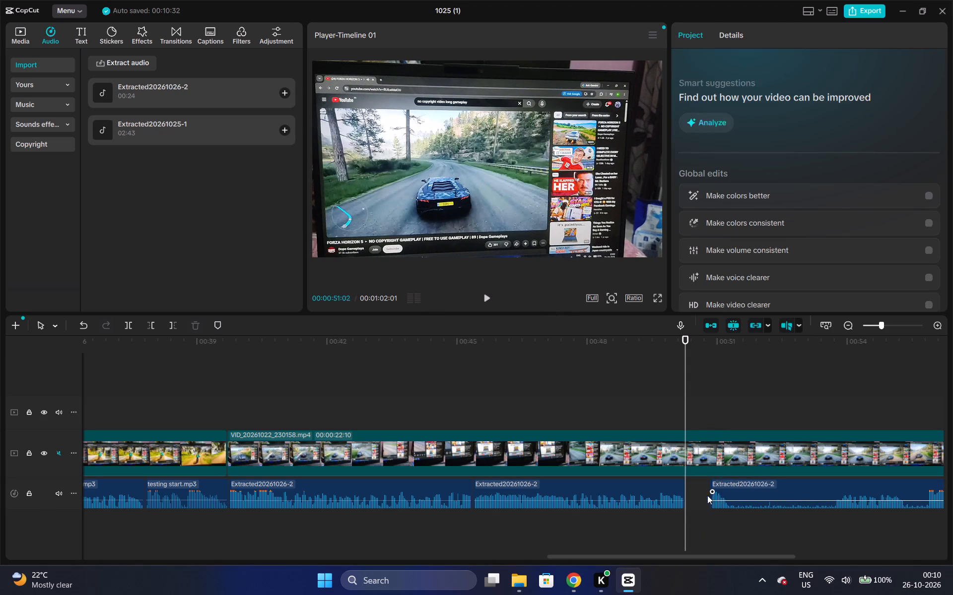
left_click_drag(707, 495, 697, 495)
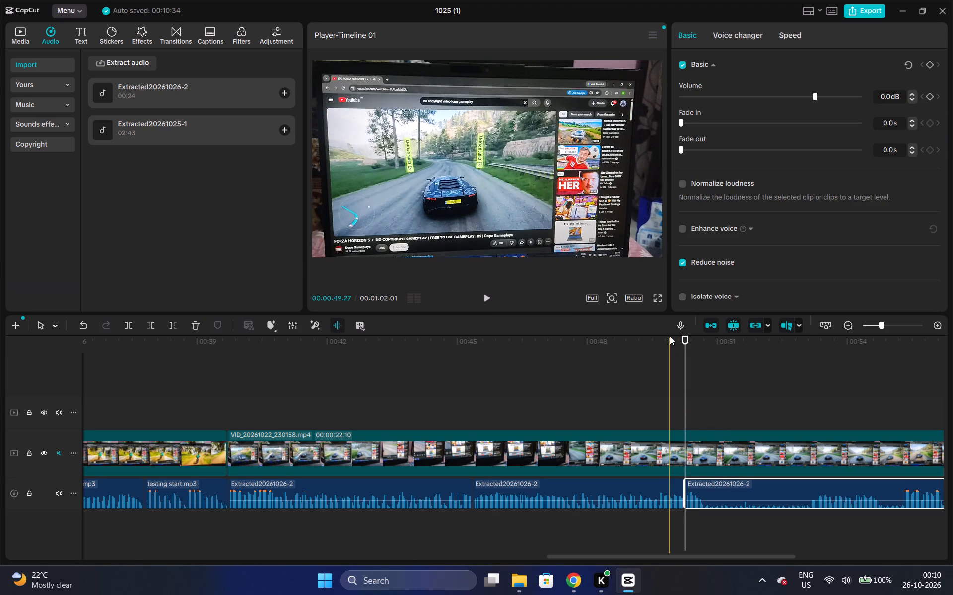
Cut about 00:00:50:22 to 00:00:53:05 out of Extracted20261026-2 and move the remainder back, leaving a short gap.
left_click(670, 336)
key("space")
key("space")
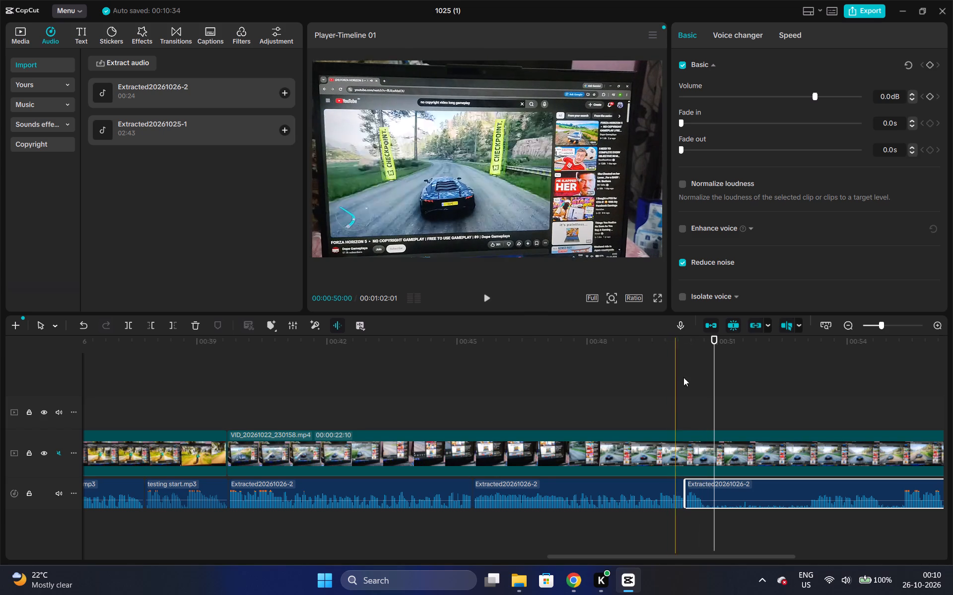
key("ctrl+b")
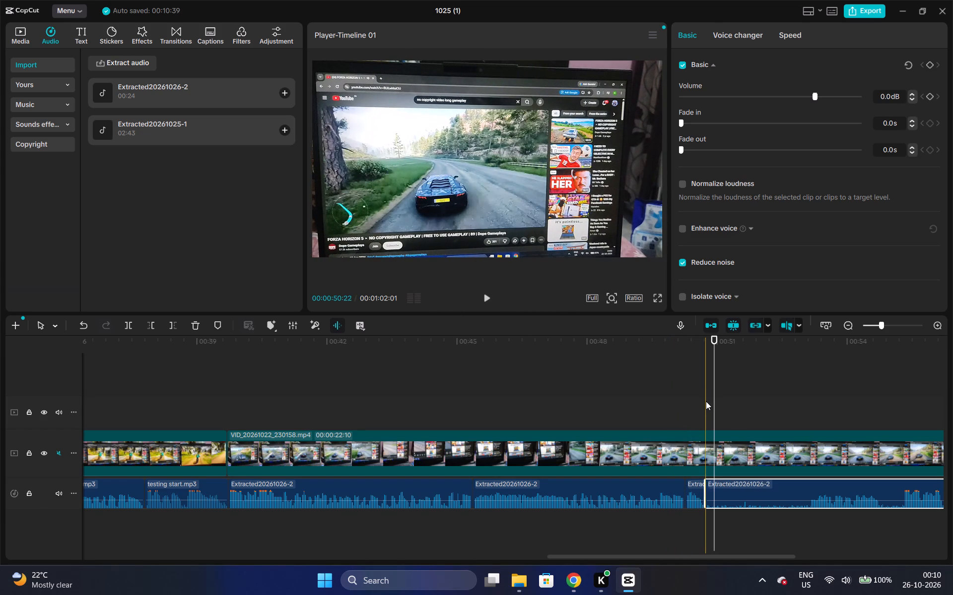
key("space")
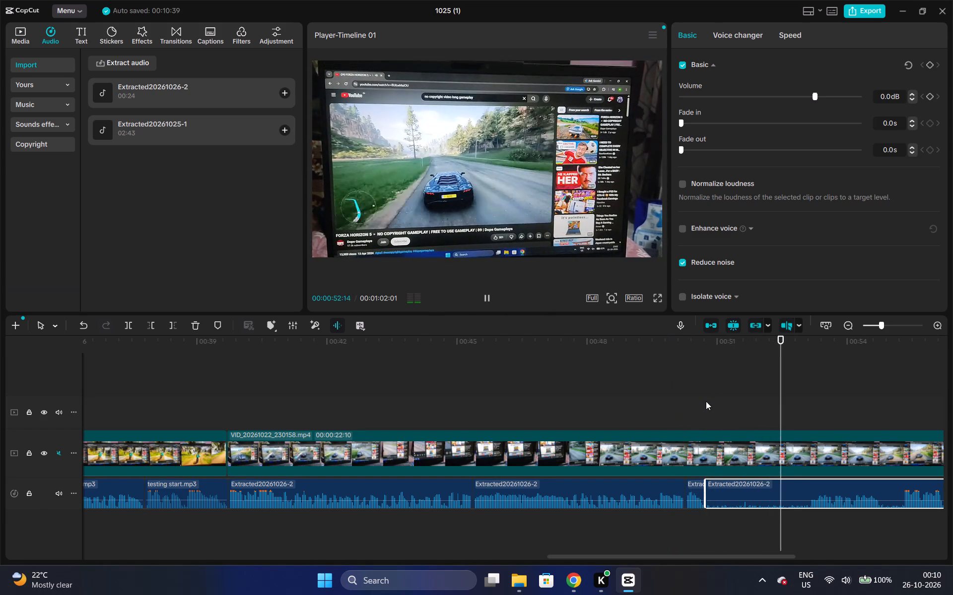
key("space")
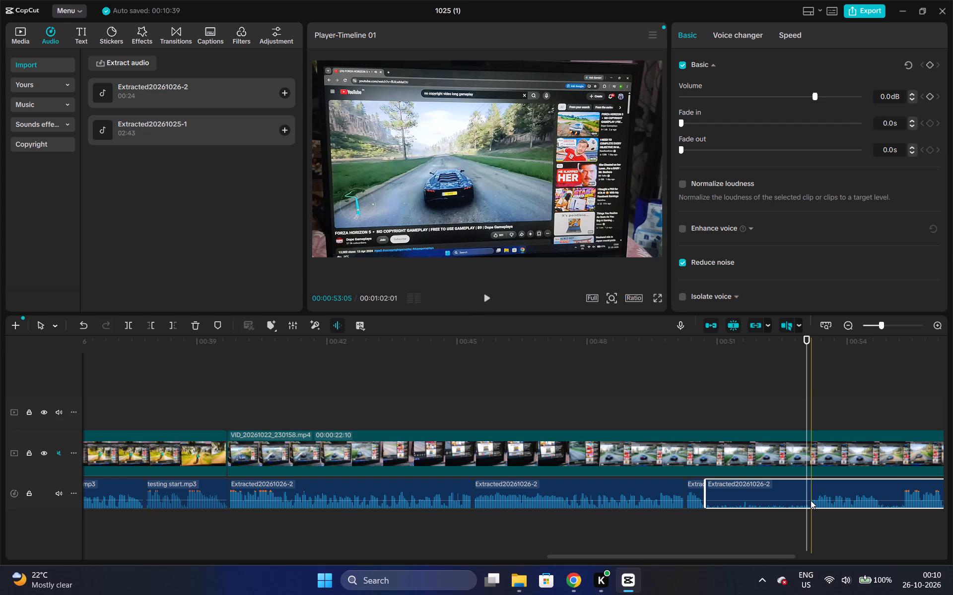
key("q")
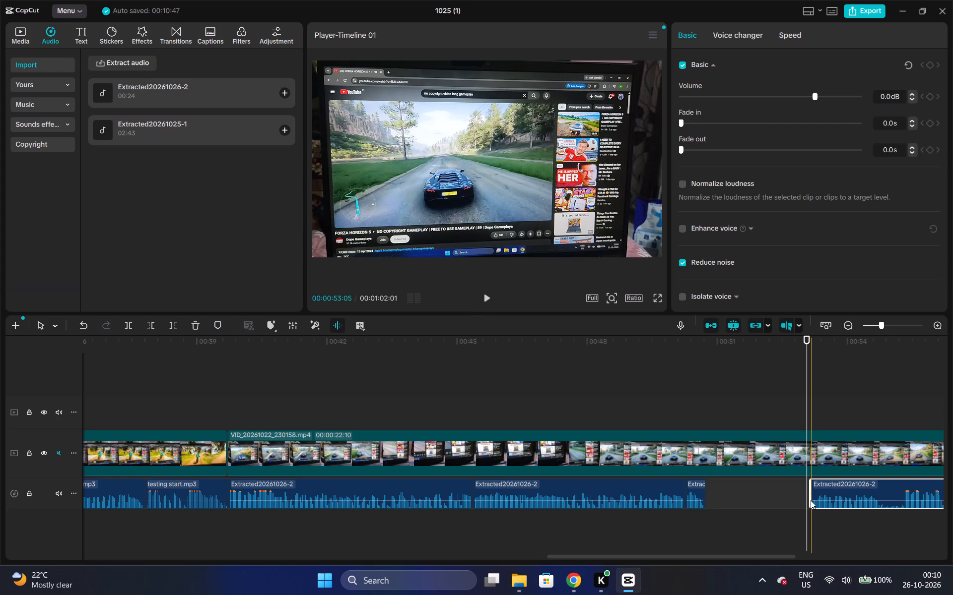
left_click_drag(829, 495, 738, 497)
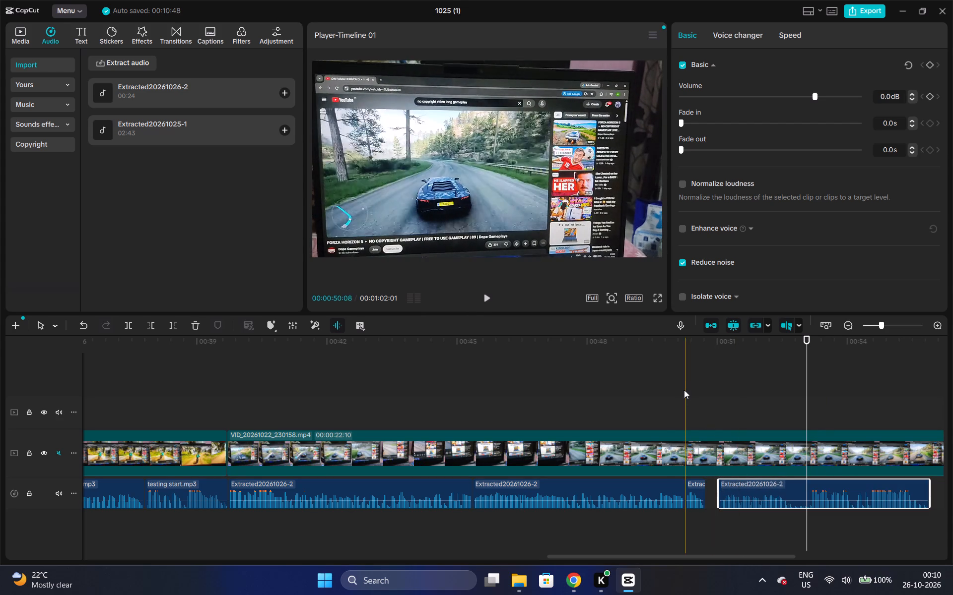
Listen across the gap, trim the last voice-over piece's start to about 00:00:53:05, and move it back, leaving a short gap.
left_click(654, 344)
key("space")
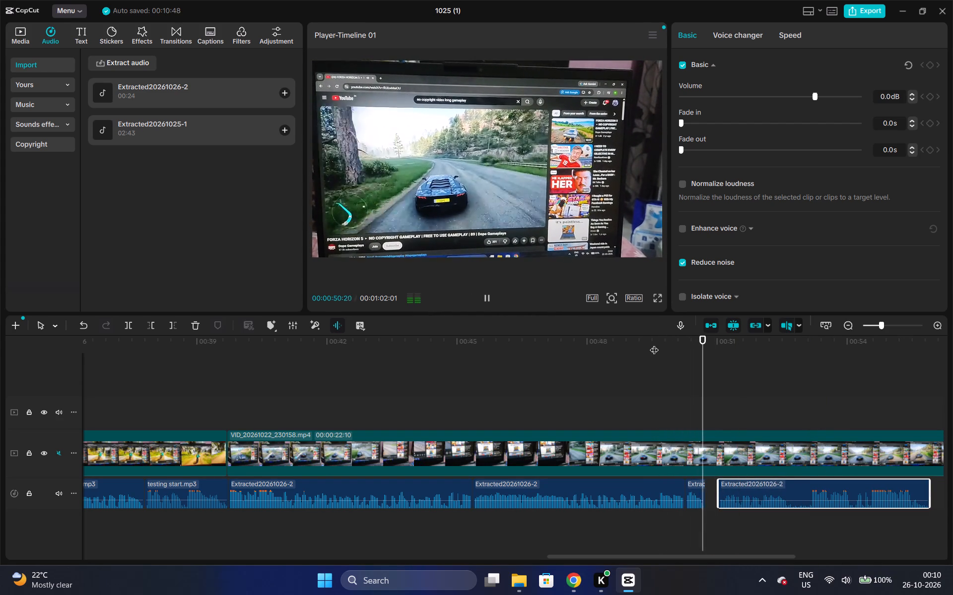
key("space")
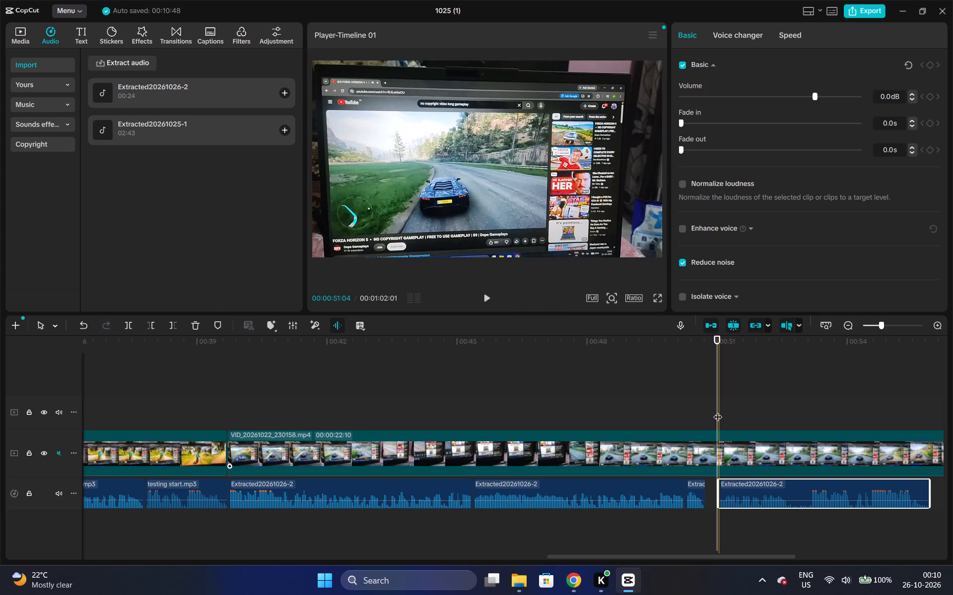
left_click(655, 342)
key("space")
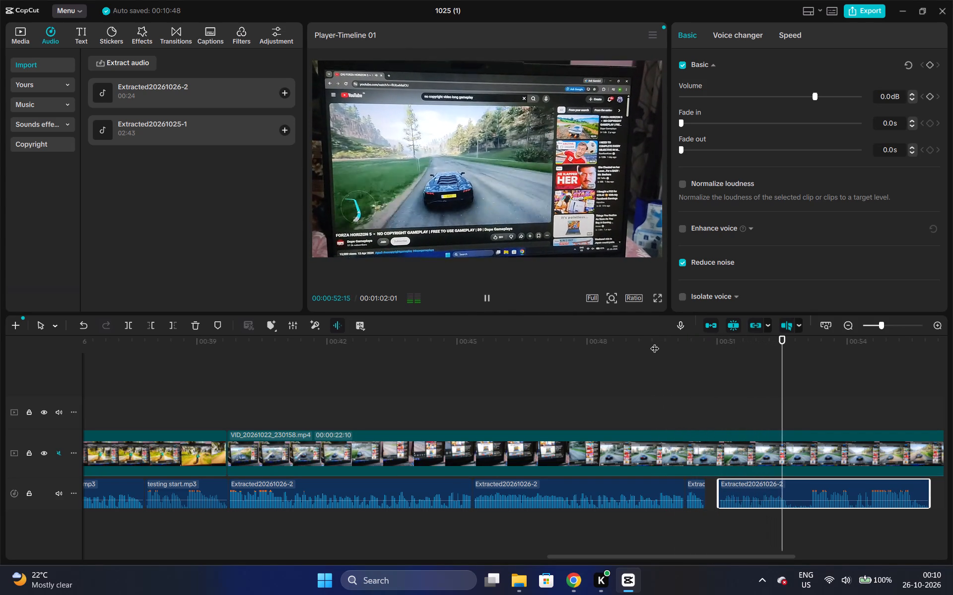
key("space")
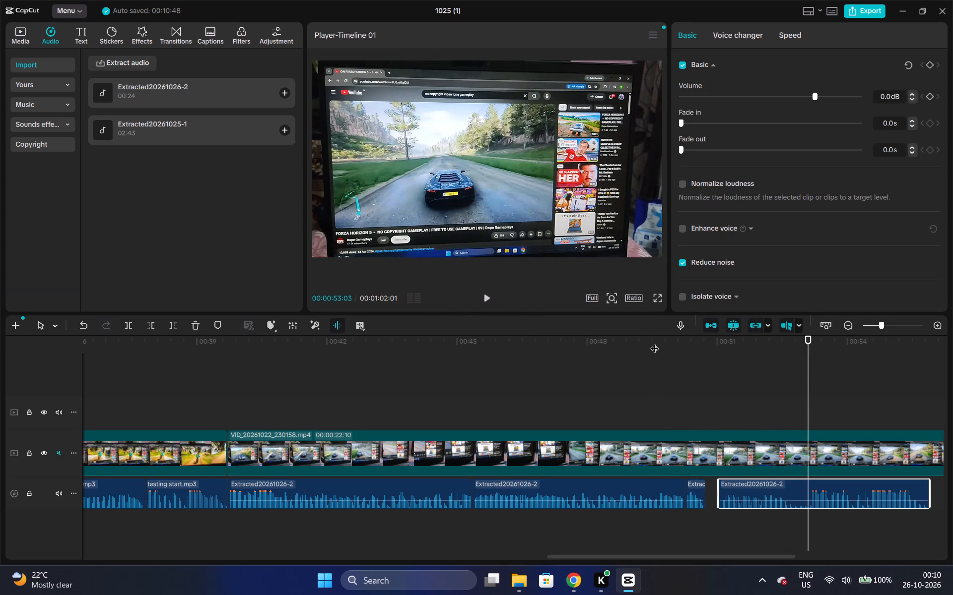
key("Right")
key("Right")
key("q")
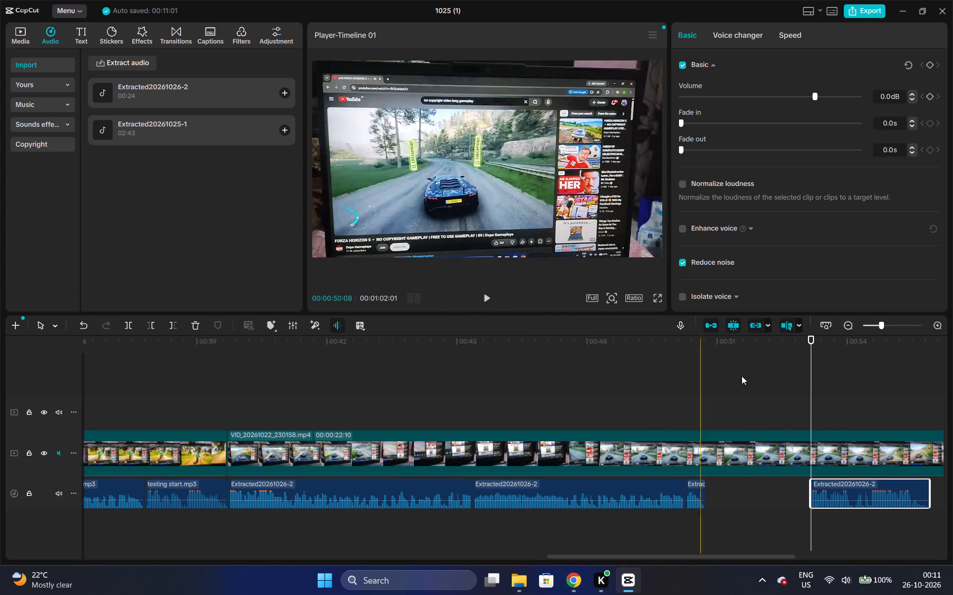
left_click_drag(852, 492, 760, 496)
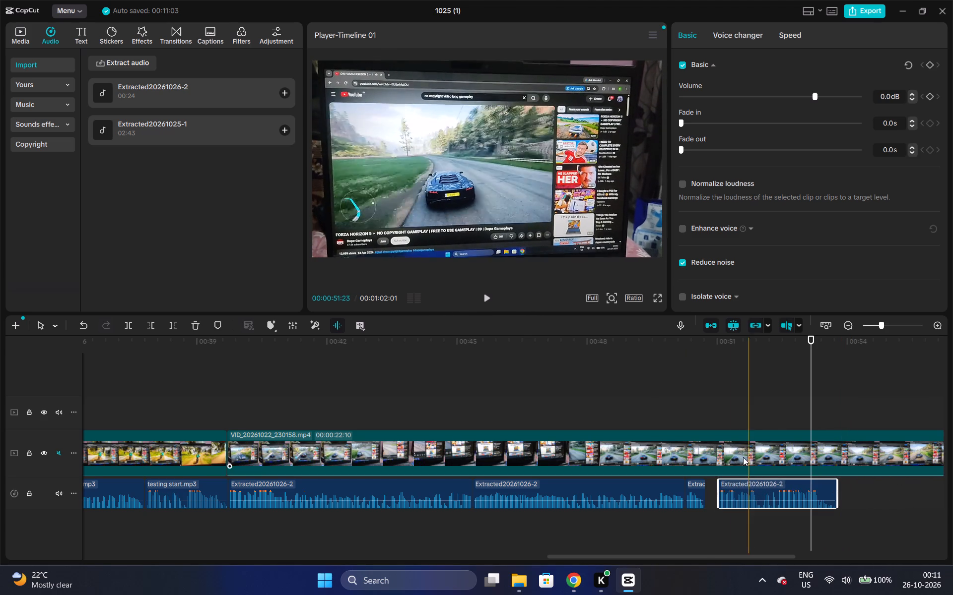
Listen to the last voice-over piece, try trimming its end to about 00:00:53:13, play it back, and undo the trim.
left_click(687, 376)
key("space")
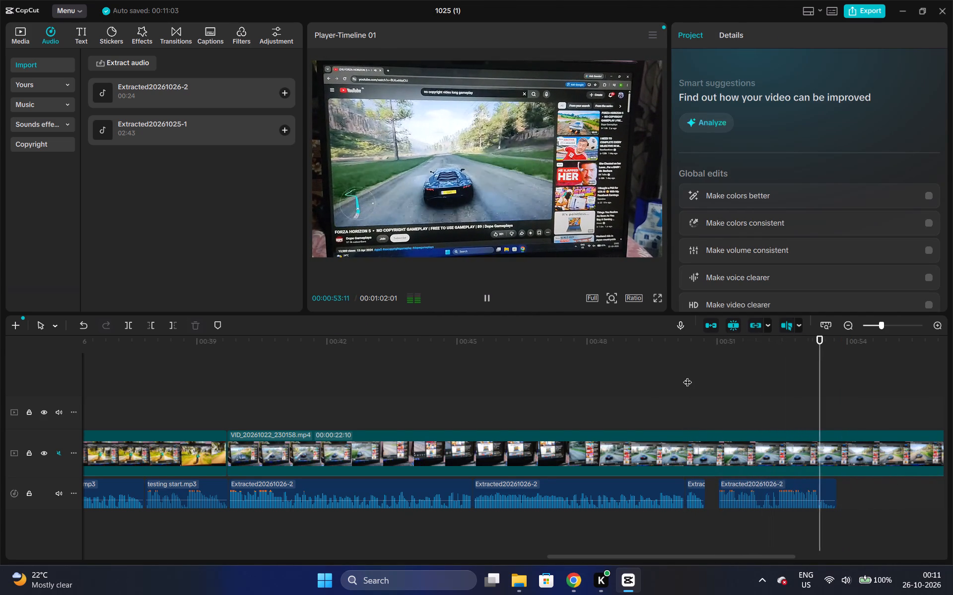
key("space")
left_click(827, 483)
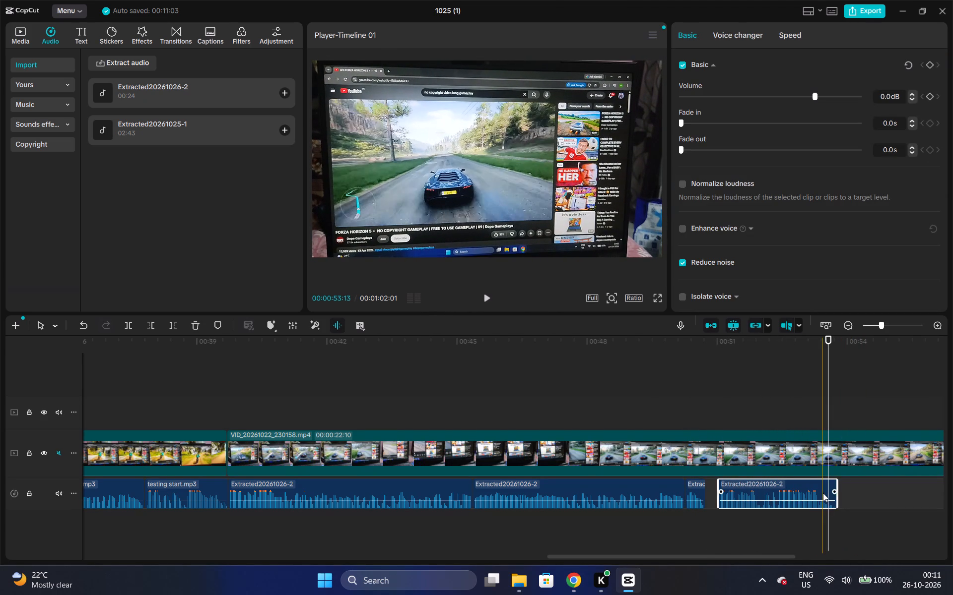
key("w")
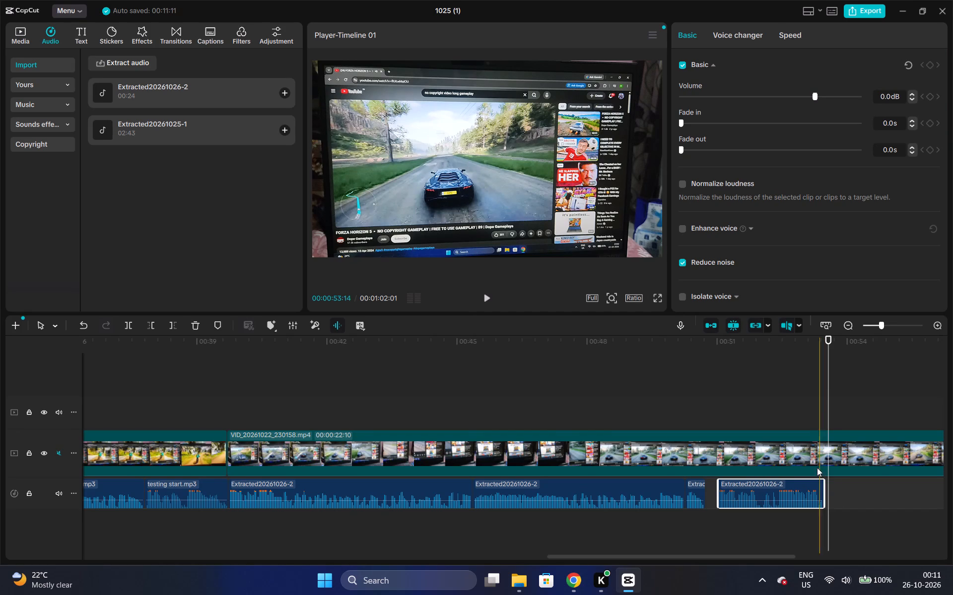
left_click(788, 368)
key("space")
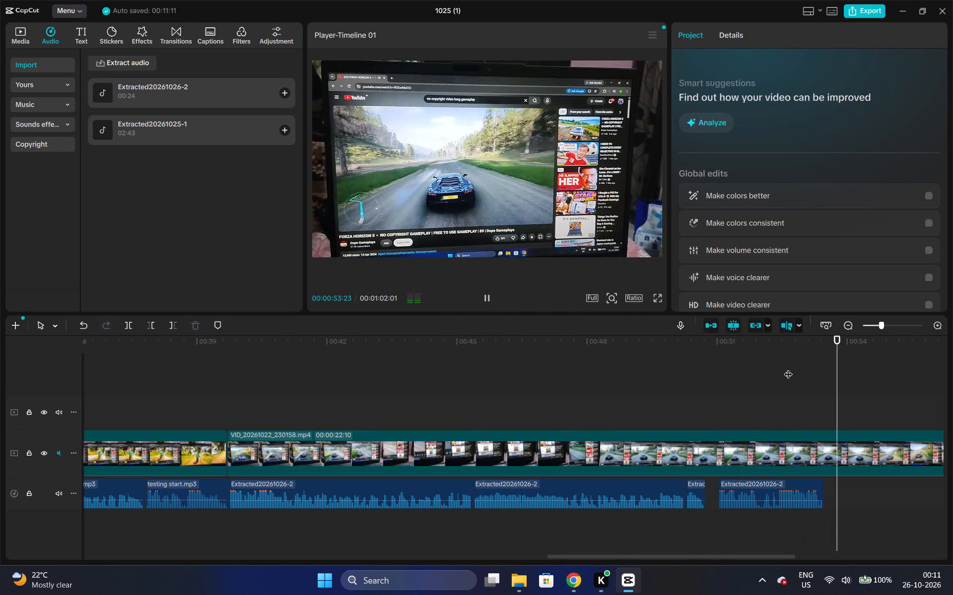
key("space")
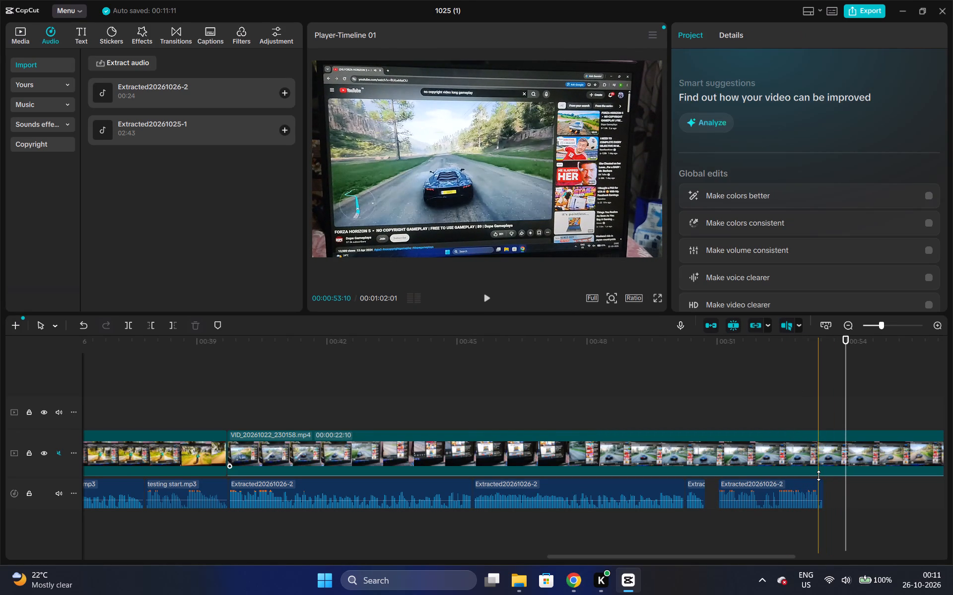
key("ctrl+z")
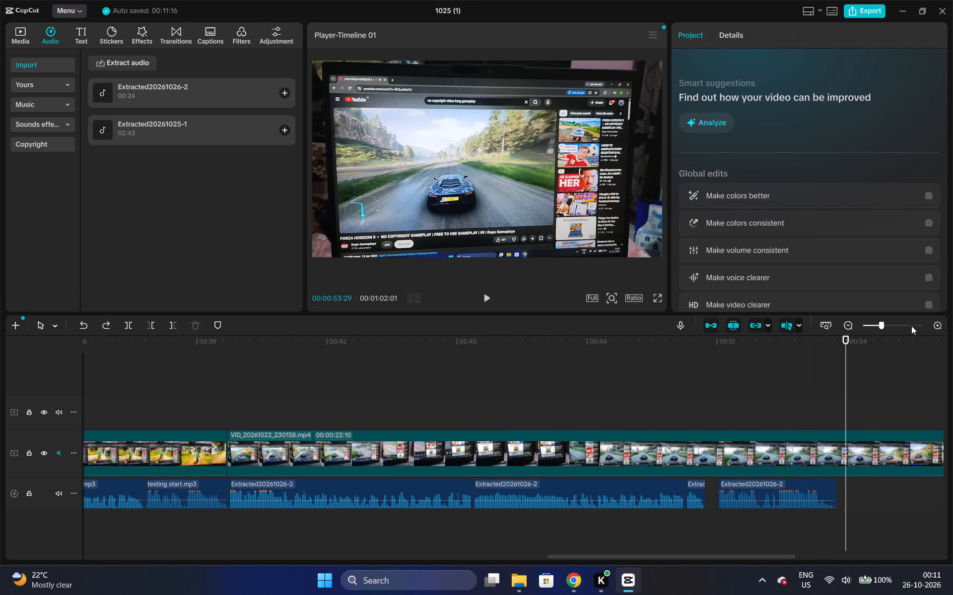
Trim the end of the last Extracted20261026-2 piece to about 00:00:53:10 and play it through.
left_click(936, 322)
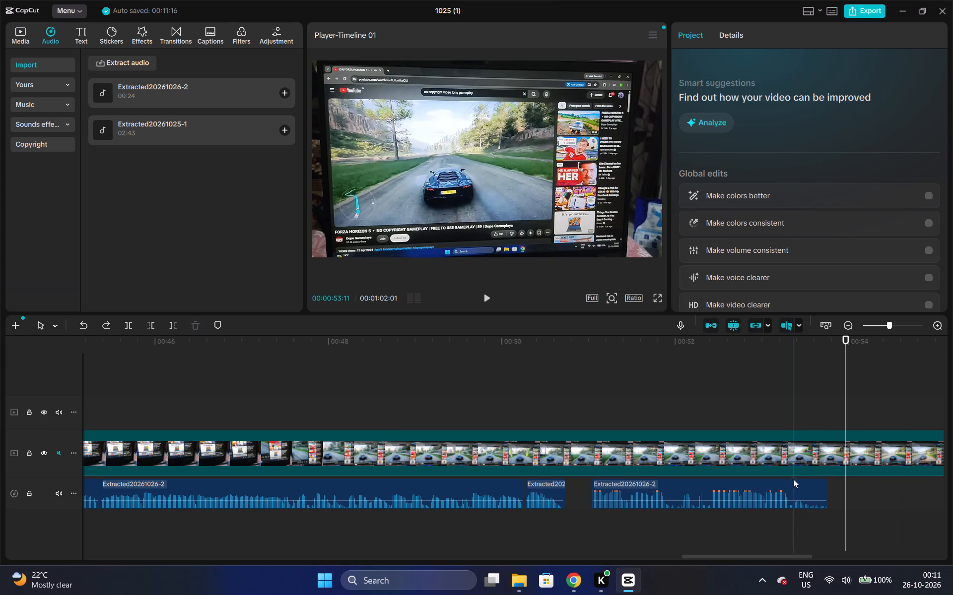
left_click(793, 489)
key("w")
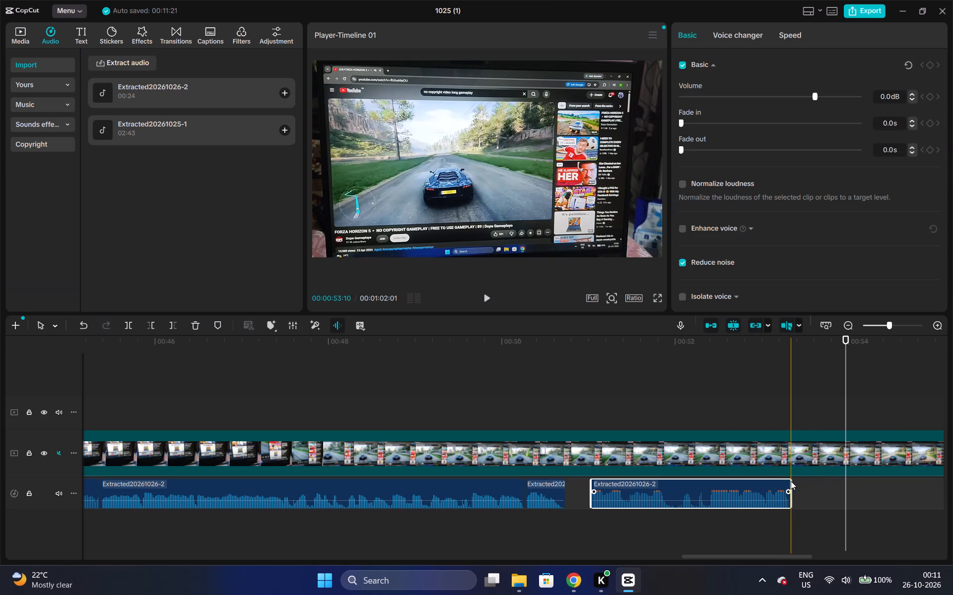
left_click(649, 363)
key("space")
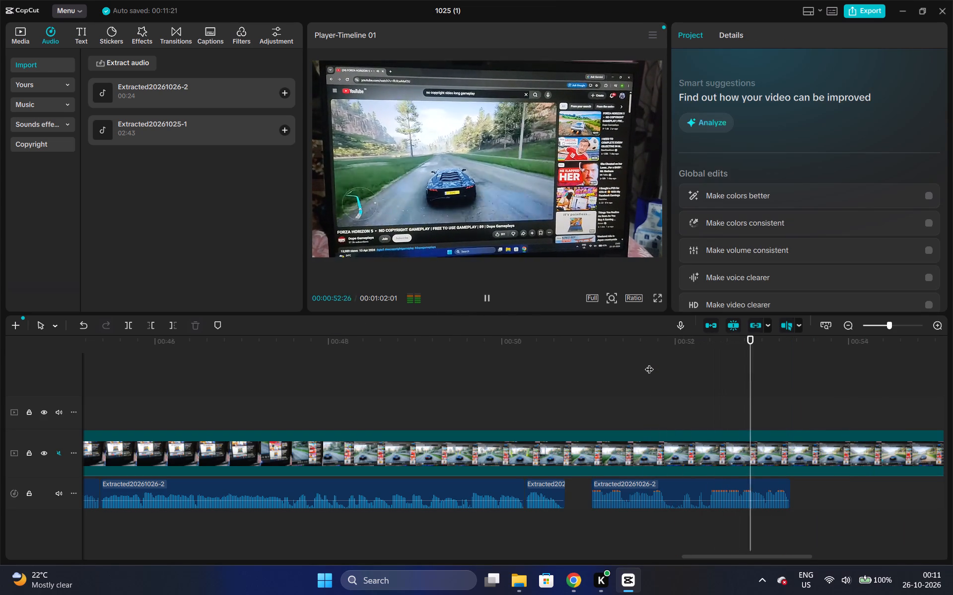
key("space")
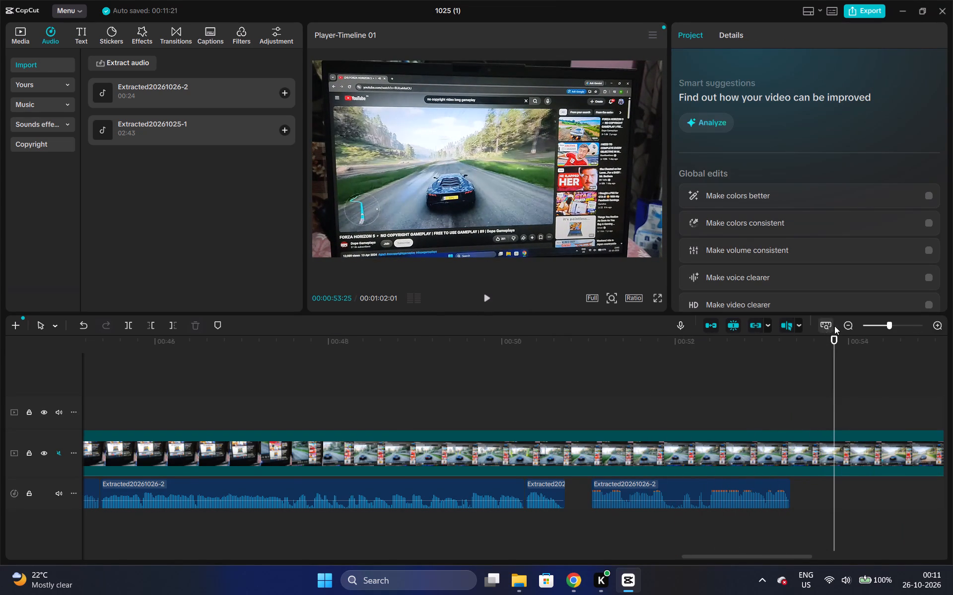
Review the edited voice-over from just before VID_20261022_230158.mp4 to about 00:00:50:06.
triple_click(843, 326)
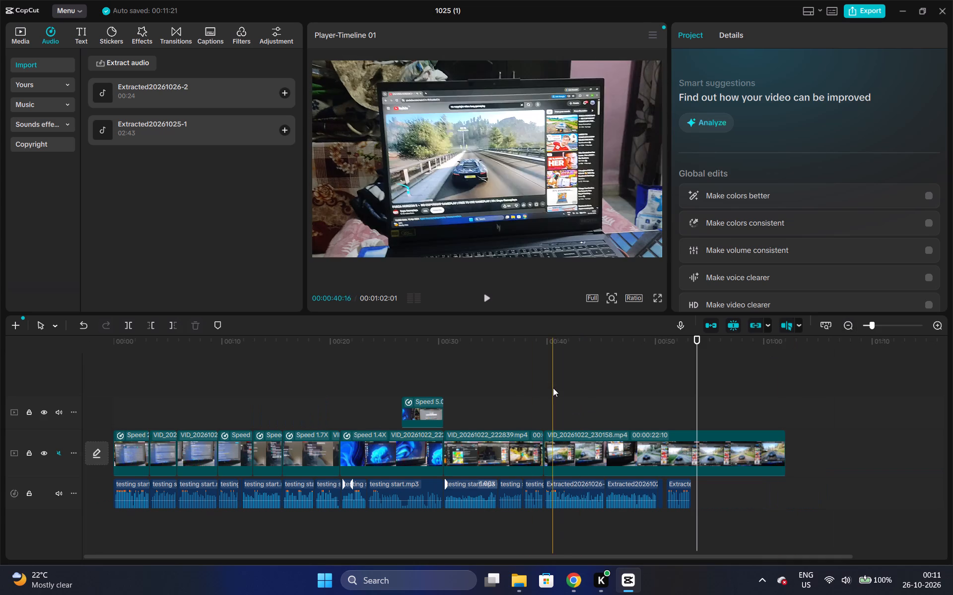
left_click(541, 358)
key("space")
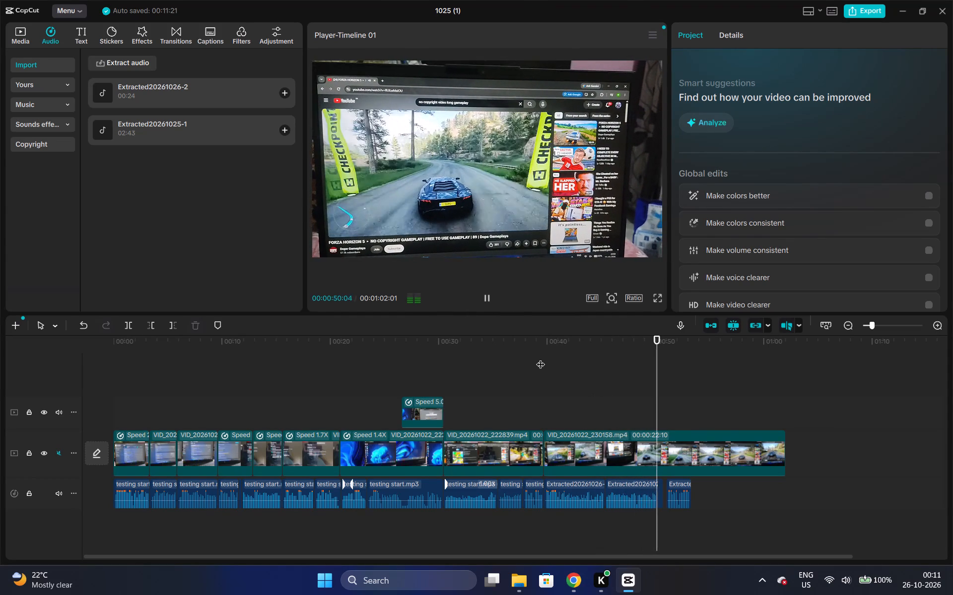
key("space")
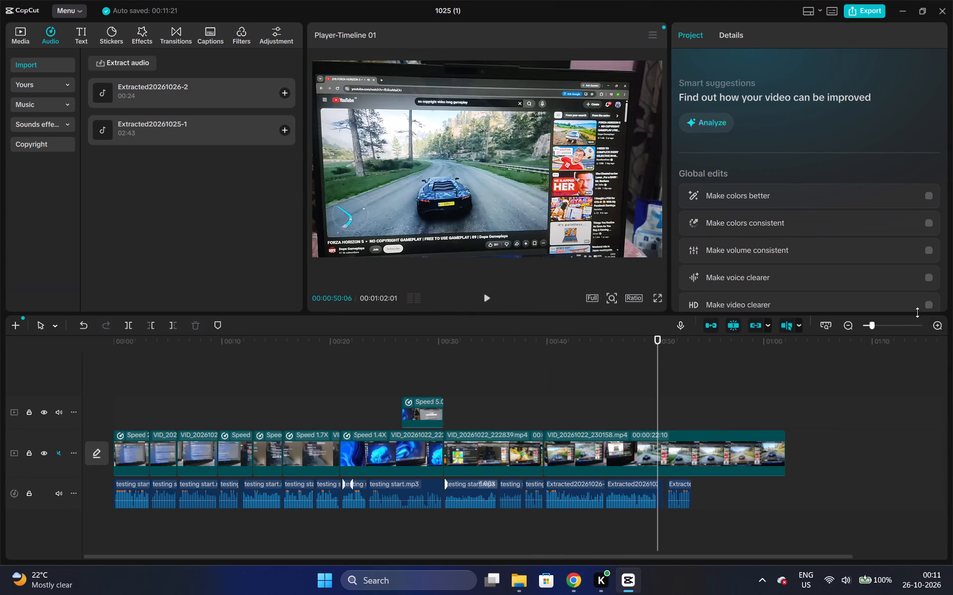
Move the last voice-over piece slightly earlier, against the short piece before it, and play the join through to its end.
left_click(937, 326)
left_click_drag(707, 482, 700, 486)
key("space")
key("space")
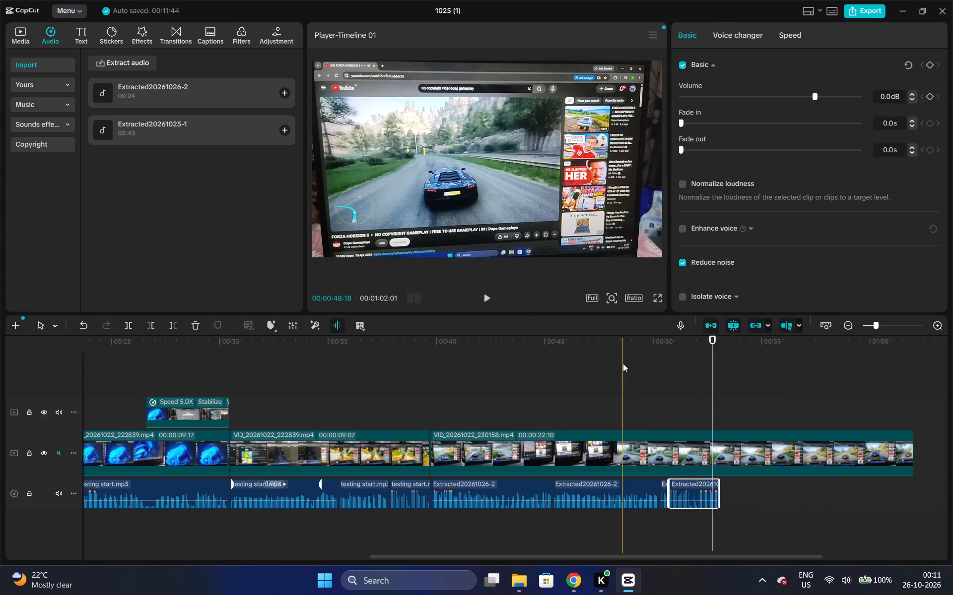
left_click(650, 344)
left_click(648, 344)
key("space")
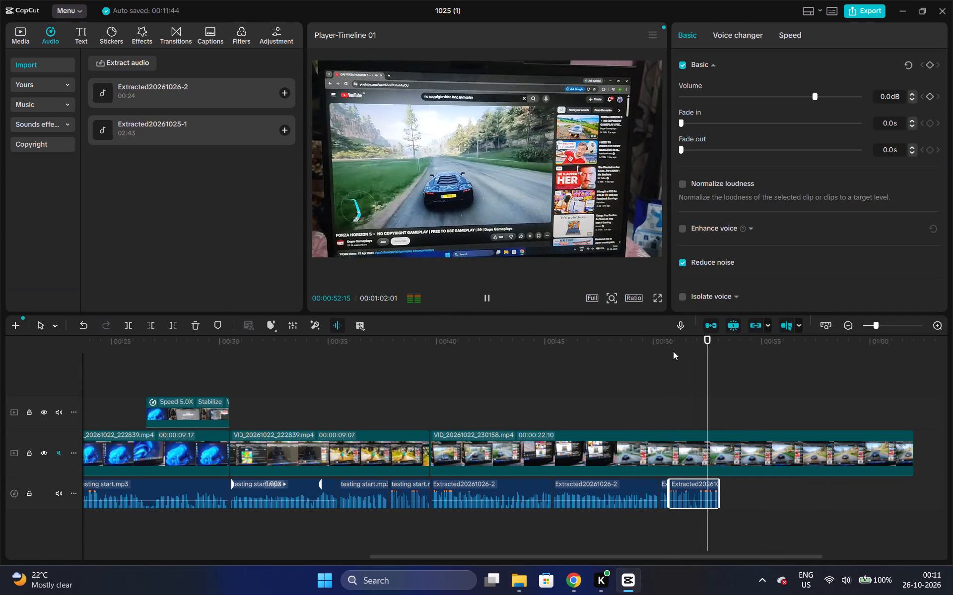
key("space")
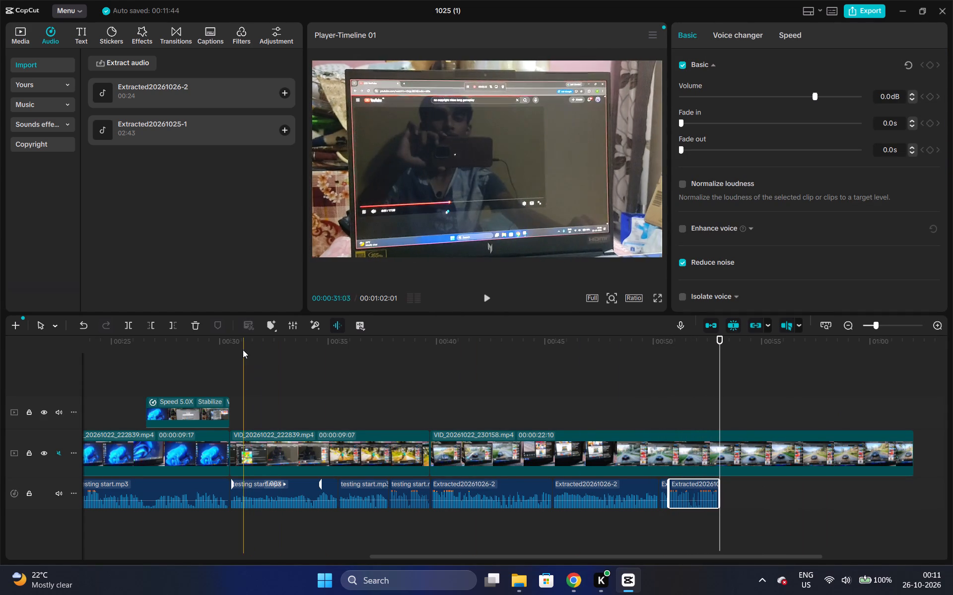
Review the edited voice-over against the footage from about 00:00:30 to 00:00:50:11.
left_click(232, 343)
key("space")
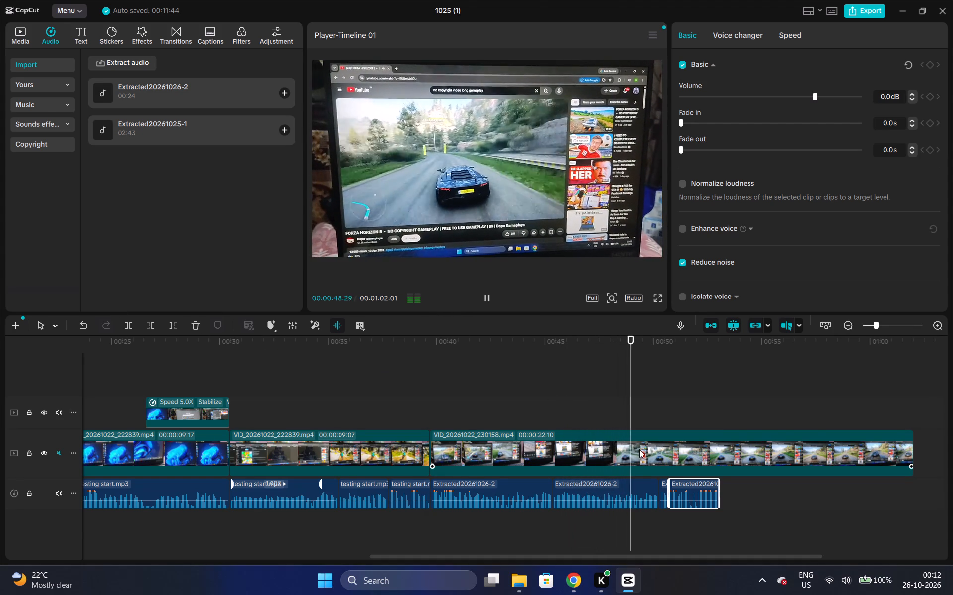
key("space")
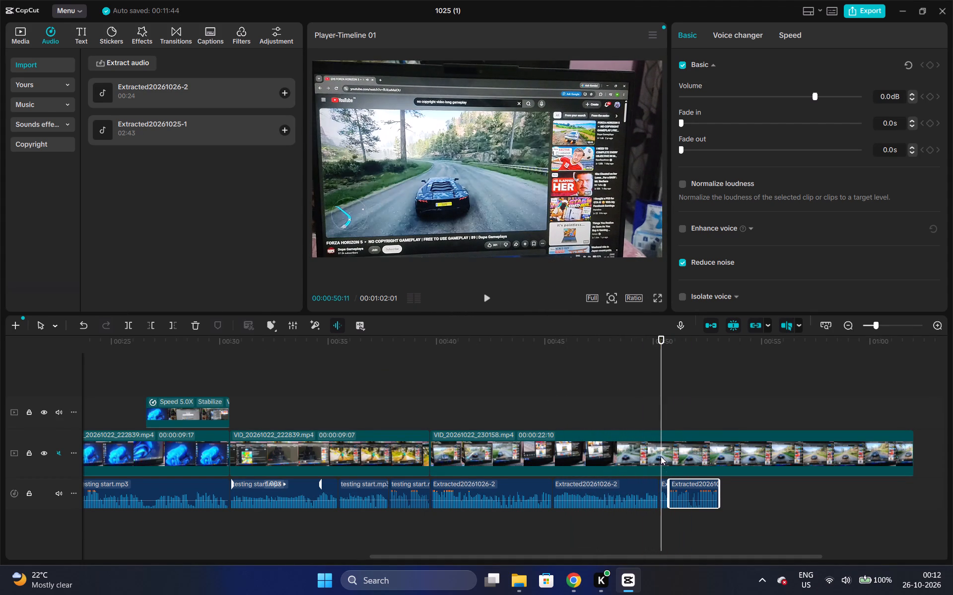
left_click(660, 453)
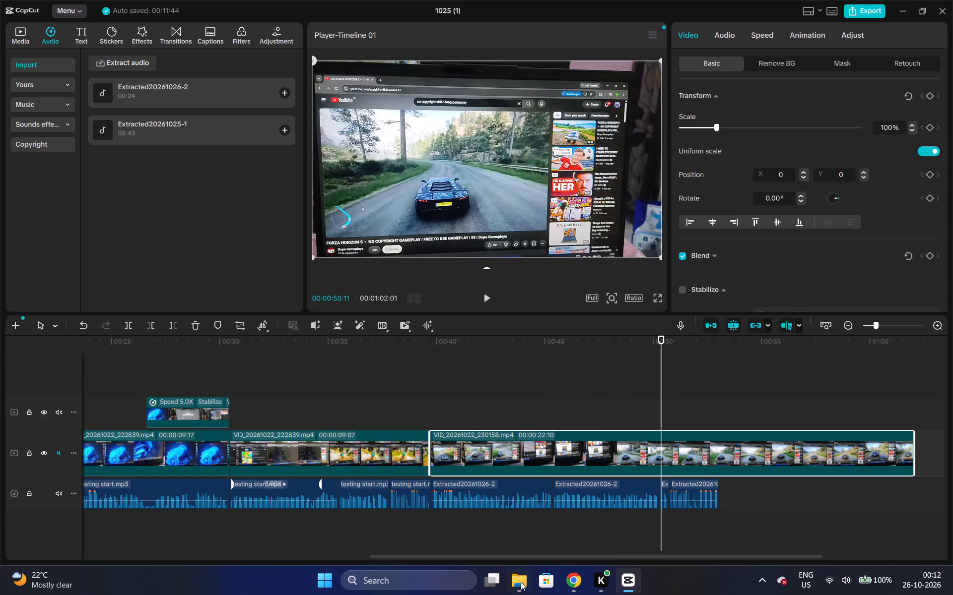
Switch to File Explorer, open the Screen Recordings folder in Videos, and skim through Screen Recording 2026-10-22 221131.mp4 in VLC.
left_click(519, 585)
left_click(51, 275)
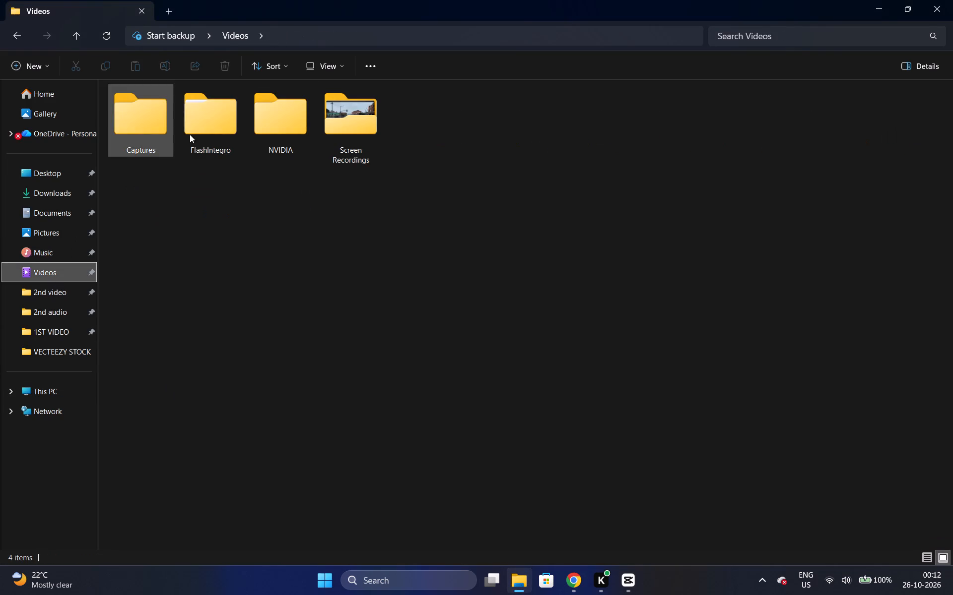
double_click(330, 141)
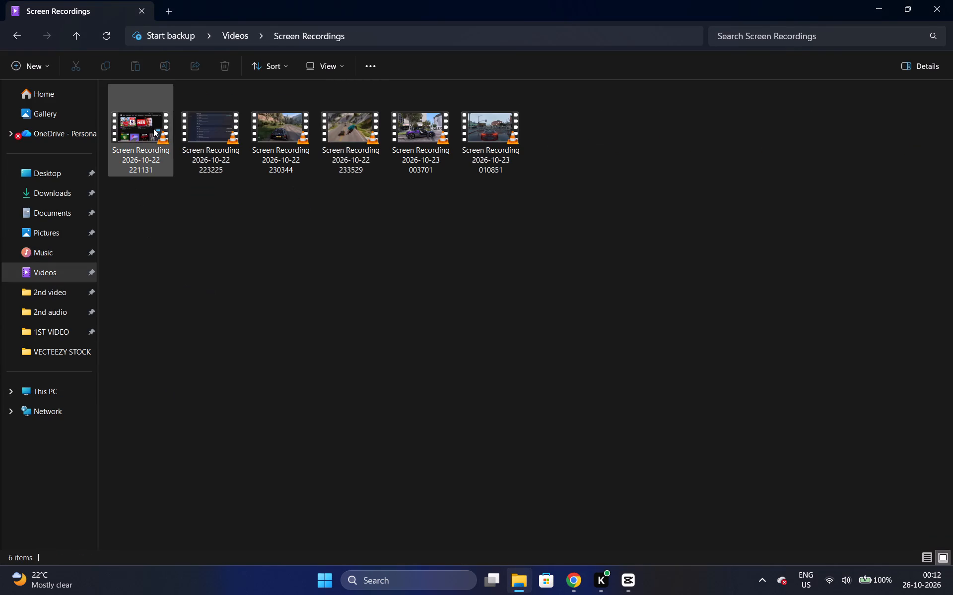
double_click(168, 134)
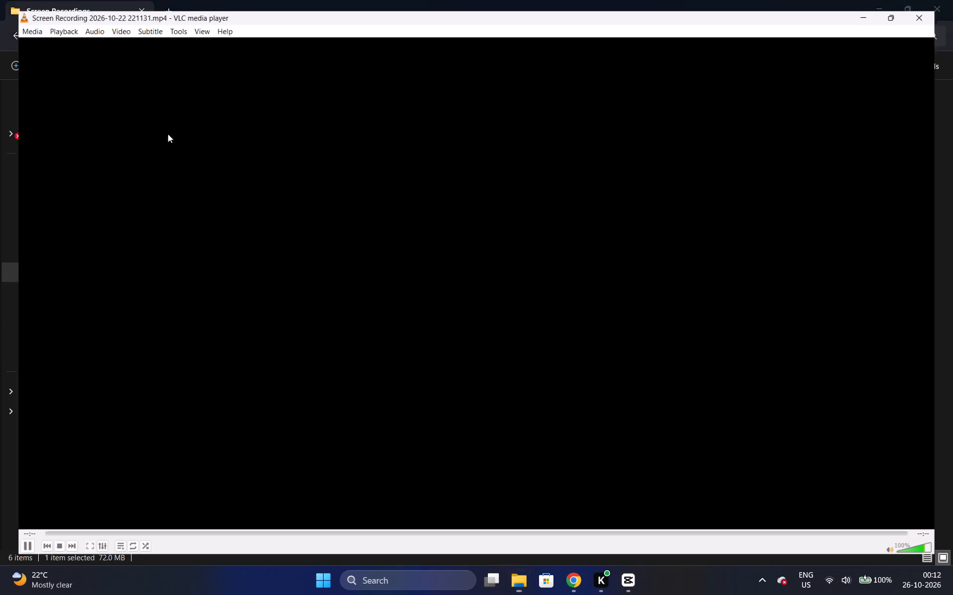
left_click(211, 546)
left_click(341, 550)
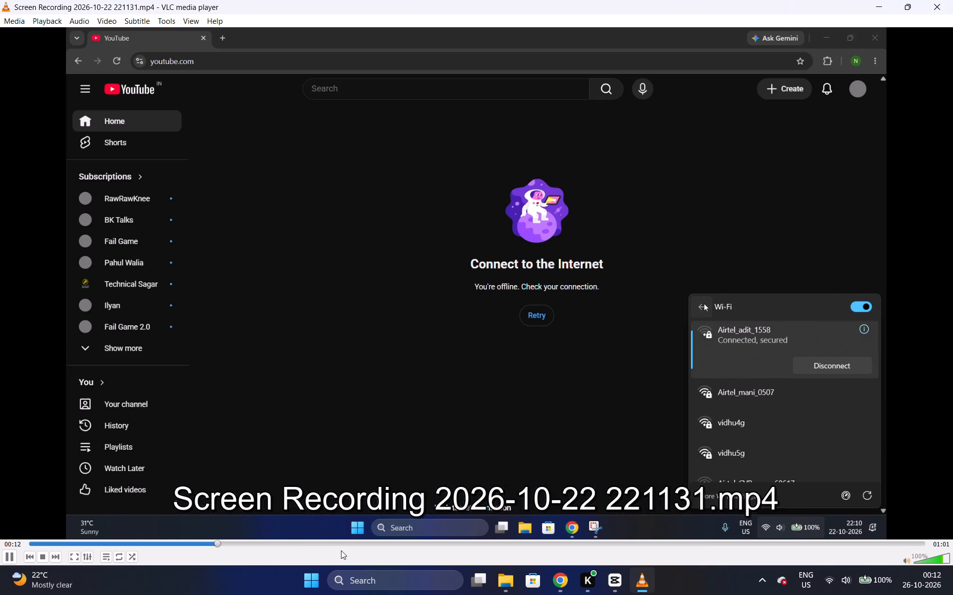
left_click(358, 548)
left_click_drag(446, 545, 499, 542)
left_click_drag(536, 542, 542, 542)
left_click_drag(586, 543, 602, 543)
left_click_drag(640, 544, 649, 544)
left_click(687, 544)
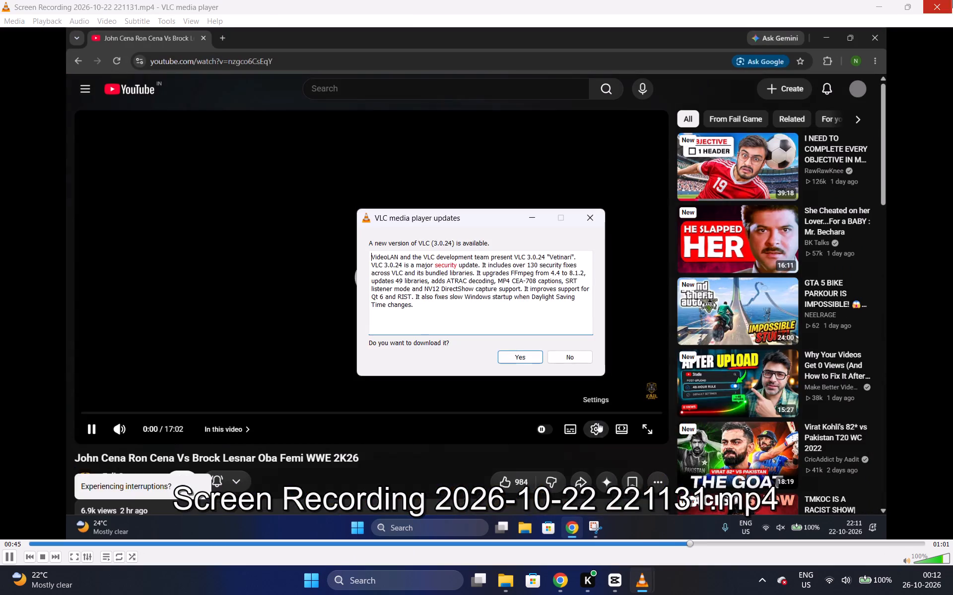
left_click(952, 0)
Preview the 2026-10-22 recordings 223225, 230344 and 233529 one after another, closing each.
double_click(204, 118)
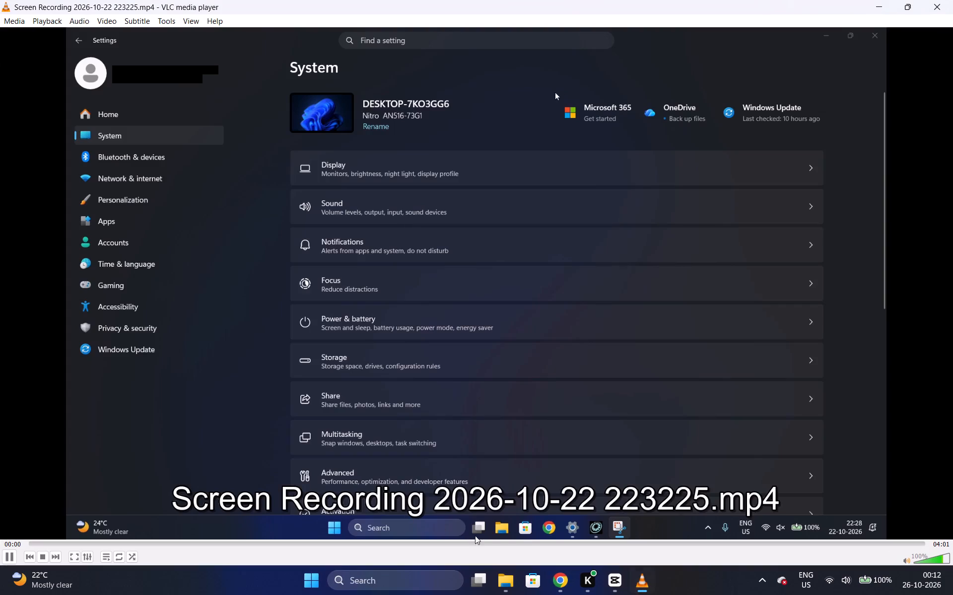
left_click(533, 541)
left_click_drag(681, 551, 717, 550)
left_click(952, 0)
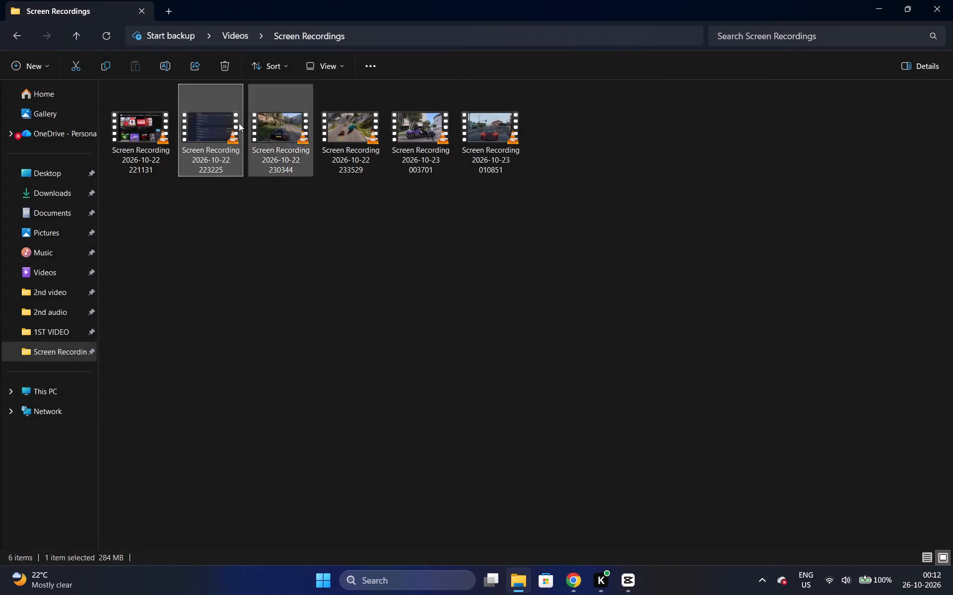
double_click(274, 127)
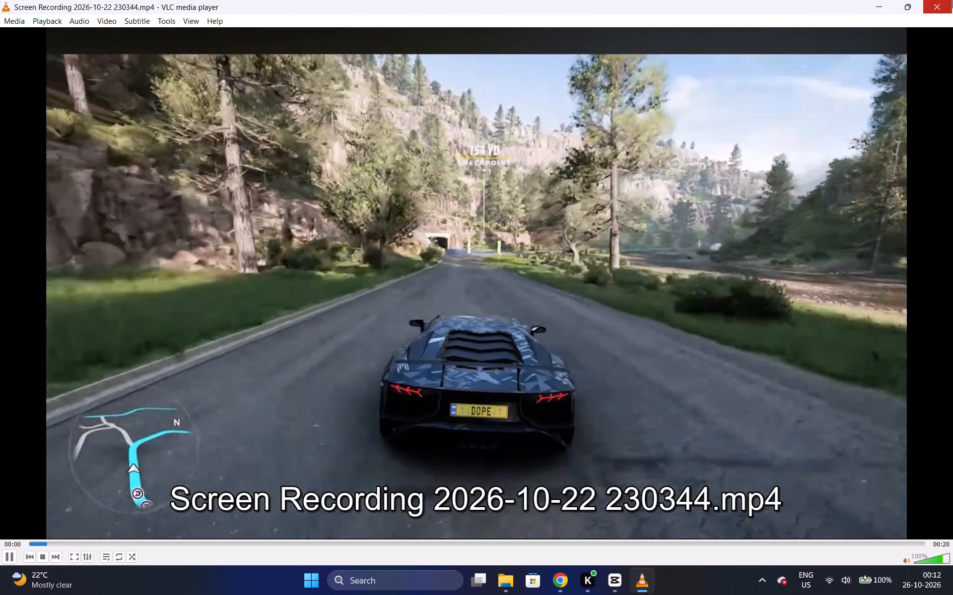
left_click(952, 0)
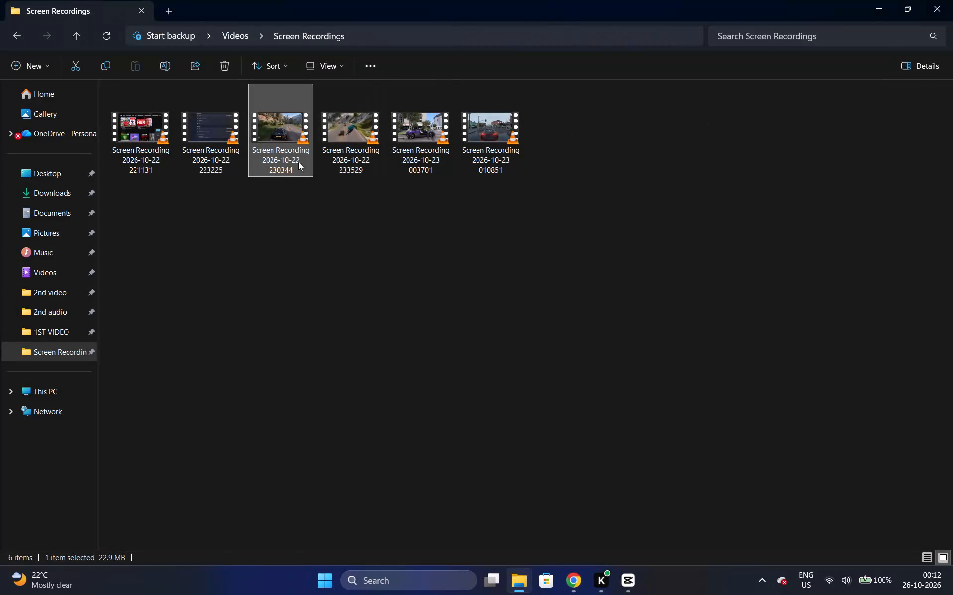
double_click(330, 132)
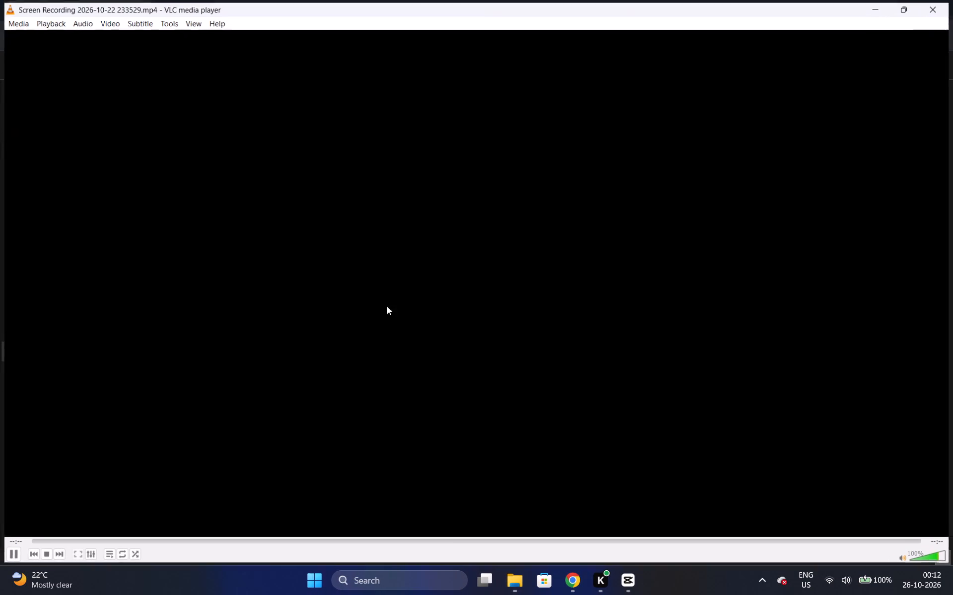
left_click(952, 0)
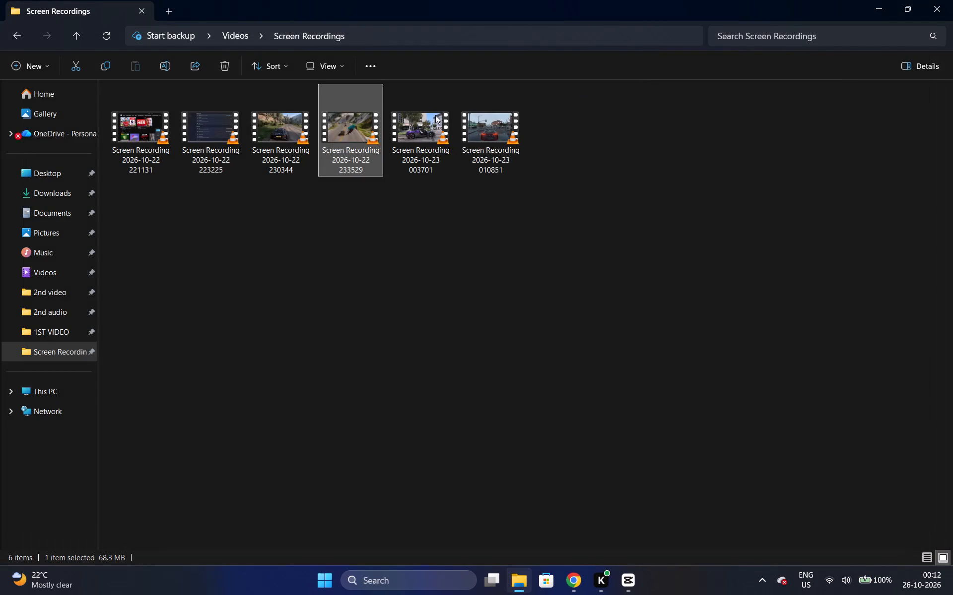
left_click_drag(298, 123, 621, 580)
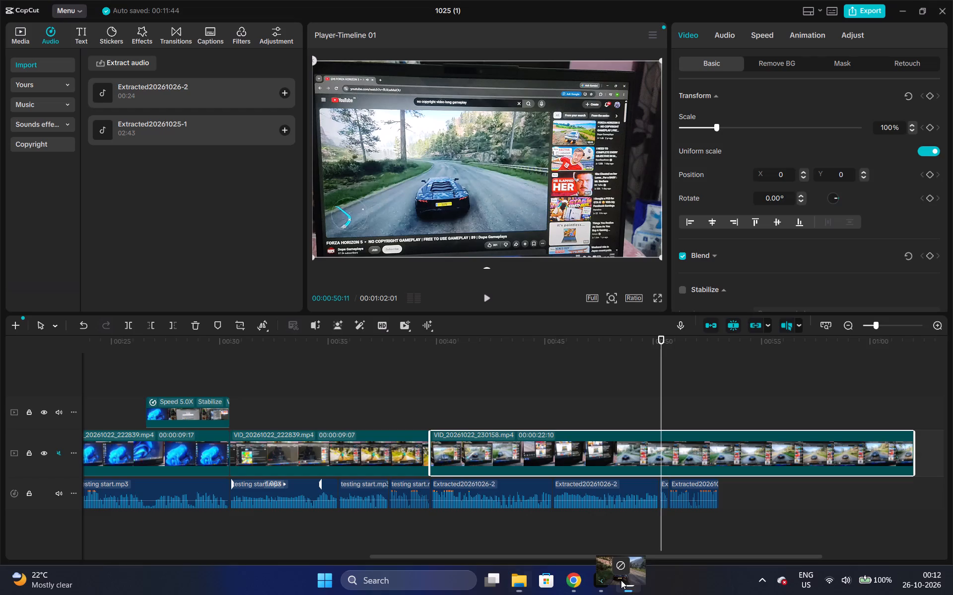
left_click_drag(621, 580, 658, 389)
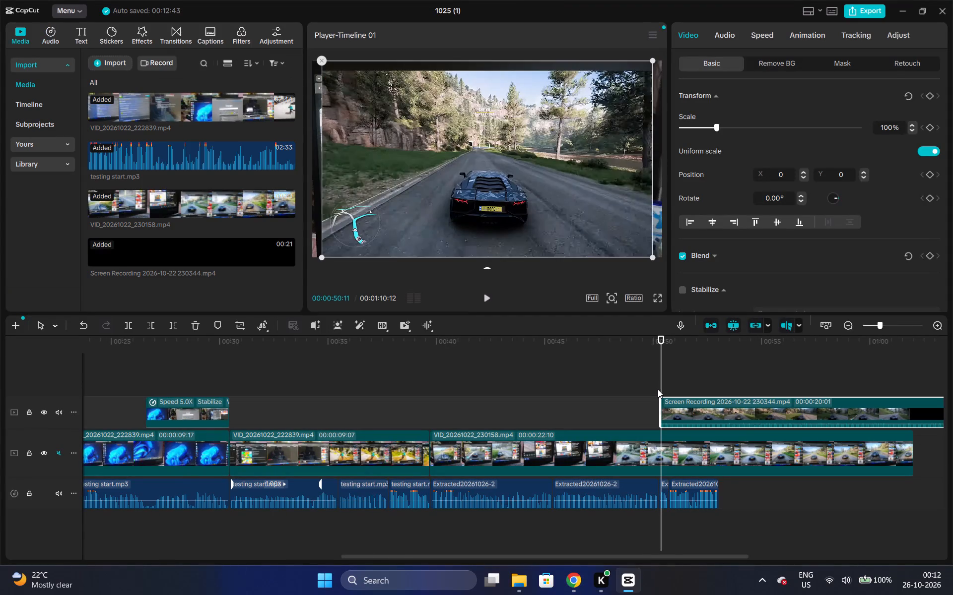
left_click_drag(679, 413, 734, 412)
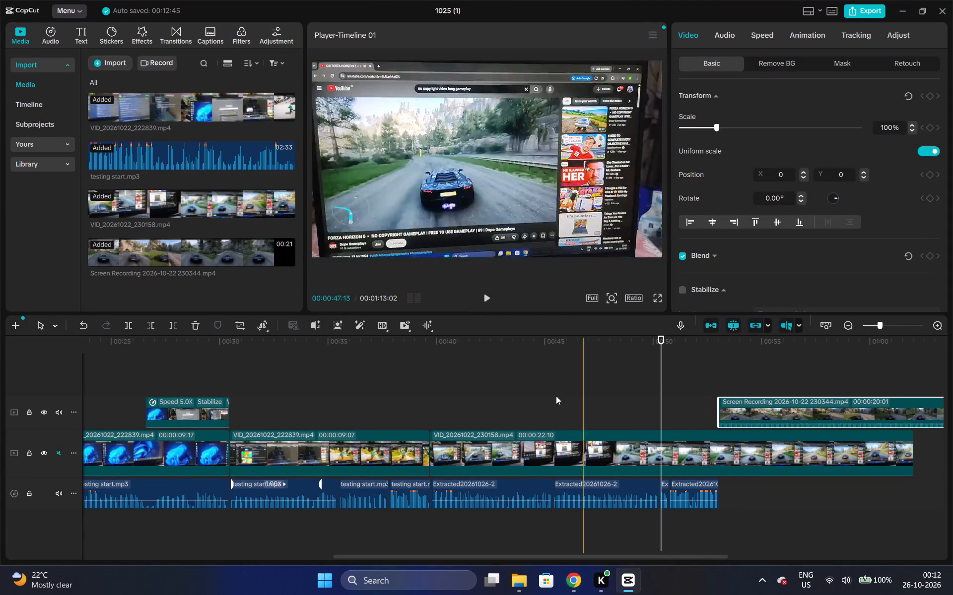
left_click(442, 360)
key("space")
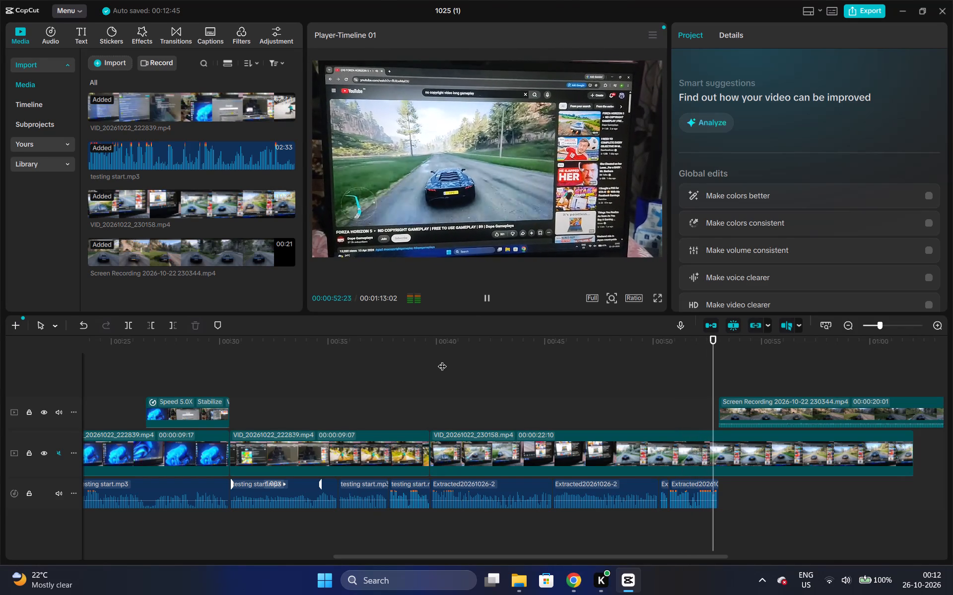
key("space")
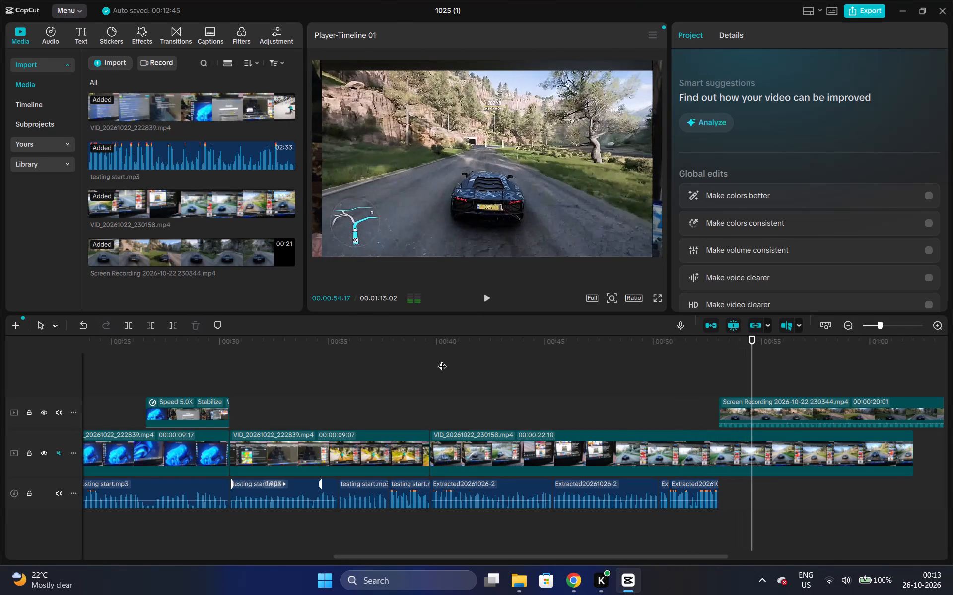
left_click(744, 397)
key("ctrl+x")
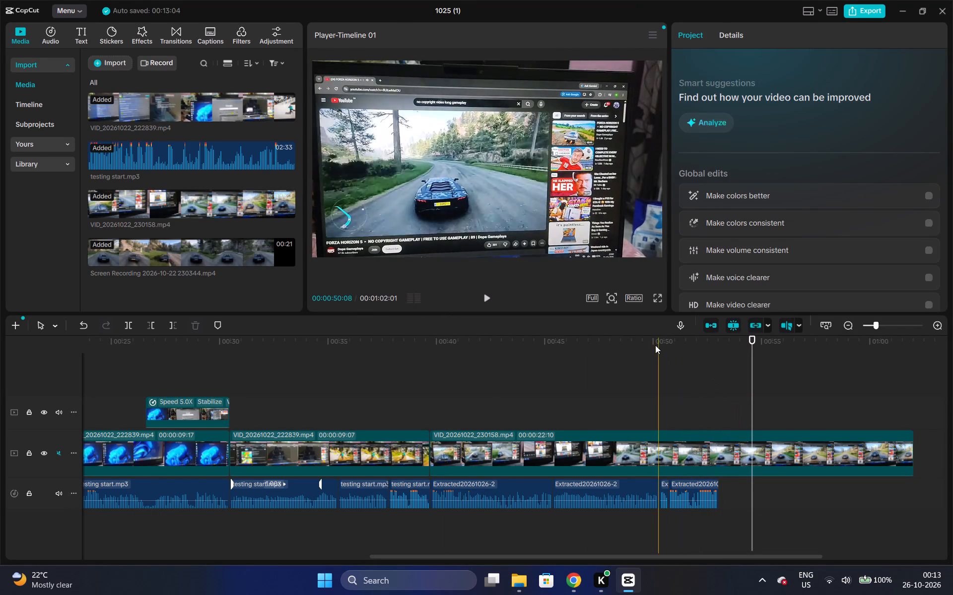
Split VID_20261022_230158.mp4 just past the end of the voice-over, at about 00:00:53:07, and play the remaining footage.
left_click(655, 345)
key("space")
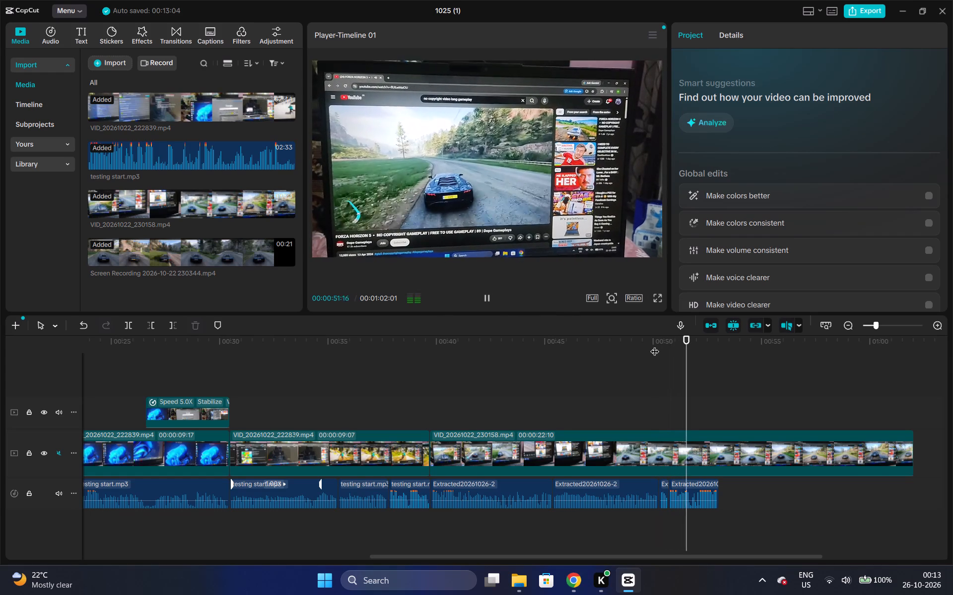
key("space")
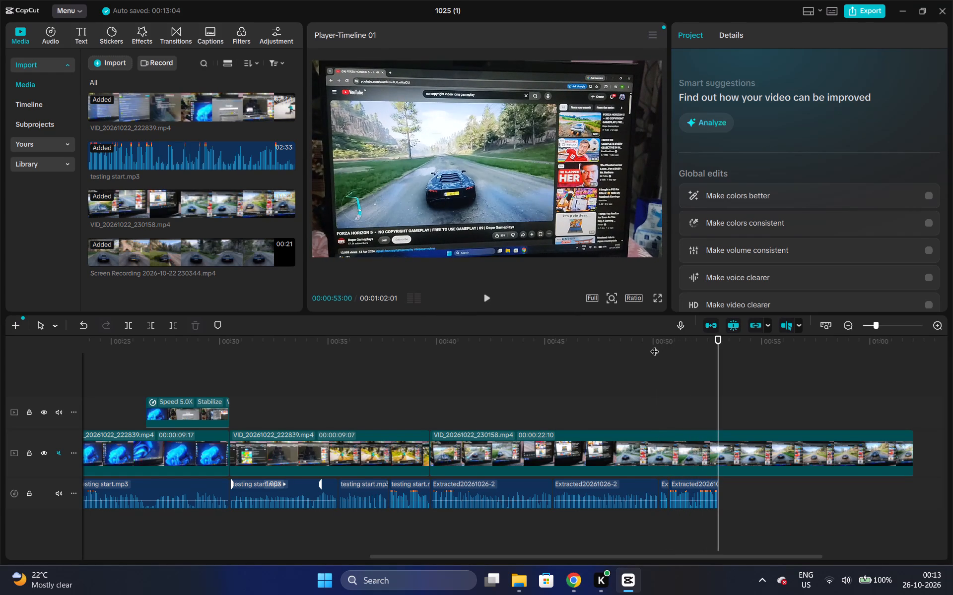
left_click(724, 435)
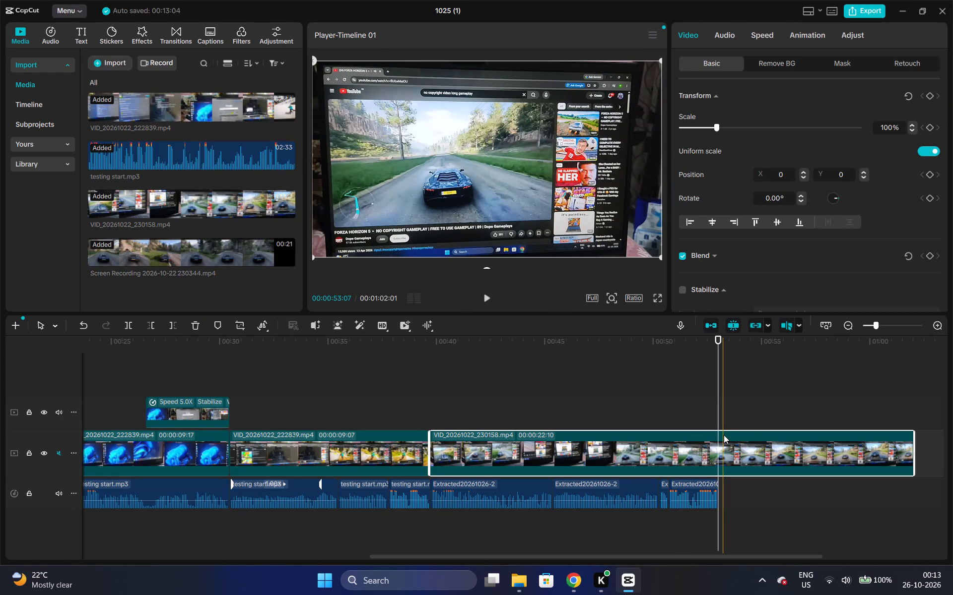
key("ctrl+b")
key("space")
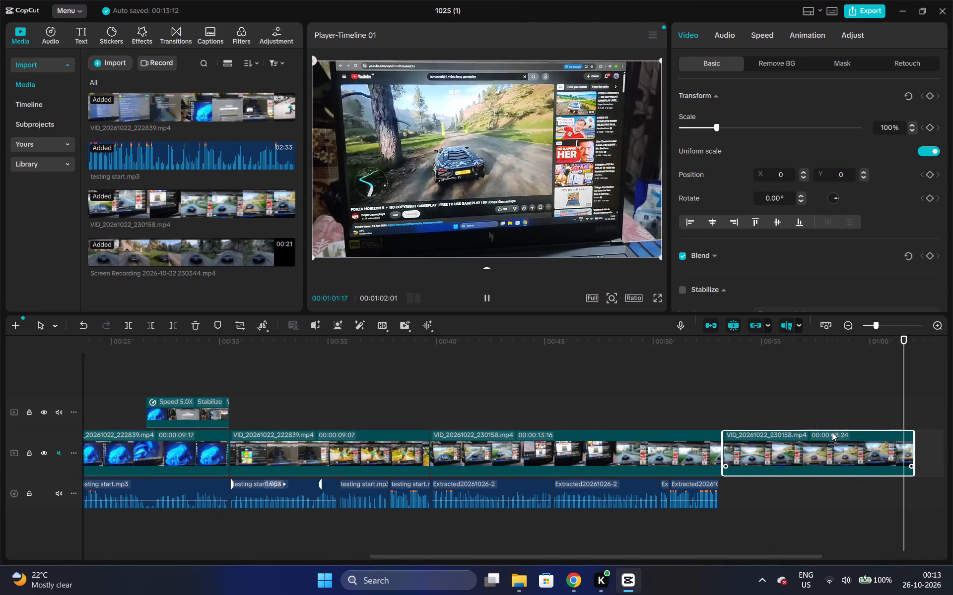
key("space")
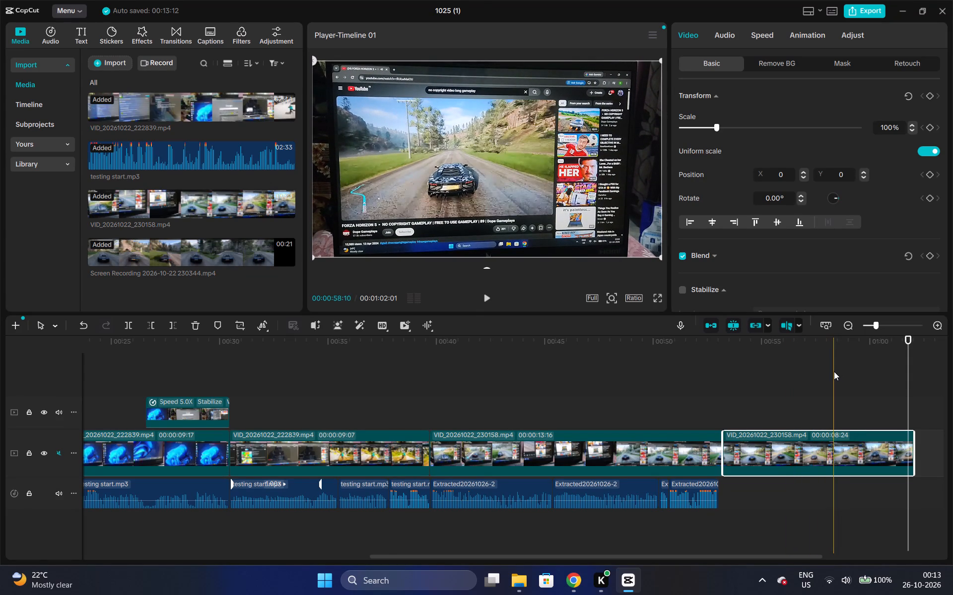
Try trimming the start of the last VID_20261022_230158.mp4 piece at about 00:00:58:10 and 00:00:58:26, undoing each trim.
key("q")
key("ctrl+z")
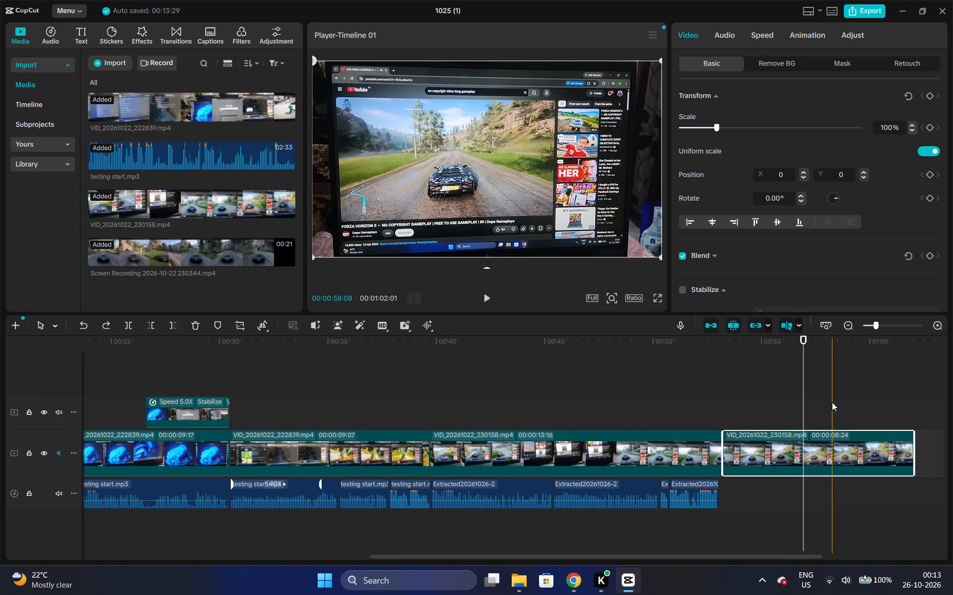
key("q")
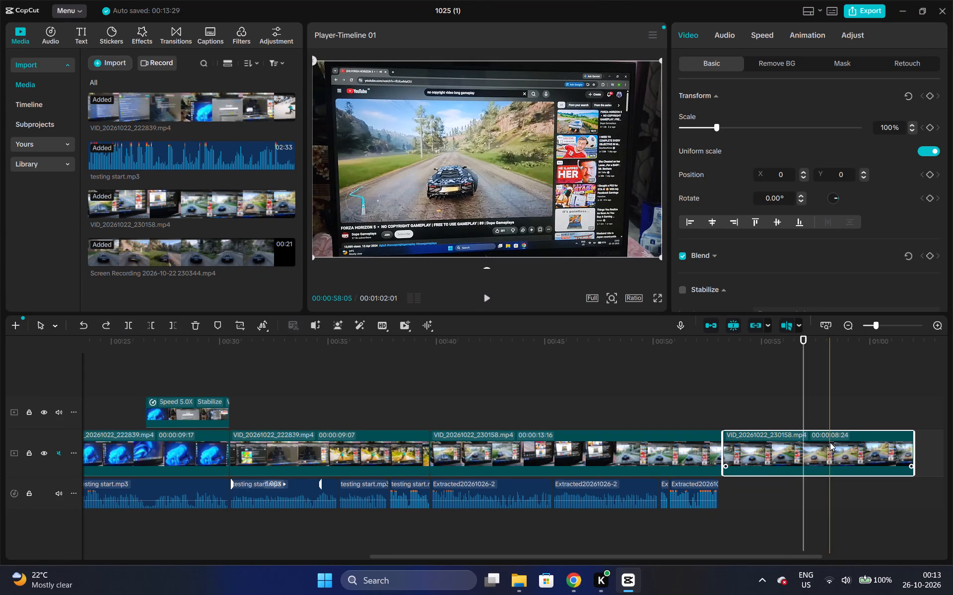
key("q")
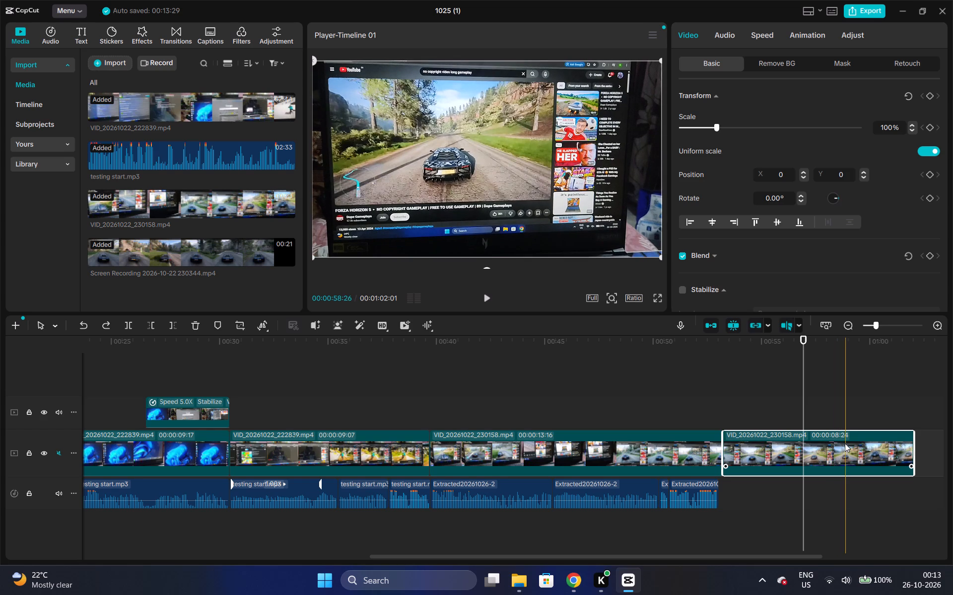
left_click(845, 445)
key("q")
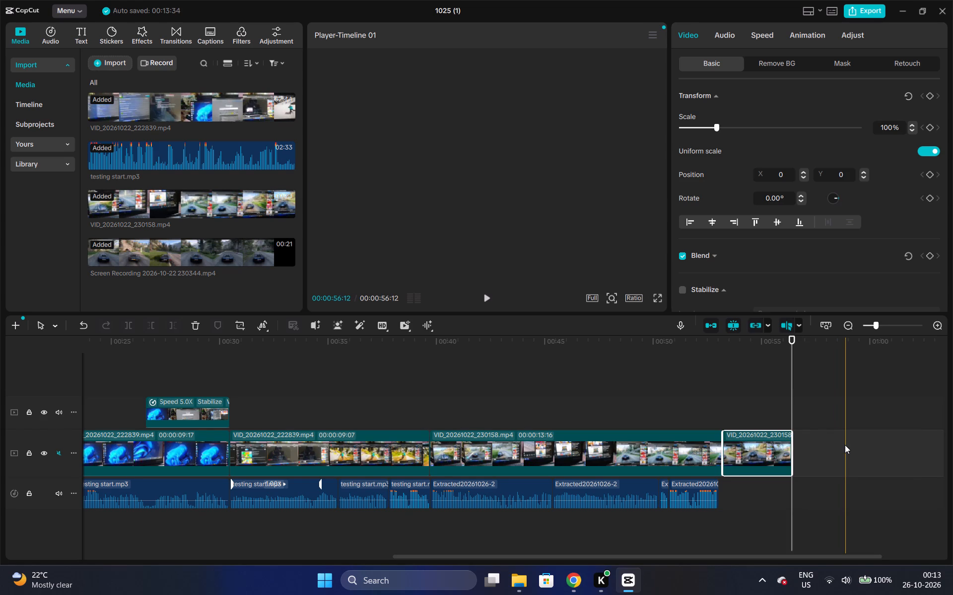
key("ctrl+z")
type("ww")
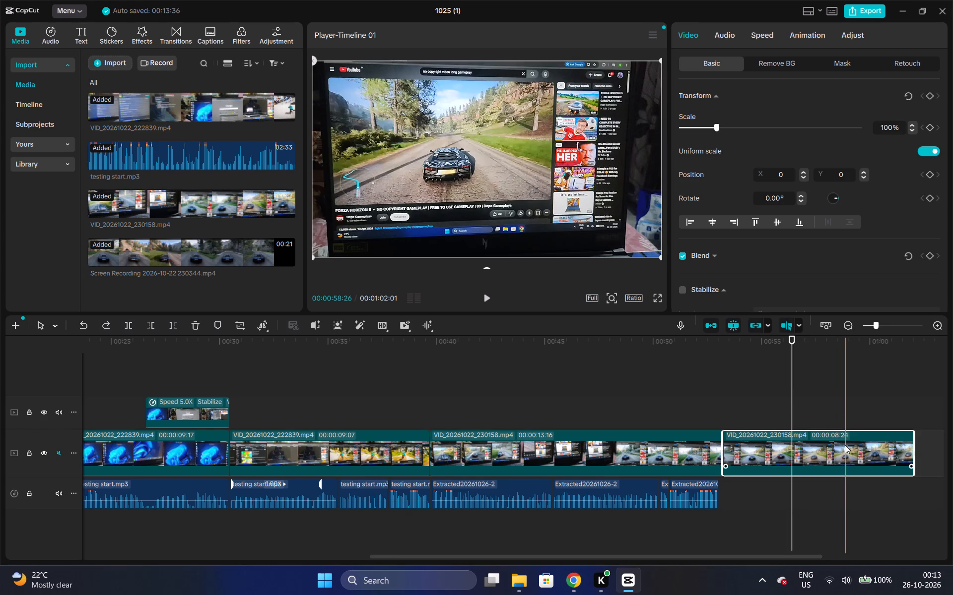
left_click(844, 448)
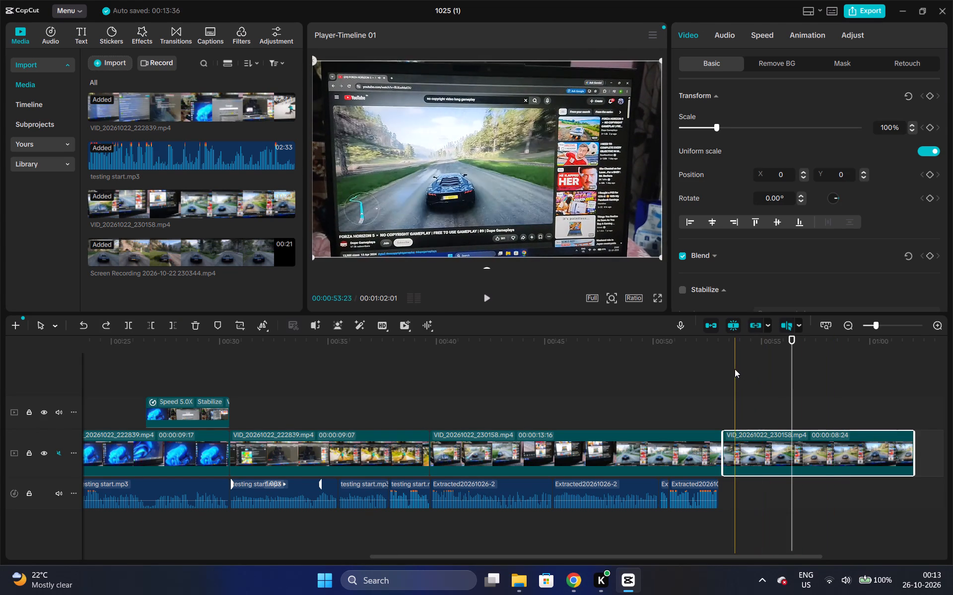
Play a short stretch of the last VID_20261022_230158.mp4 piece from about 00:00:53:23.
left_click(735, 369)
key("space")
key("space")
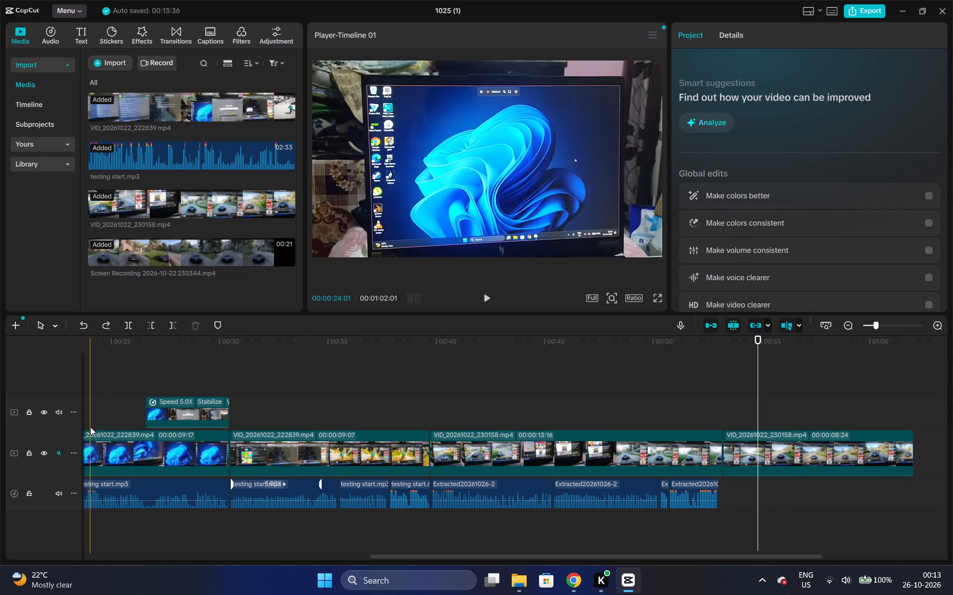
Unmute the main video track and play the last VID_20261022_230158.mp4 piece from about 00:00:54:29.
left_click(64, 454)
left_click(62, 454)
key("space")
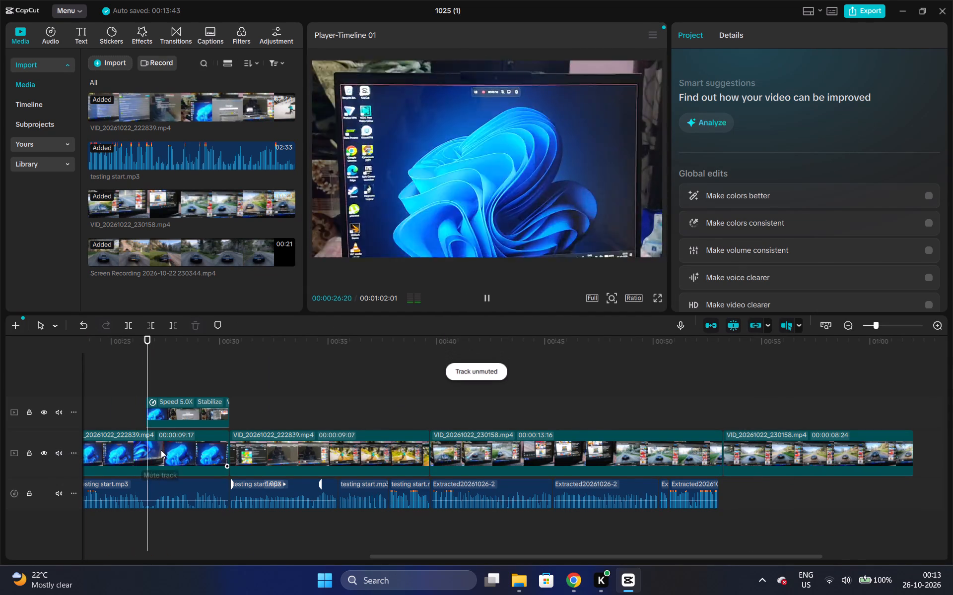
left_click(761, 348)
key("space")
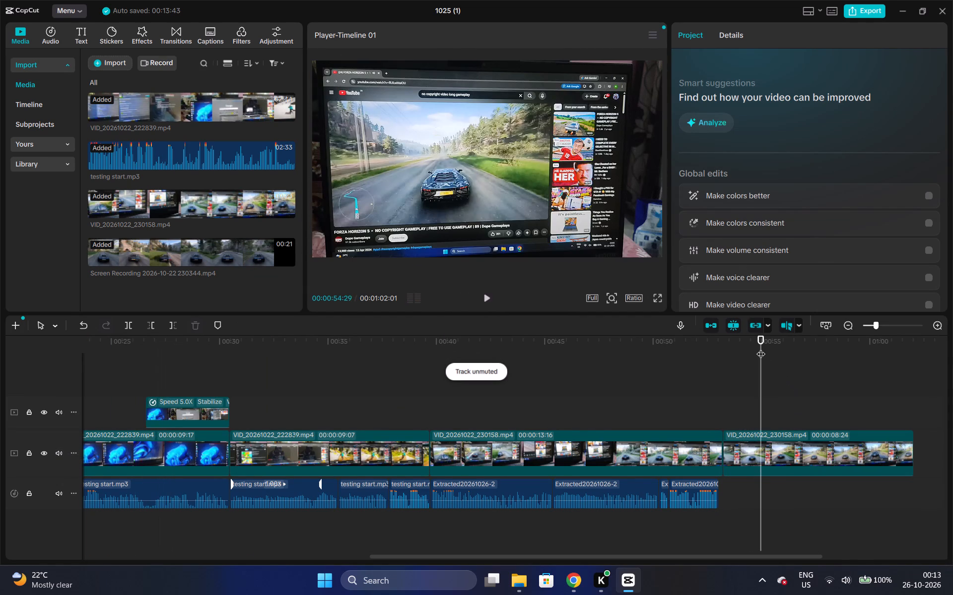
key("space")
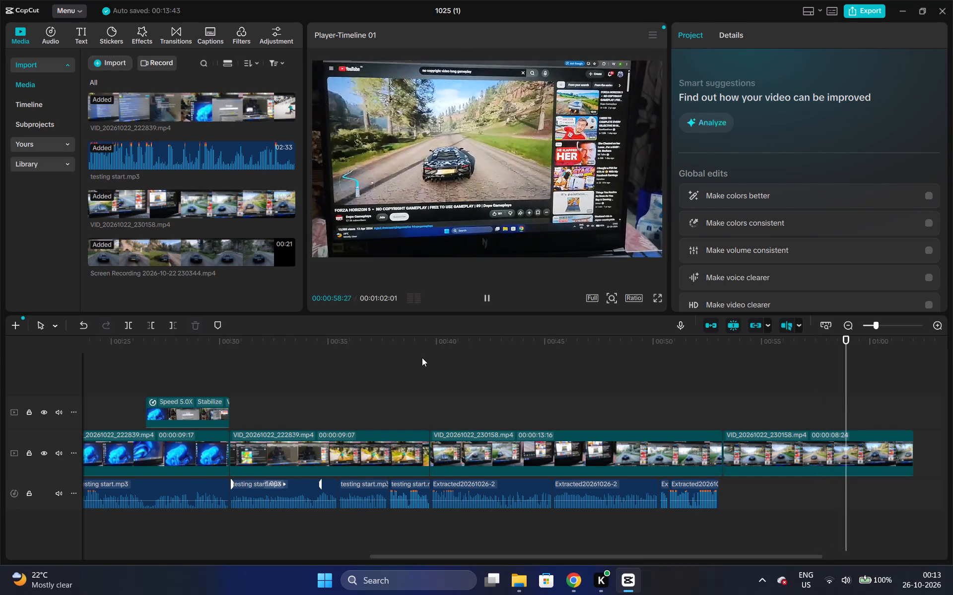
key("space")
Switch the main video track's sound on and off while replaying the last VID_20261022_230158.mp4 piece, lastly muted from about 00:00:54:05.
double_click(57, 456)
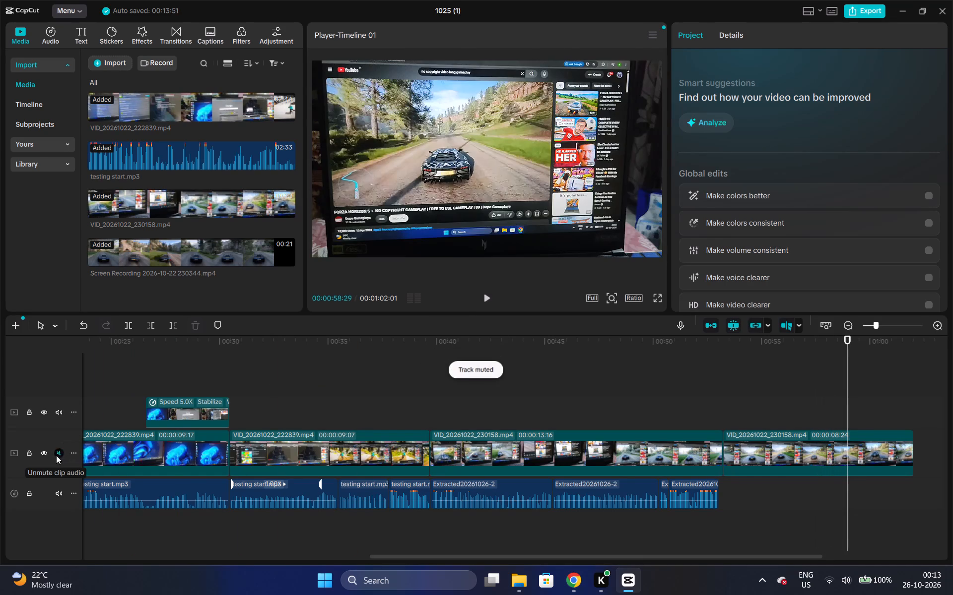
left_click(55, 454)
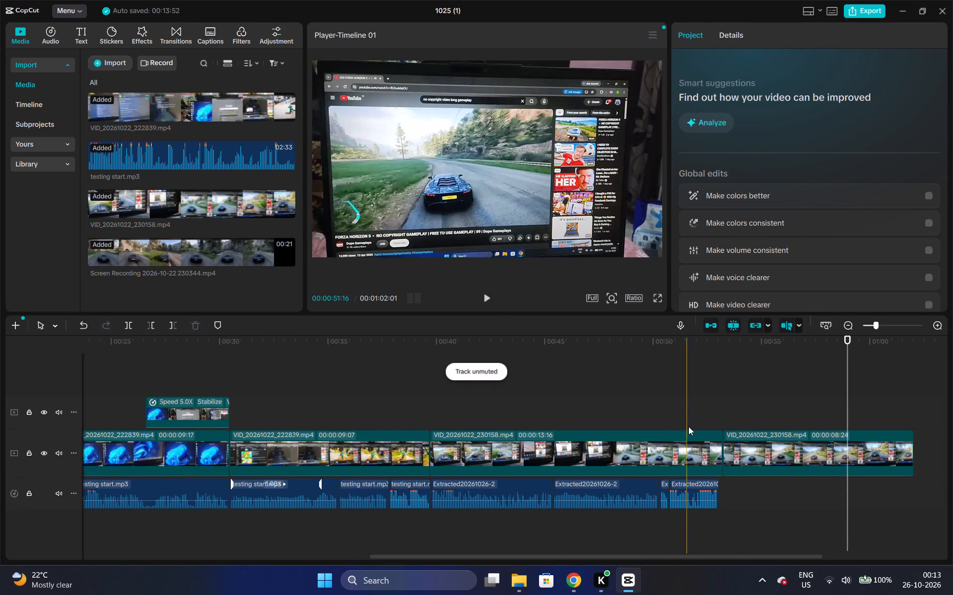
left_click(733, 410)
key("space")
key("space")
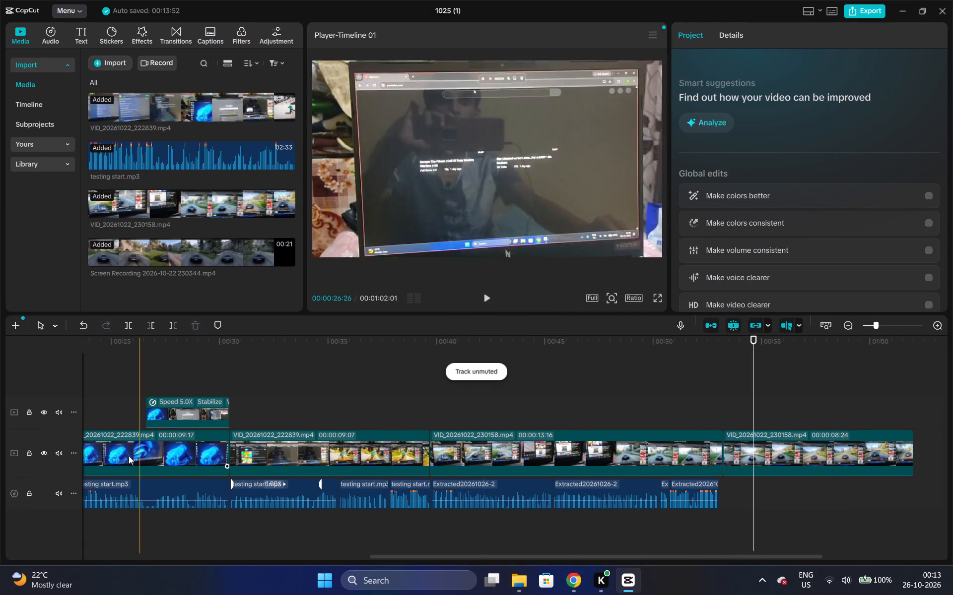
left_click(58, 451)
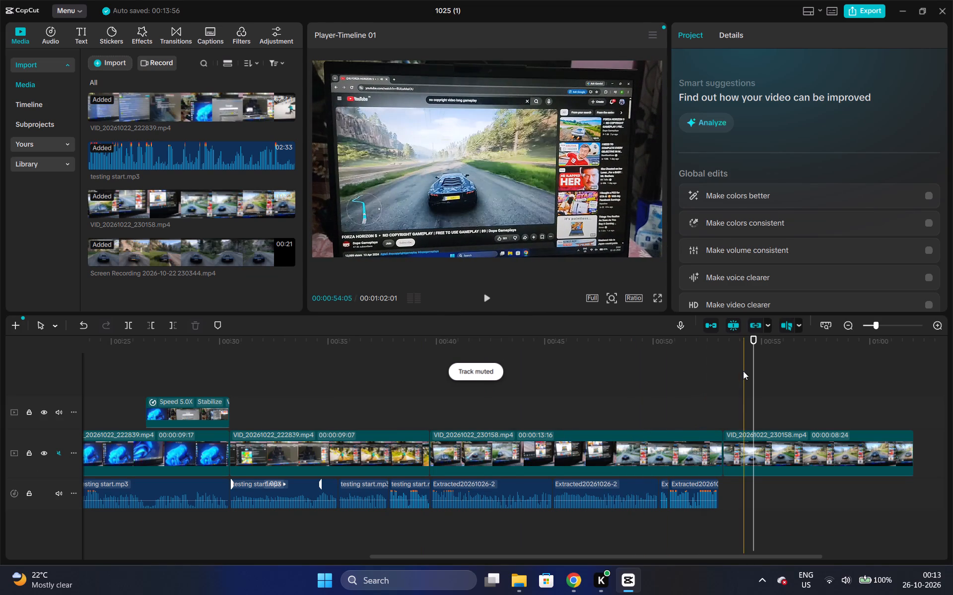
left_click(743, 371)
key("space")
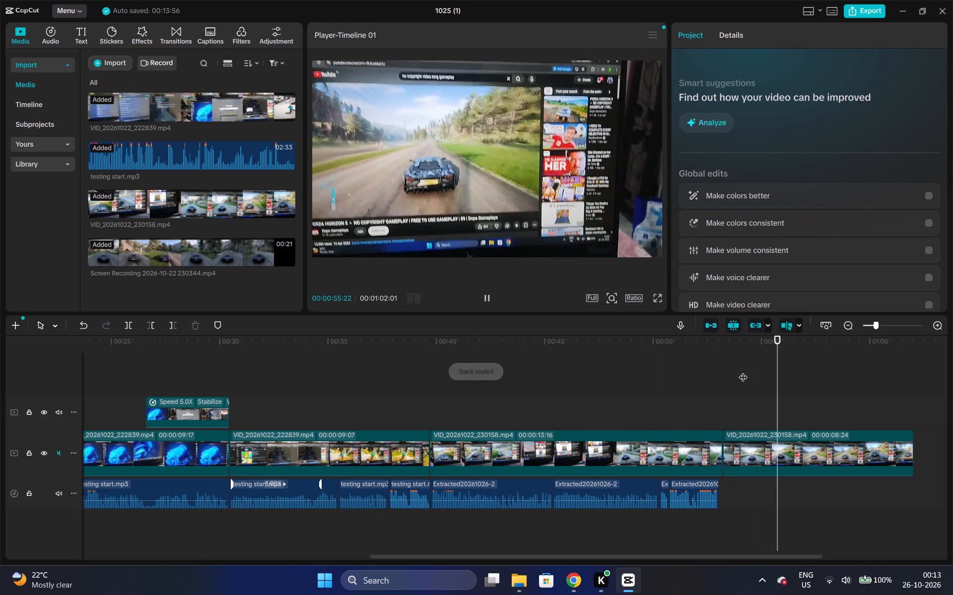
key("space")
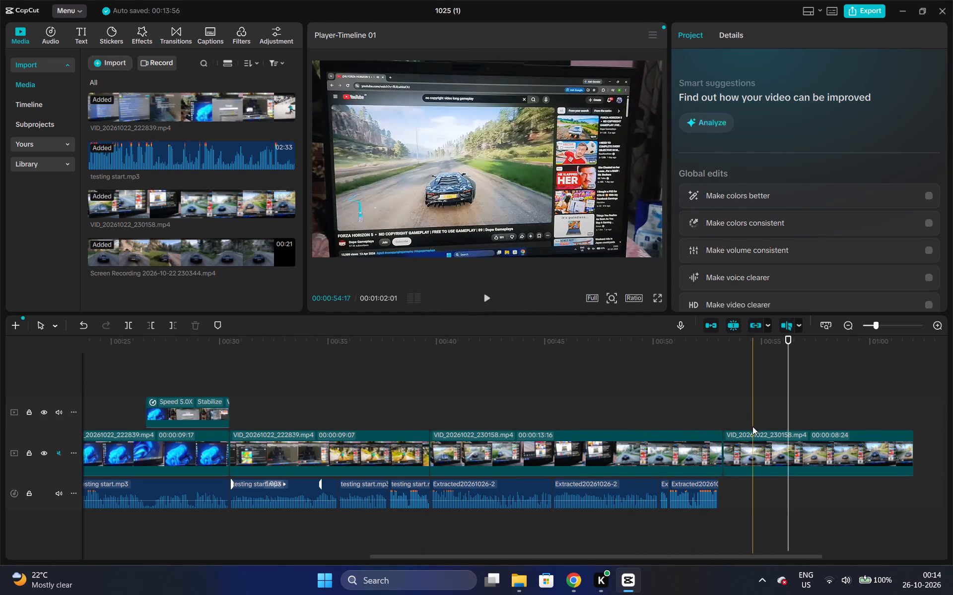
Unmute the main video track and cut the leftover VID_20261022_230158.mp4 piece that starts at 00:00:53:07.
left_click(753, 439)
left_click(59, 457)
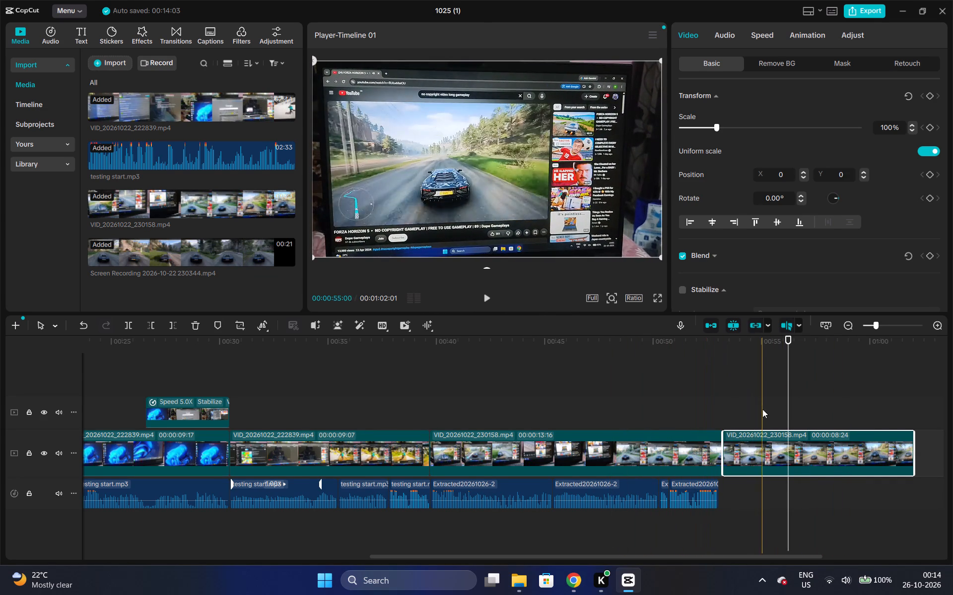
key("ctrl+x")
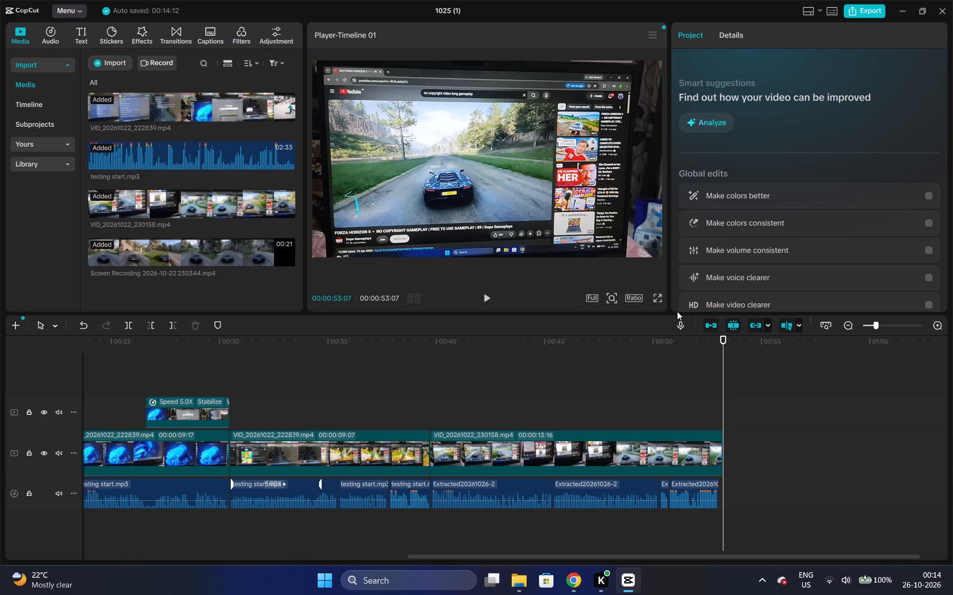
Play the edit from the beginning in a full-screen preview to check it, and return to the timeline.
left_click(660, 299)
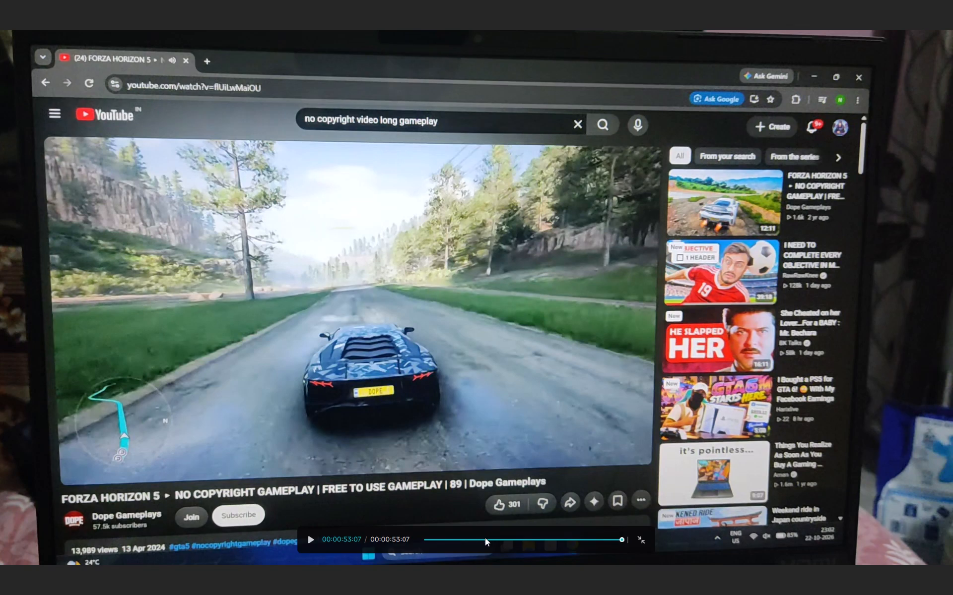
left_click_drag(485, 537, 411, 535)
key("space")
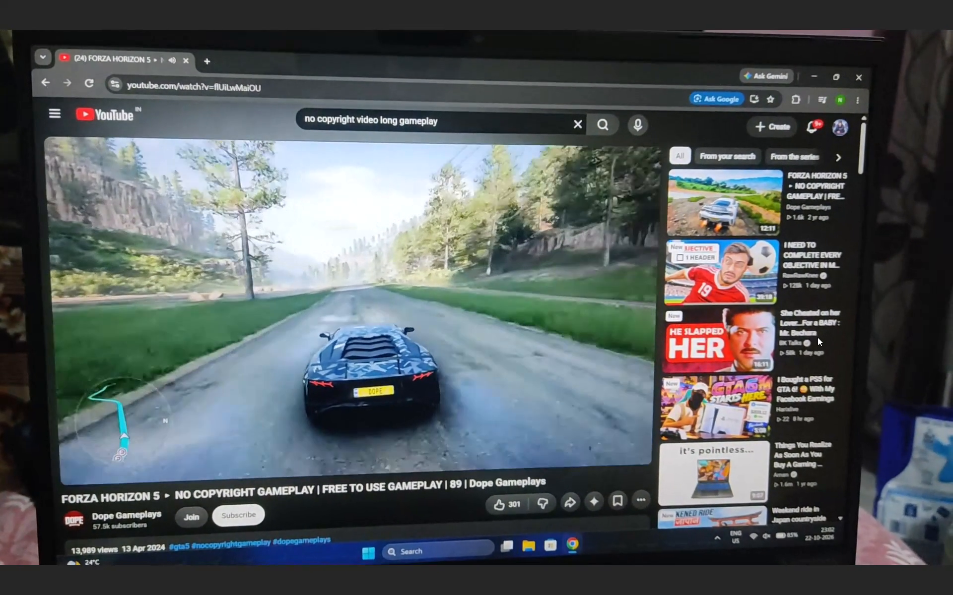
key("Escape")
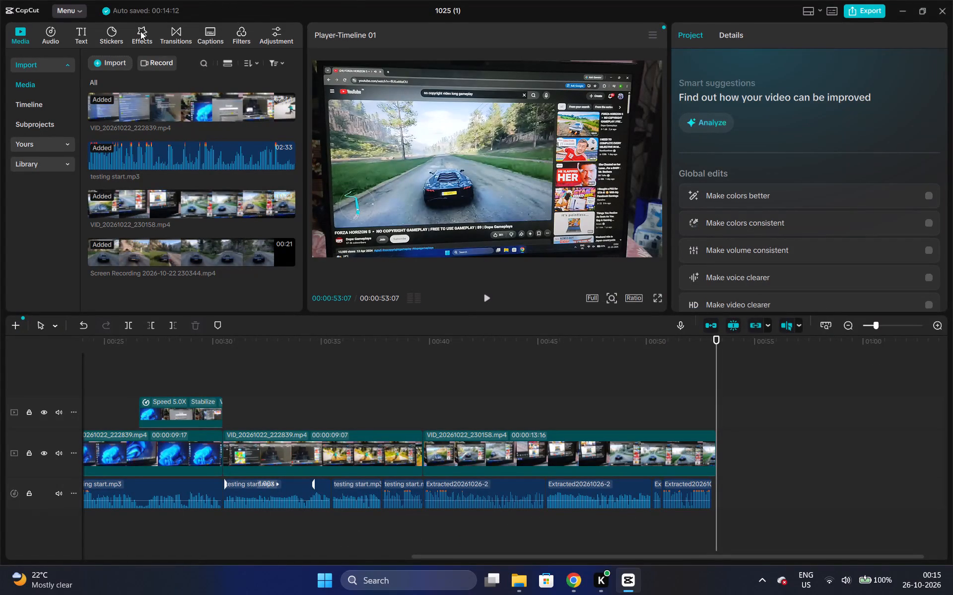
Import VID_20261022_230226 from the 2nd video folder into the project's media.
left_click(115, 65)
left_click(125, 80)
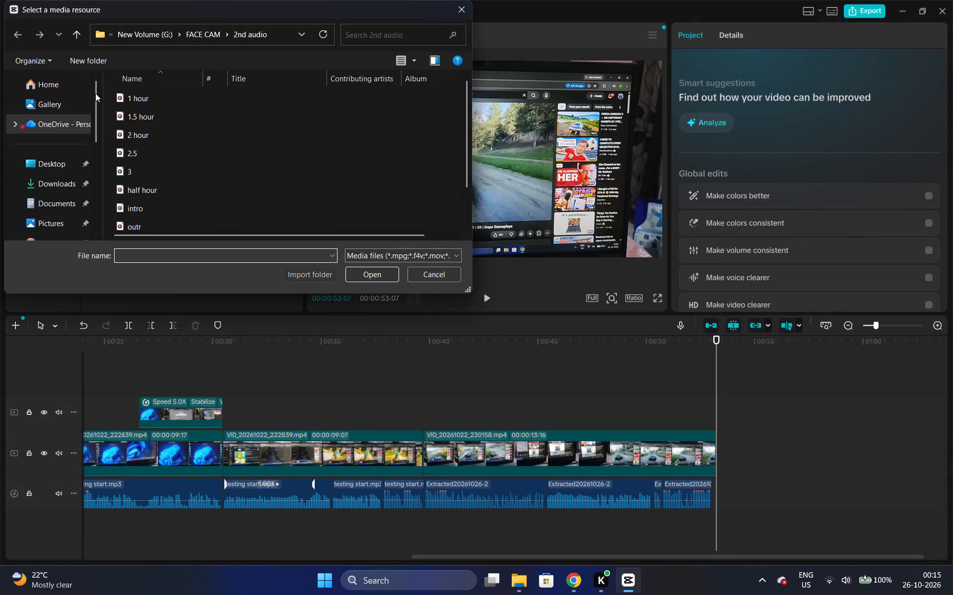
left_click(212, 37)
double_click(342, 115)
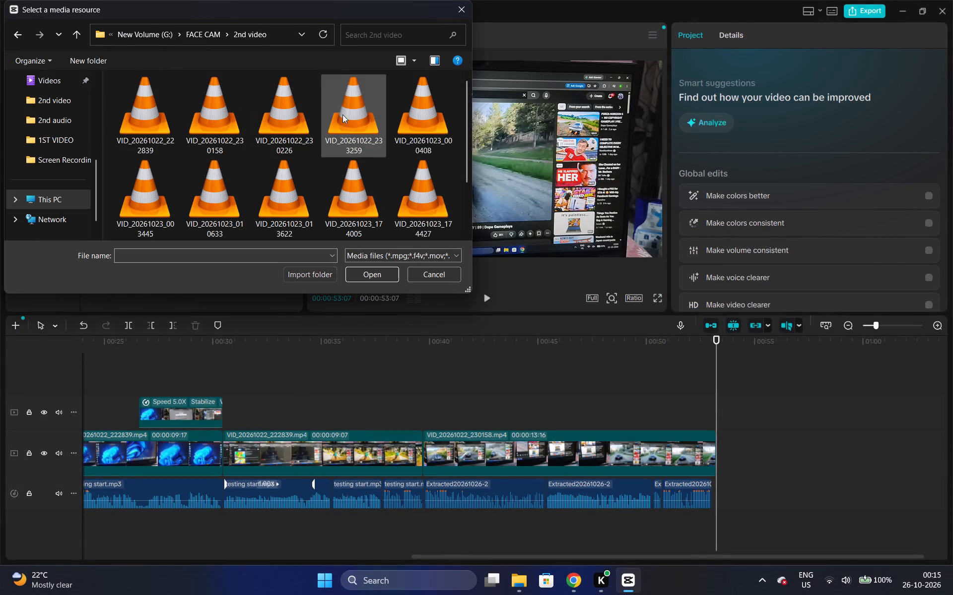
left_click(161, 89)
left_click(219, 102)
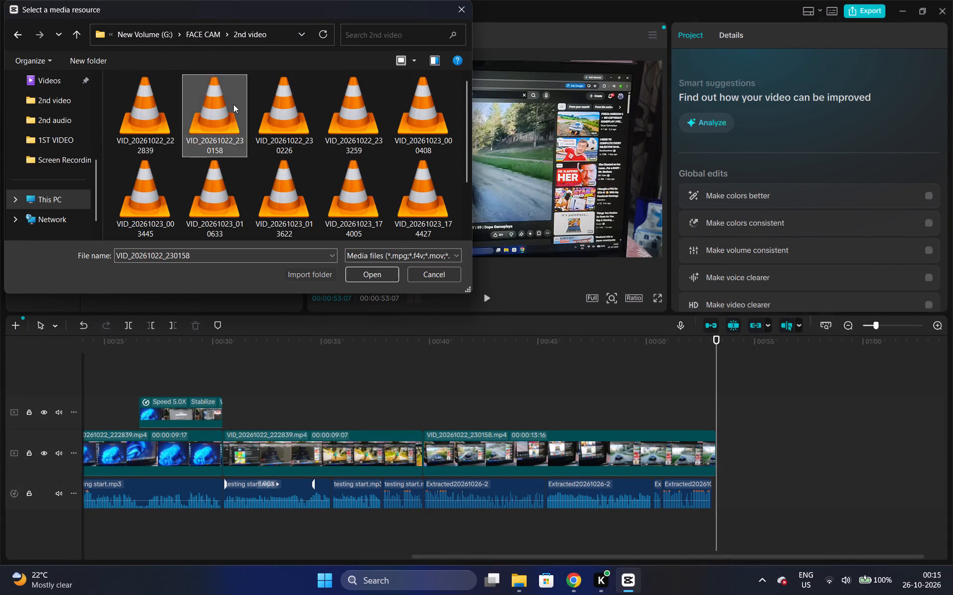
left_click(273, 111)
left_click(379, 272)
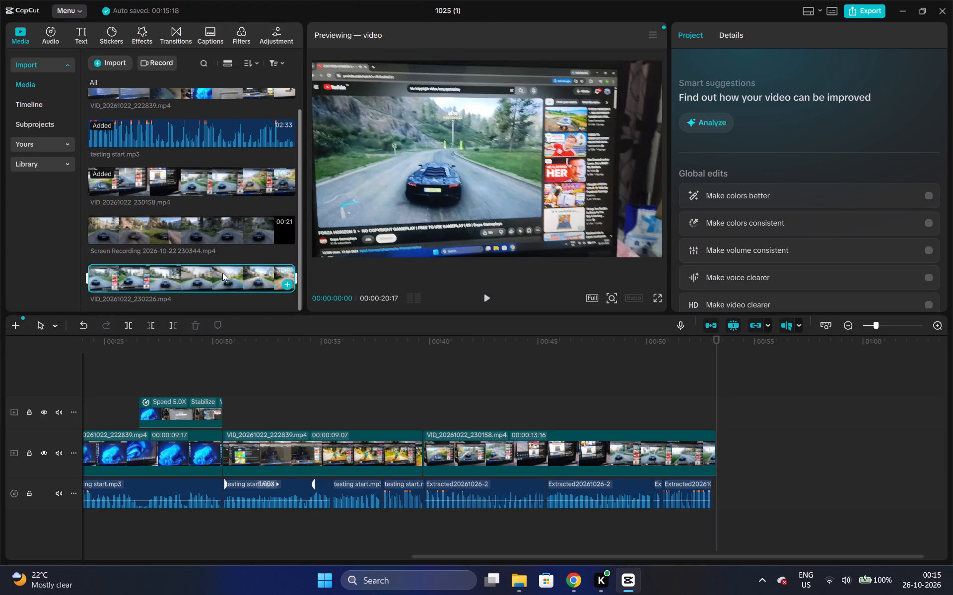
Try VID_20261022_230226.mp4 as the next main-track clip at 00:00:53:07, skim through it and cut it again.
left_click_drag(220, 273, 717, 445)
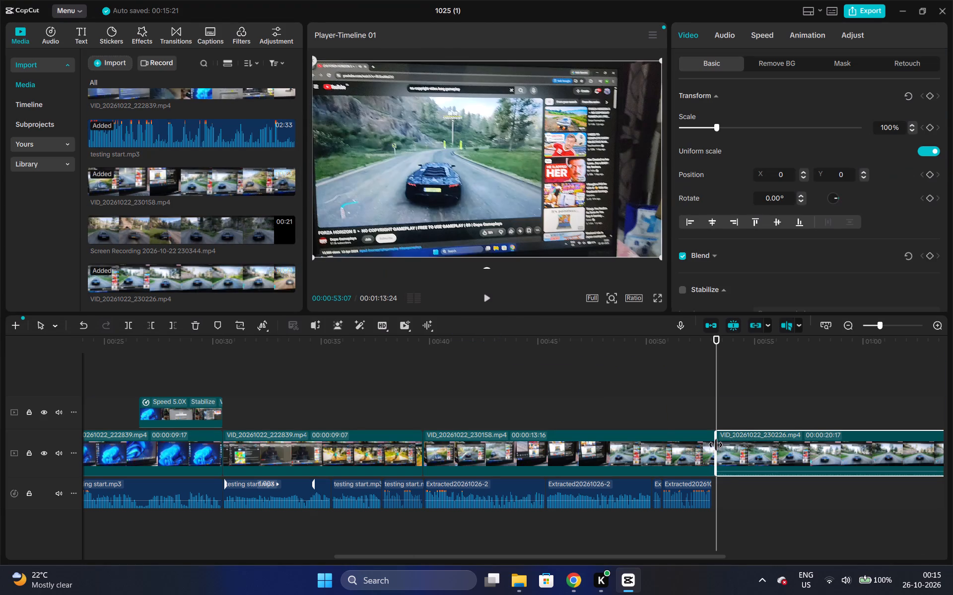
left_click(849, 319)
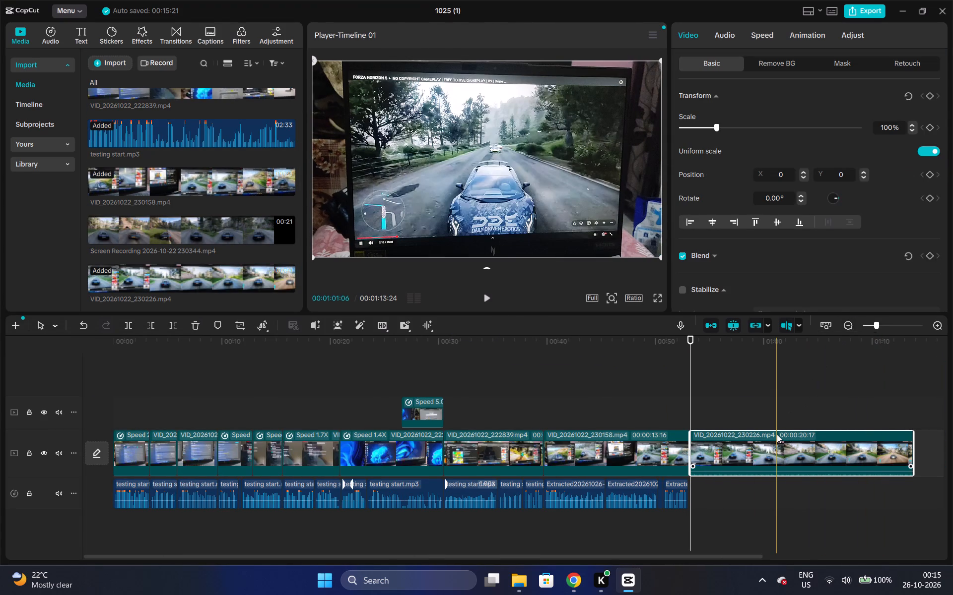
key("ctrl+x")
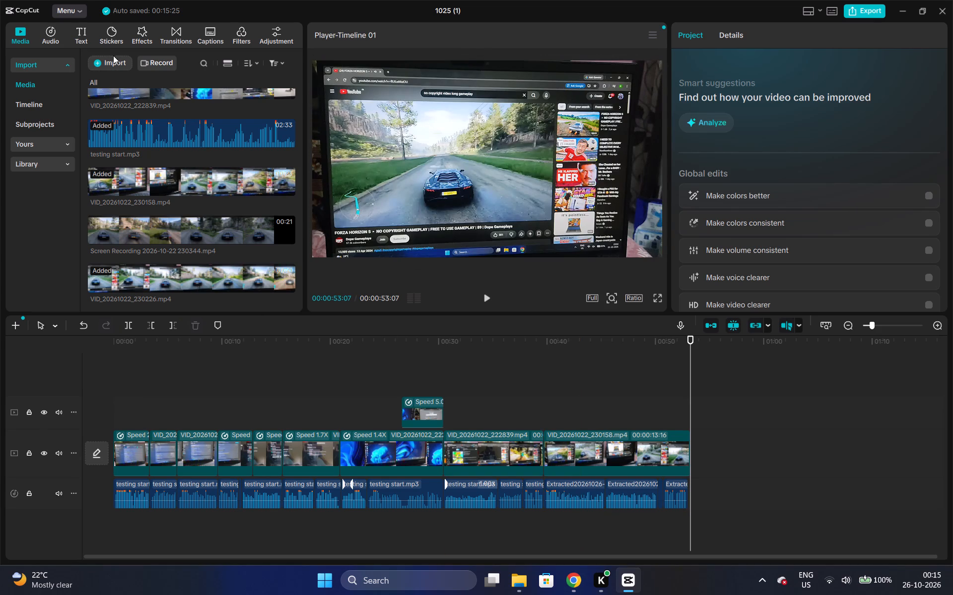
Import VID_20261022_233259 from the 2nd video folder and place it at the end of the main video track, at 00:00:53:07.
left_click(114, 61)
left_click(149, 85)
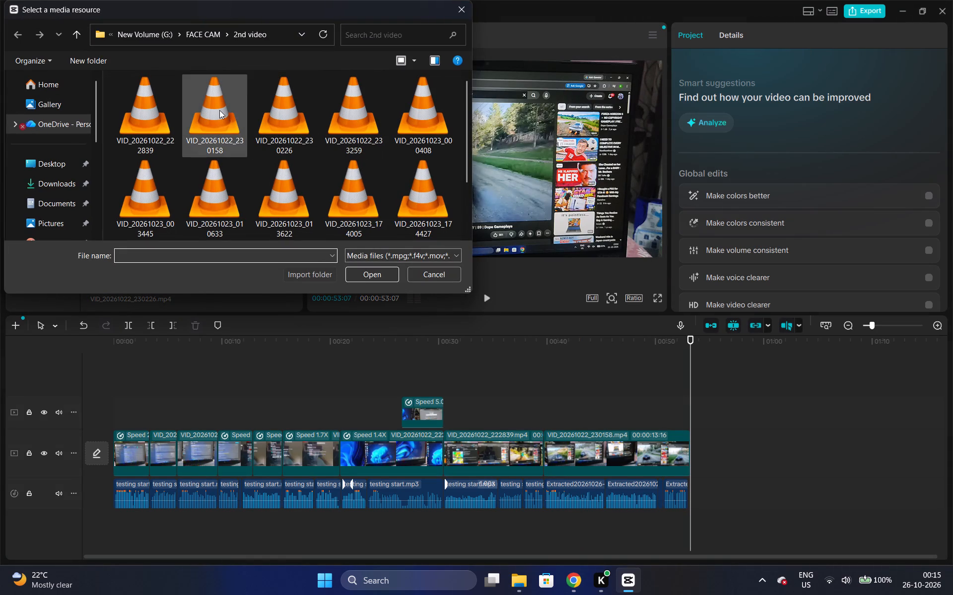
left_click(386, 116)
left_click(378, 123)
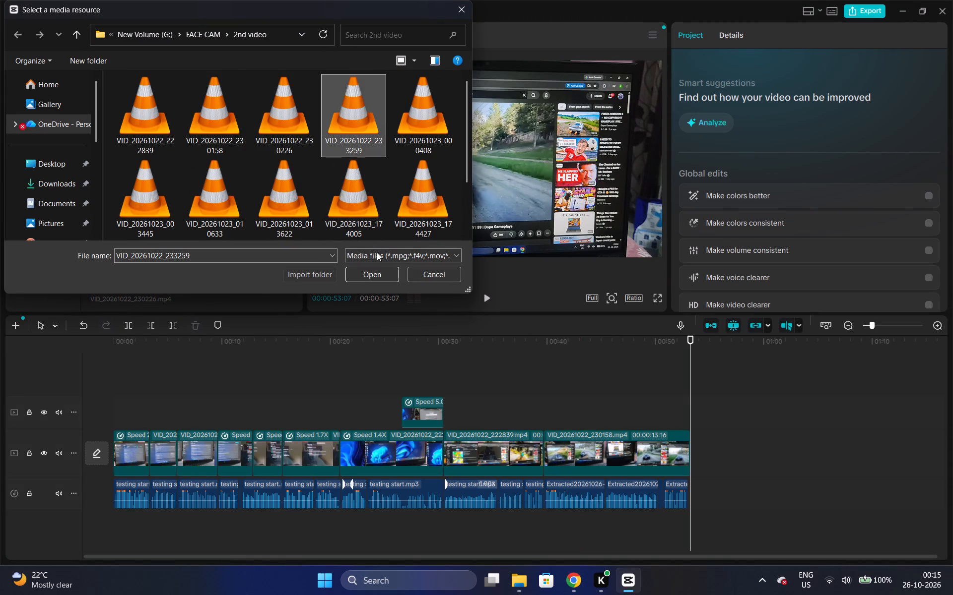
left_click(380, 270)
left_click_drag(196, 271, 610, 368)
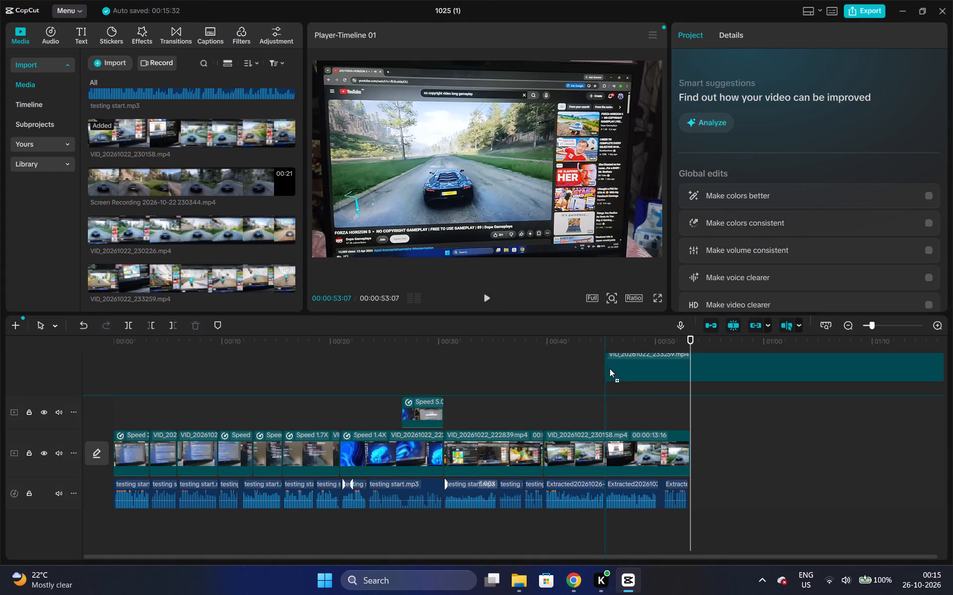
left_click_drag(610, 368, 689, 451)
Play the opening seconds of the VID_20261022_233259.mp4 clip twice to check its footage and sound.
key("space")
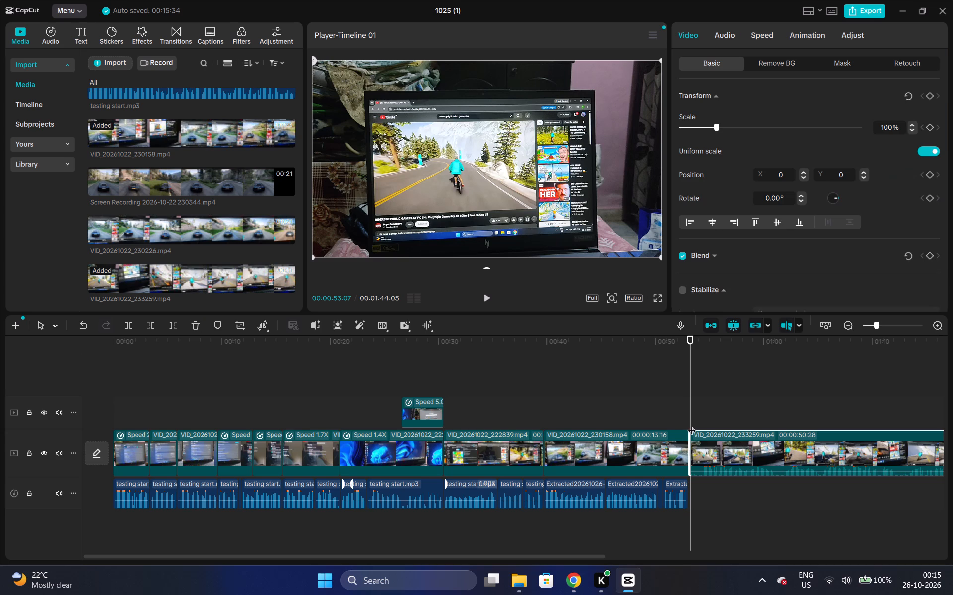
left_click(710, 429)
key("space")
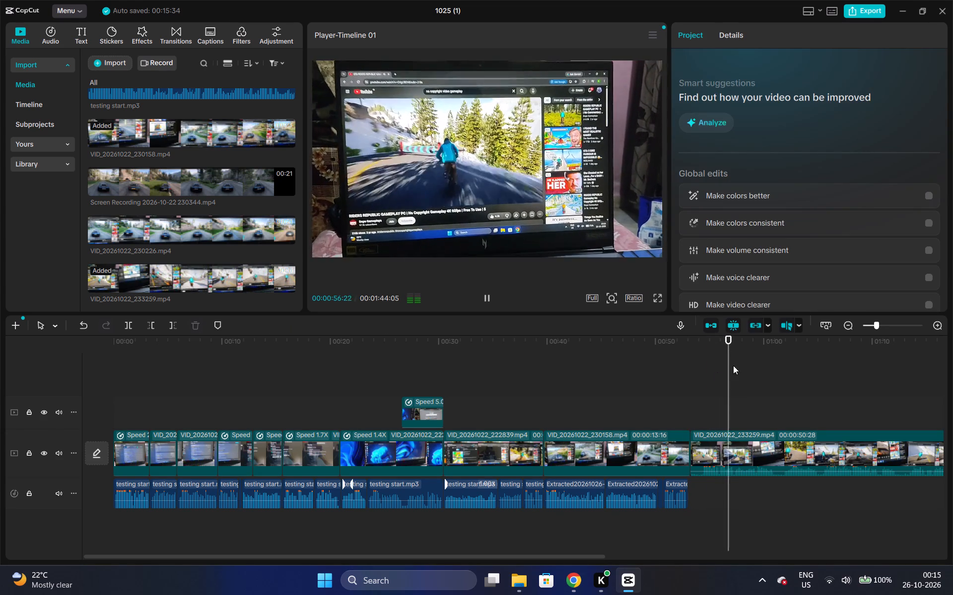
key("space")
left_click(703, 339)
key("space")
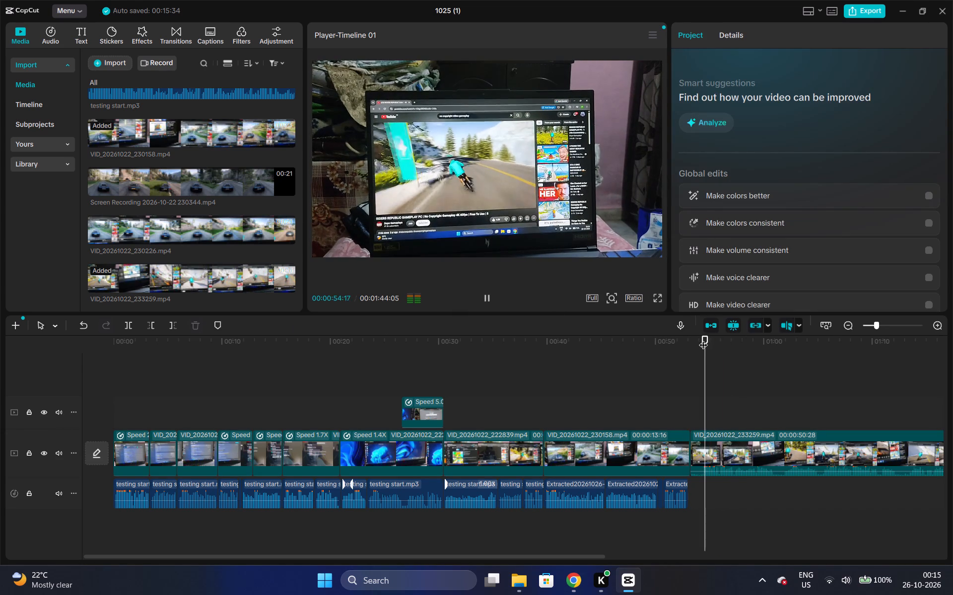
key("space")
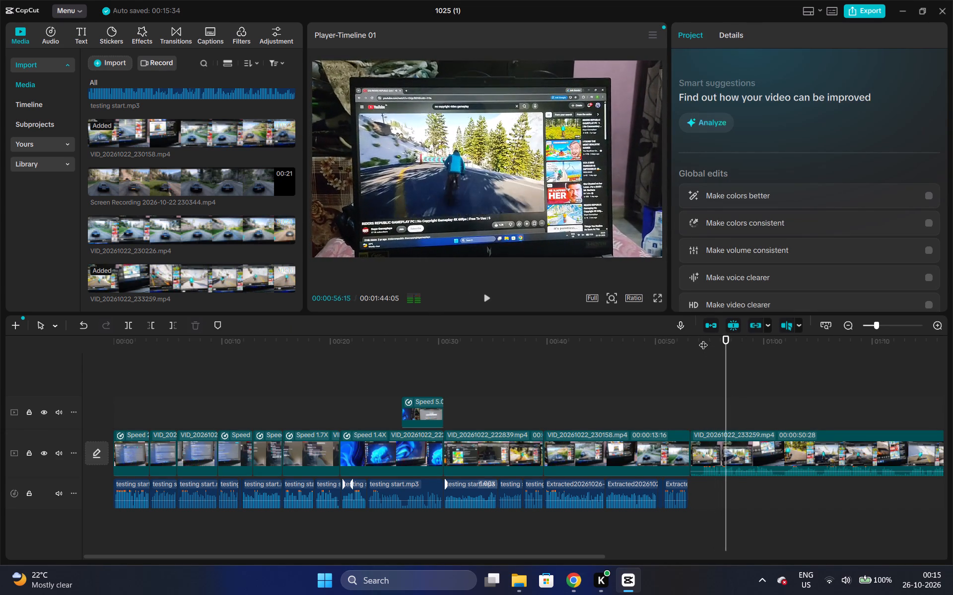
Silence the VID_20261022_233259.mp4 clip by setting its volume to -∞ dB.
left_click(780, 438)
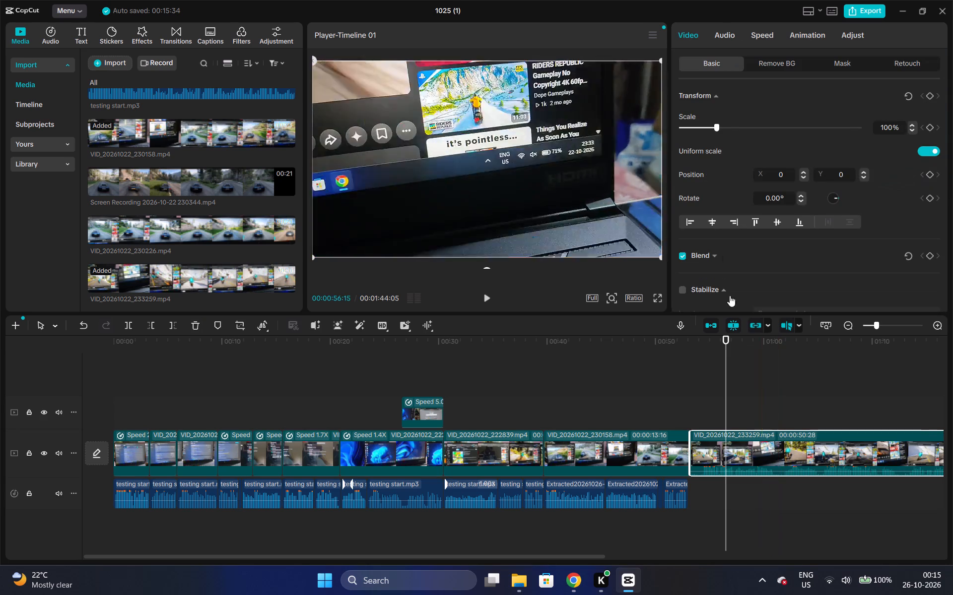
left_click(724, 42)
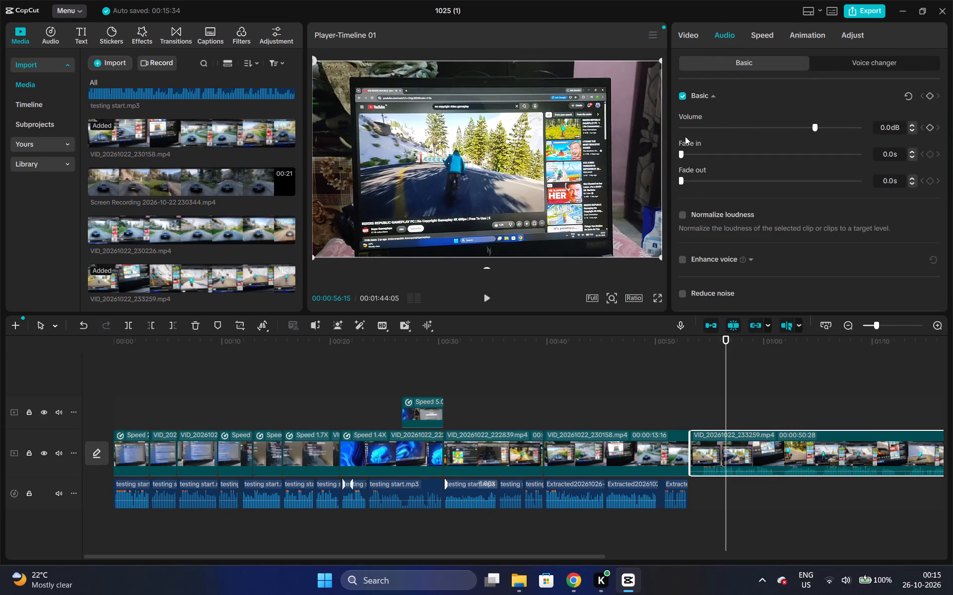
left_click_drag(685, 125, 659, 125)
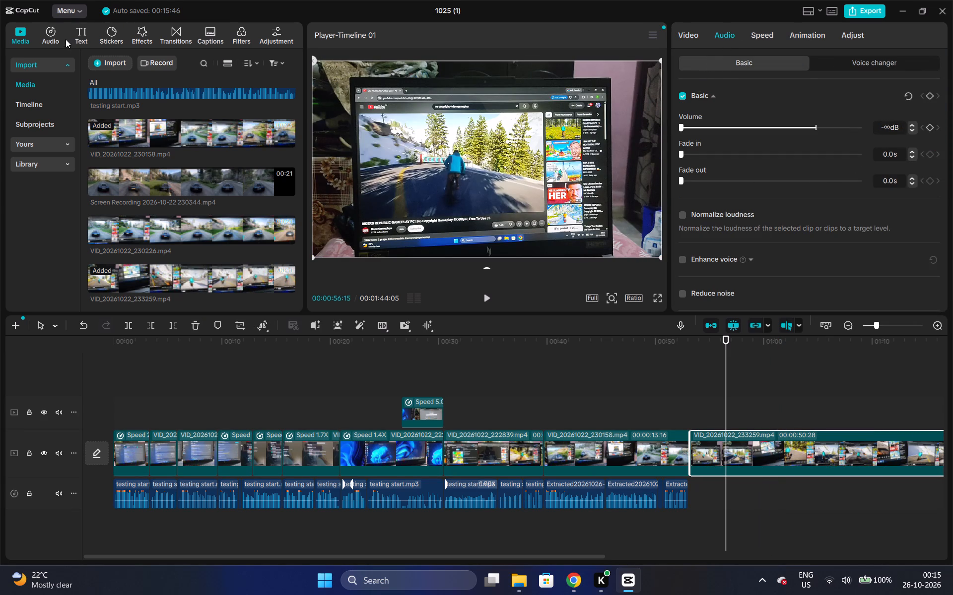
Extract the audio from the 1 hour file in the 2nd audio folder into the project's audio library.
left_click(61, 38)
left_click(29, 61)
left_click(87, 62)
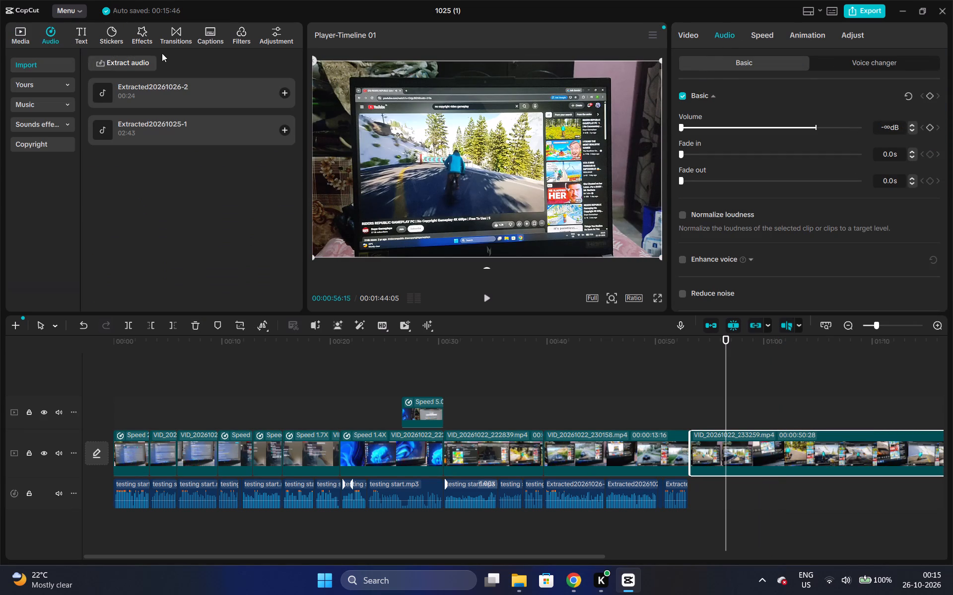
left_click(165, 53)
left_click(110, 62)
left_click(204, 30)
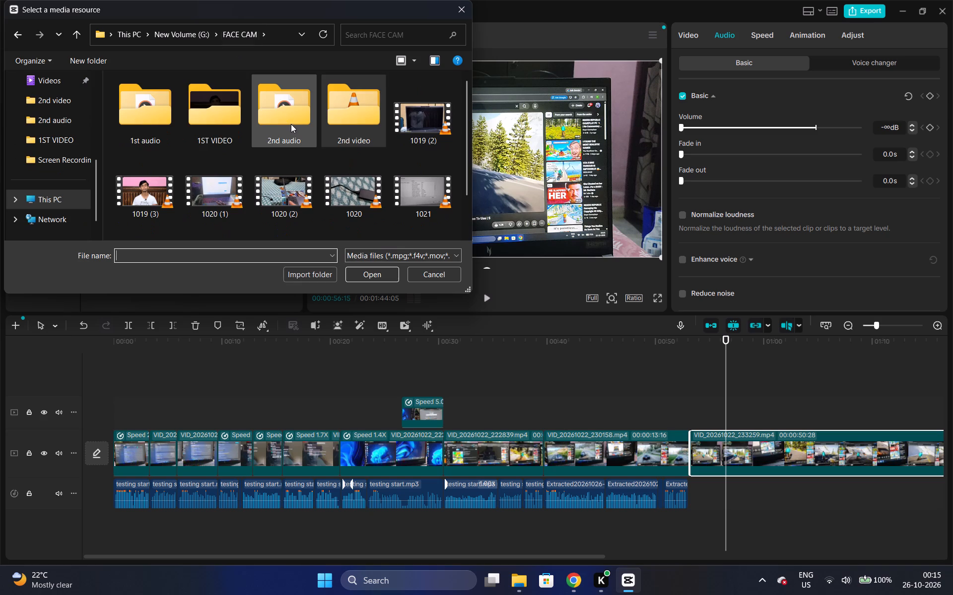
double_click(291, 124)
left_click(215, 98)
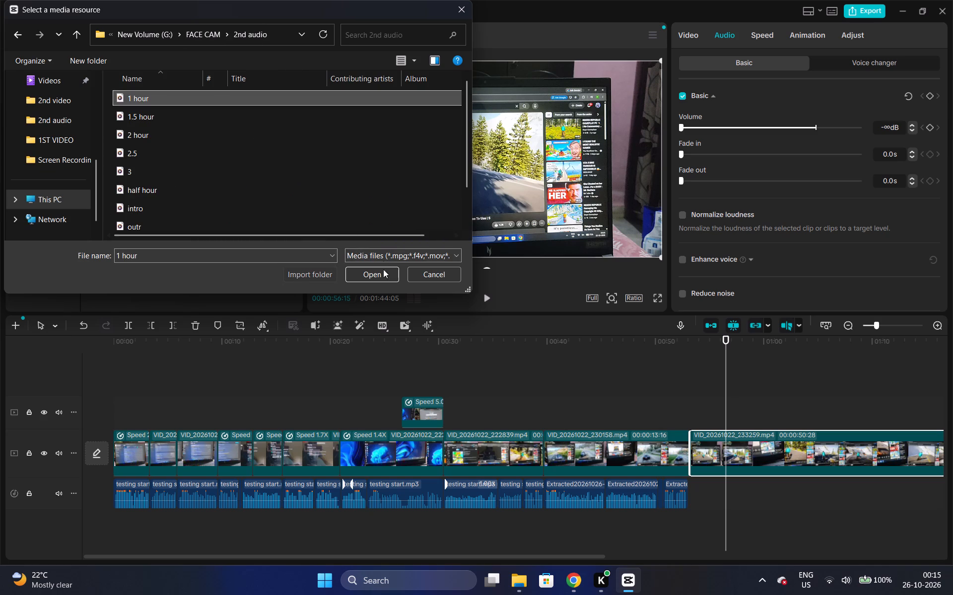
left_click(383, 275)
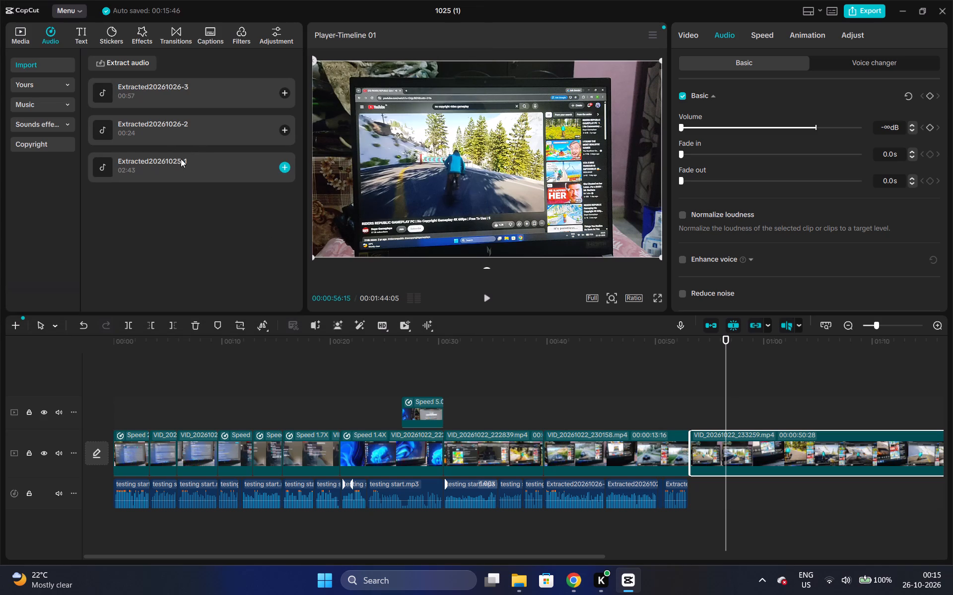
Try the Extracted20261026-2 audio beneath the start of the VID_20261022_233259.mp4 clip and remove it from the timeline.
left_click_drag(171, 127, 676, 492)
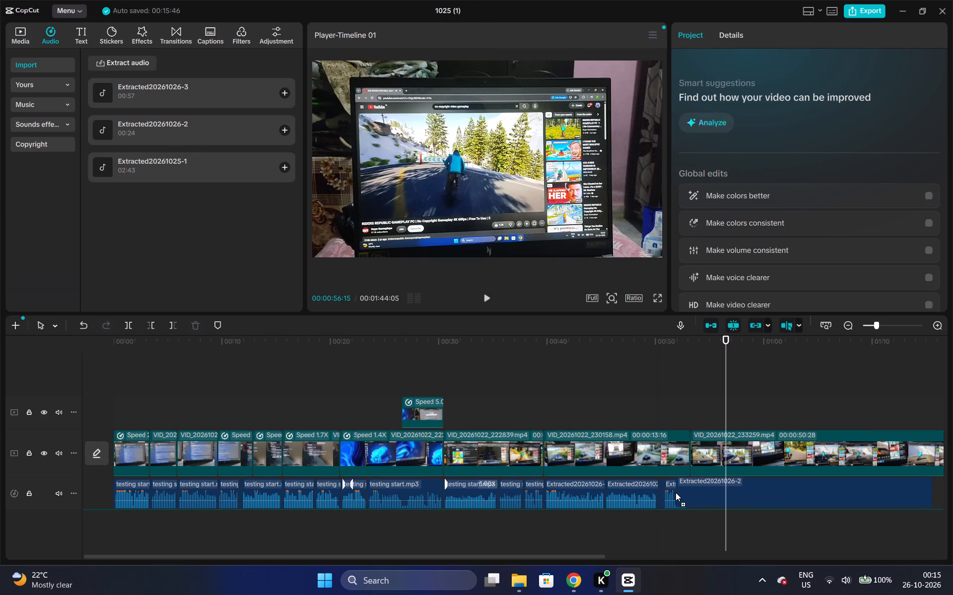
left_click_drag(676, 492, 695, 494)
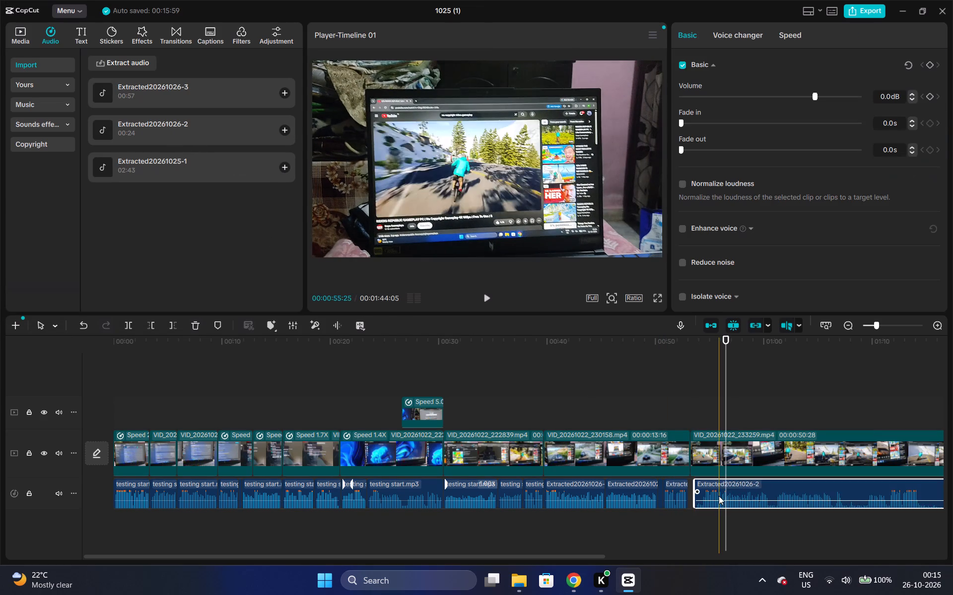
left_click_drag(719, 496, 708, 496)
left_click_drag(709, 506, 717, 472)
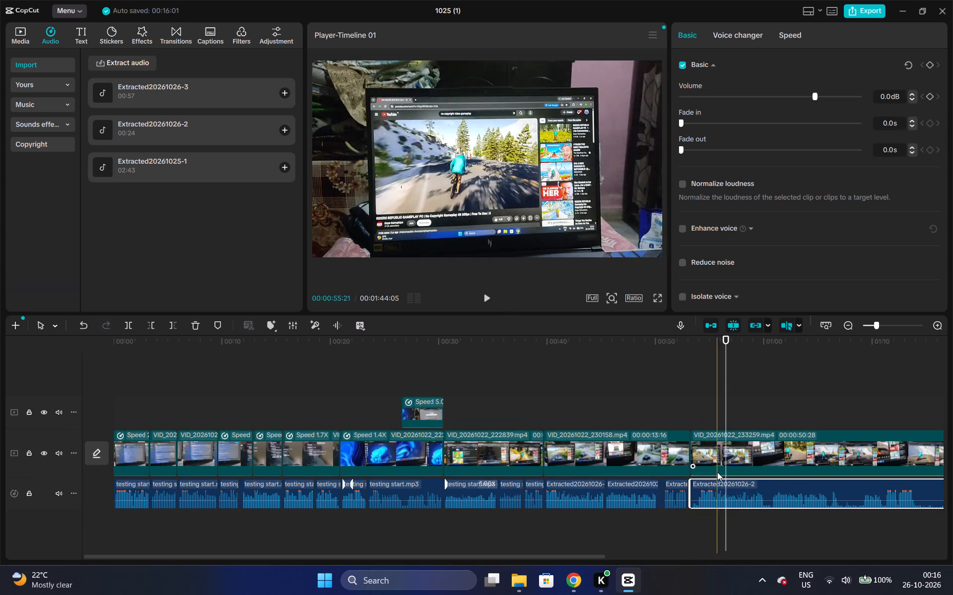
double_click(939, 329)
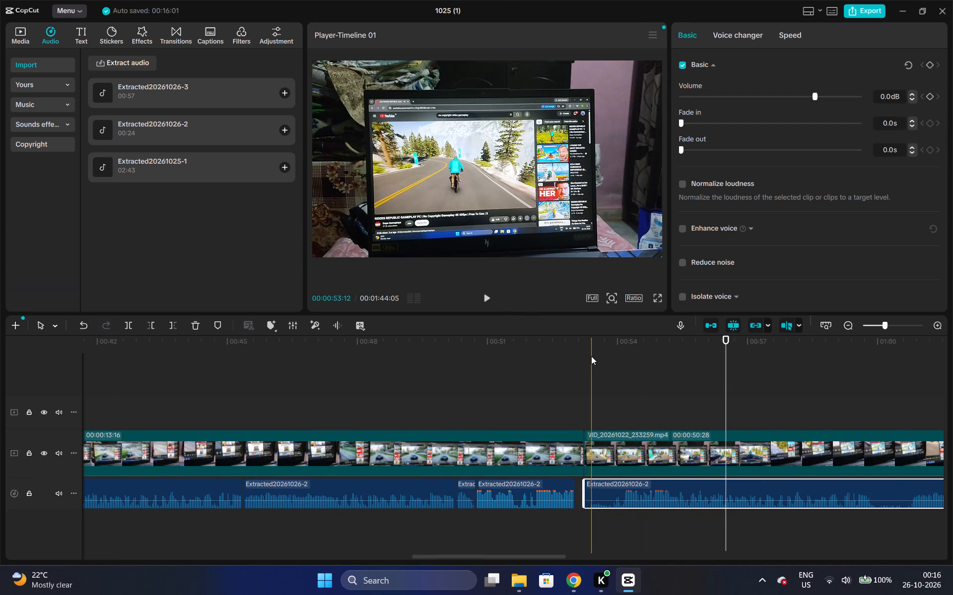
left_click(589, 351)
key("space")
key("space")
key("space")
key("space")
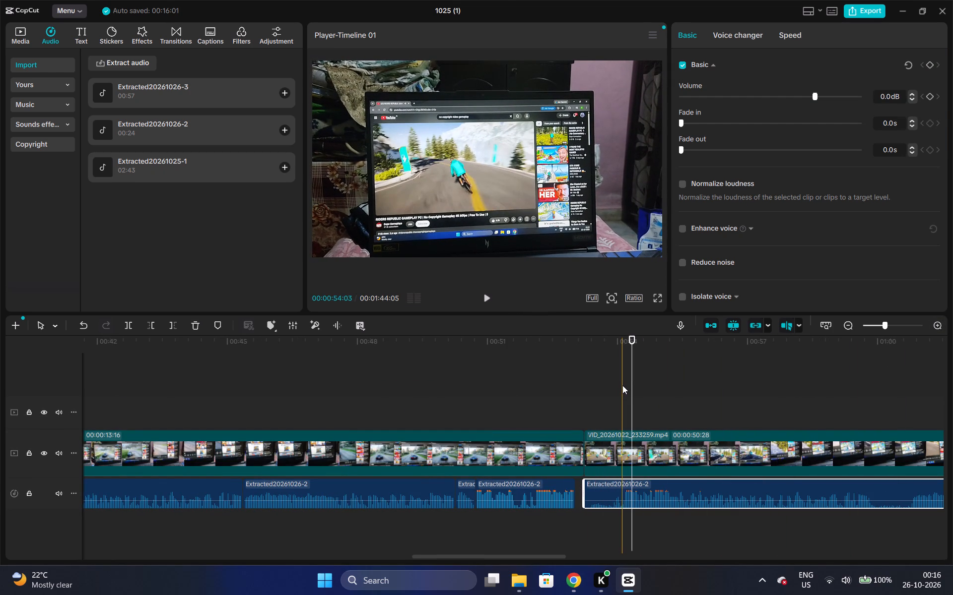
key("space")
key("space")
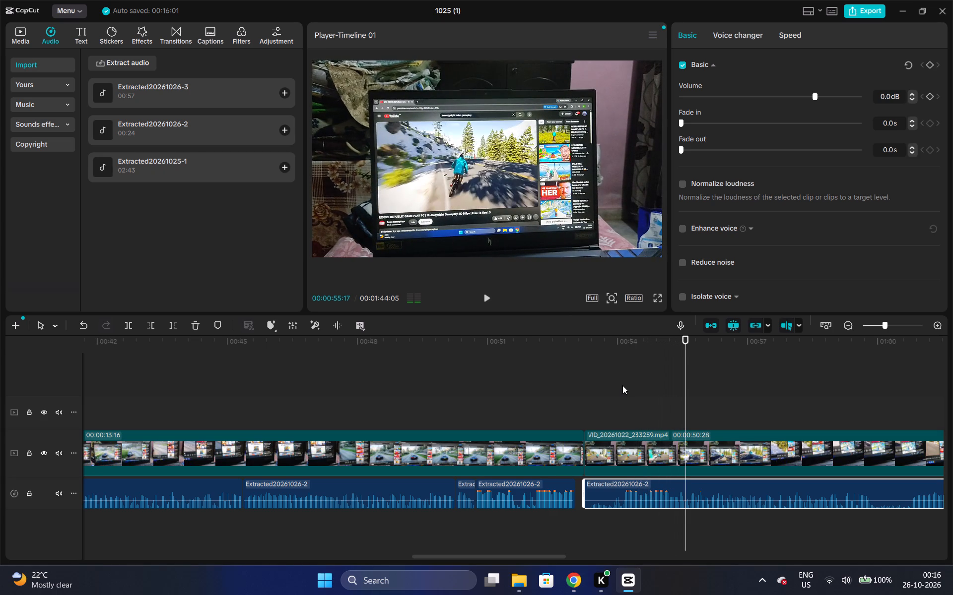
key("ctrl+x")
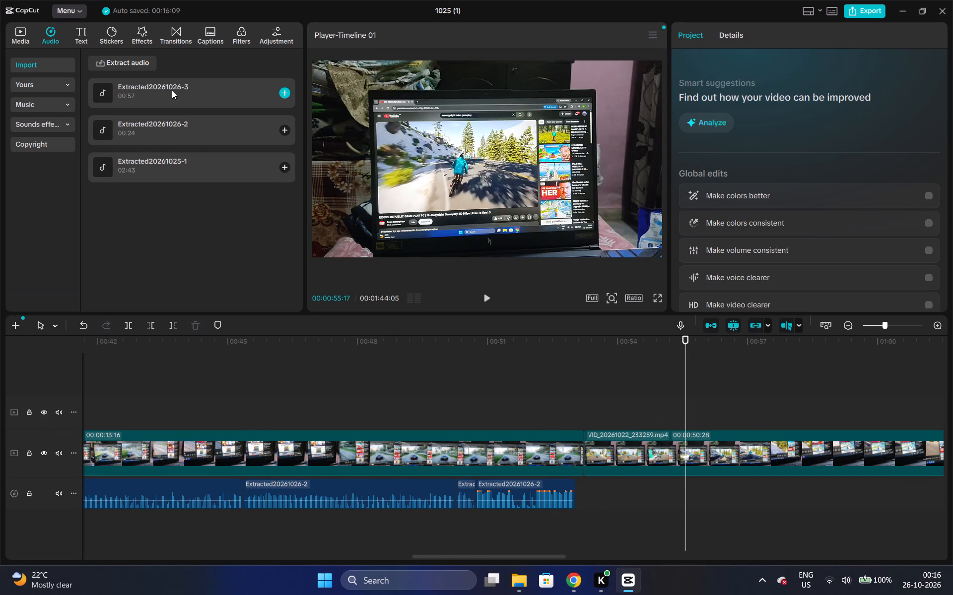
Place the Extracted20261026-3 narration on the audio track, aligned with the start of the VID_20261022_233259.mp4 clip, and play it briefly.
left_click_drag(172, 90, 584, 495)
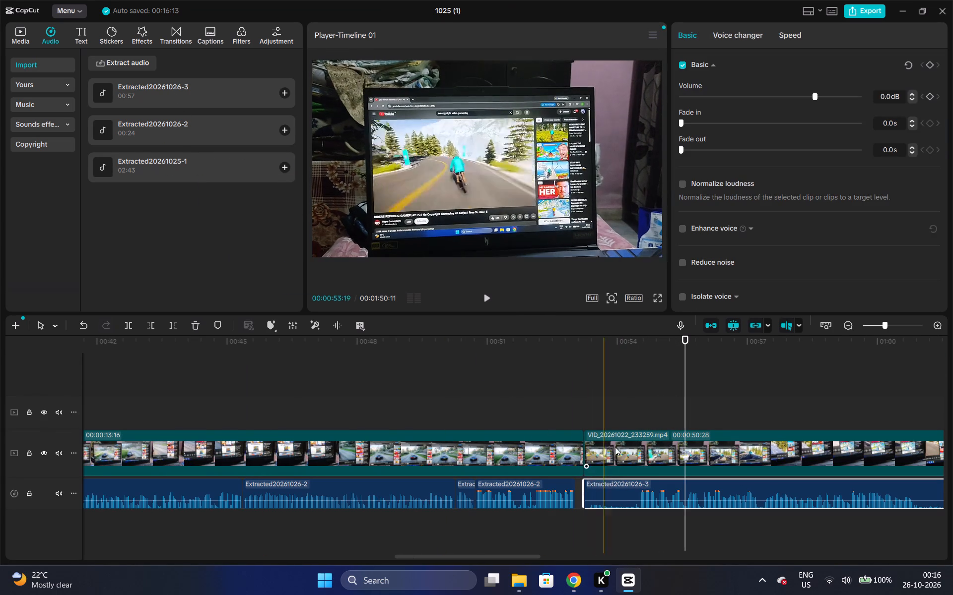
left_click(641, 420)
key("space")
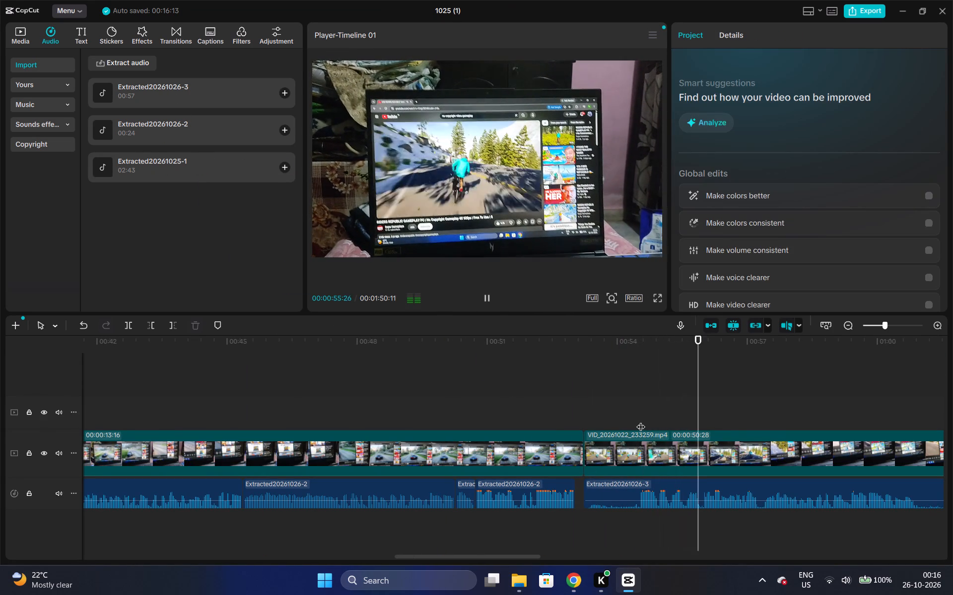
key("space")
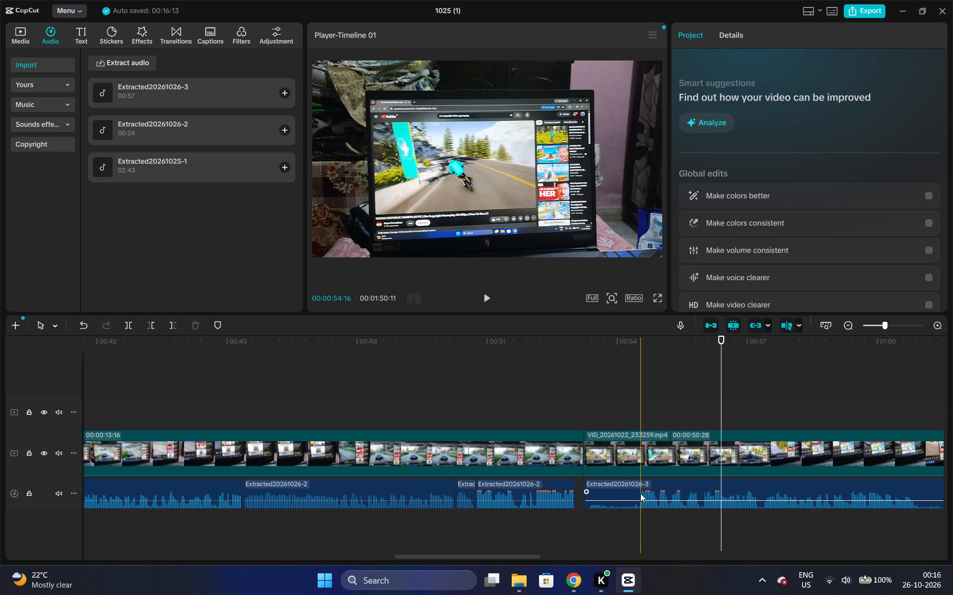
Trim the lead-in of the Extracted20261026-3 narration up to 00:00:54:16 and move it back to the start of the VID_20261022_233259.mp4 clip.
left_click(640, 493)
key("q")
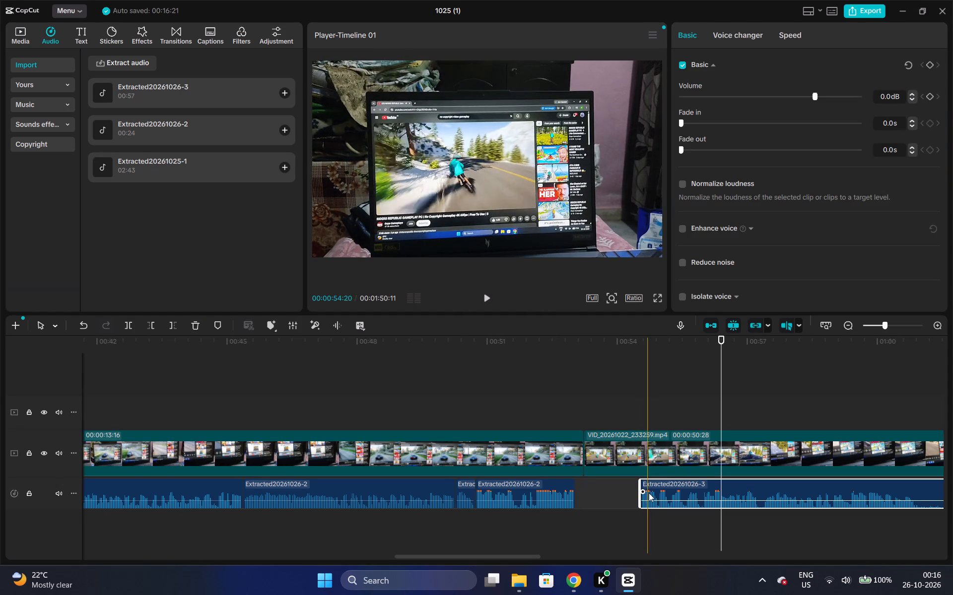
left_click_drag(658, 493, 596, 493)
left_click_drag(596, 493, 602, 493)
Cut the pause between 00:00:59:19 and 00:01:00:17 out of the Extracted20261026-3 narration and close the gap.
left_click(519, 344)
key("space")
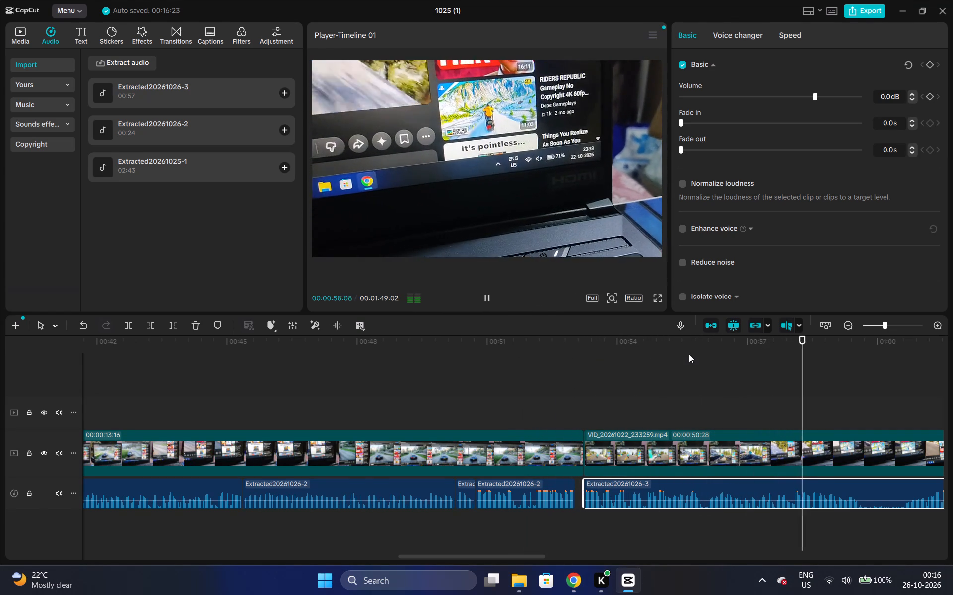
key("space")
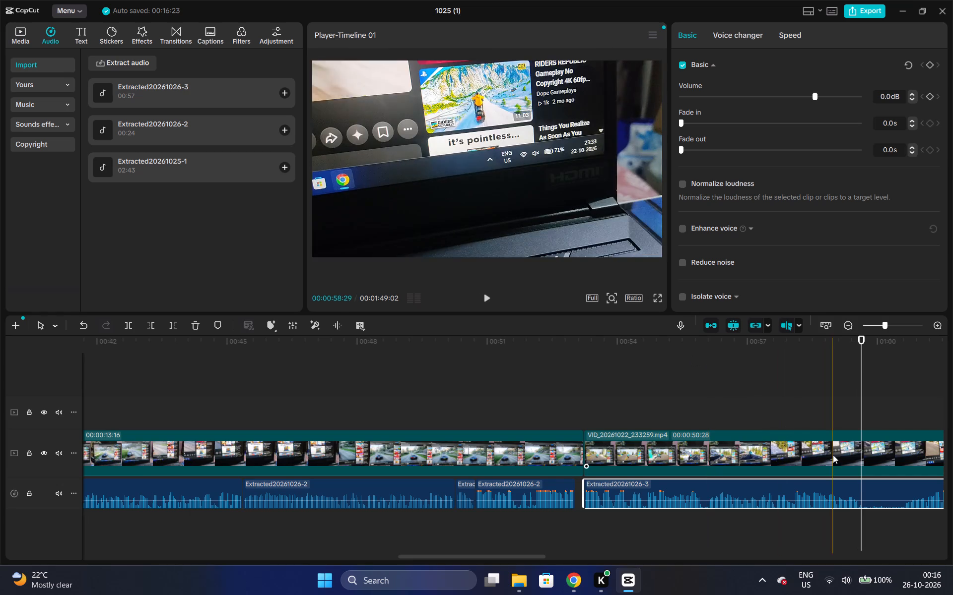
left_click(862, 486)
key("ctrl+b")
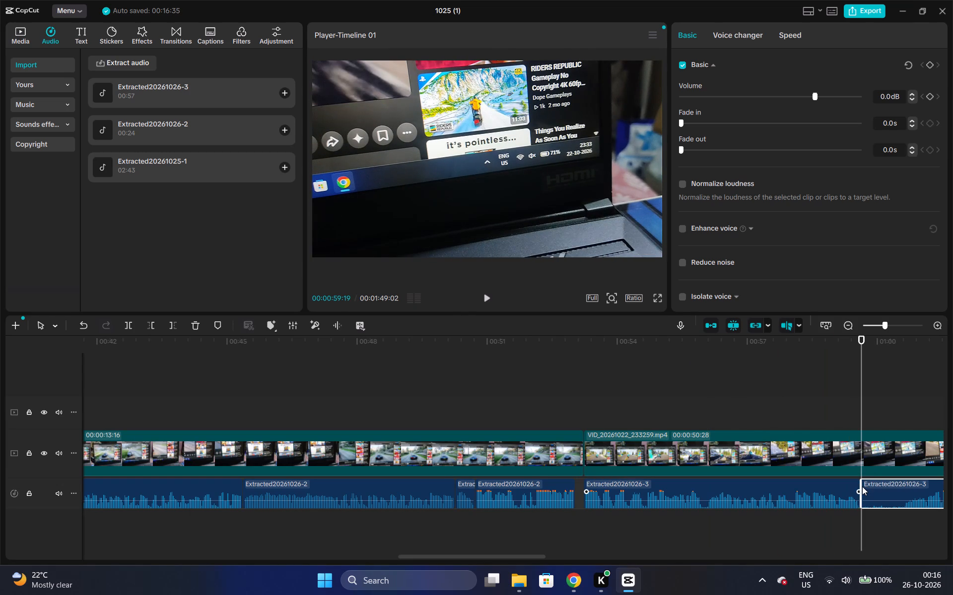
left_click(902, 496)
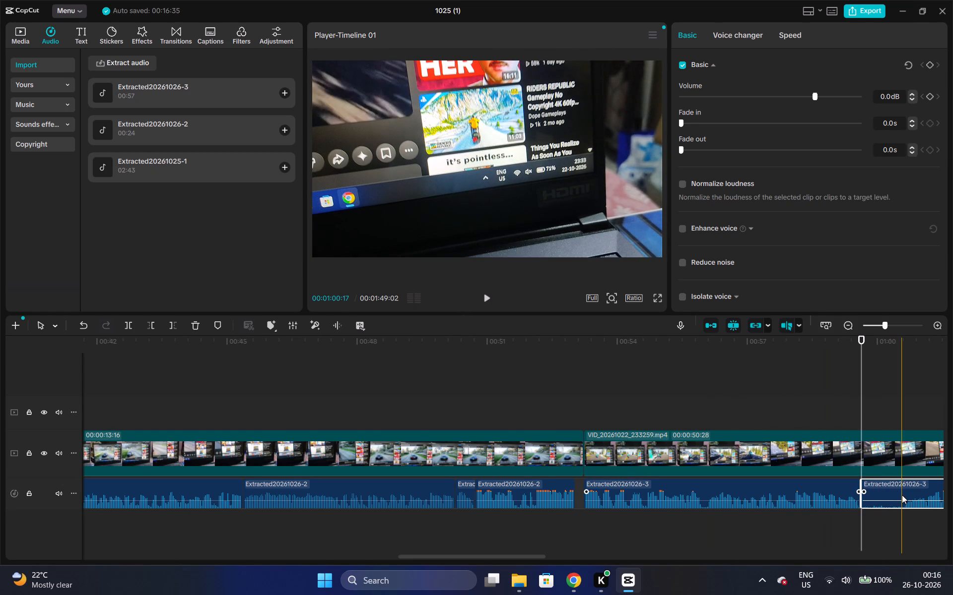
key("ctrl+b")
left_click(893, 494)
key("ctrl+x")
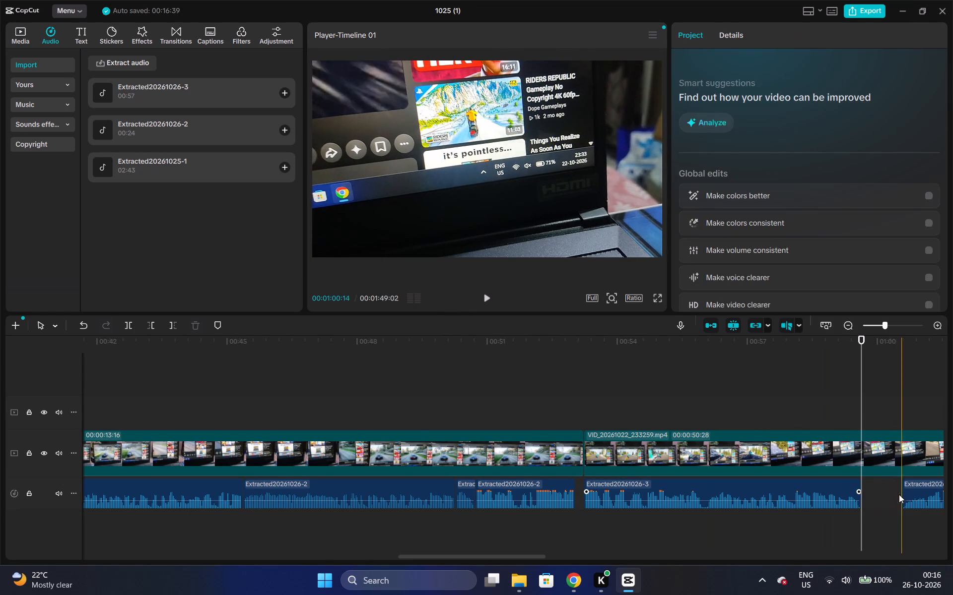
left_click_drag(906, 495, 868, 493)
Play from just before the VID_20261022_233259.mp4 clip through the new narration join to check the timing and find the next cut.
key("space")
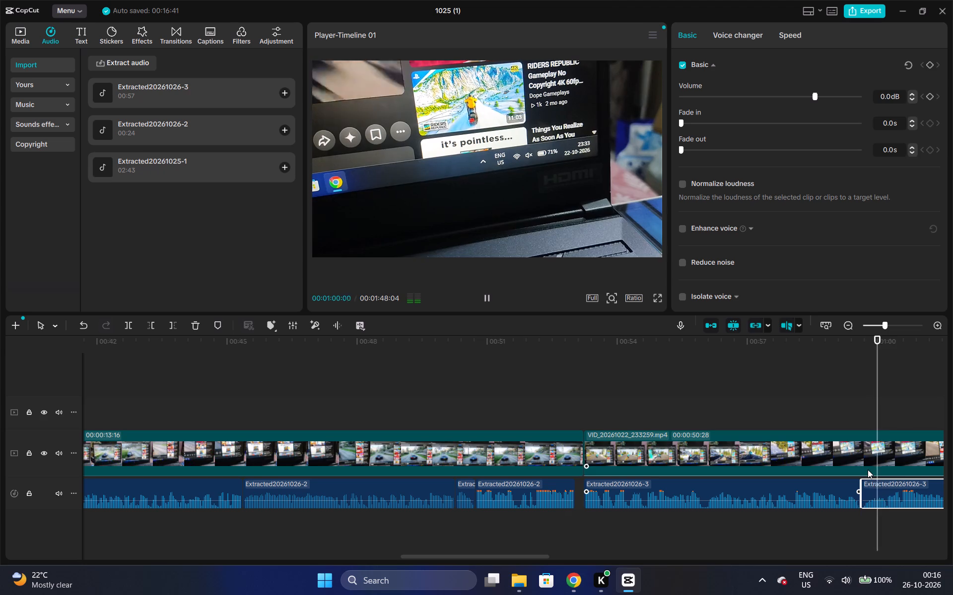
key("space")
left_click_drag(533, 553, 542, 561)
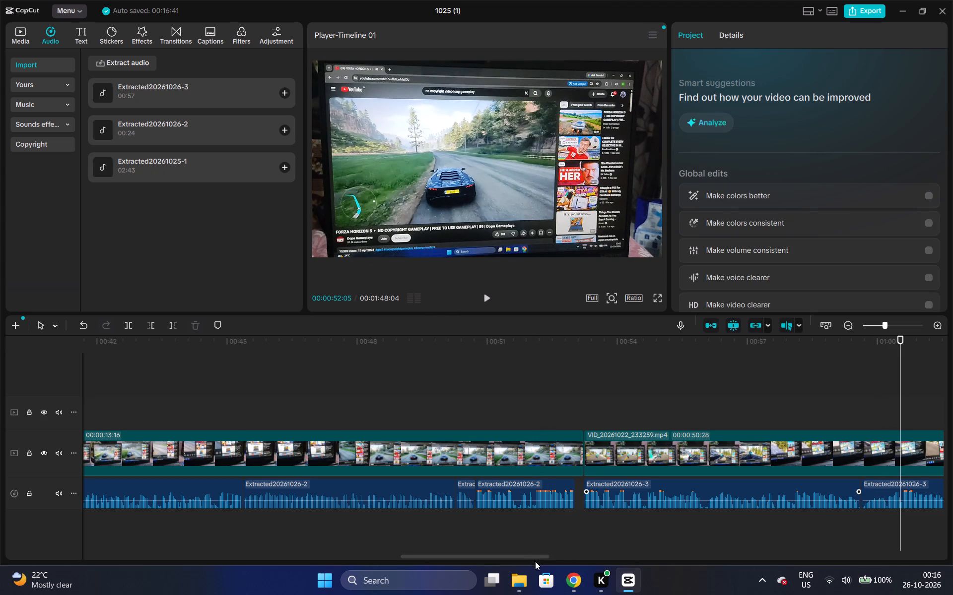
left_click_drag(528, 560, 542, 560)
left_click(850, 329)
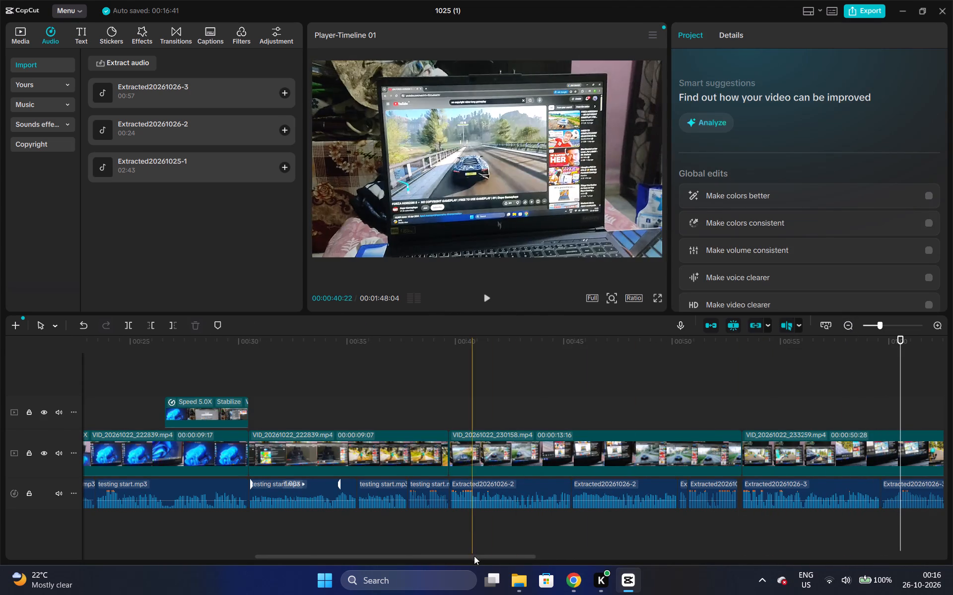
left_click_drag(474, 556, 598, 556)
left_click(345, 345)
key("space")
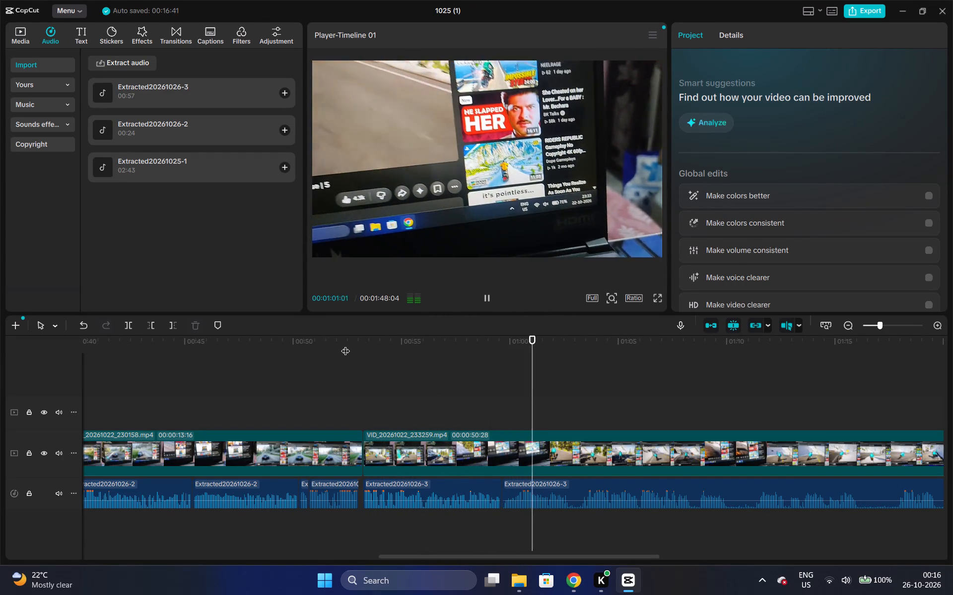
key("space")
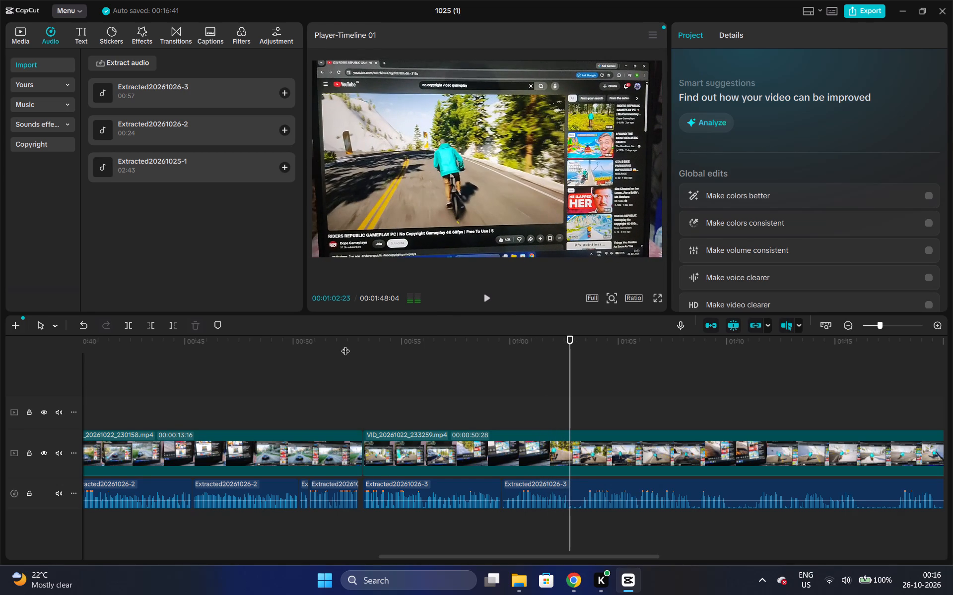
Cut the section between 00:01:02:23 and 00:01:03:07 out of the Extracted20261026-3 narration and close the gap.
left_click(570, 496)
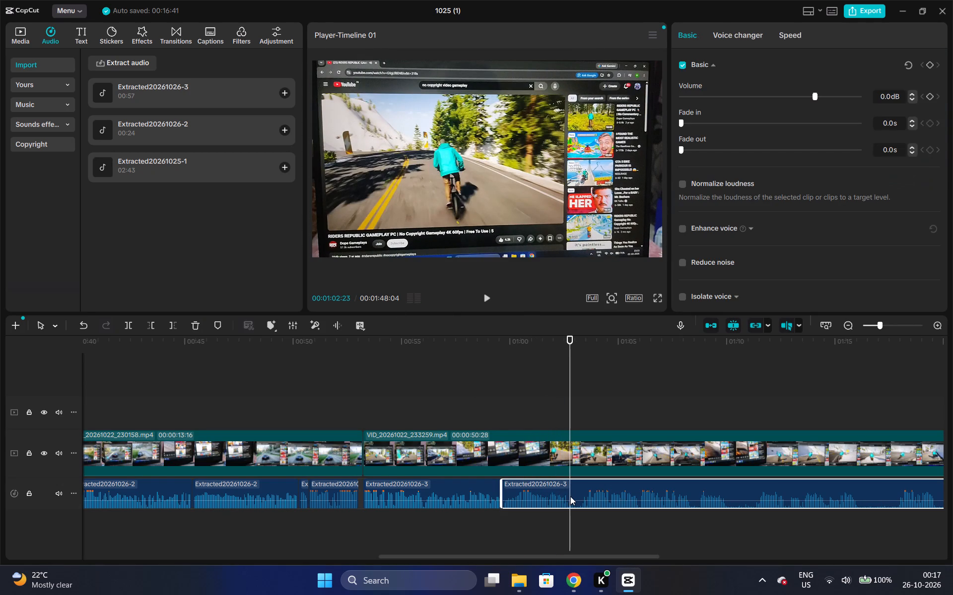
key("ctrl+b")
key("space")
key("space")
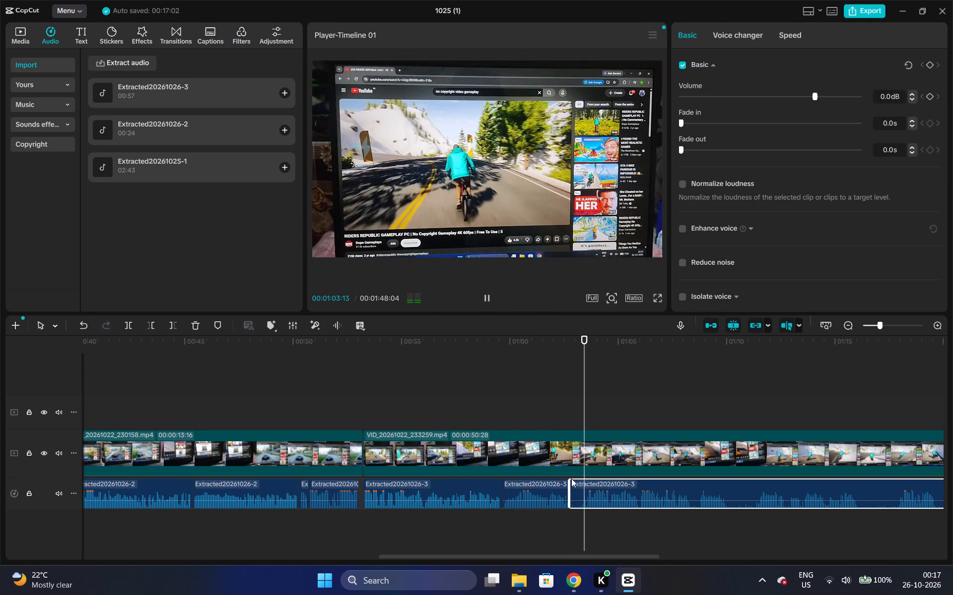
left_click(580, 488)
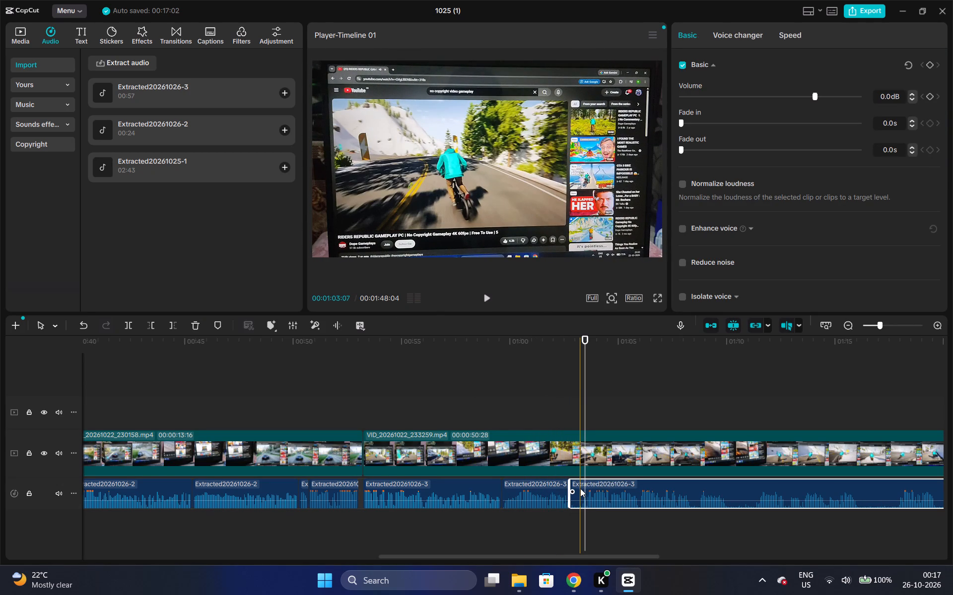
key("ctrl+b")
left_click(576, 491)
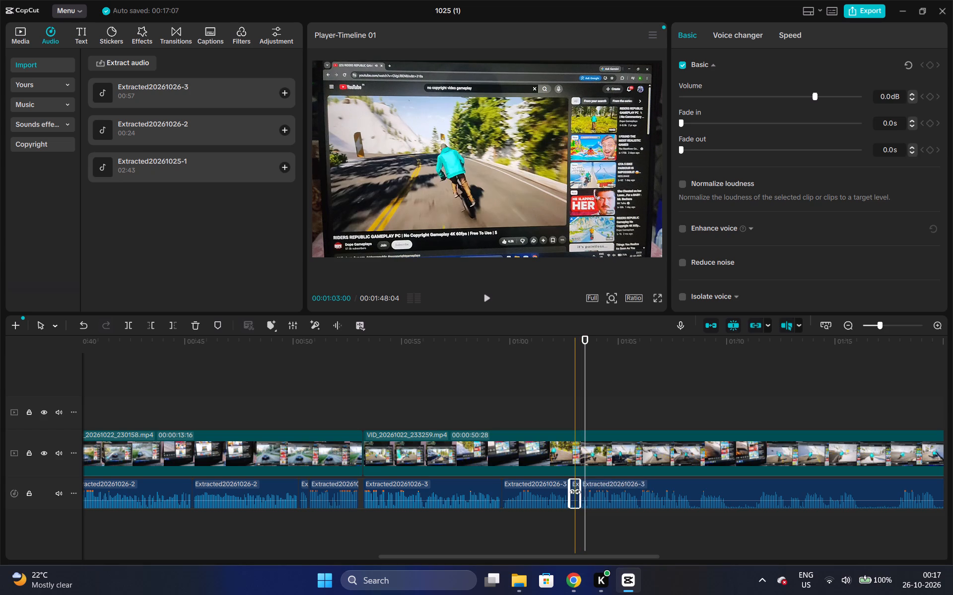
key("ctrl+x")
left_click_drag(598, 492, 591, 492)
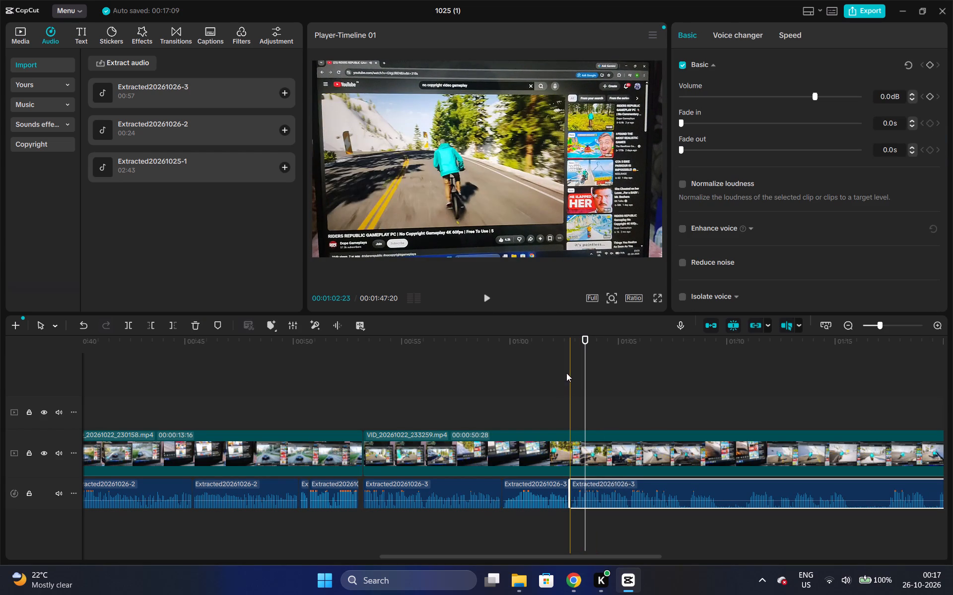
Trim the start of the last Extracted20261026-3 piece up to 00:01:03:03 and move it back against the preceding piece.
left_click(562, 352)
key("space")
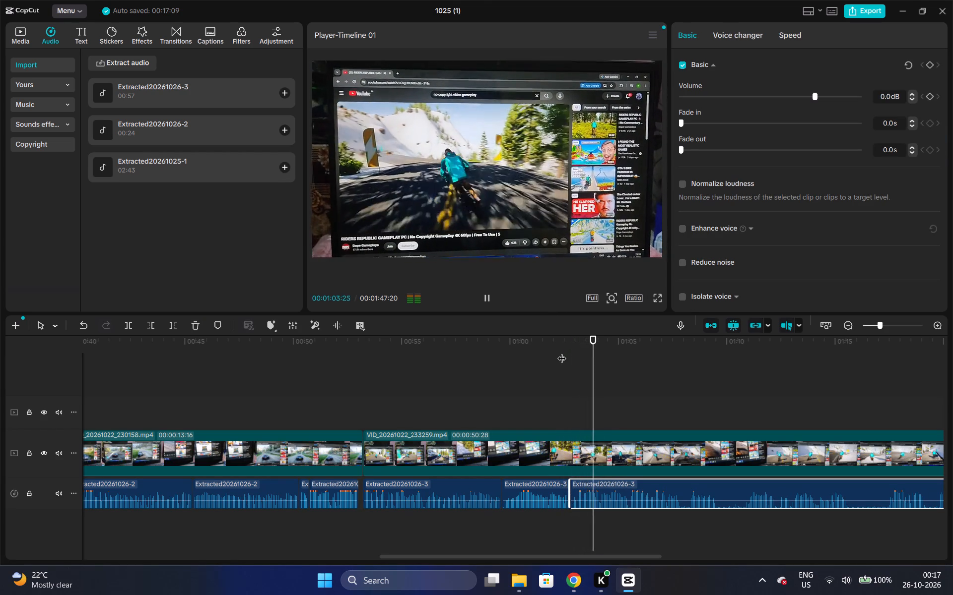
key("space")
double_click(941, 323)
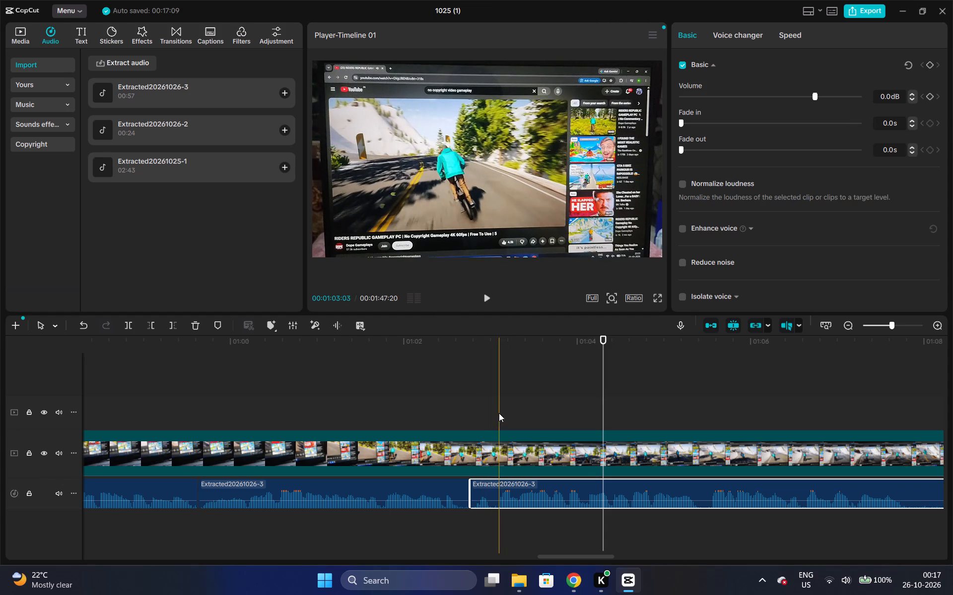
left_click(499, 406)
key("space")
key("space")
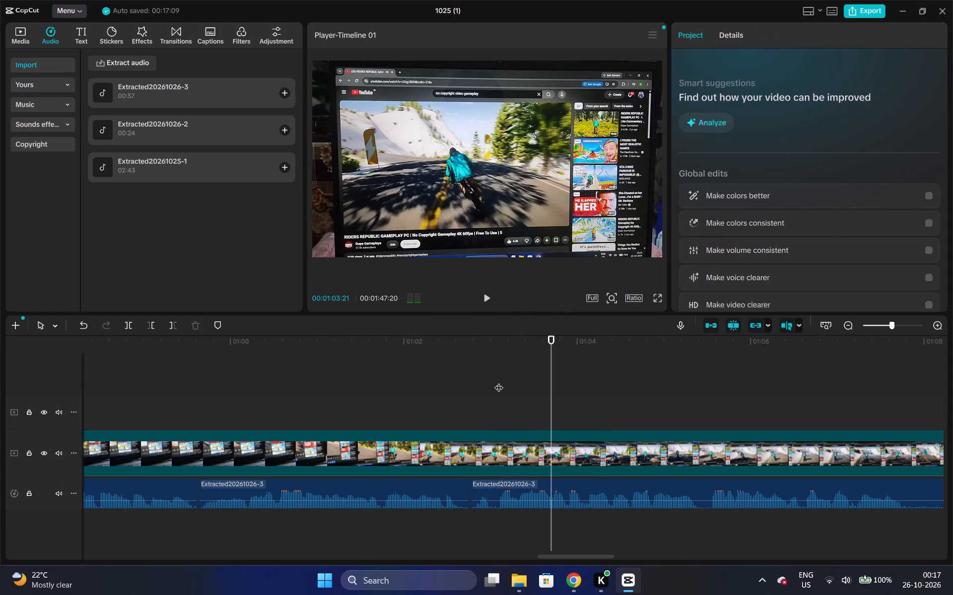
left_click(499, 370)
left_click(496, 504)
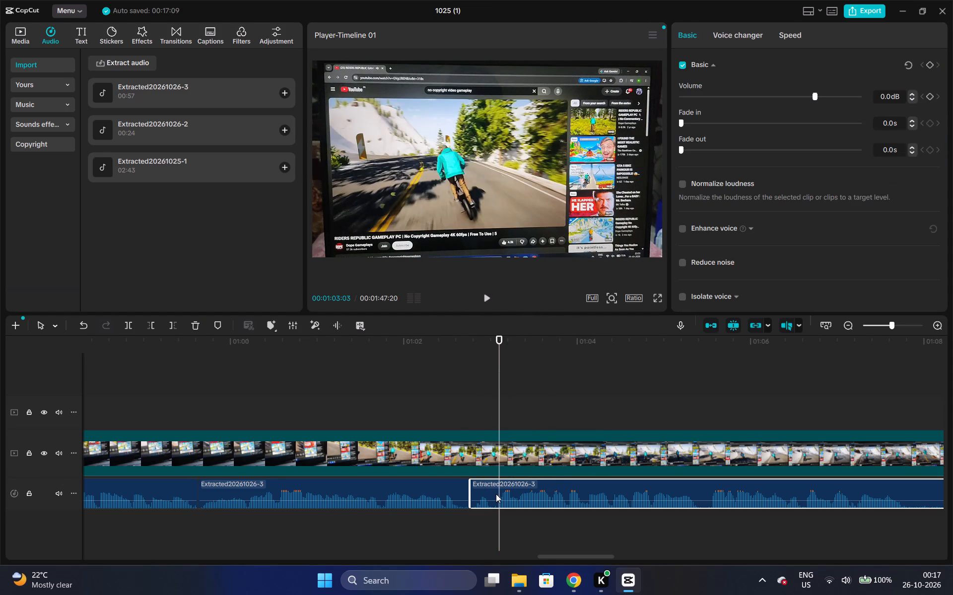
key("q")
left_click_drag(547, 498, 519, 499)
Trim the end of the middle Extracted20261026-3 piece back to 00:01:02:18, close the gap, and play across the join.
left_click(270, 344)
left_click(302, 349)
key("space")
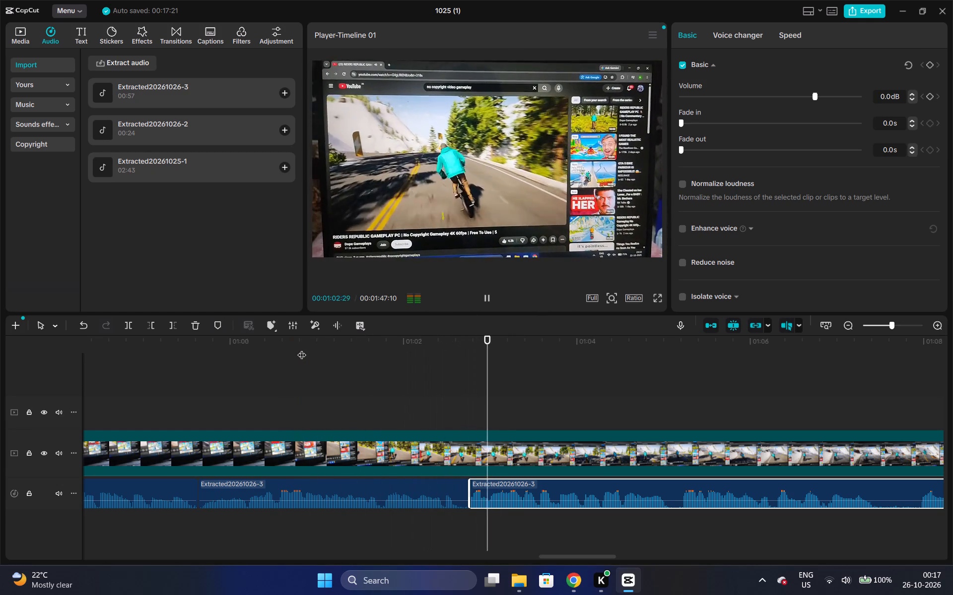
key("space")
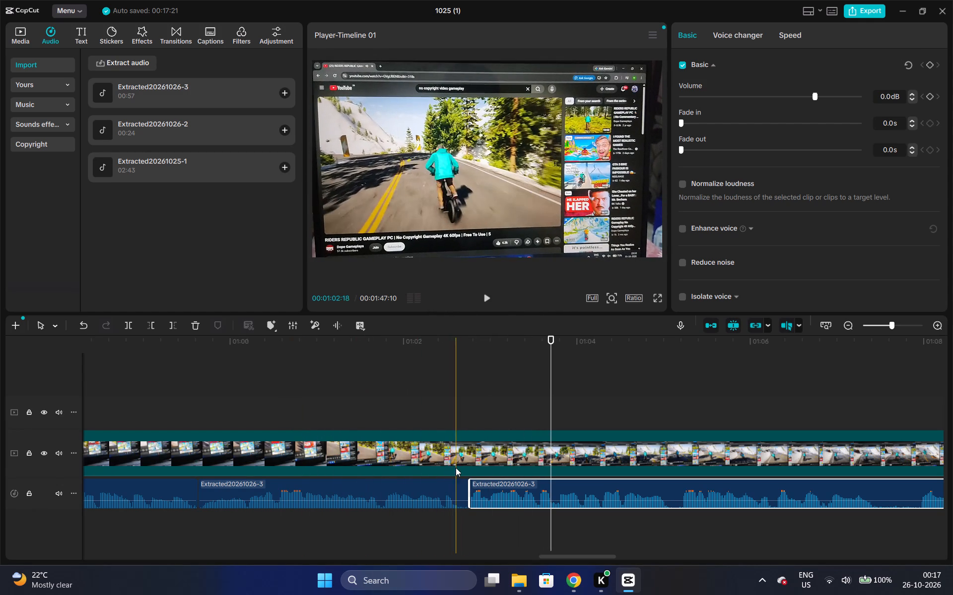
left_click(456, 471)
left_click(456, 489)
key("w")
left_click_drag(490, 485, 486, 487)
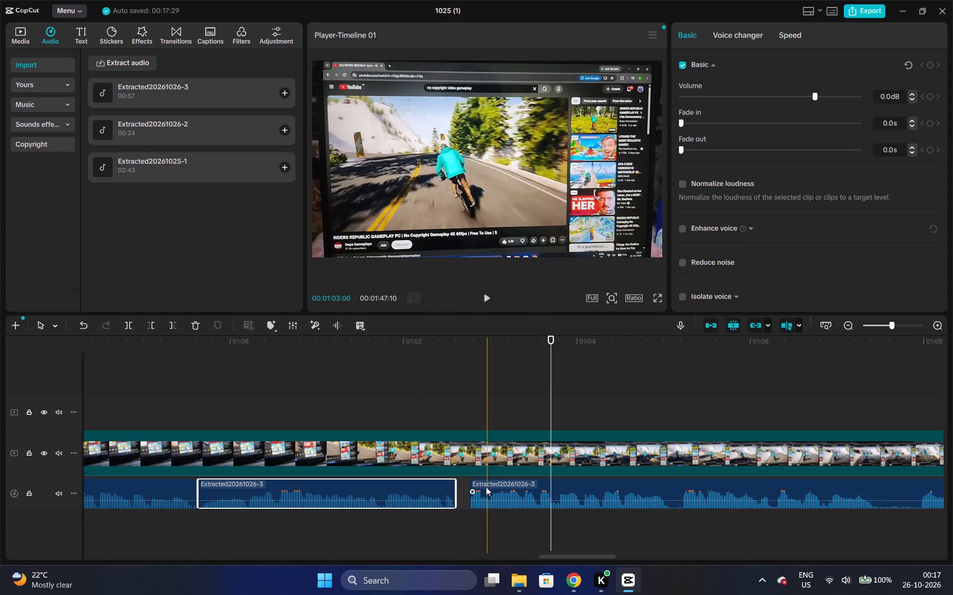
left_click_drag(486, 487, 477, 486)
left_click(340, 367)
key("space")
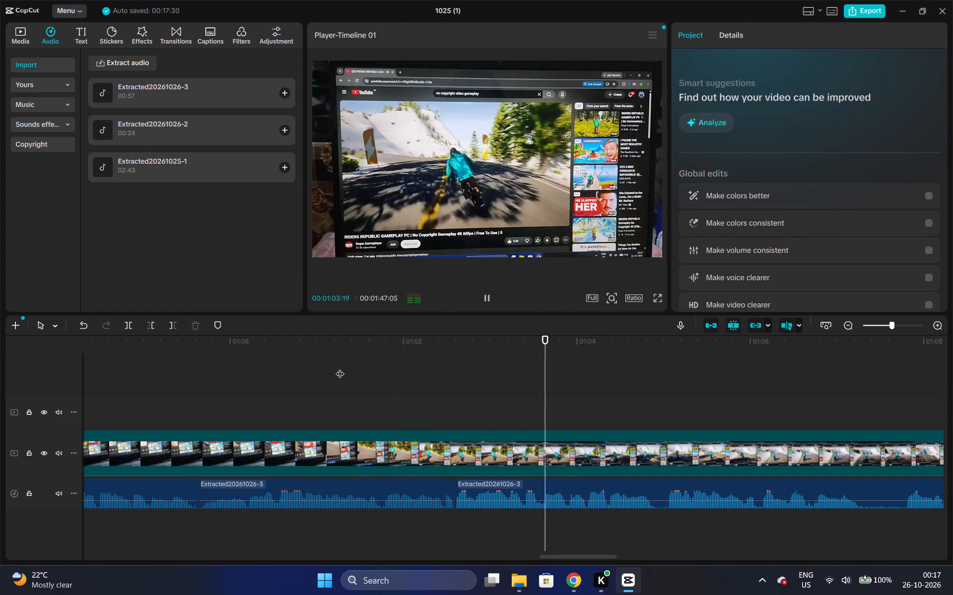
key("space")
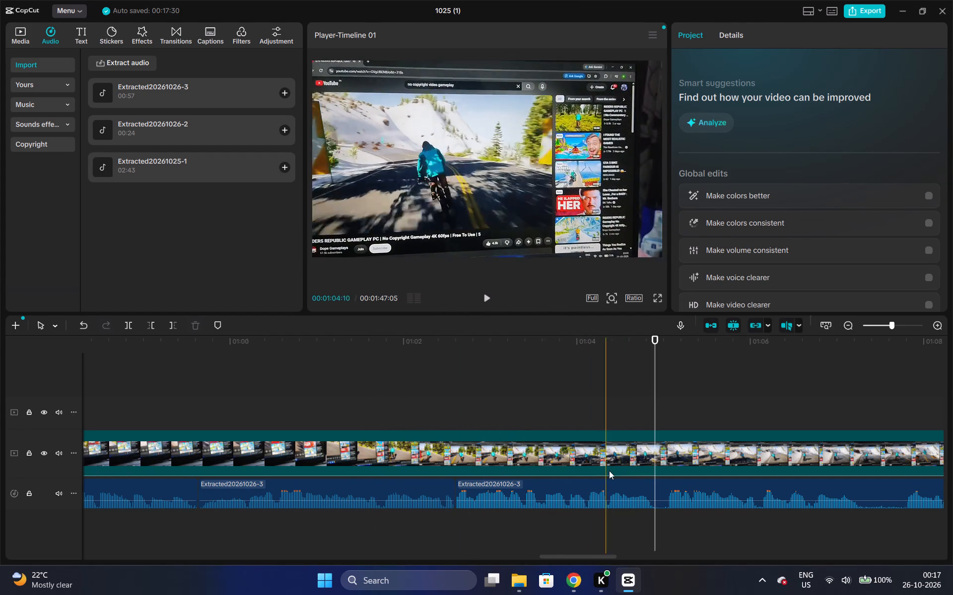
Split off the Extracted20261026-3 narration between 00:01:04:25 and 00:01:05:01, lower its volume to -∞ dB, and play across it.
left_click(651, 489)
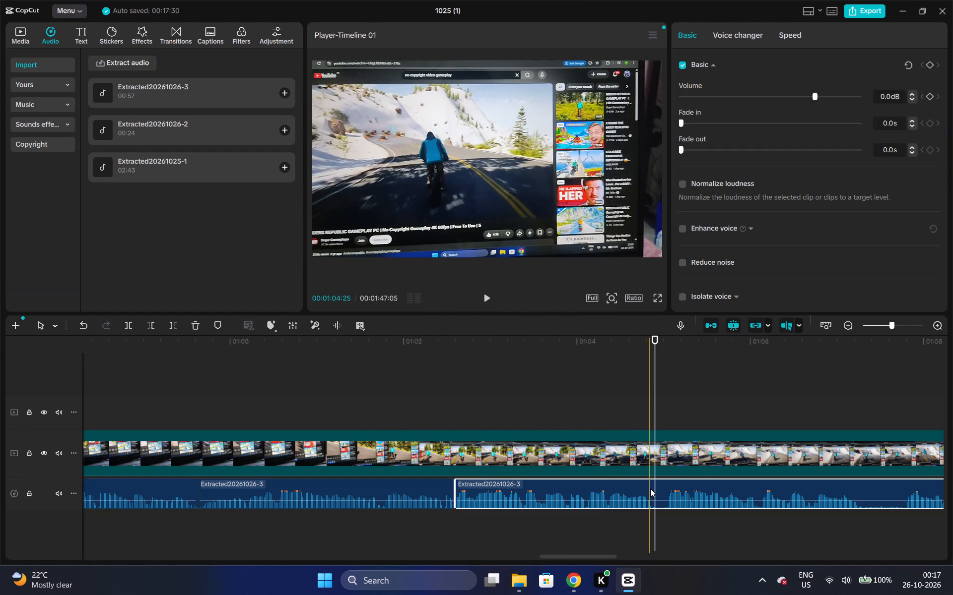
left_click(649, 485)
key("ctrl+b")
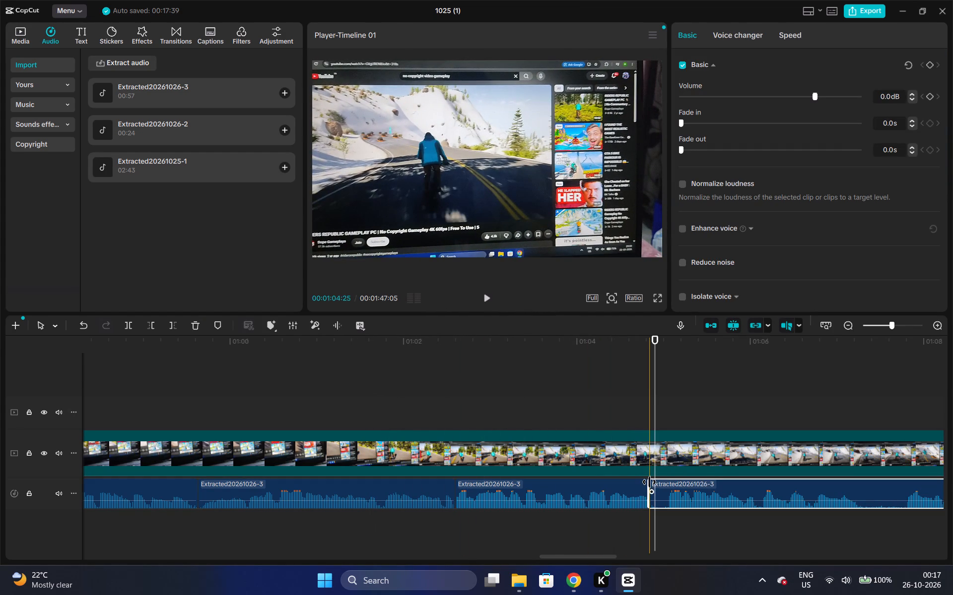
key("space")
key("space")
left_click(666, 503)
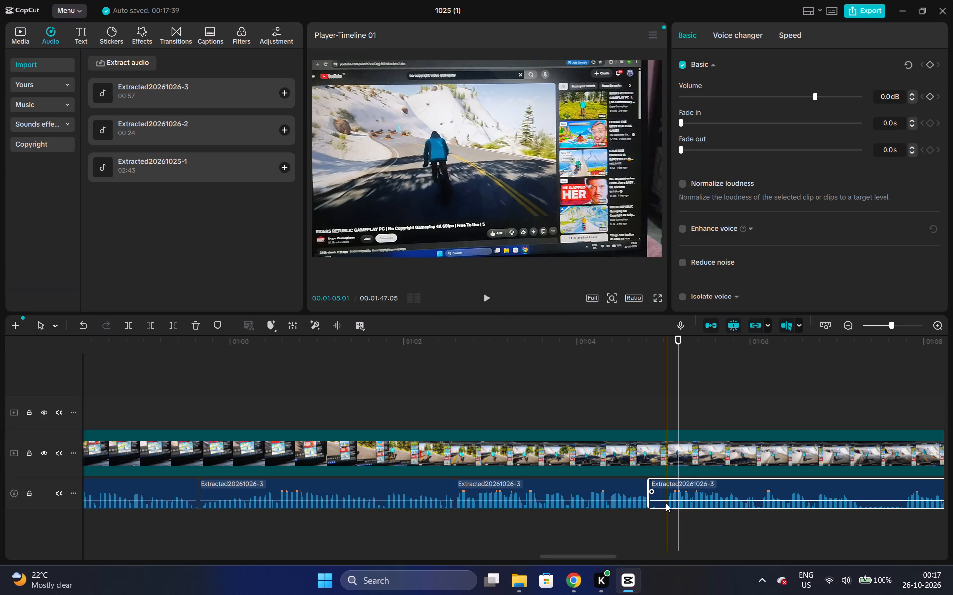
key("ctrl+b")
left_click(658, 491)
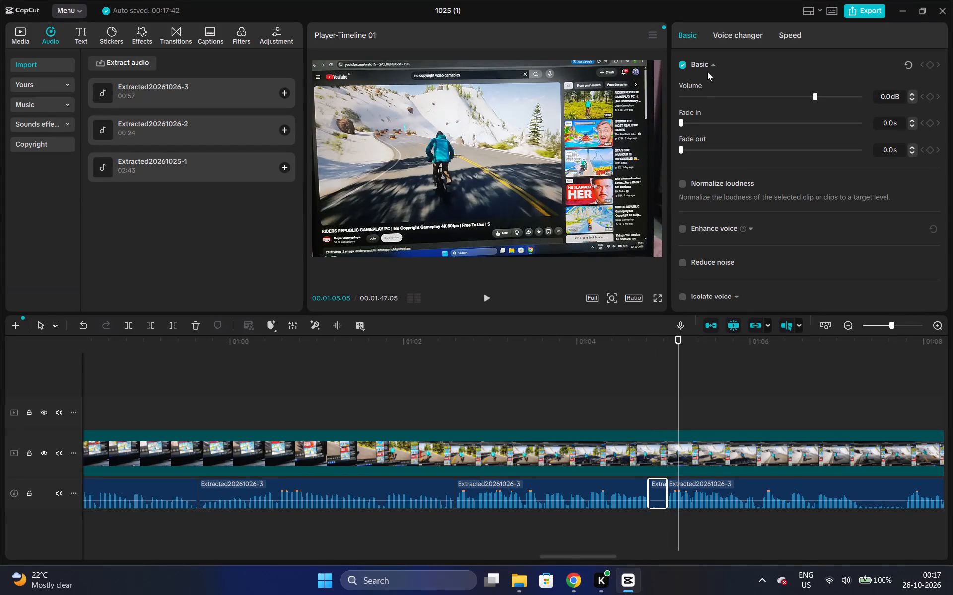
left_click_drag(690, 96, 670, 99)
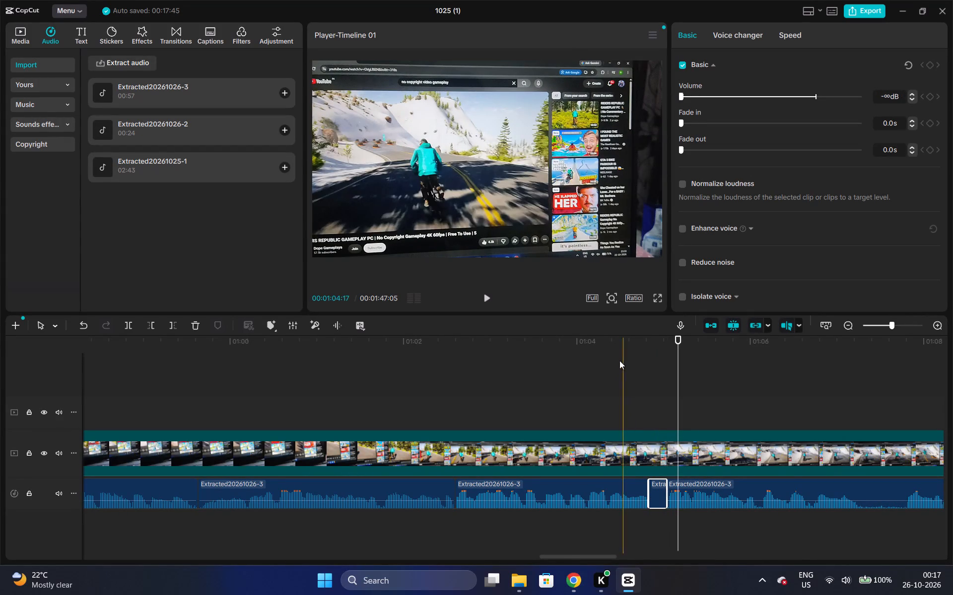
left_click(613, 340)
key("space")
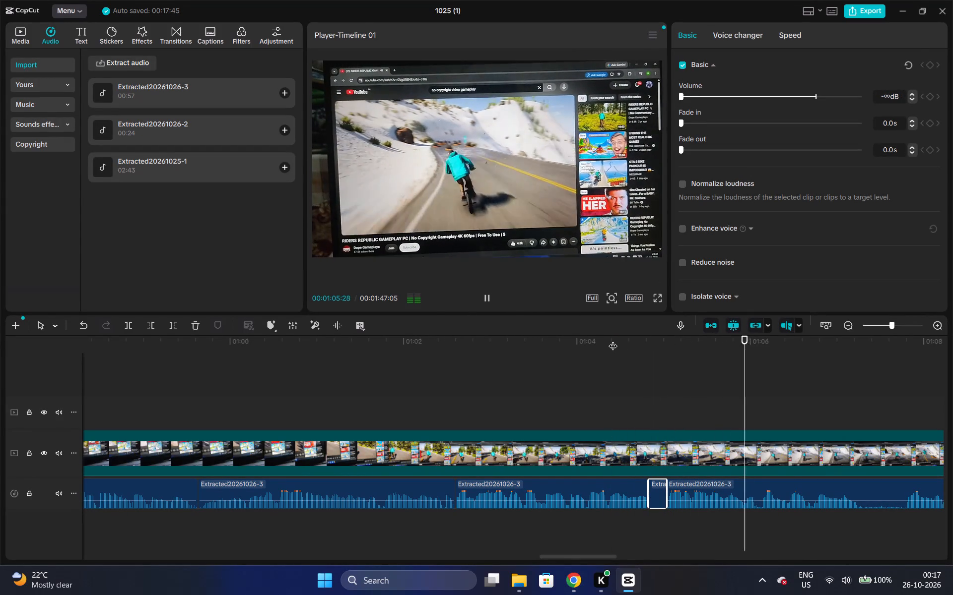
key("space")
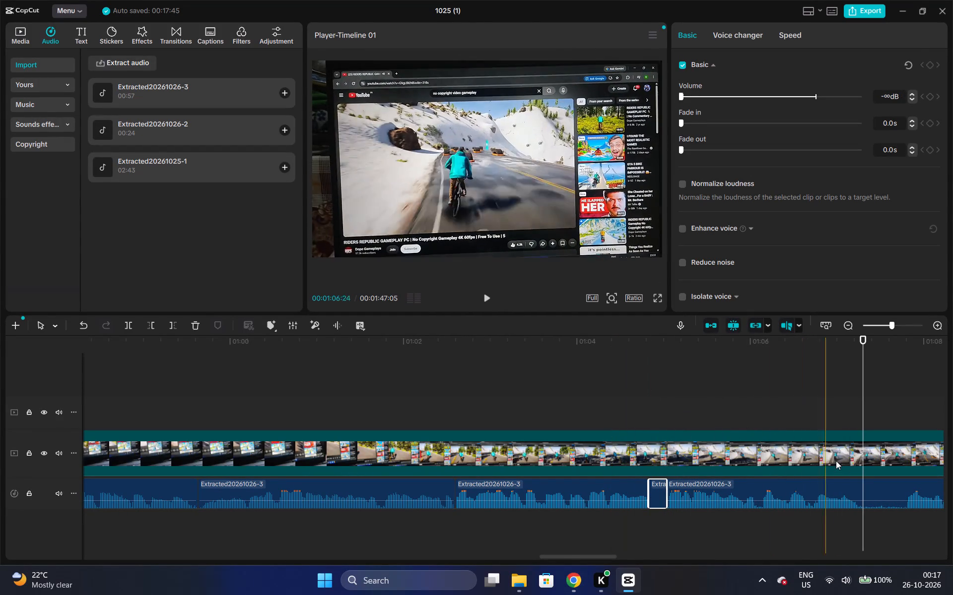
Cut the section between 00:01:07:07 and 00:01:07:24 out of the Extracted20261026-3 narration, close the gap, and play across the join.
left_click(858, 482)
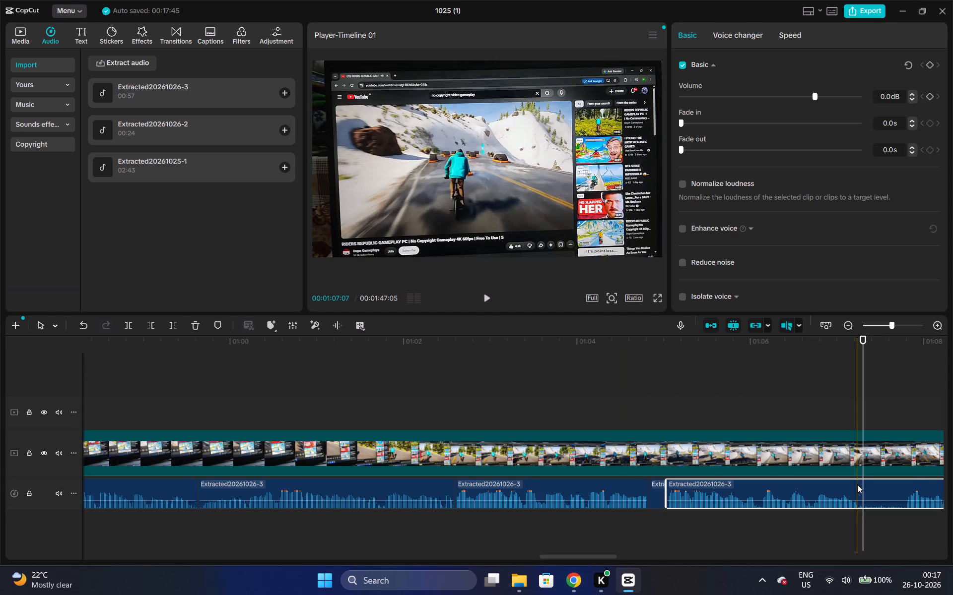
key("ctrl+b")
left_click_drag(608, 553, 622, 558)
left_click_drag(599, 558, 632, 561)
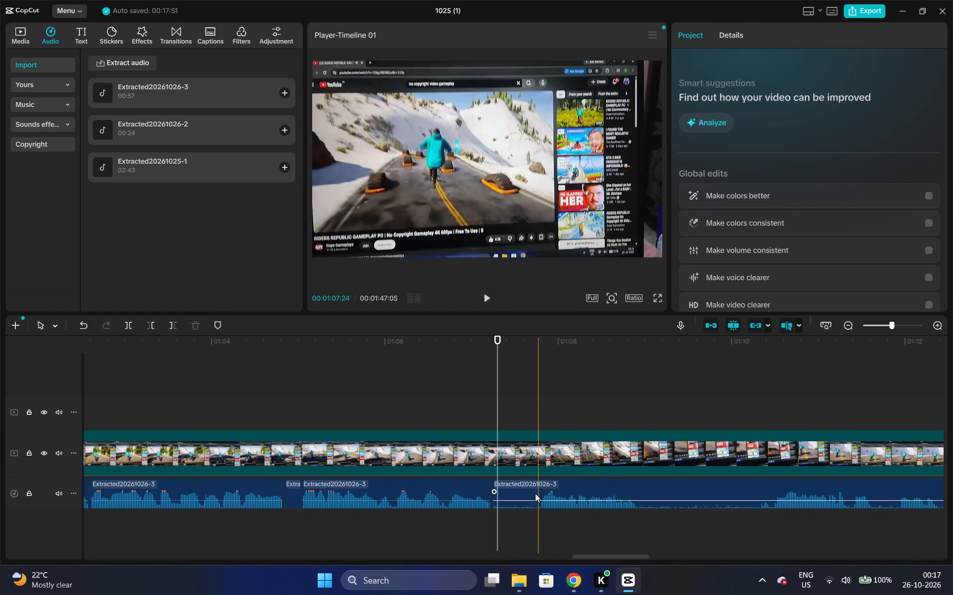
left_click(540, 505)
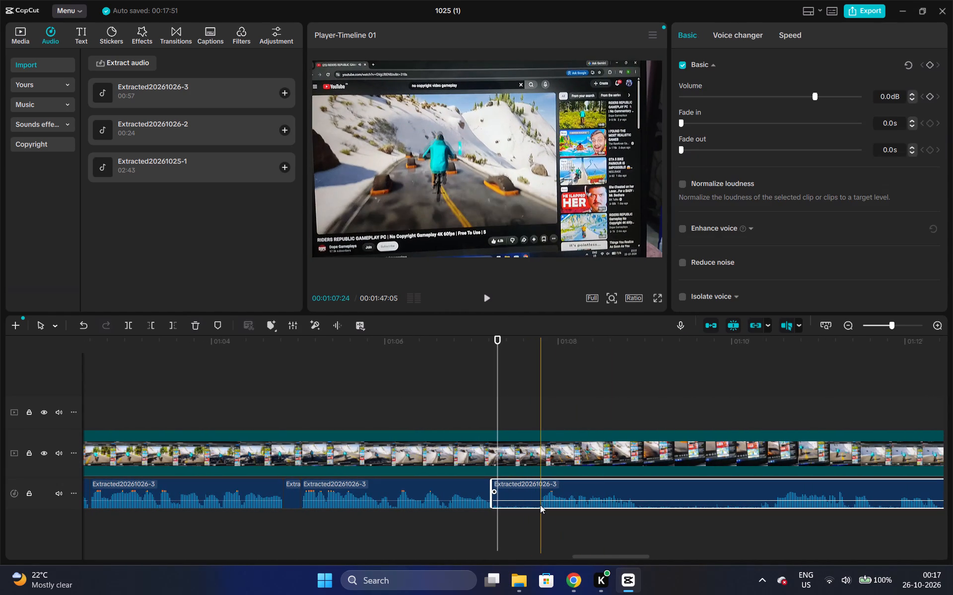
key("ctrl+b")
left_click(512, 505)
key("ctrl+x")
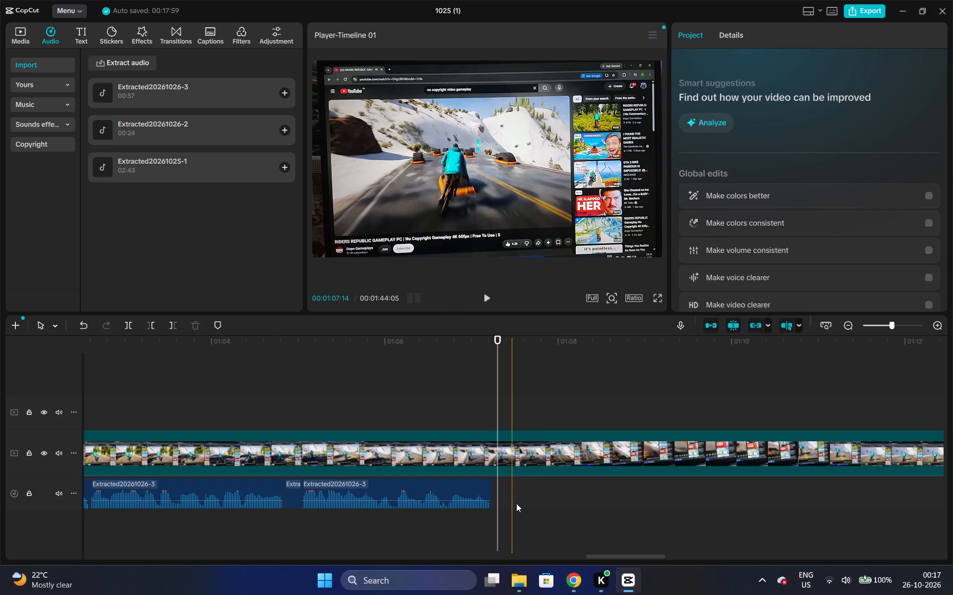
key("ctrl+z")
left_click(562, 493, "ctrl")
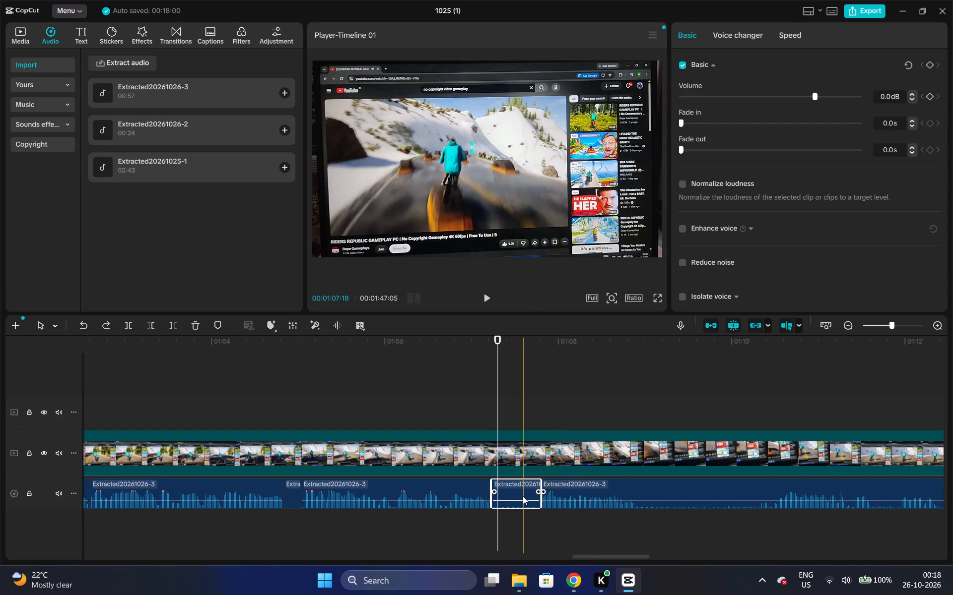
key("ctrl+x")
left_click_drag(572, 496, 524, 496)
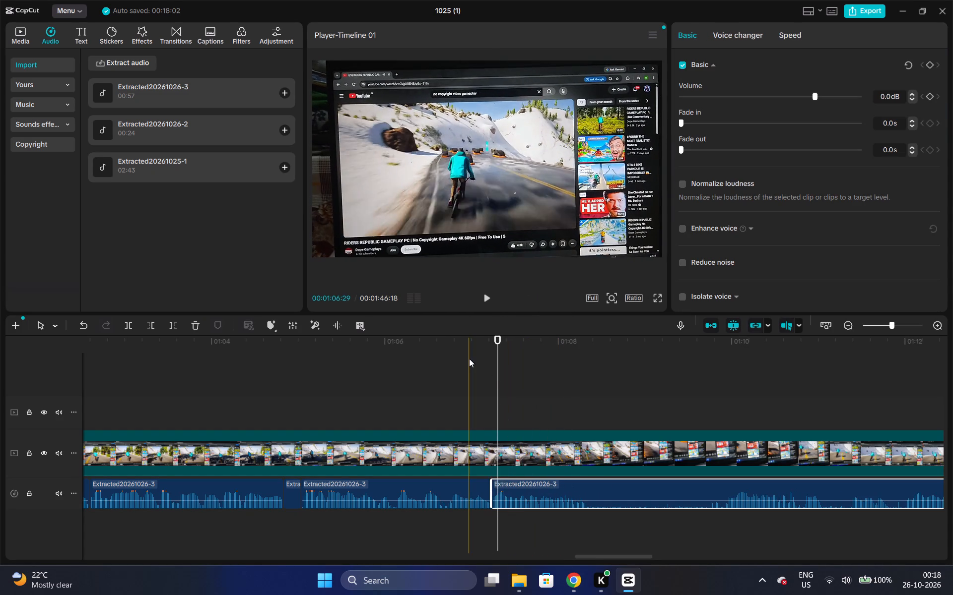
left_click(469, 358)
key("space")
key("space")
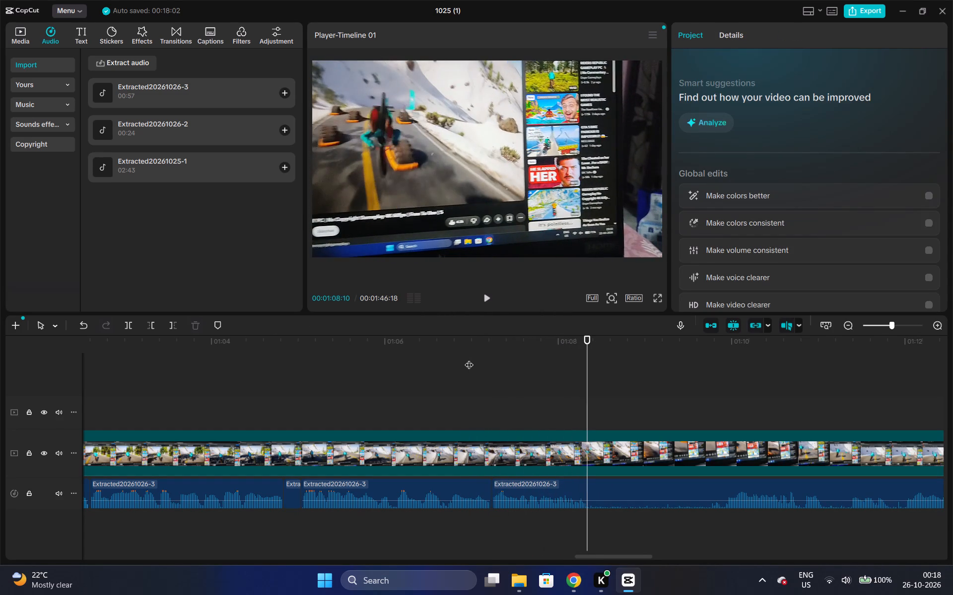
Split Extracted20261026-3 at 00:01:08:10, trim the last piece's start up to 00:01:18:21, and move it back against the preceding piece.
left_click(585, 496)
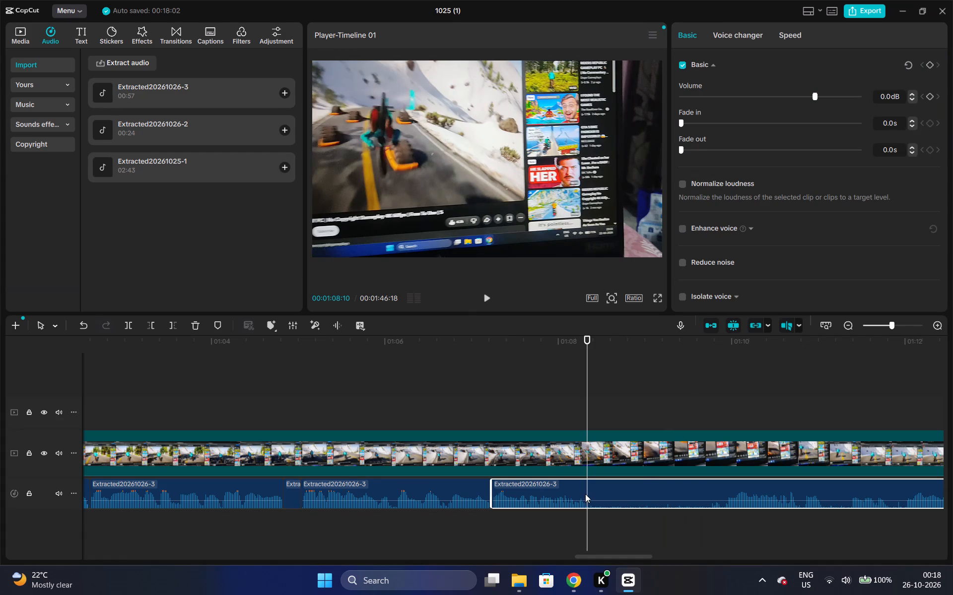
key("ctrl+b")
key("space")
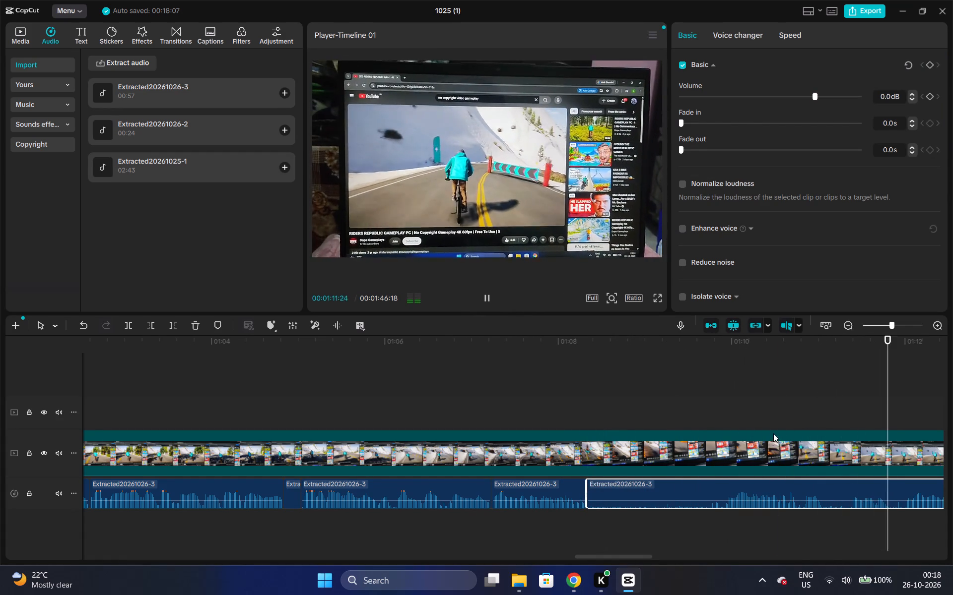
key("space")
triple_click(847, 328)
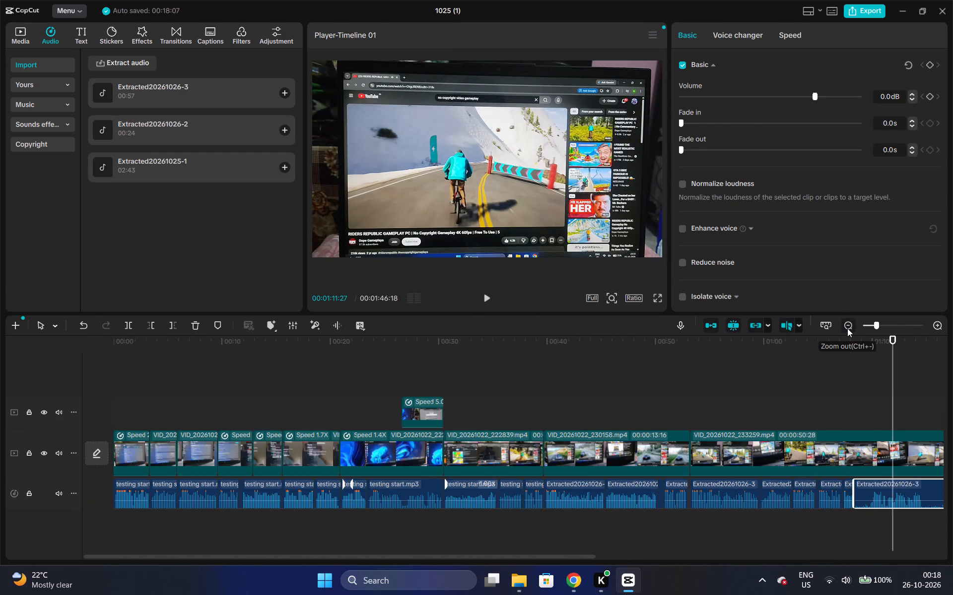
left_click(847, 328)
key("space")
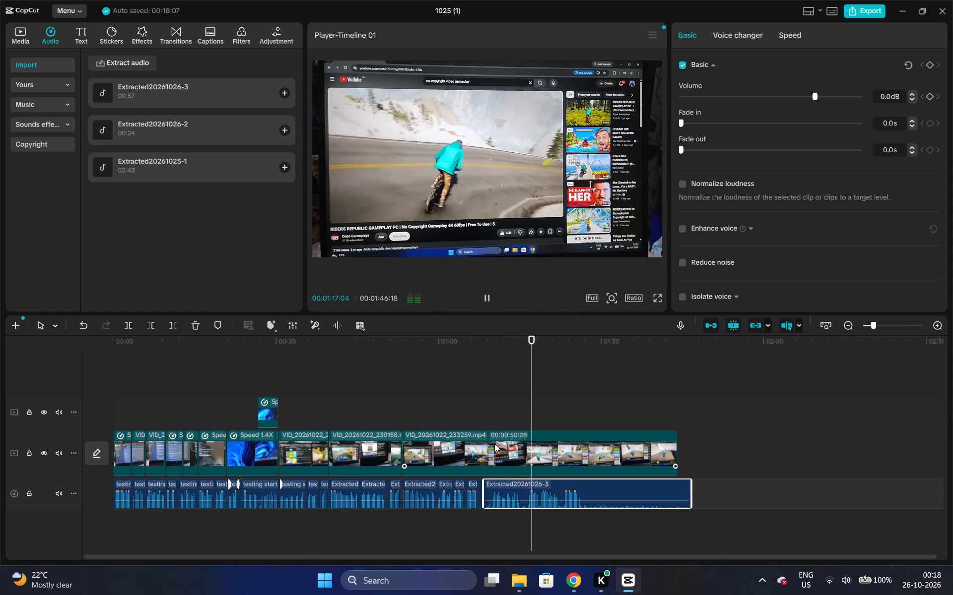
key("space")
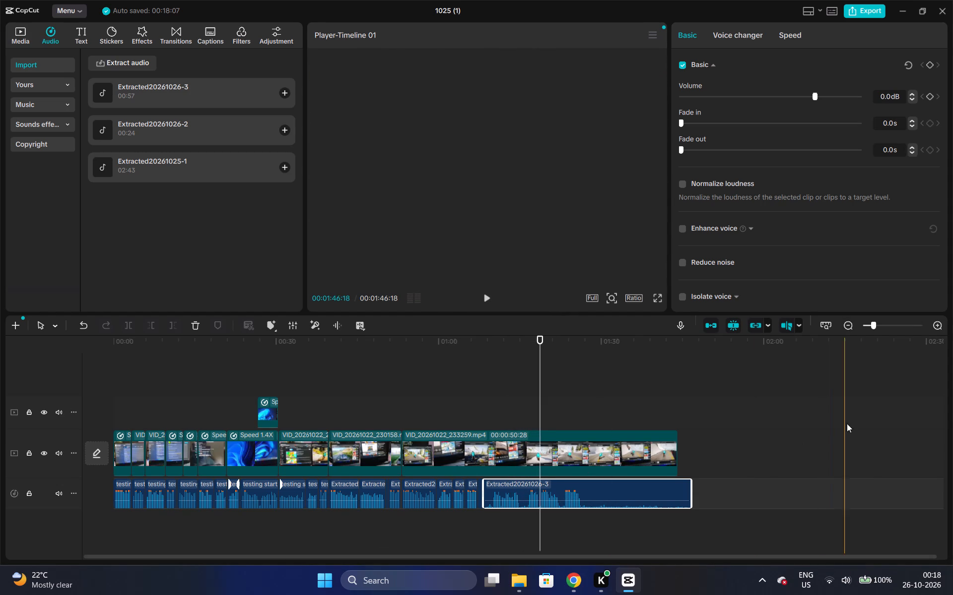
double_click(937, 326)
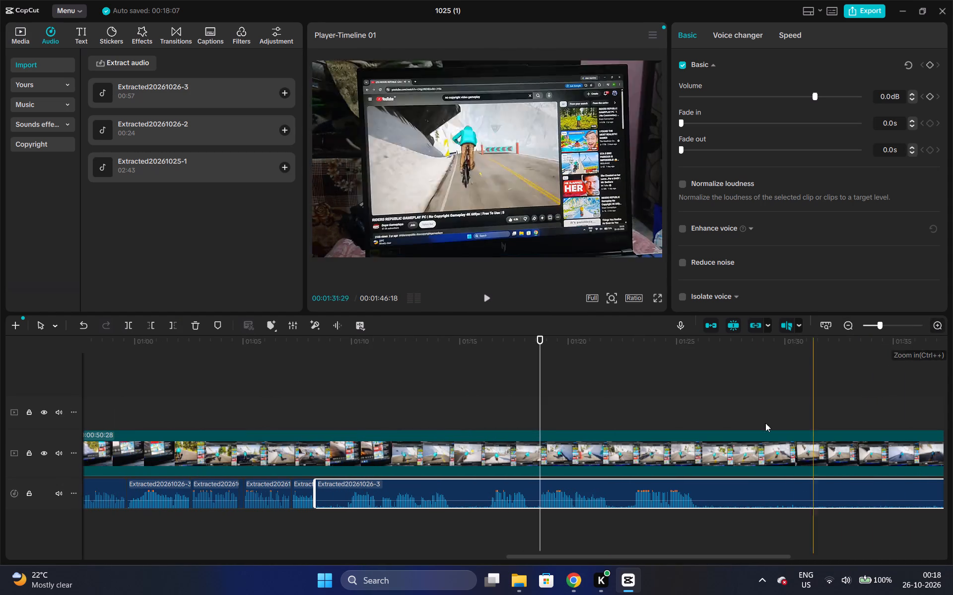
key("q")
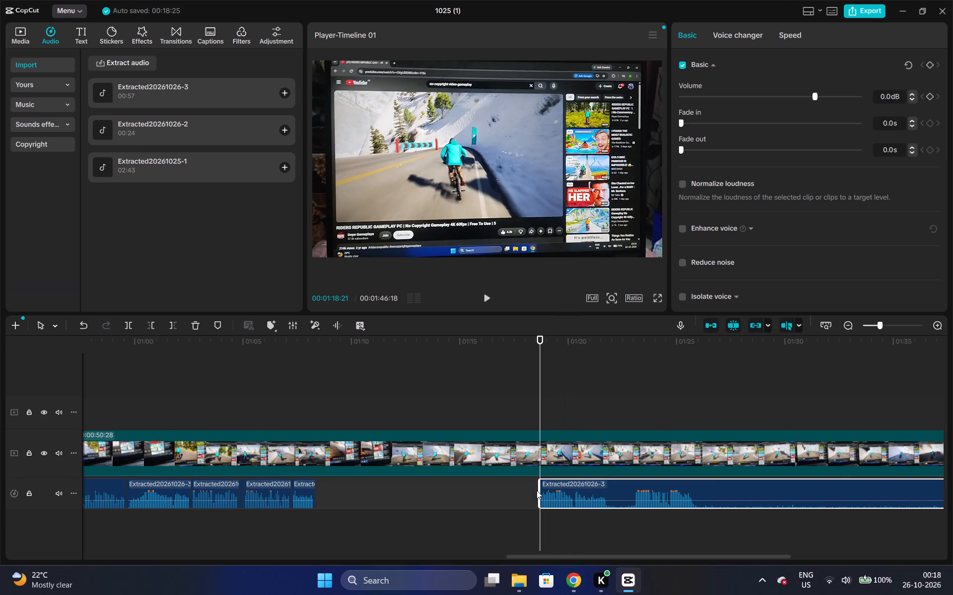
left_click_drag(586, 488, 363, 486)
Play across the new join, cut the narration pause from 00:01:11:14 to about 00:01:12:20, and close the gap.
left_click(289, 384)
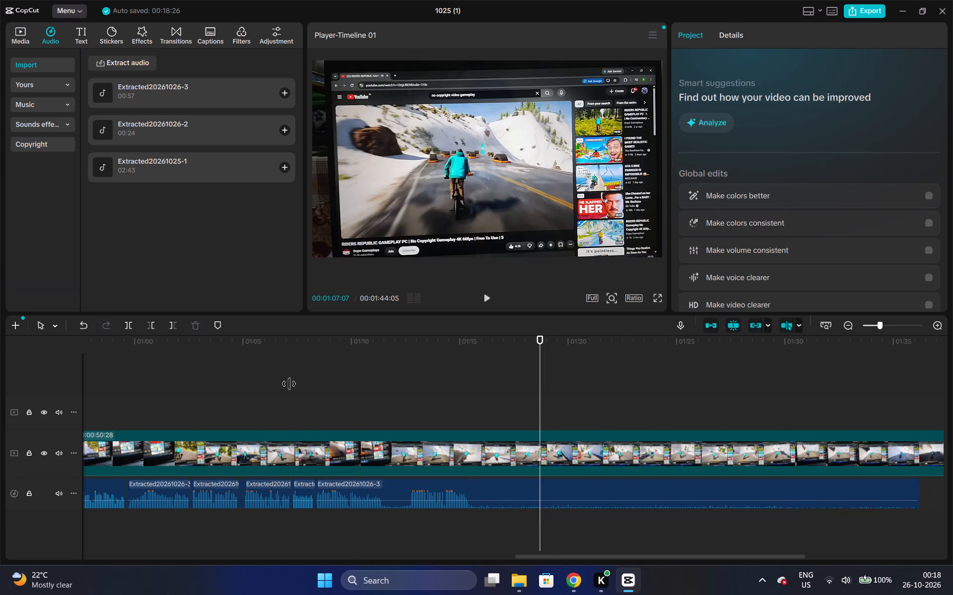
key("space")
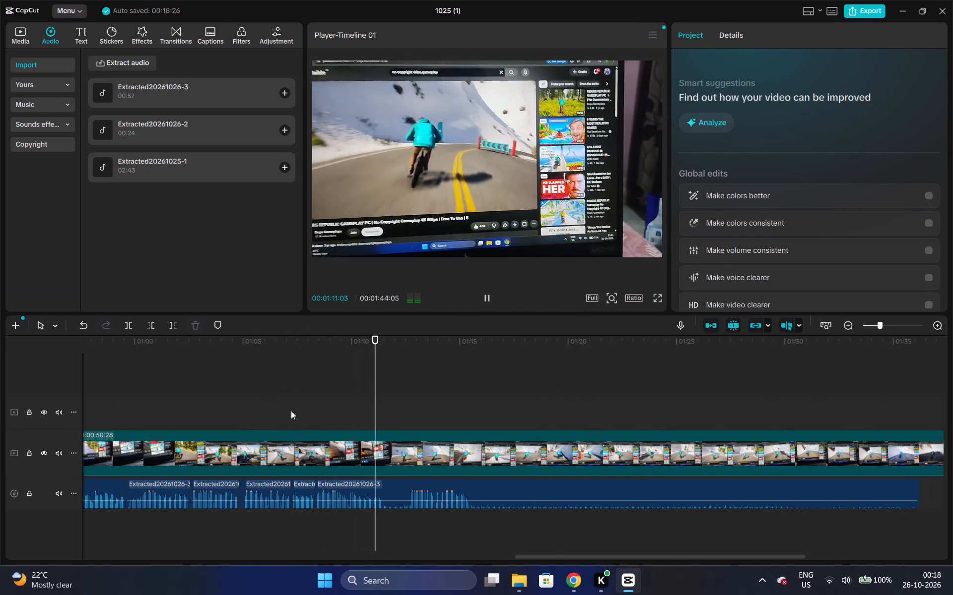
key("space")
left_click(383, 498)
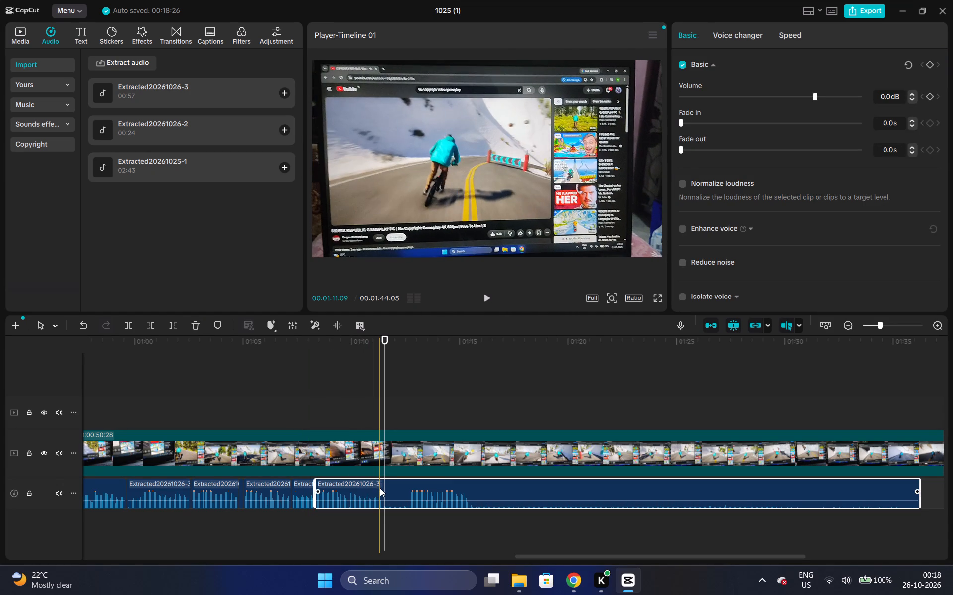
left_click(362, 361)
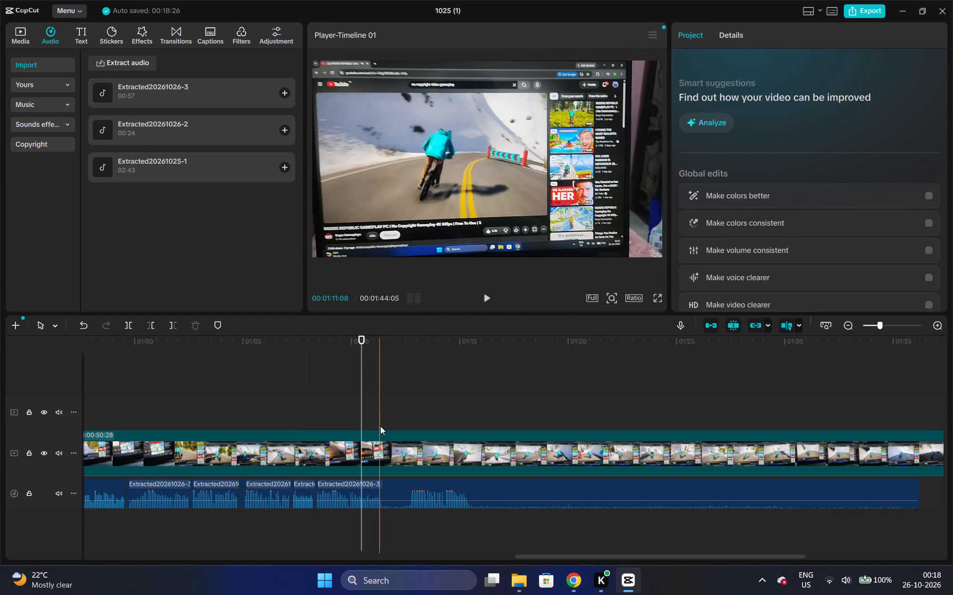
left_click(384, 491)
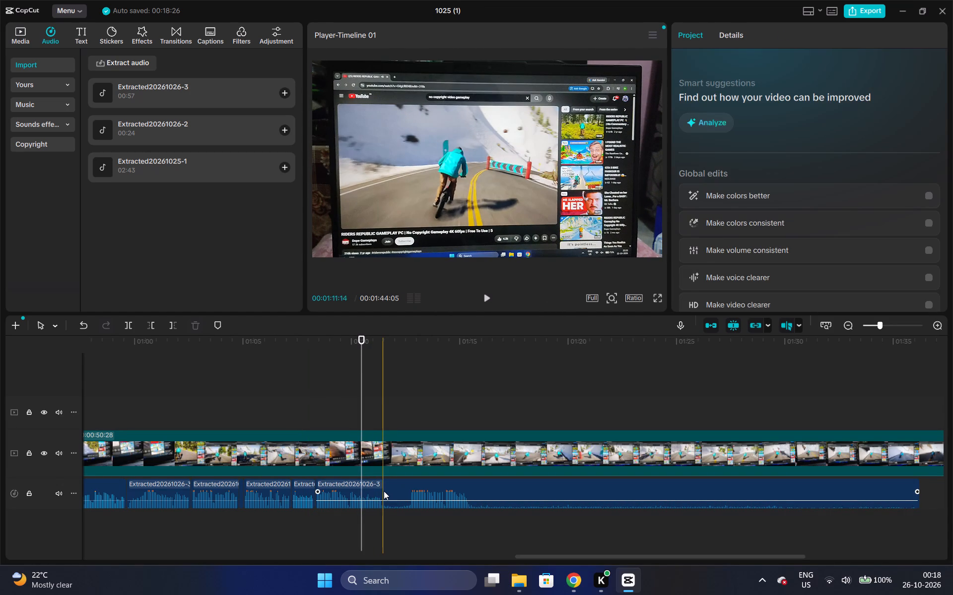
key("ctrl+b")
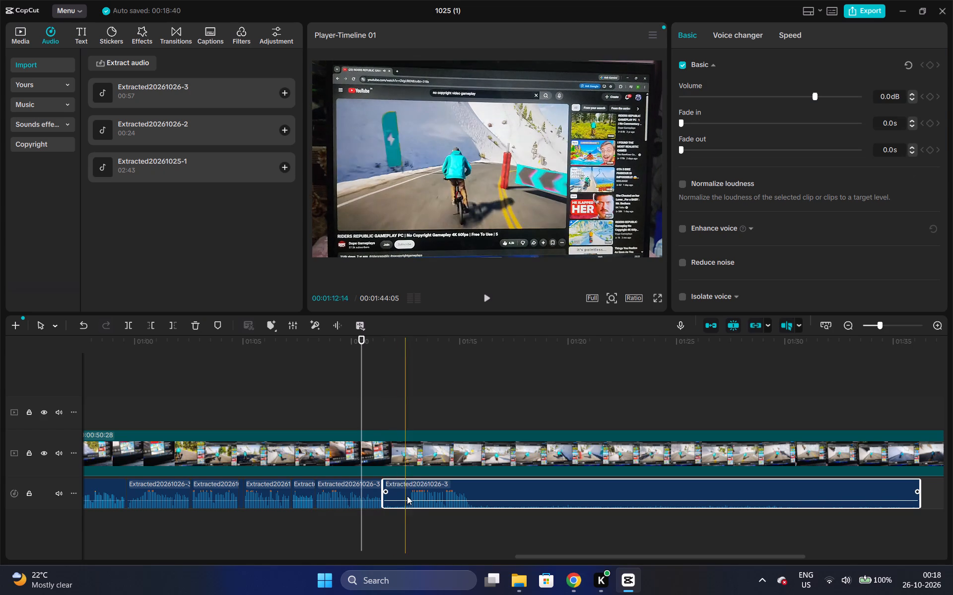
left_click(410, 505)
key("ctrl+b")
left_click(401, 493)
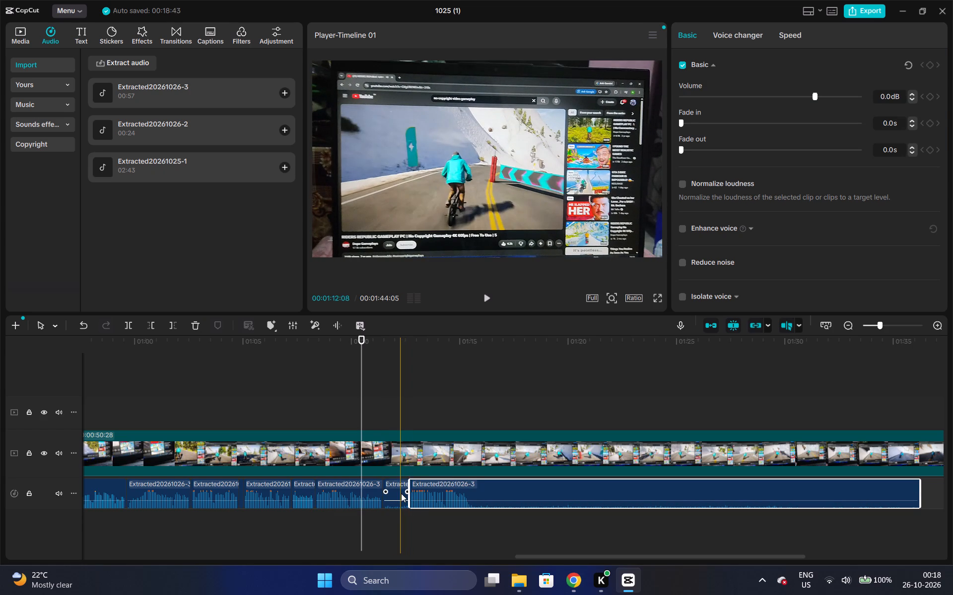
key("ctrl+x")
left_click_drag(433, 490, 413, 493)
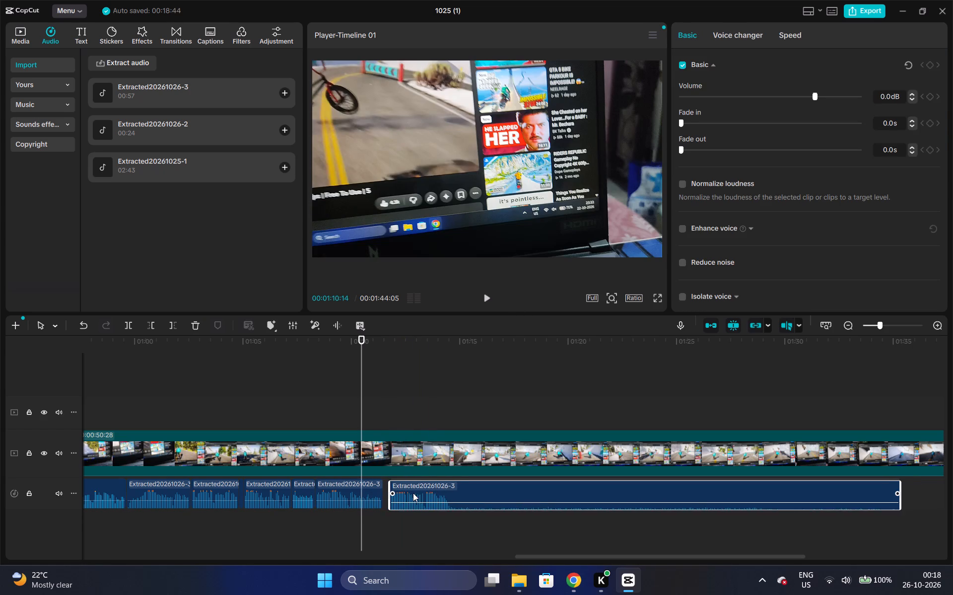
left_click_drag(413, 493, 408, 492)
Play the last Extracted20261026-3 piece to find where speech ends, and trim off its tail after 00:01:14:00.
left_click(373, 368)
key("space")
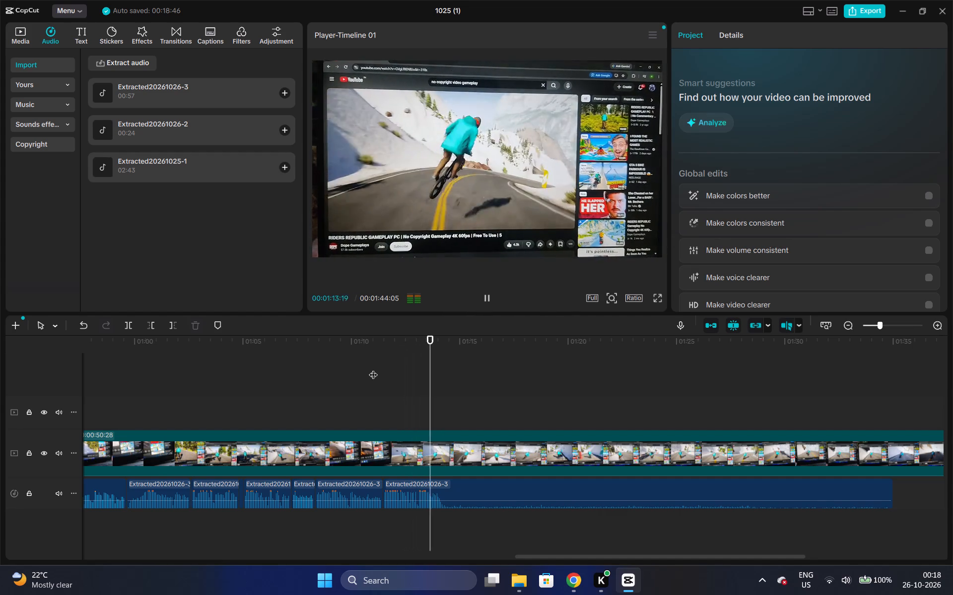
key("space")
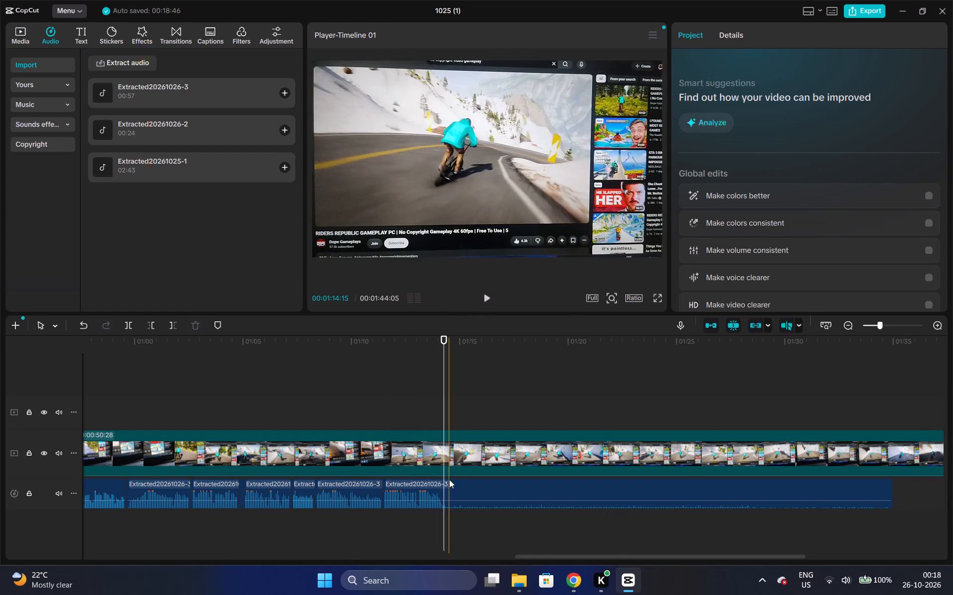
triple_click(935, 321)
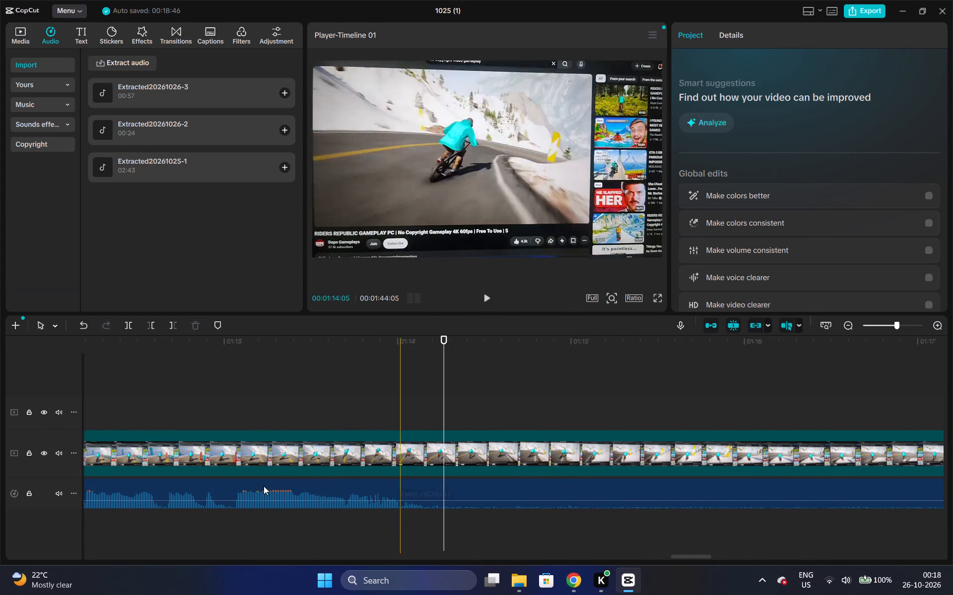
left_click(400, 461)
left_click(399, 487)
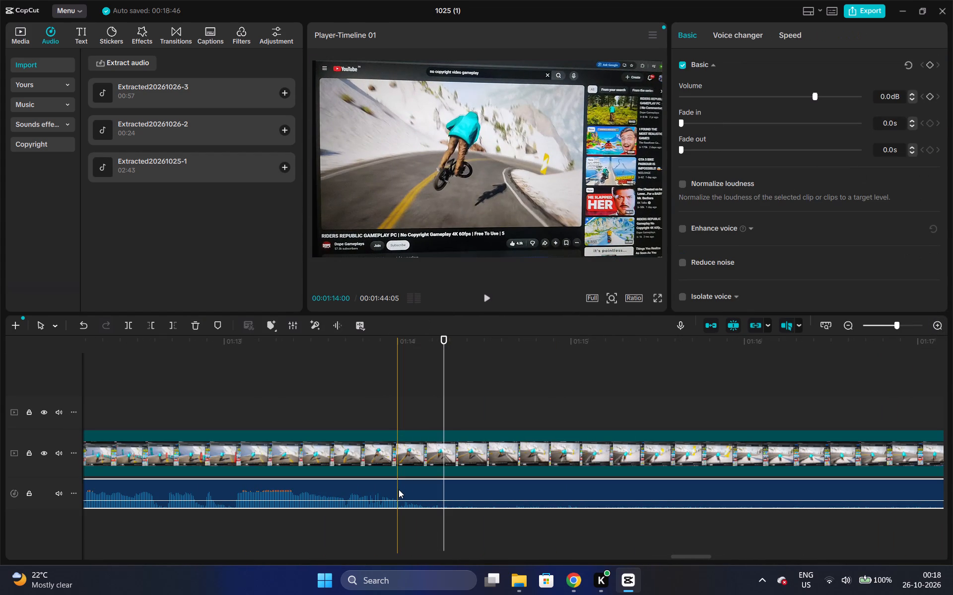
key("space")
key("space")
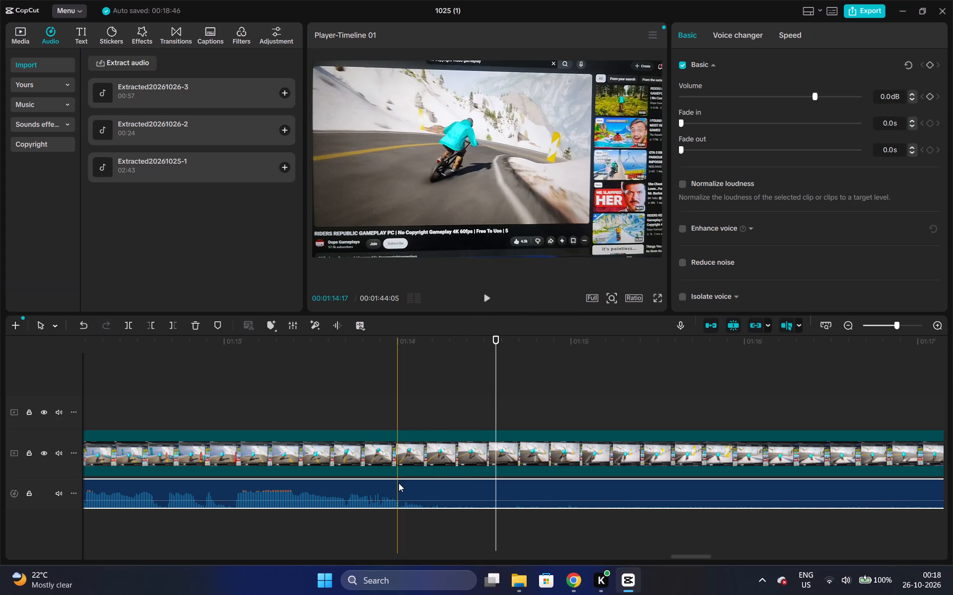
left_click(325, 363)
key("space")
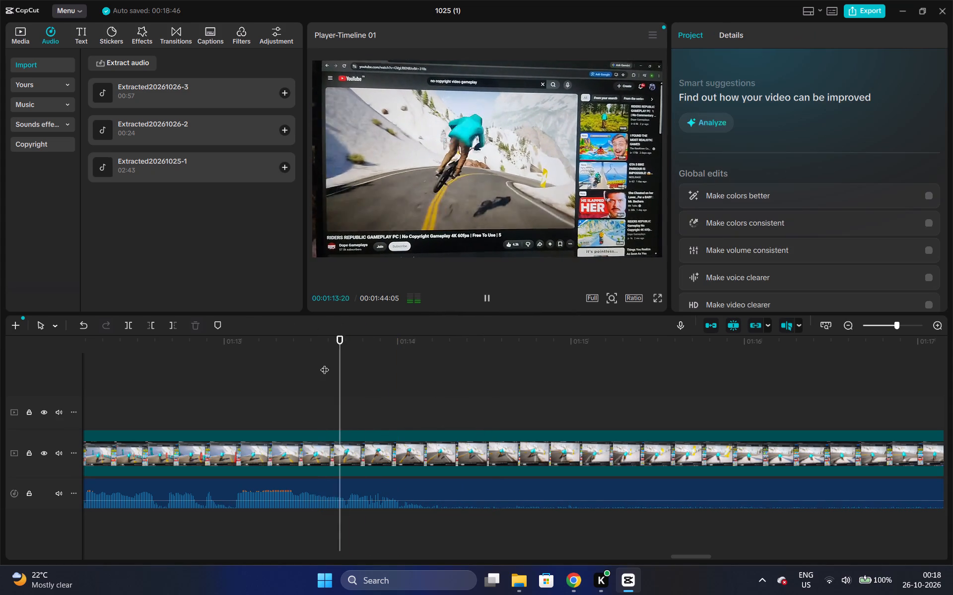
key("space")
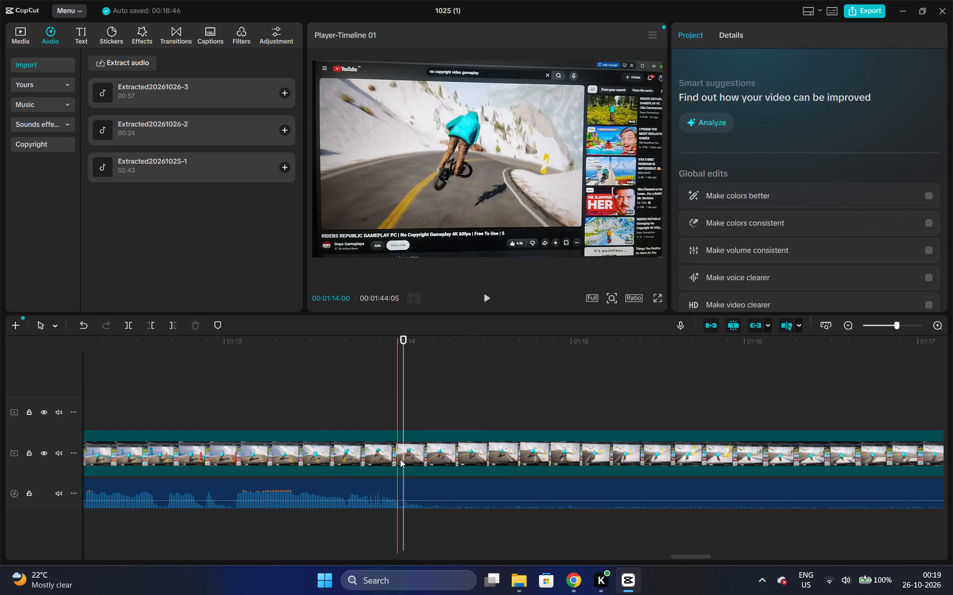
left_click(401, 461)
left_click(400, 466)
left_click(393, 370)
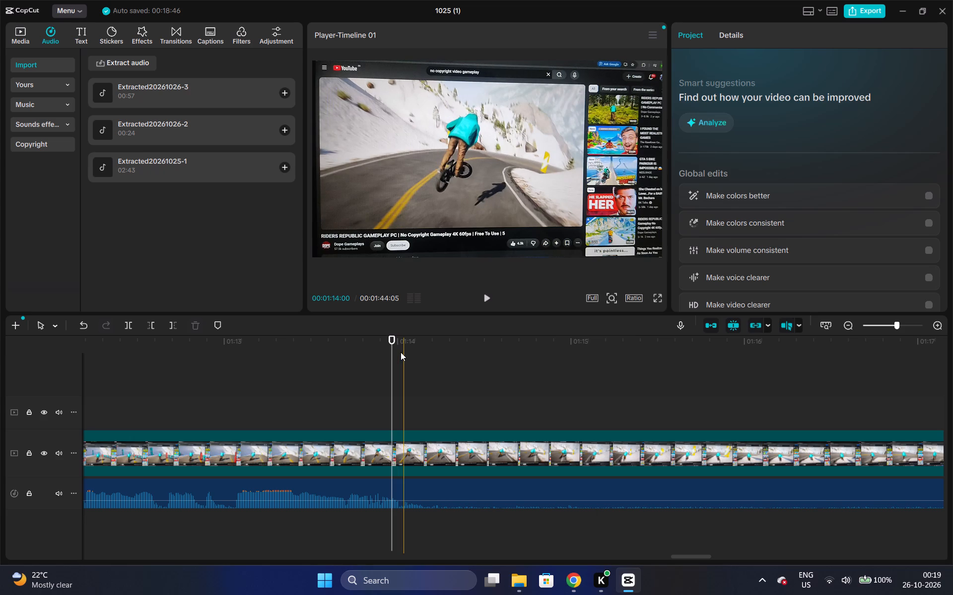
left_click(400, 495)
key("w")
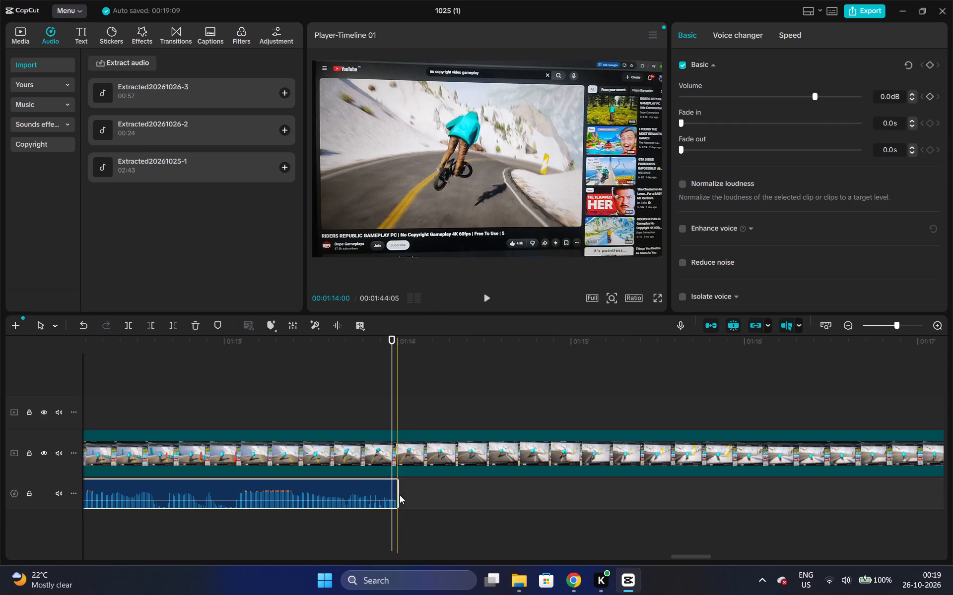
Play the trimmed narration ending, and replay from just before VID_20261022_233259.mp4 to the end of the narration.
left_click(220, 344)
key("space")
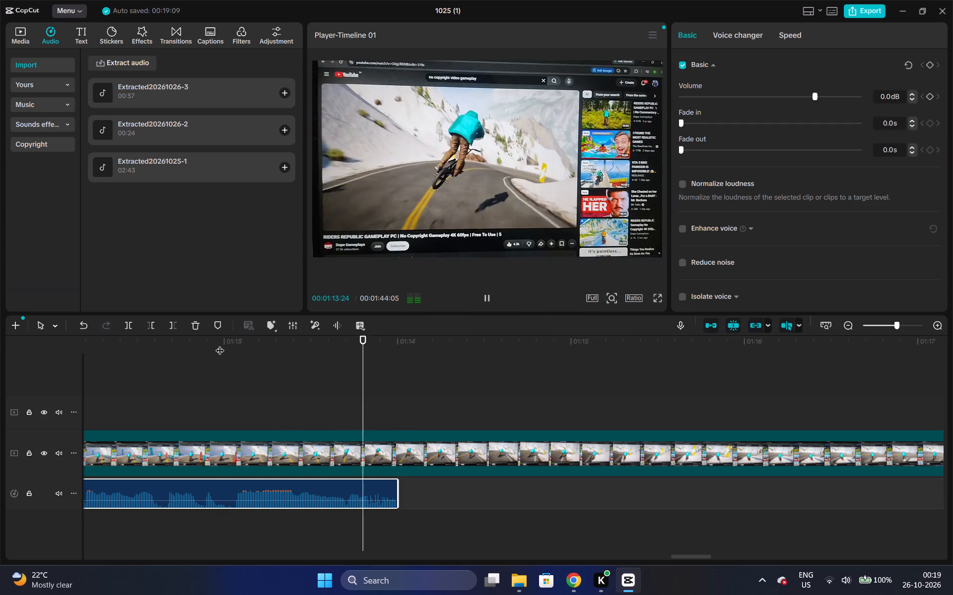
key("space")
triple_click(846, 327)
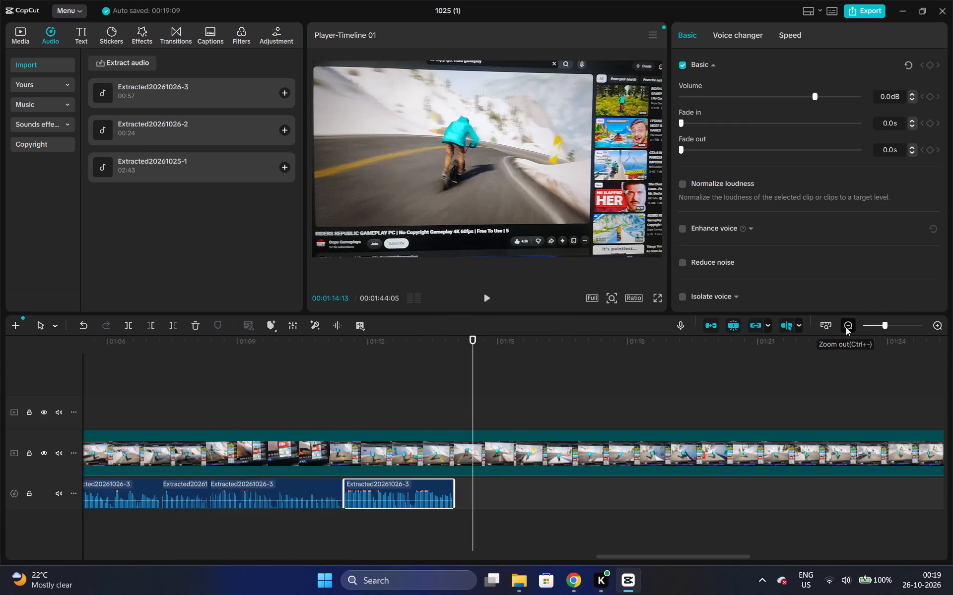
triple_click(846, 327)
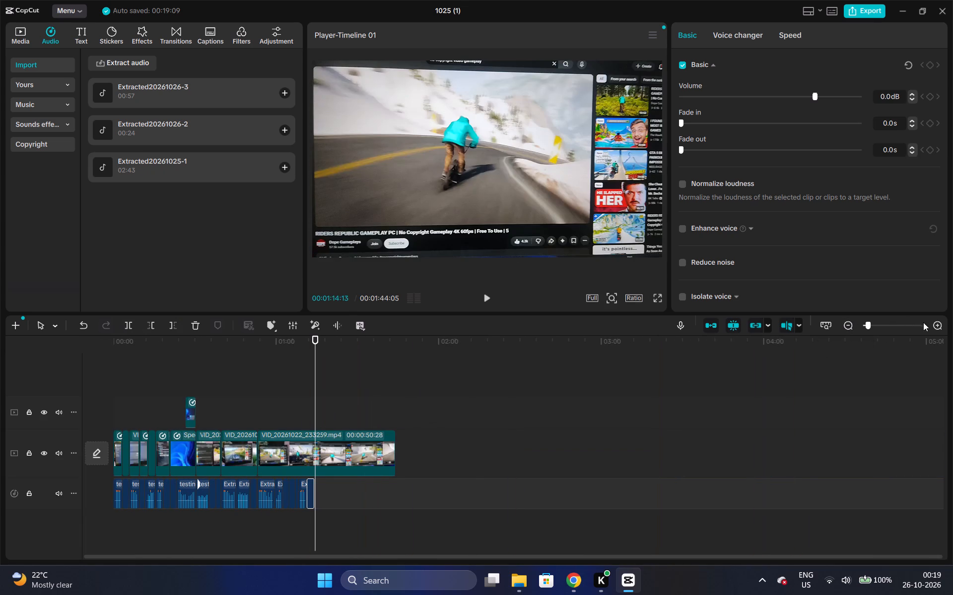
left_click(934, 324)
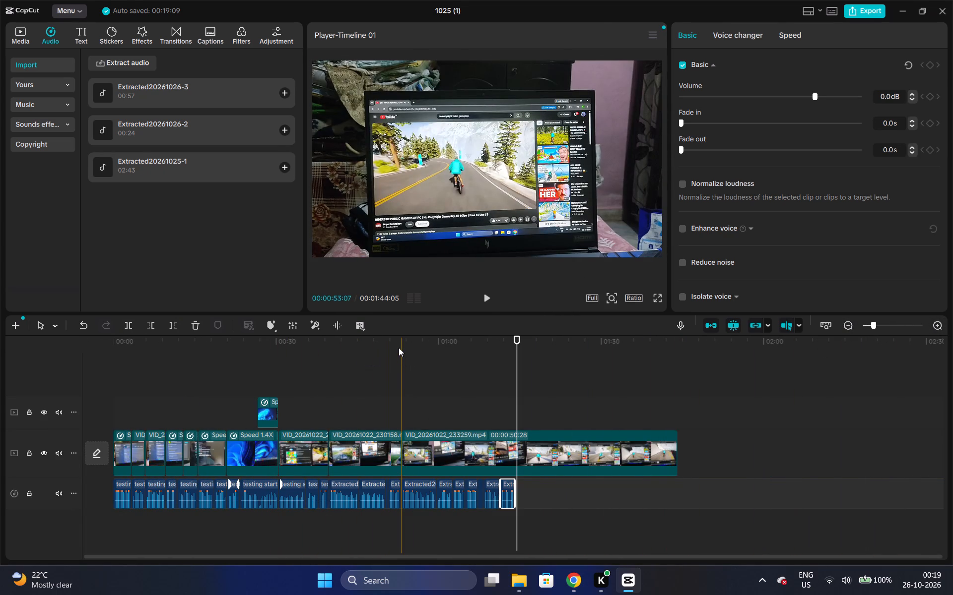
left_click(390, 344)
key("space")
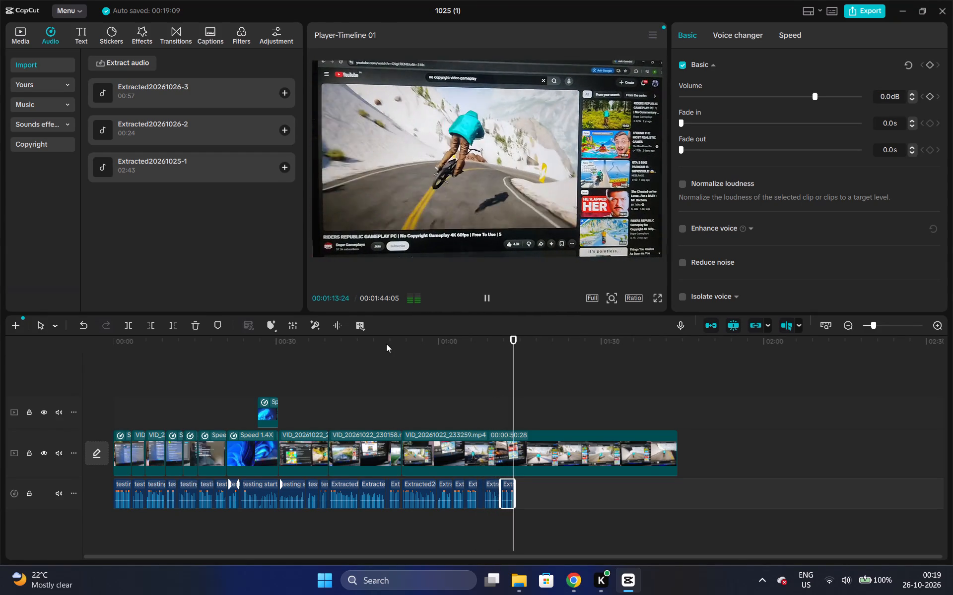
key("space")
key("space")
key("space")
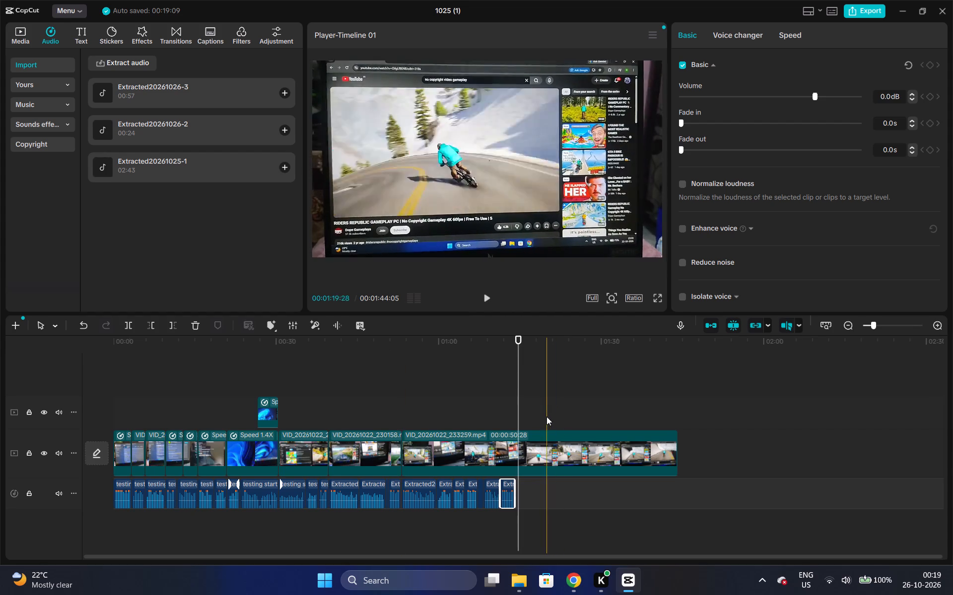
Trim the end of VID_20261022_233259.mp4 back to 00:01:14:12, replaying its section against the narration while adjusting the cut.
left_click(543, 433)
left_click_drag(678, 446, 613, 440)
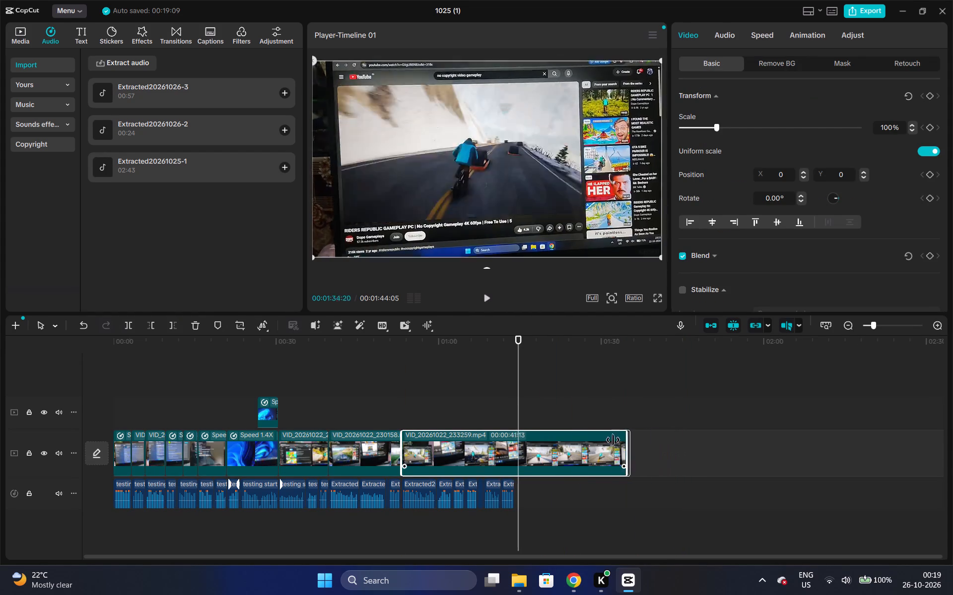
left_click_drag(613, 440, 516, 412)
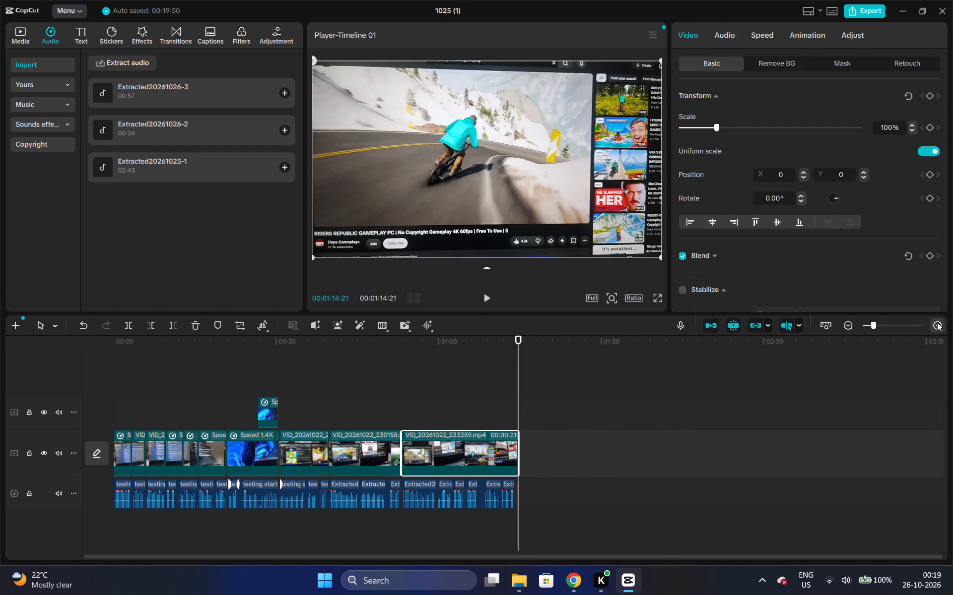
left_click(937, 322)
left_click(482, 359)
key("space")
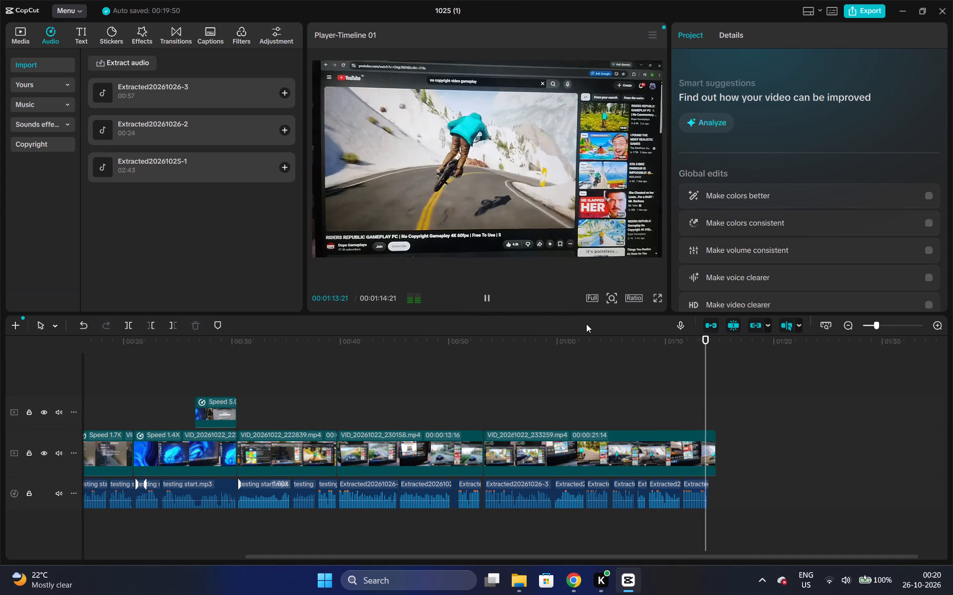
key("space")
key("space")
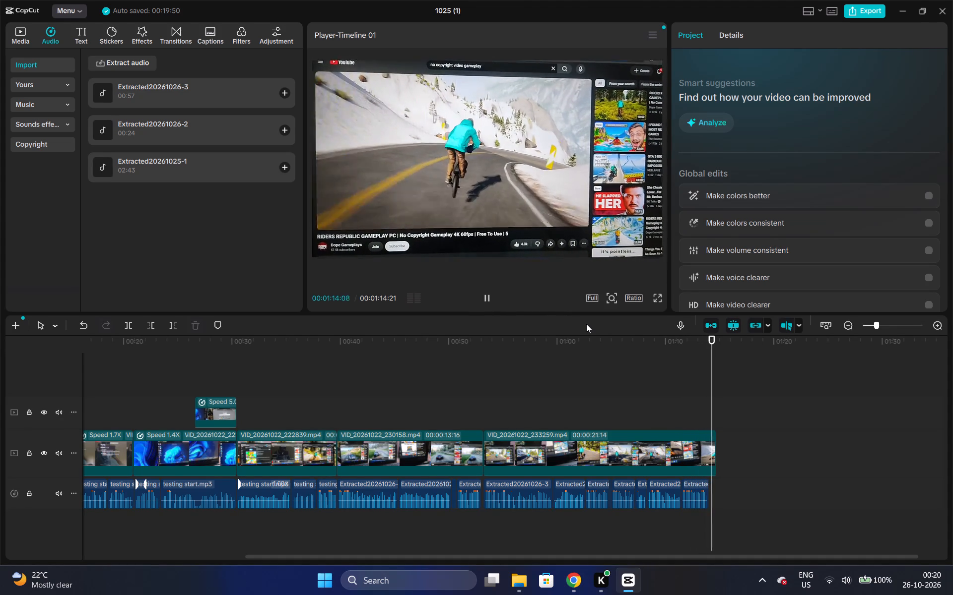
key("space")
left_click(715, 450)
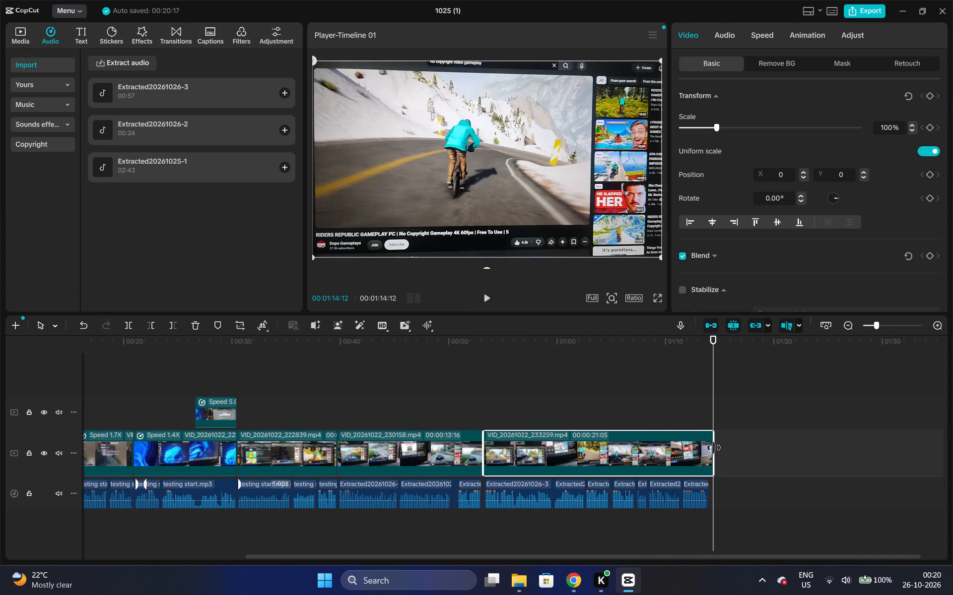
Import the footage VID_20261023_000408 from the 2nd video folder inside FACE CAM into the project media.
left_click(27, 33)
left_click(124, 61)
left_click(145, 75)
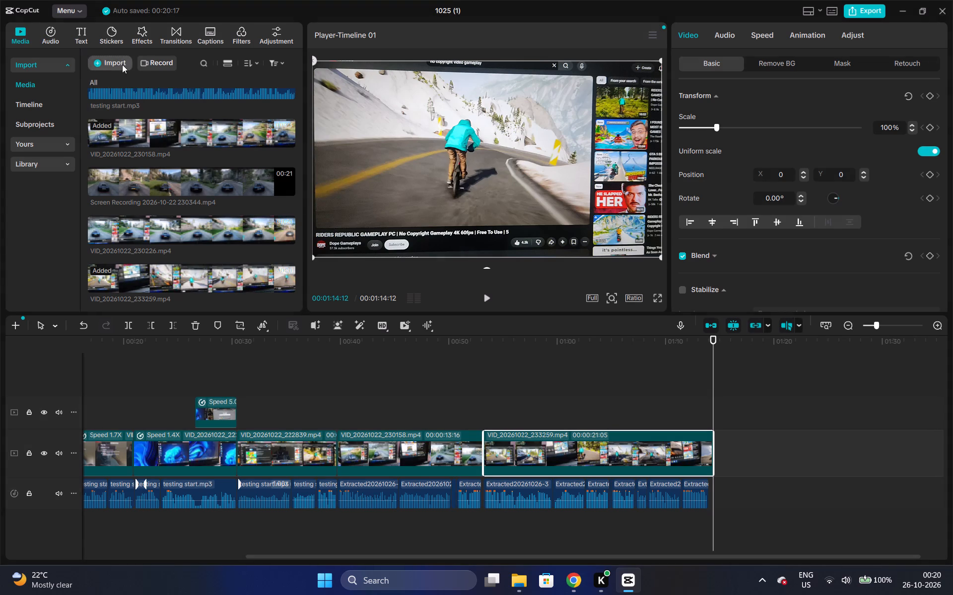
left_click(122, 63)
left_click(132, 89)
left_click(198, 43)
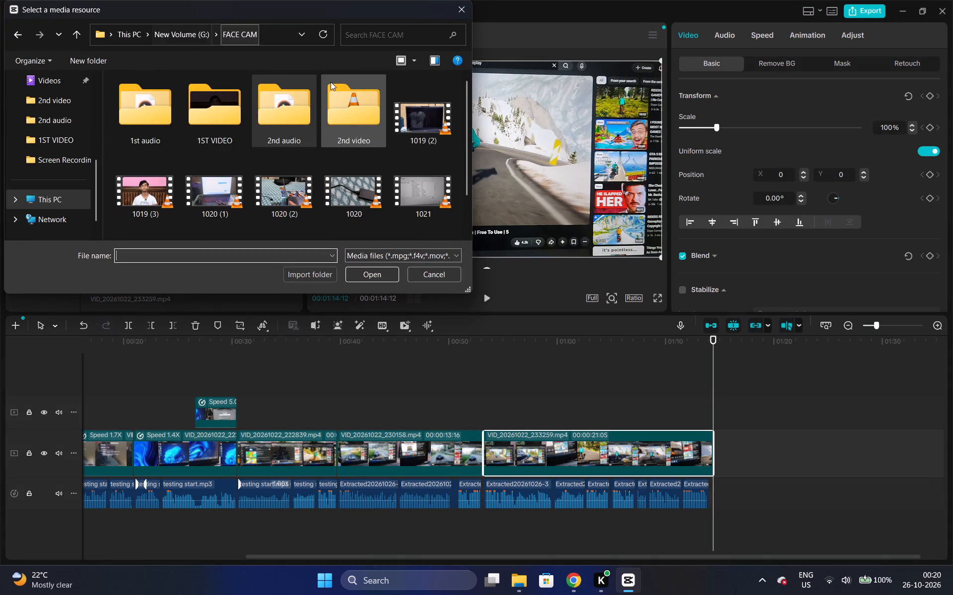
double_click(339, 92)
left_click(418, 114)
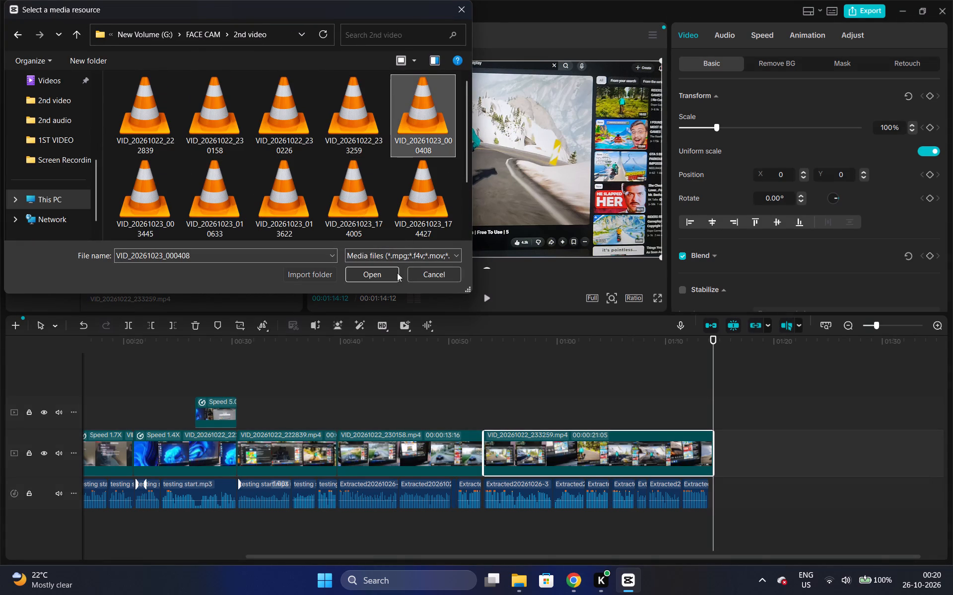
left_click(394, 275)
Place VID_20261023_000408.mp4 on the main track directly after VID_20261022_233259.mp4 and play its opening.
left_click_drag(233, 278, 741, 457)
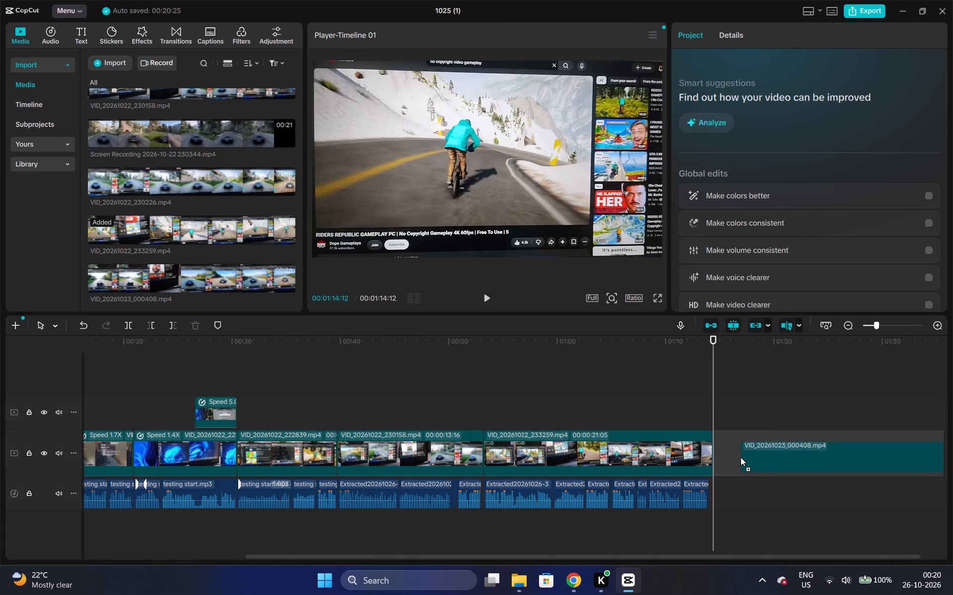
left_click_drag(741, 457, 710, 459)
key("space")
left_click(731, 373)
key("space")
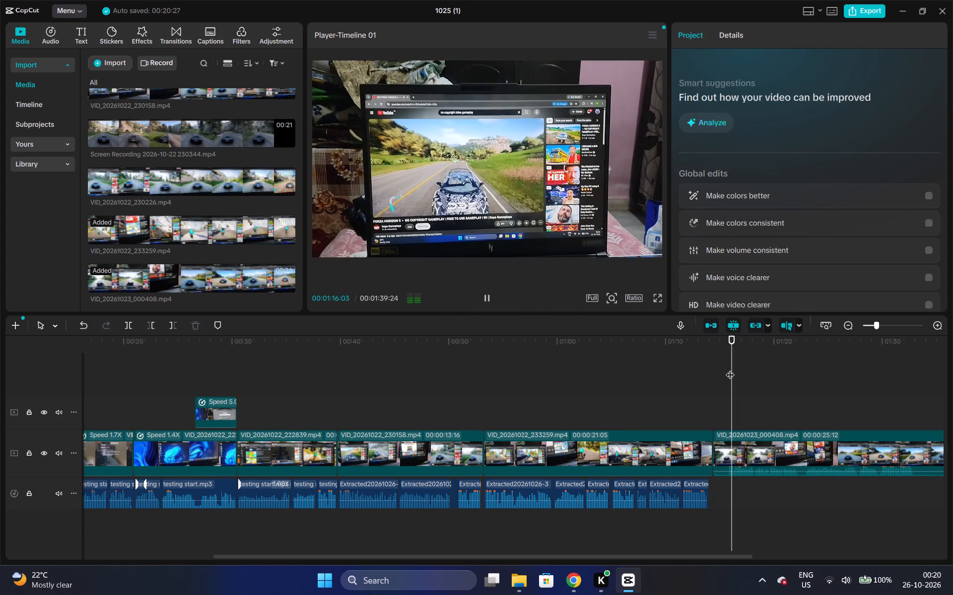
key("space")
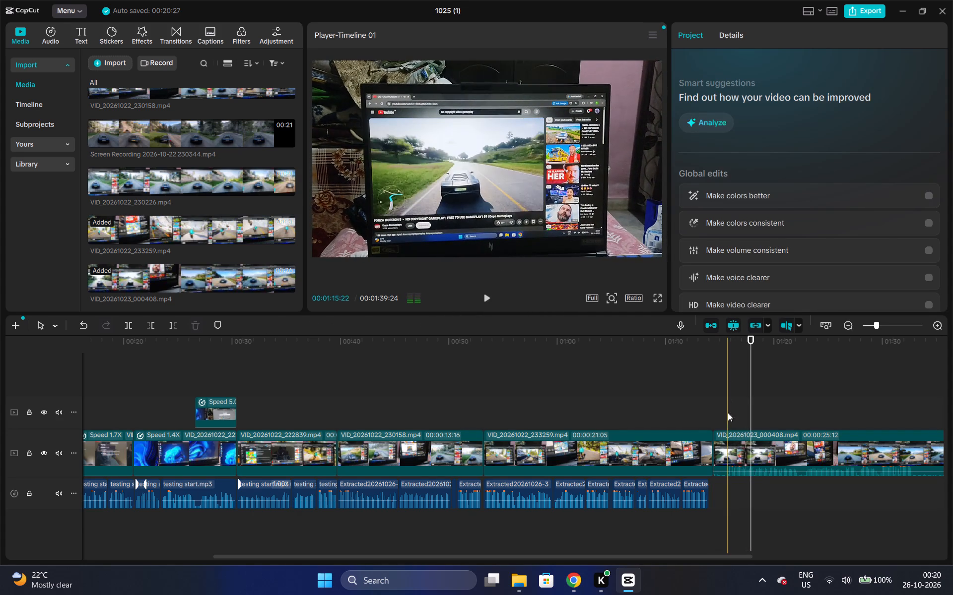
left_click(728, 454)
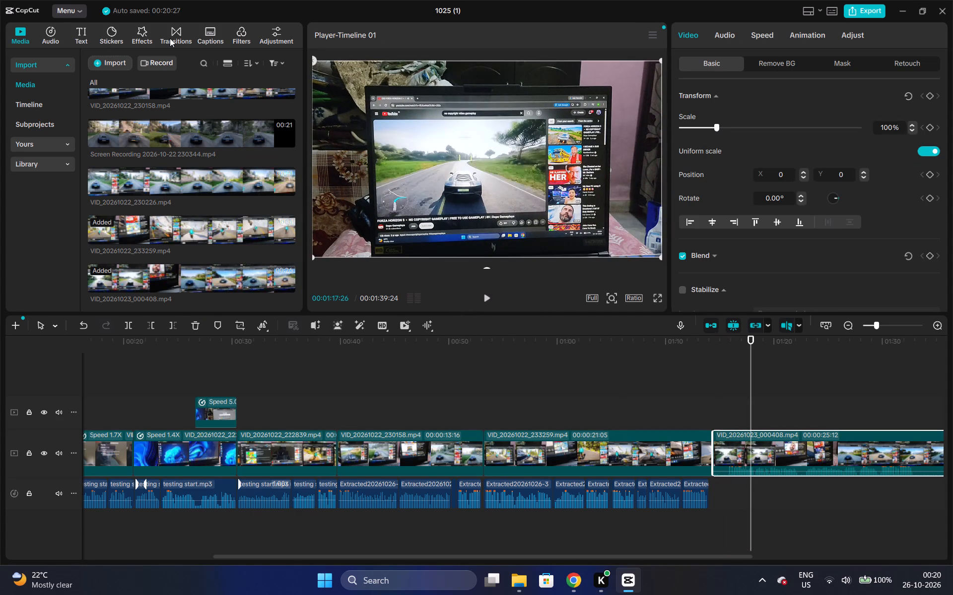
Extract the audio from the 1.5 hour file in the 2nd audio folder inside FACE CAM.
left_click(56, 31)
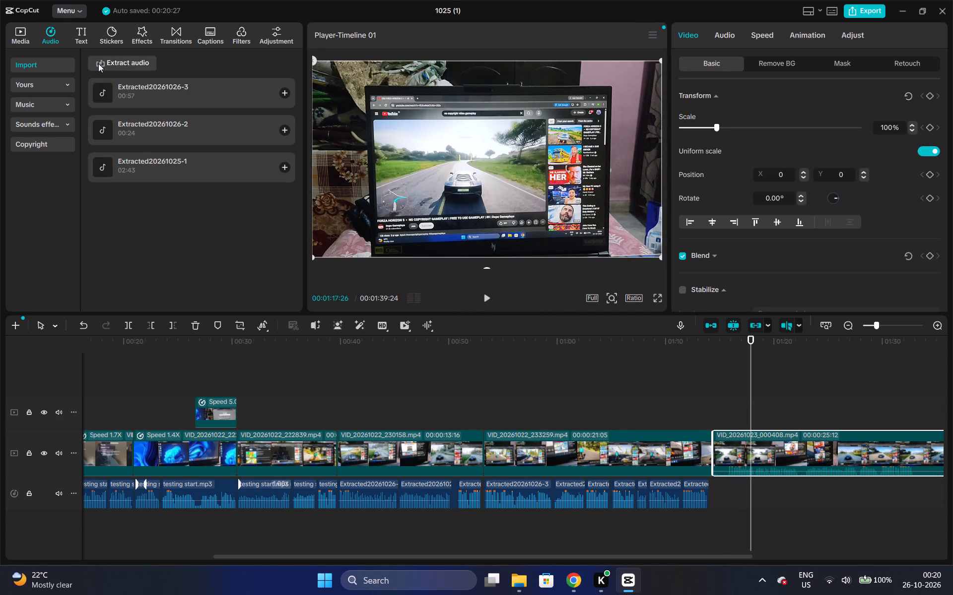
left_click(132, 60)
left_click(190, 35)
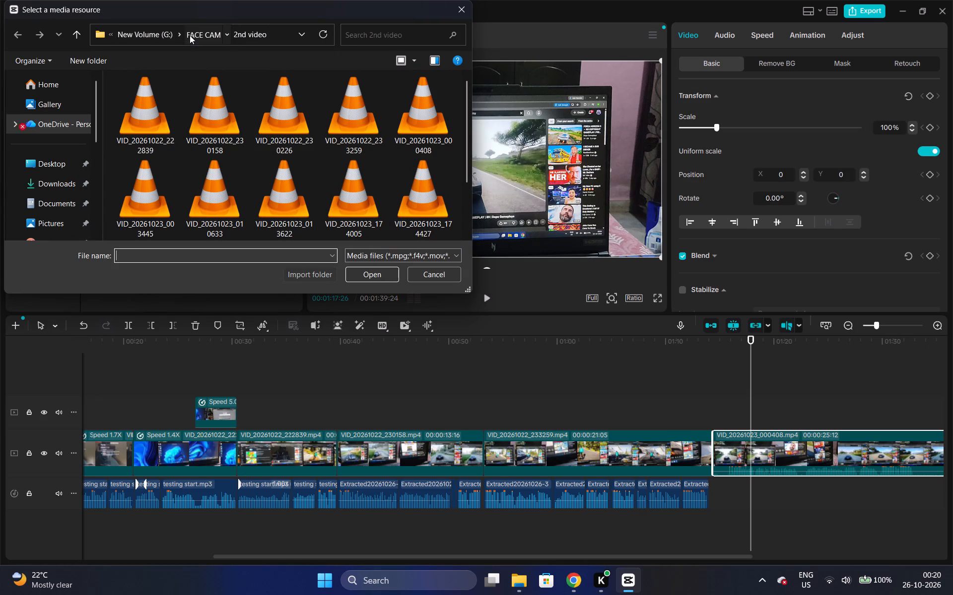
double_click(290, 97)
left_click(198, 113)
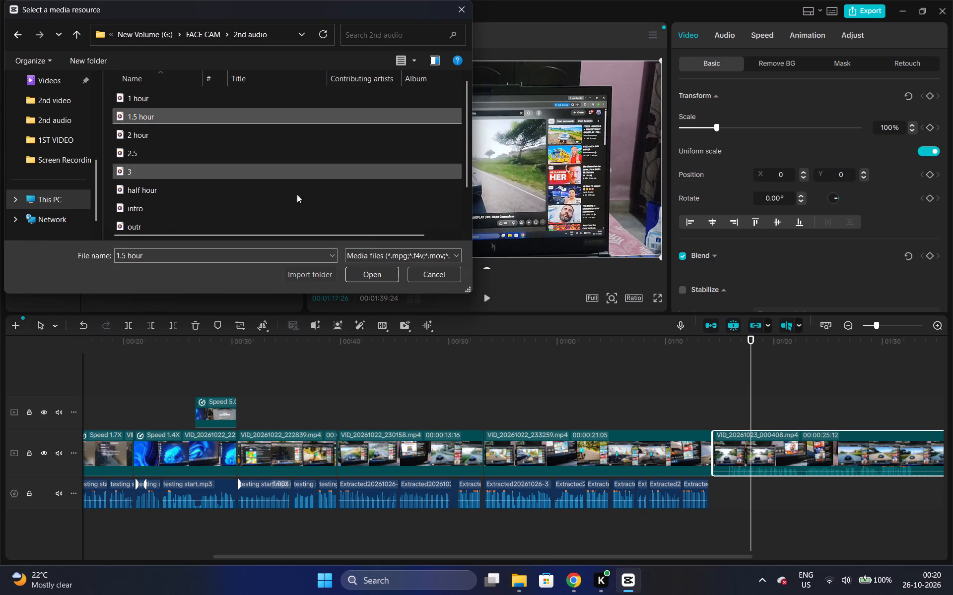
left_click(366, 278)
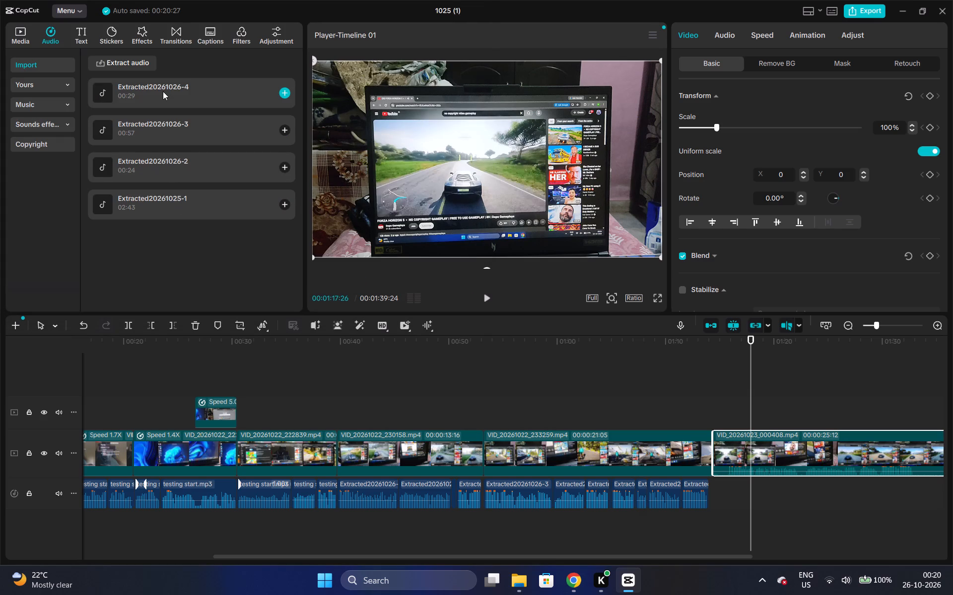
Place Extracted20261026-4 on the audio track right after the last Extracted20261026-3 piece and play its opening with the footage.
left_click_drag(163, 91, 745, 505)
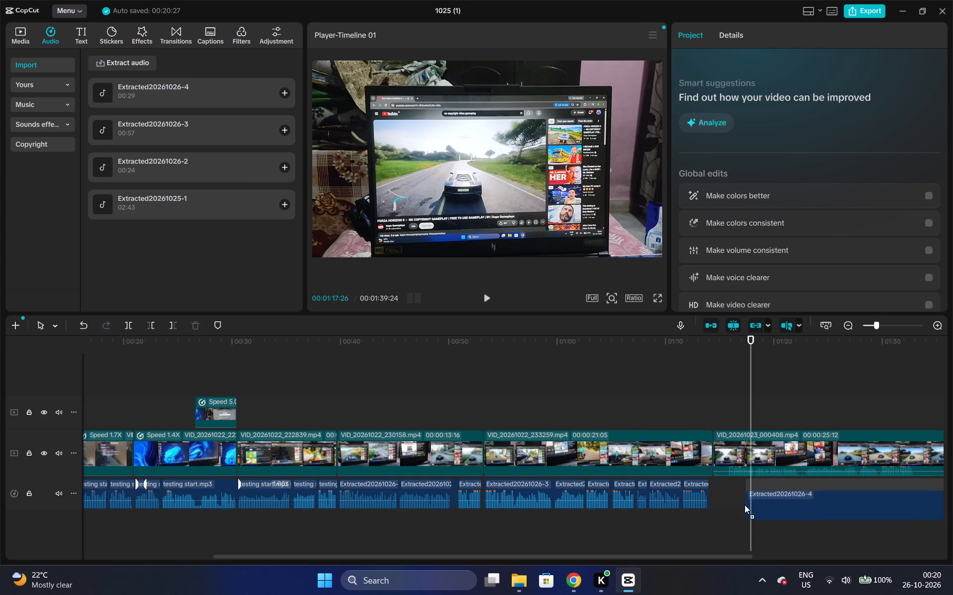
left_click_drag(745, 505, 708, 497)
left_click(725, 362)
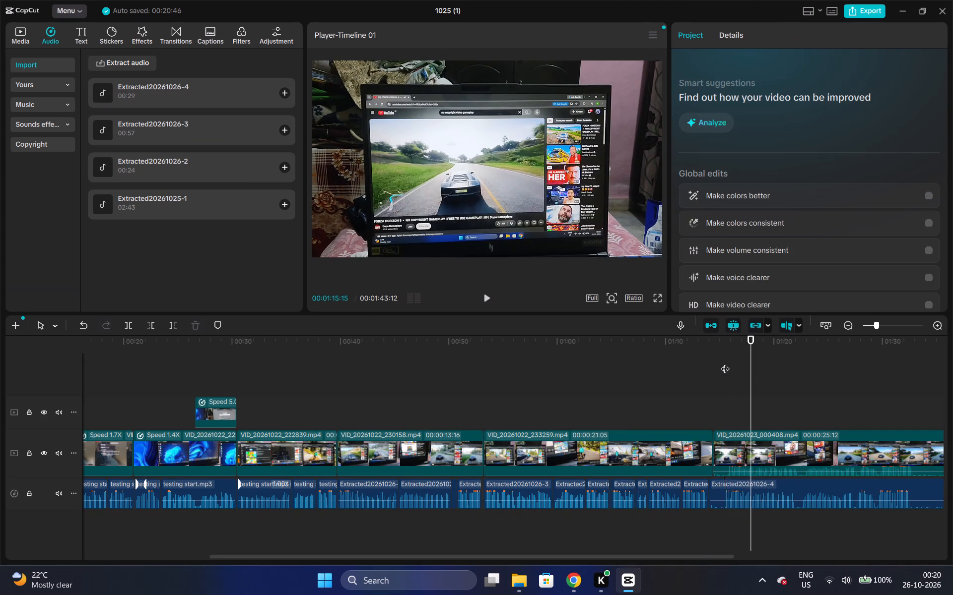
key("space")
key("space")
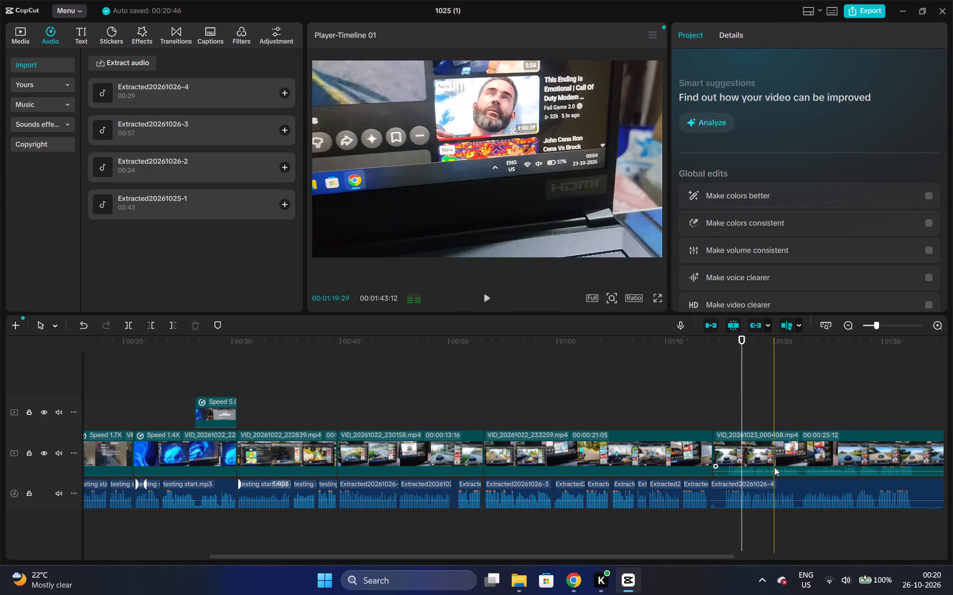
Mute VID_20261023_000408.mp4 by lowering its volume all the way to -∞ dB.
left_click(774, 467)
left_click(729, 34)
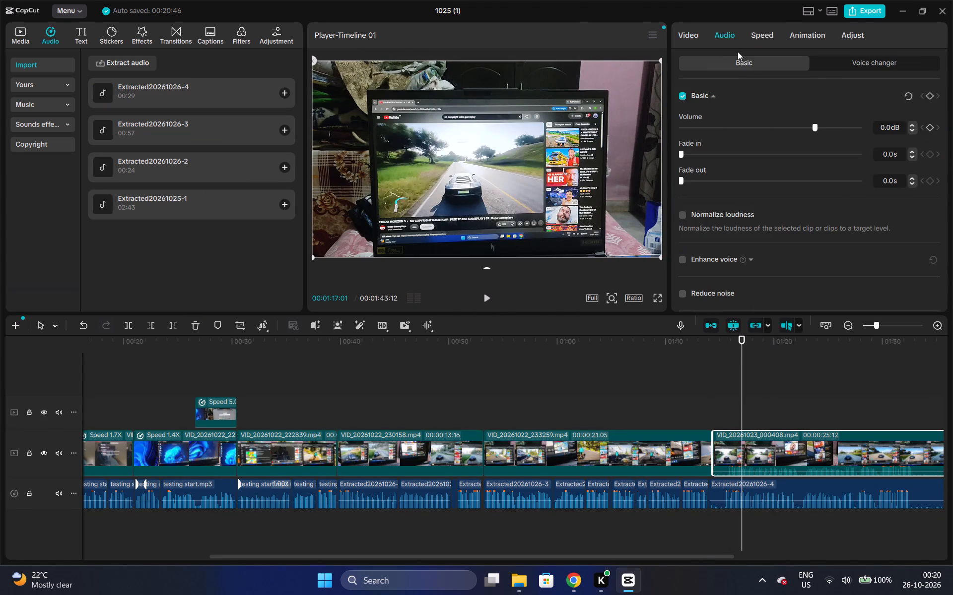
left_click_drag(753, 125, 593, 150)
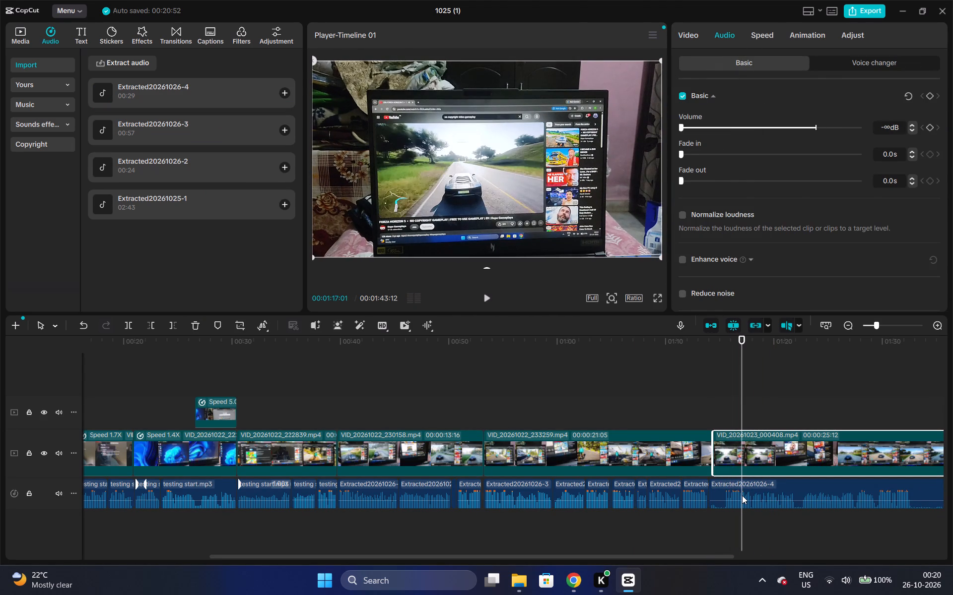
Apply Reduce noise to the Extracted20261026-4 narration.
left_click(742, 495)
left_click(686, 263)
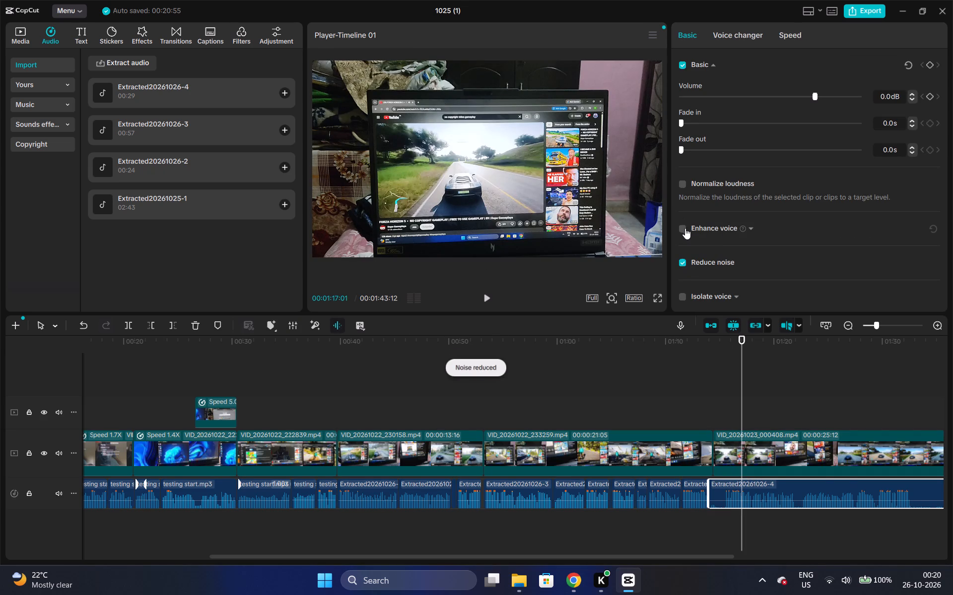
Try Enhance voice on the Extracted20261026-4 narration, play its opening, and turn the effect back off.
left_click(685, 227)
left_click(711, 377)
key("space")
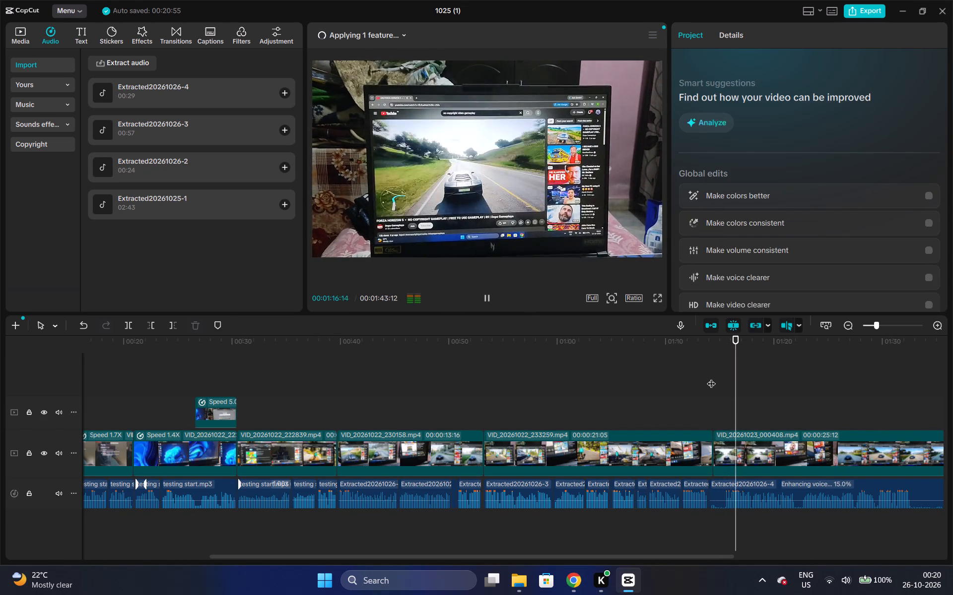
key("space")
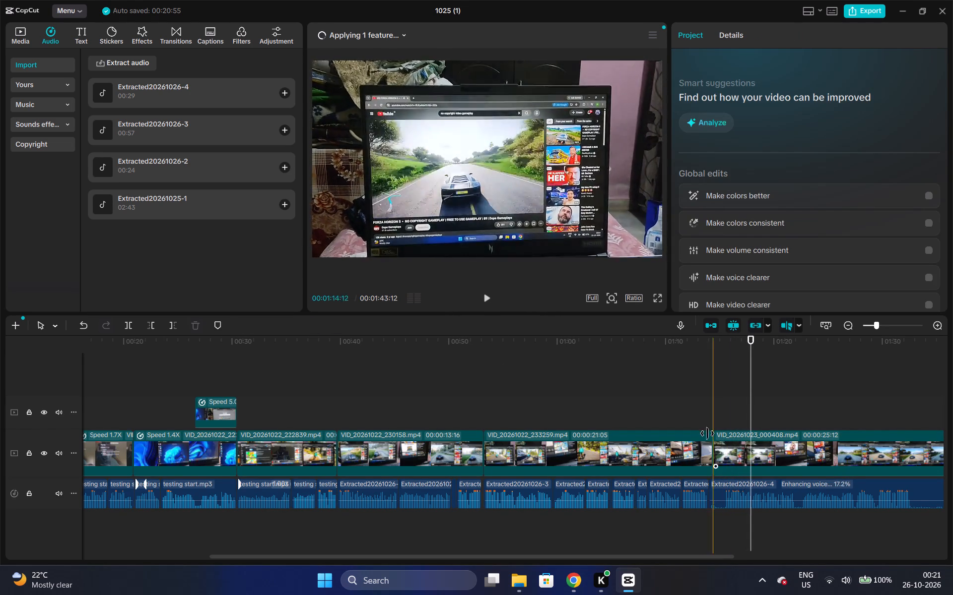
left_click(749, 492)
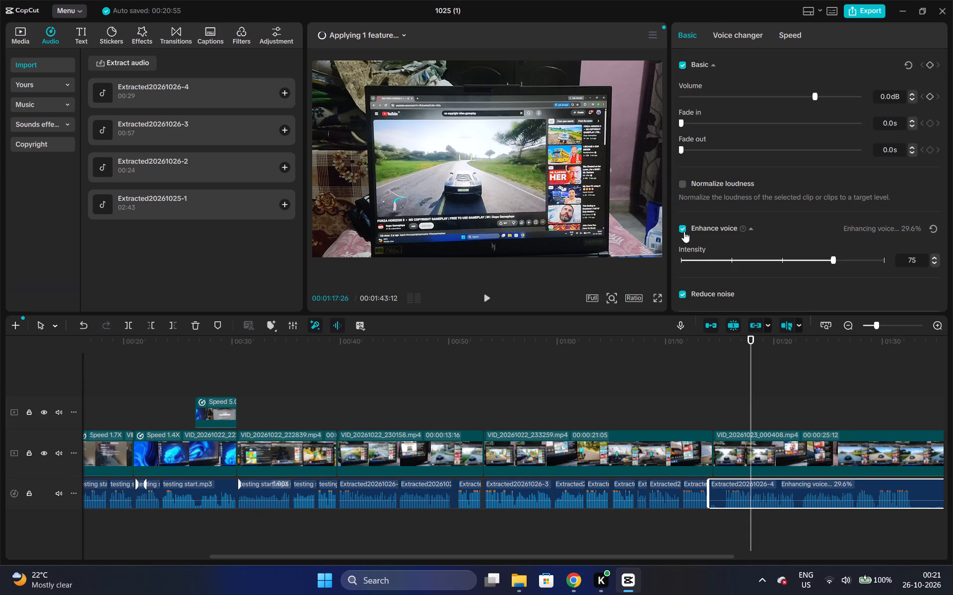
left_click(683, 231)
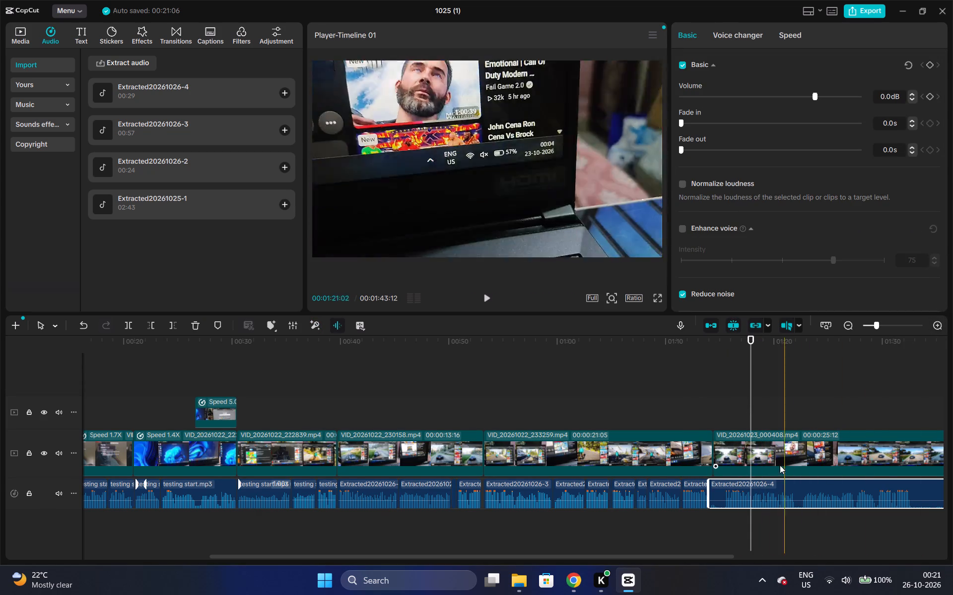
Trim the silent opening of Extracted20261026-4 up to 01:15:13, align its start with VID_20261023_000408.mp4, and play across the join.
double_click(933, 328)
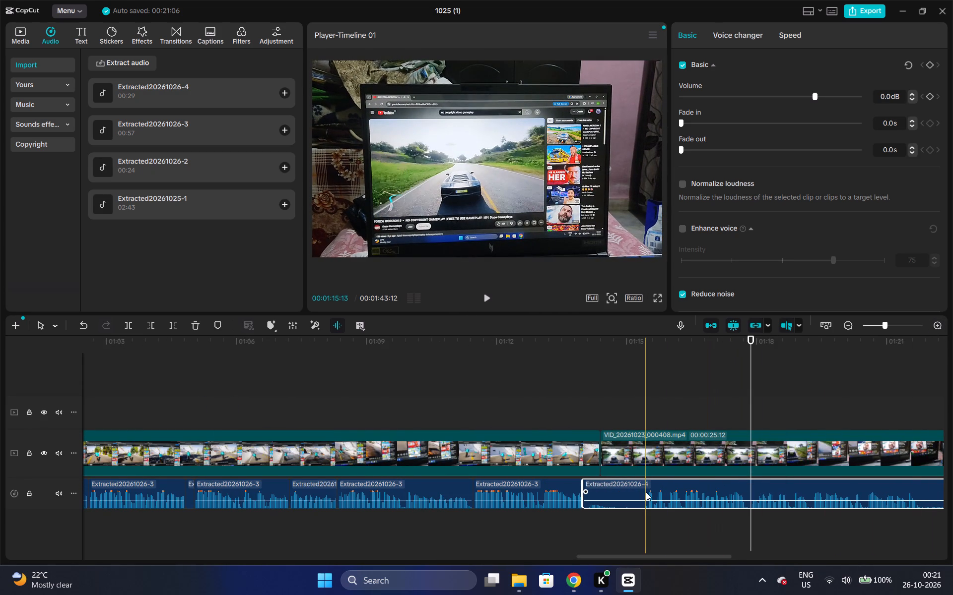
left_click(646, 492)
key("q")
left_click_drag(693, 492, 646, 494)
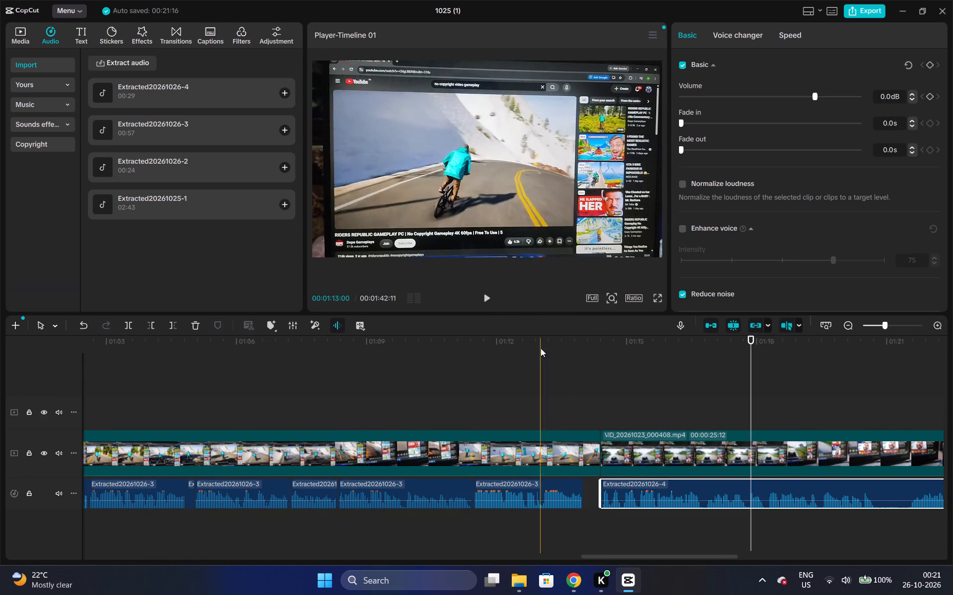
left_click(541, 348)
key("space")
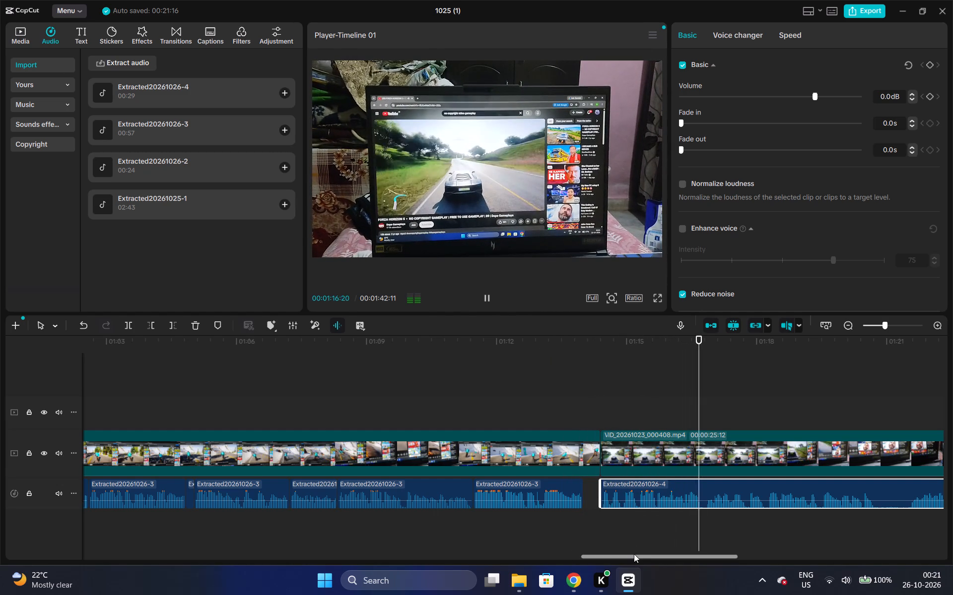
key("space")
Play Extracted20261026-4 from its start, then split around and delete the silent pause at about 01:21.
left_click_drag(634, 554, 671, 554)
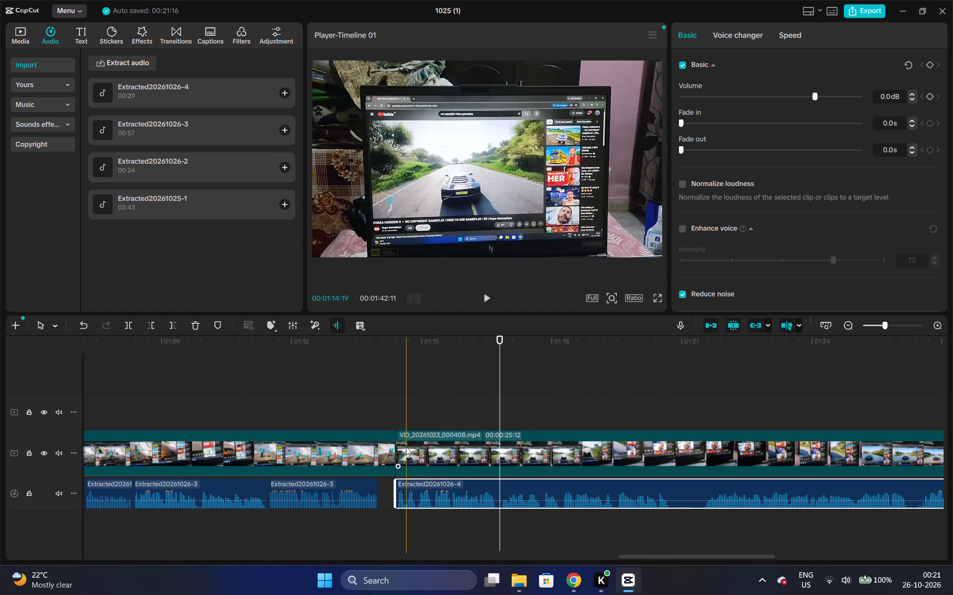
left_click(399, 339)
key("space")
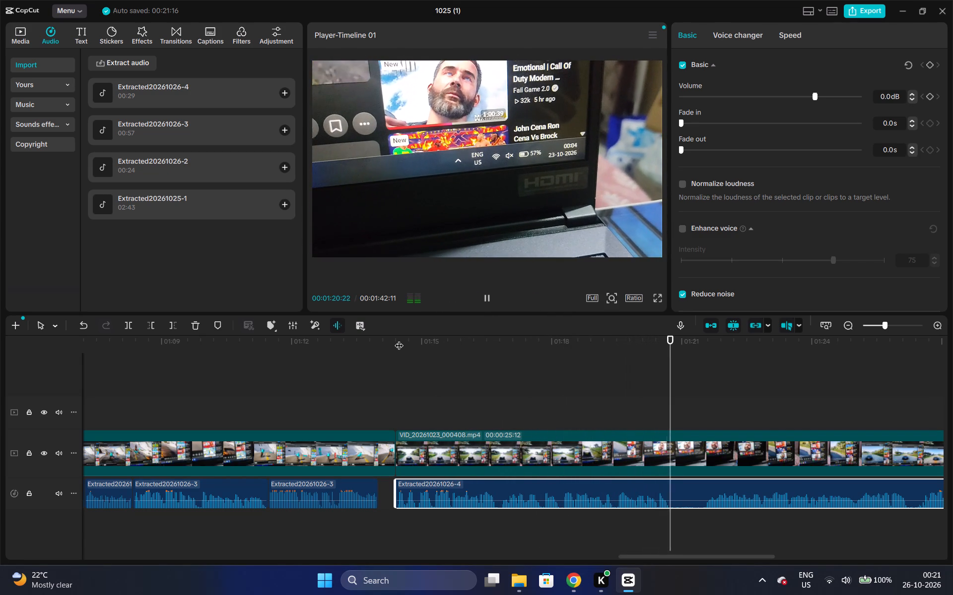
key("space")
key("ctrl+b")
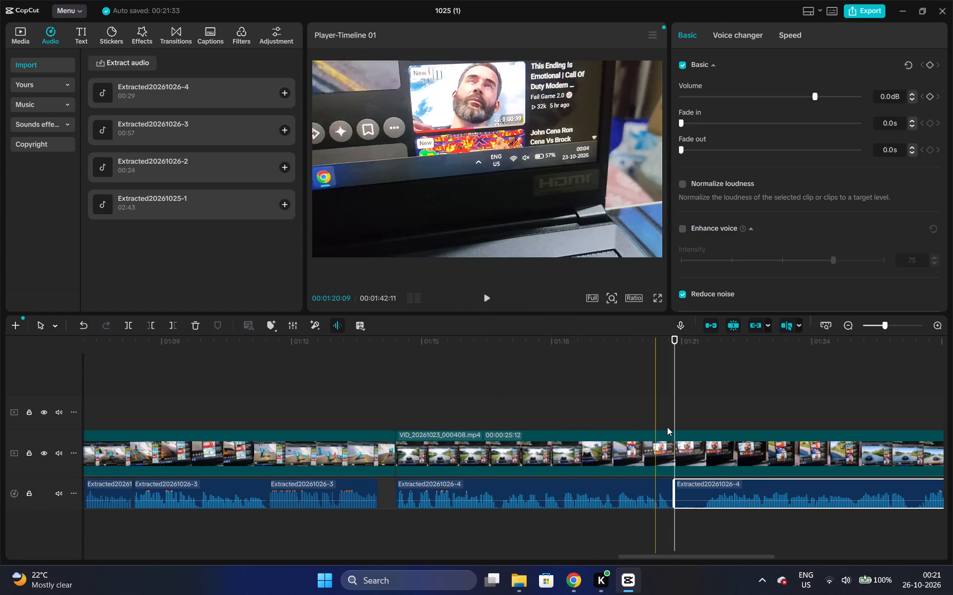
key("ctrl+b")
left_click(691, 485)
key("ctrl+x")
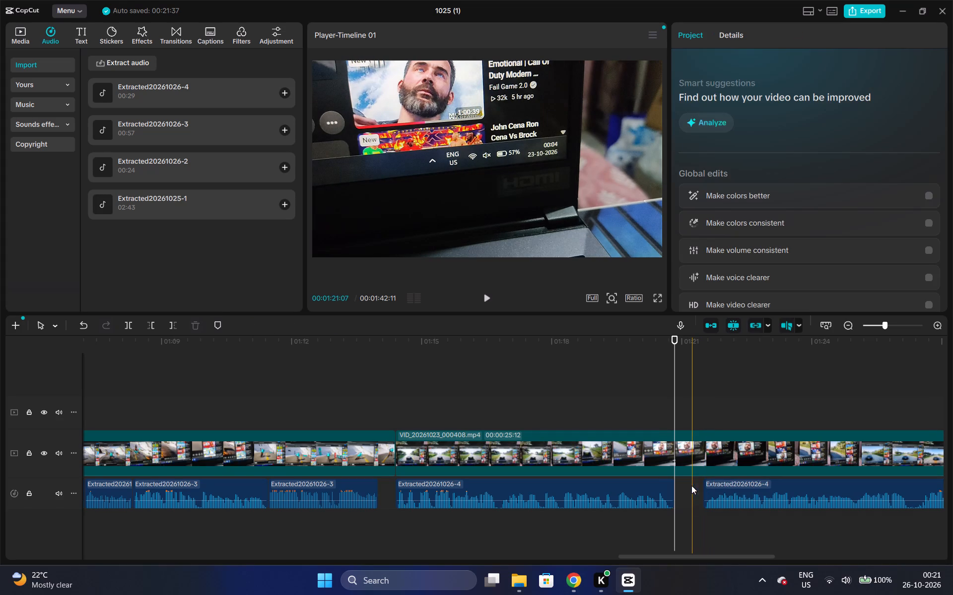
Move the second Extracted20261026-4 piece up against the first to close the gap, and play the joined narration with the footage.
left_click(700, 358)
key("space")
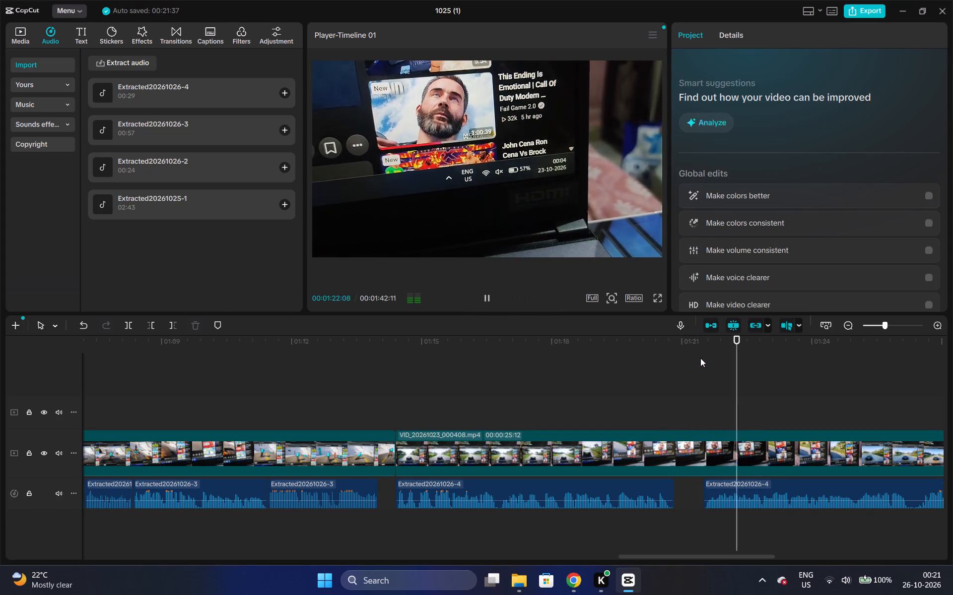
key("space")
left_click_drag(647, 556, 672, 562)
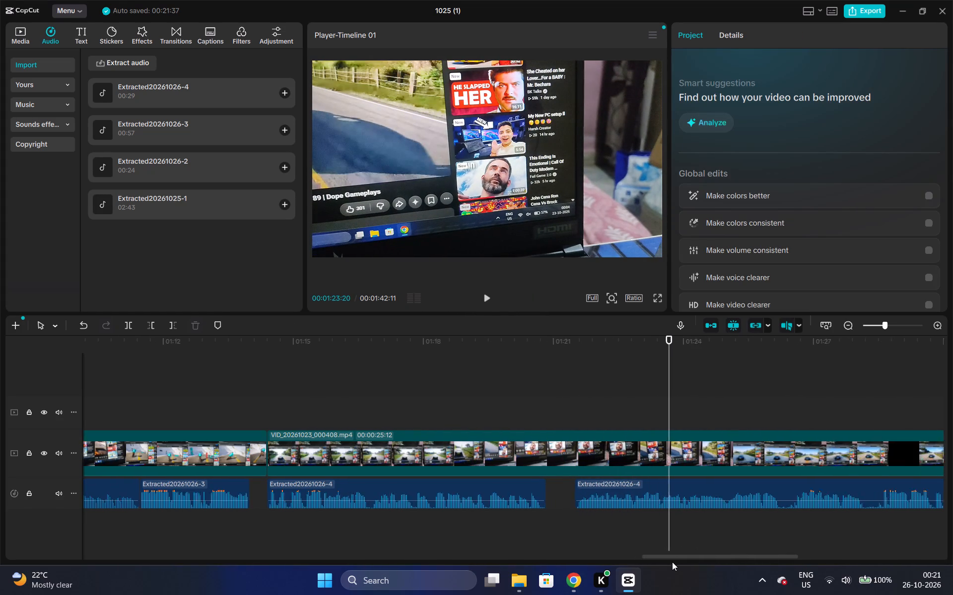
left_click_drag(672, 562, 709, 566)
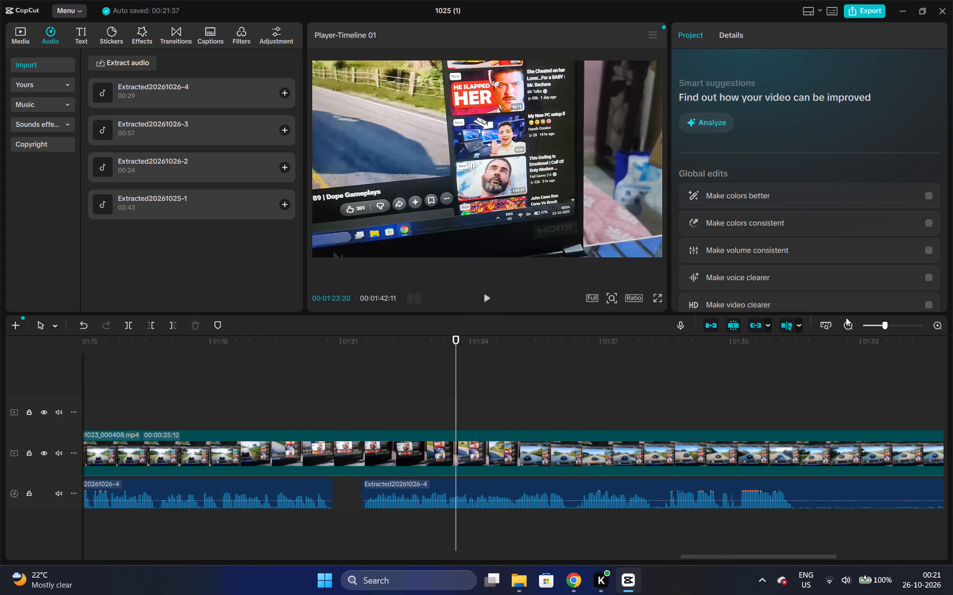
double_click(847, 325)
key("space")
key("space")
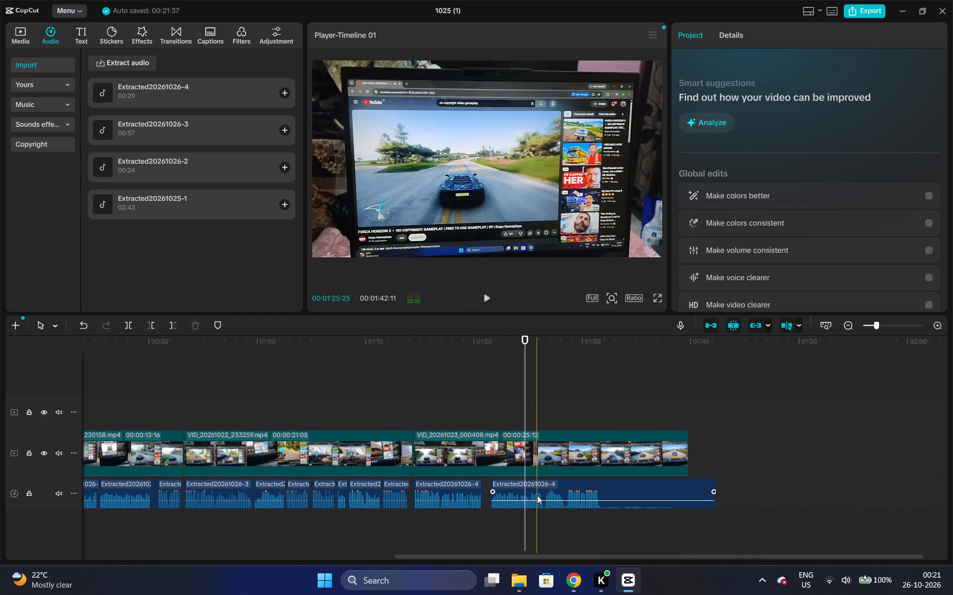
left_click_drag(537, 495, 530, 501)
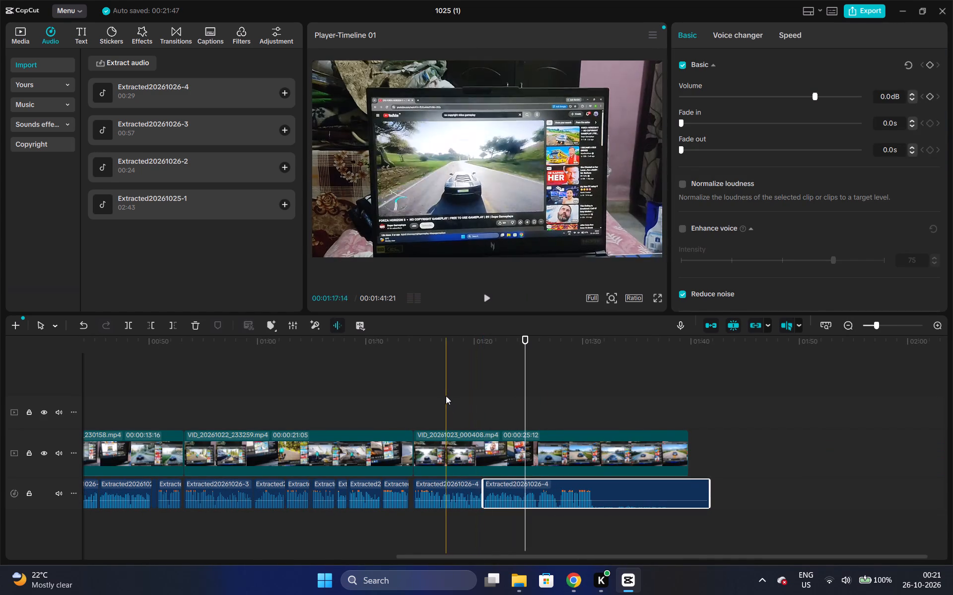
left_click(419, 357)
key("space")
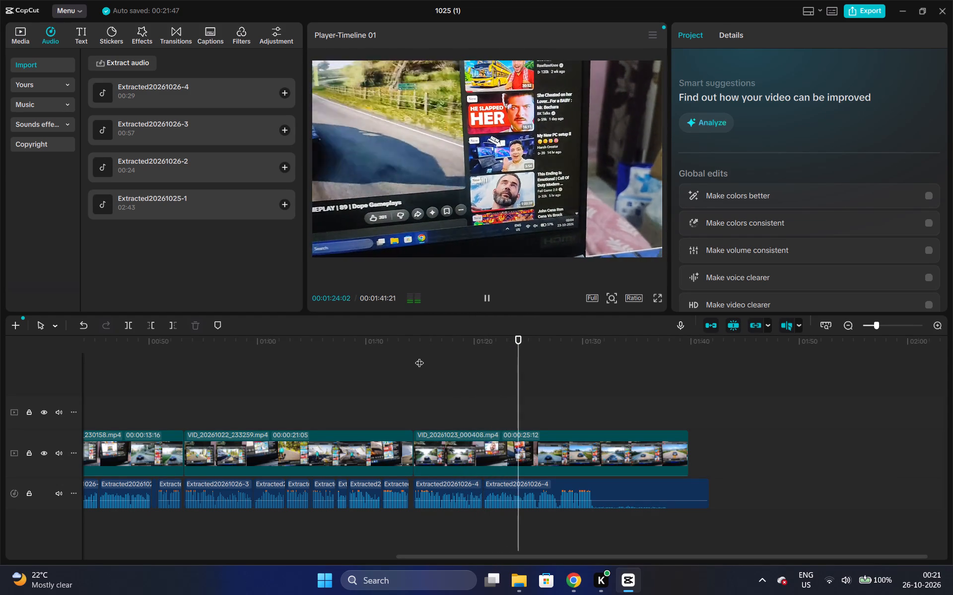
key("space")
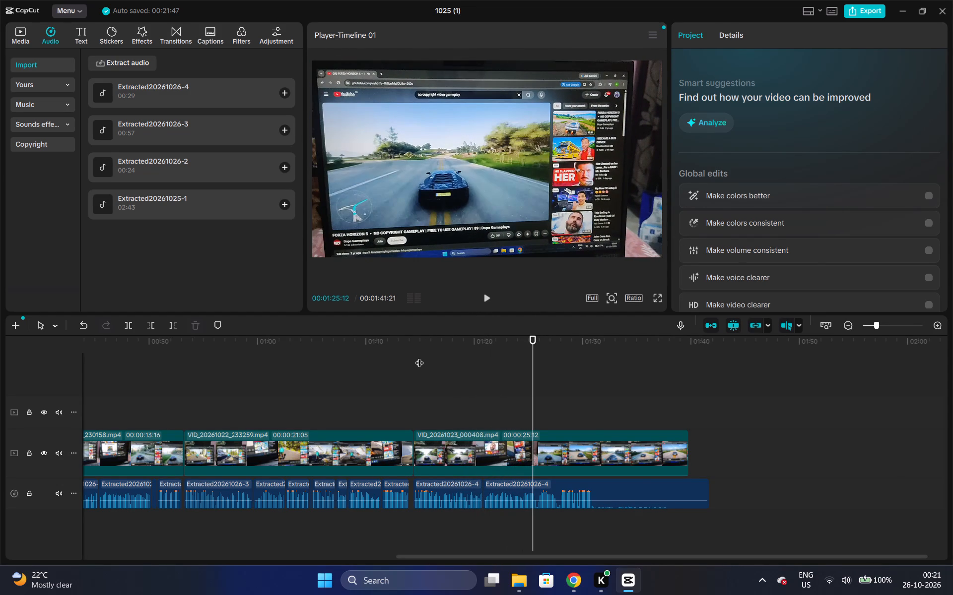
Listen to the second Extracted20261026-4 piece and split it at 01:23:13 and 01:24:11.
double_click(940, 326)
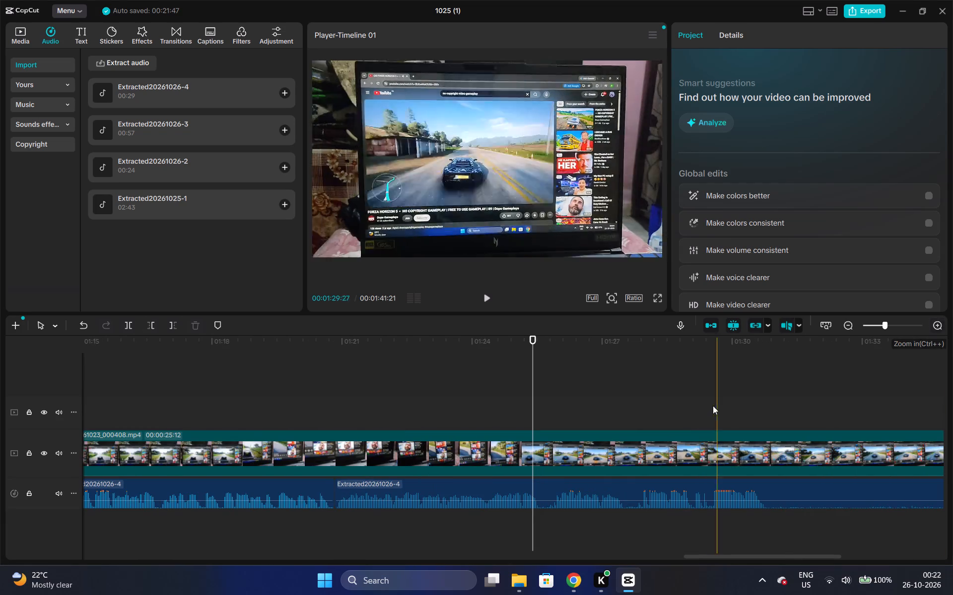
left_click(348, 376)
key("space")
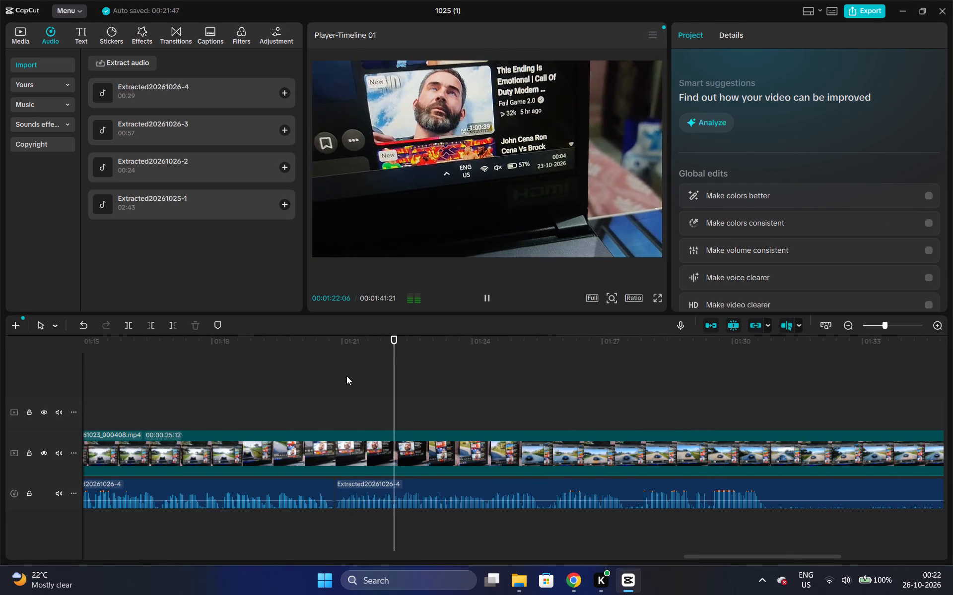
key("space")
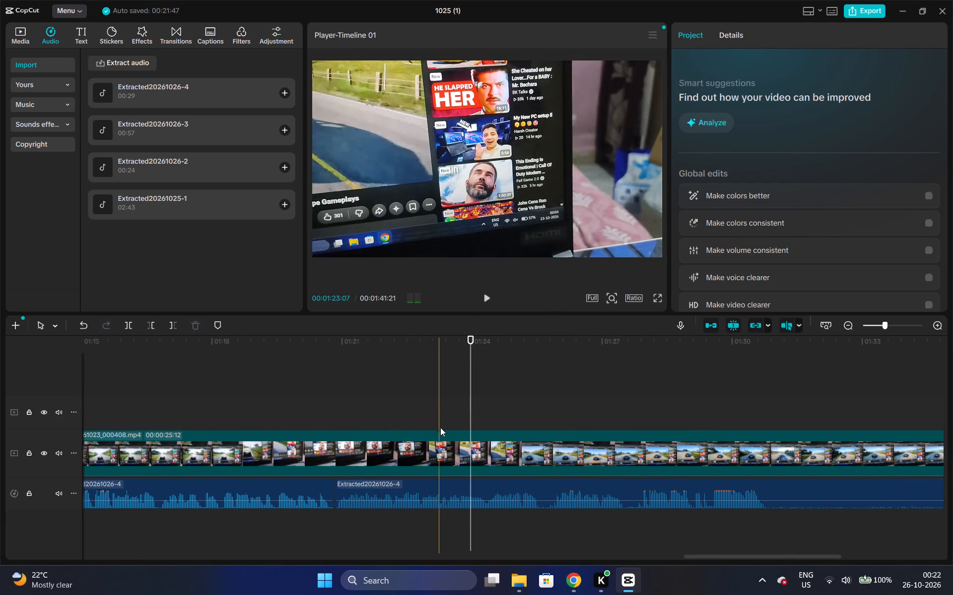
left_click(448, 478)
left_click(449, 485)
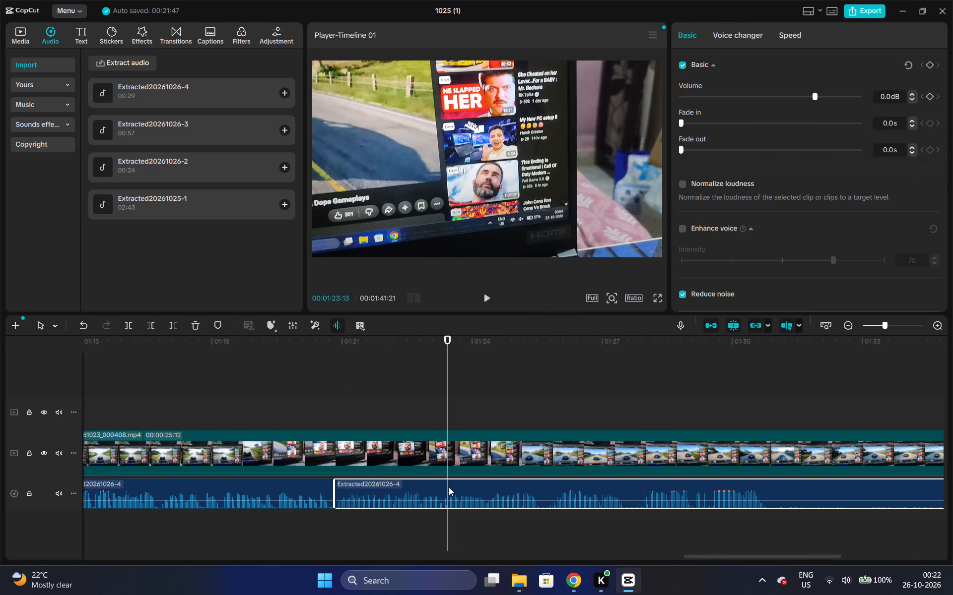
key("ctrl+b")
key("space")
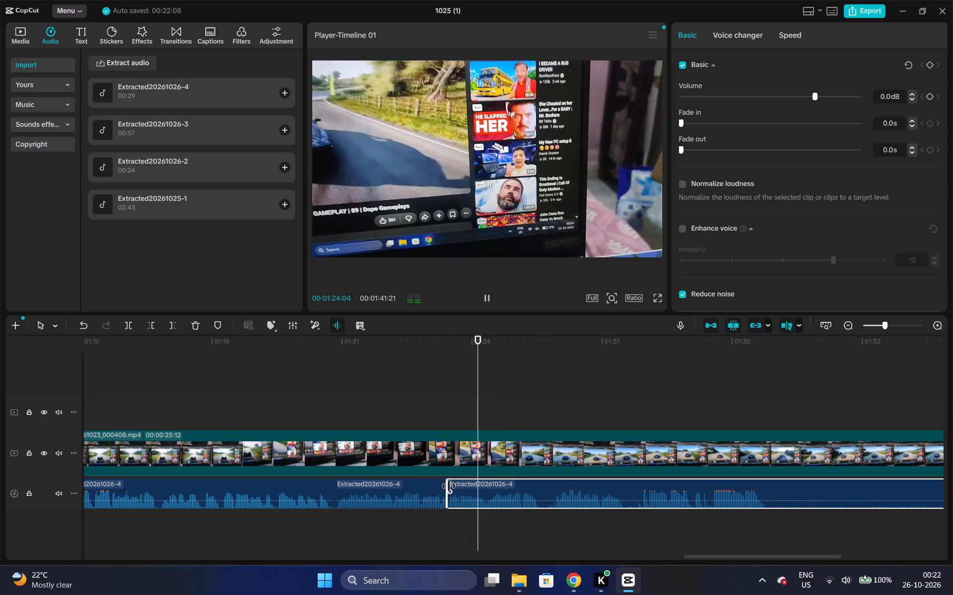
key("space")
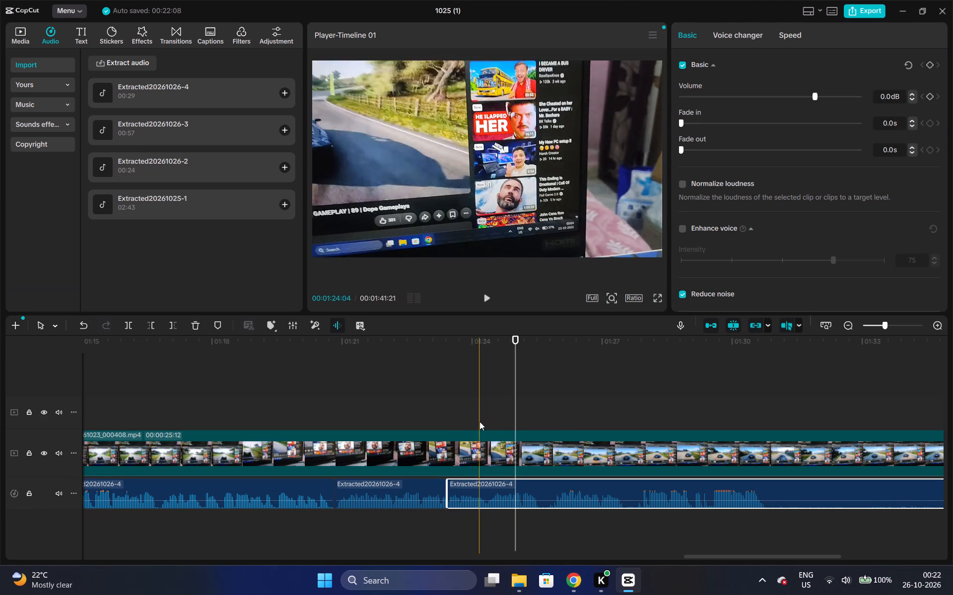
left_click(465, 352)
key("space")
key("space")
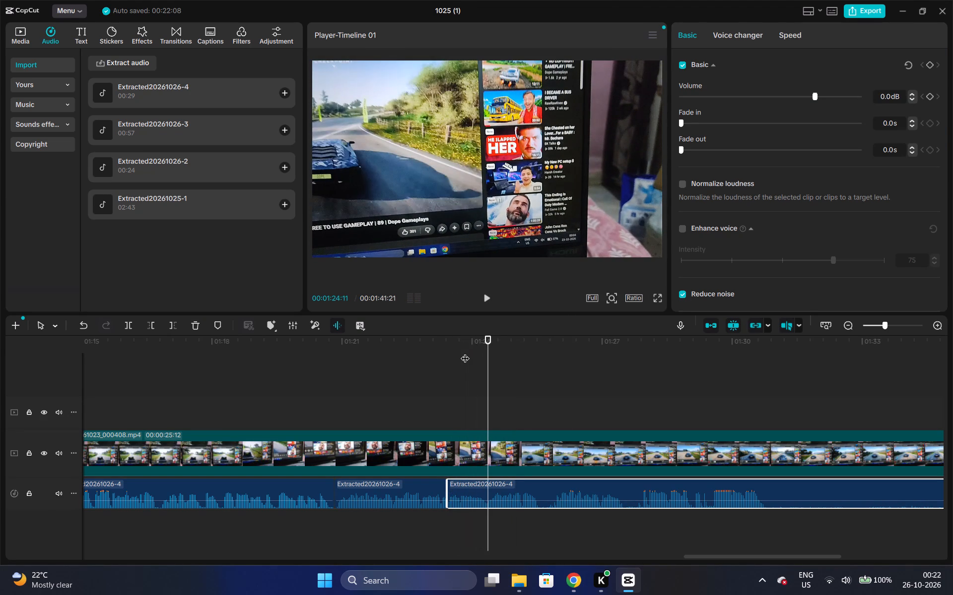
key("ctrl+b")
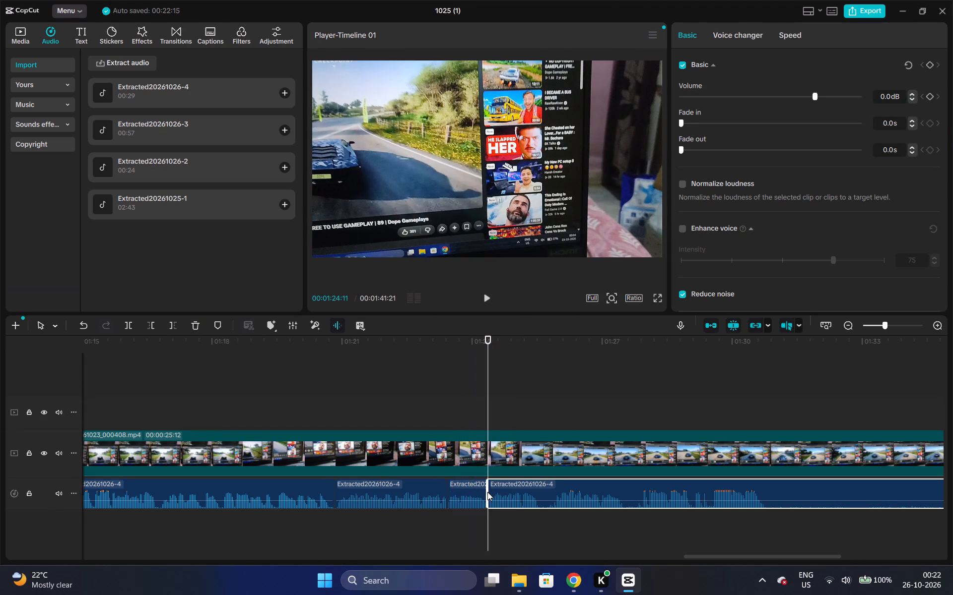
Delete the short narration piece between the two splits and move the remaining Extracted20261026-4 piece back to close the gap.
left_click(475, 493, "ctrl")
key("ctrl+x")
key("ctrl+x")
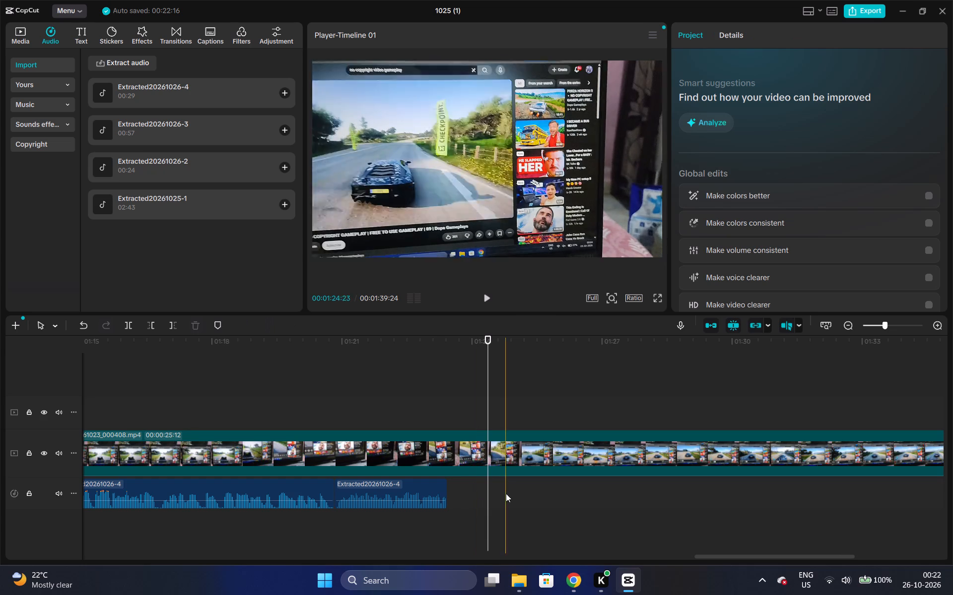
key("ctrl+z")
left_click(498, 496, "ctrl")
key("ctrl+x")
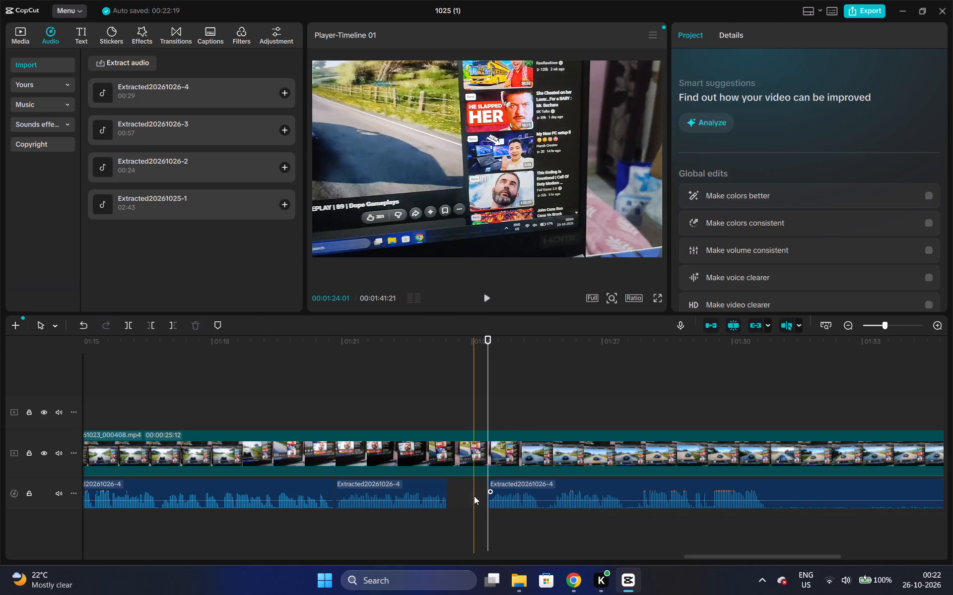
left_click_drag(499, 496, 460, 495)
Play the narration twice across the new join and place the playhead at 01:24:22.
left_click(414, 365)
key("space")
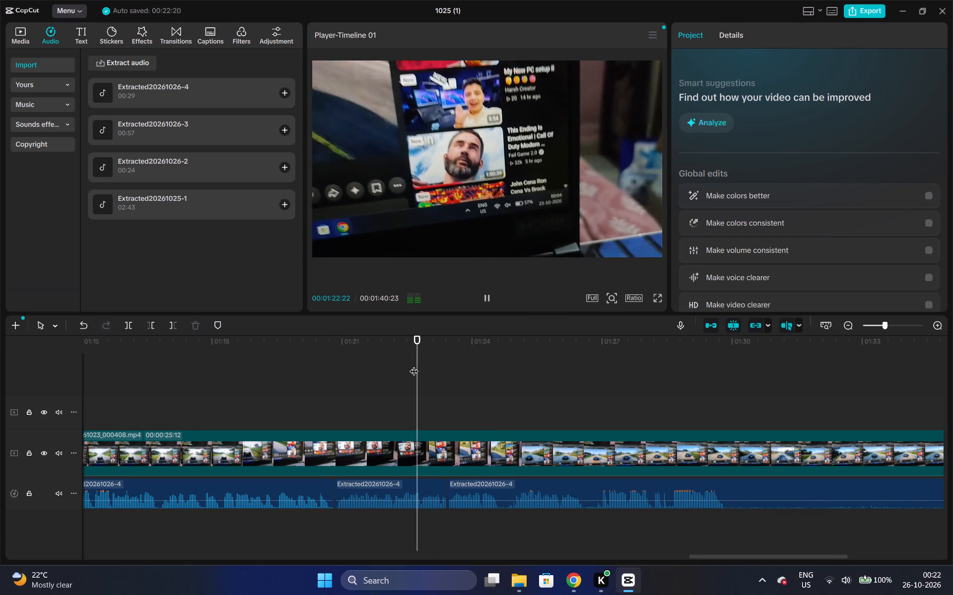
key("space")
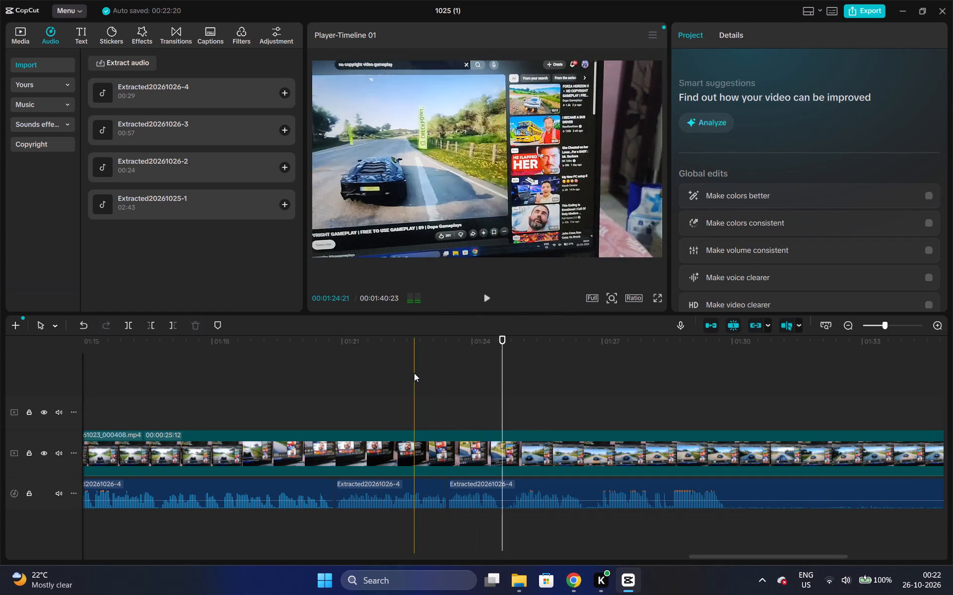
left_click(418, 357)
key("space")
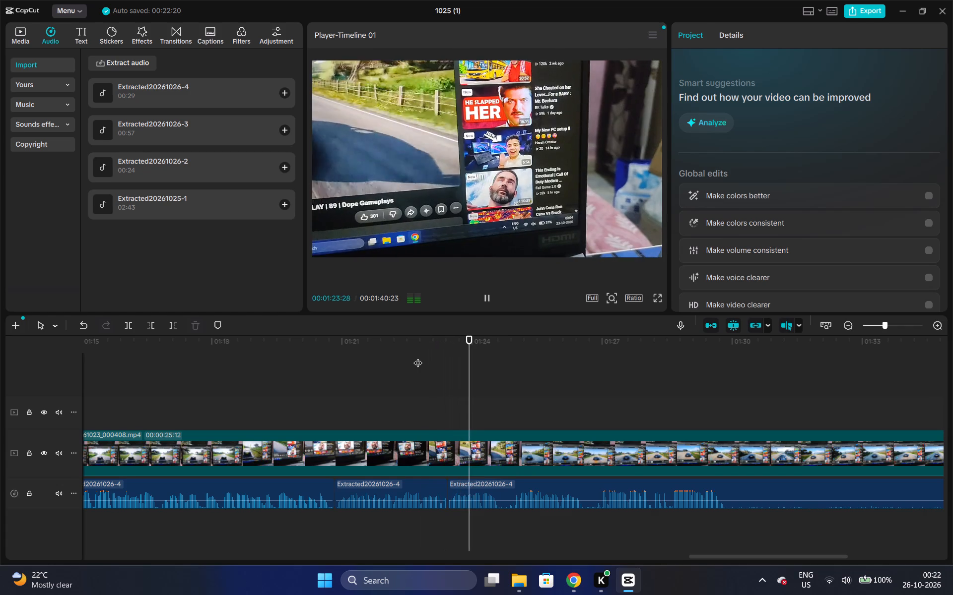
key("space")
left_click(501, 498)
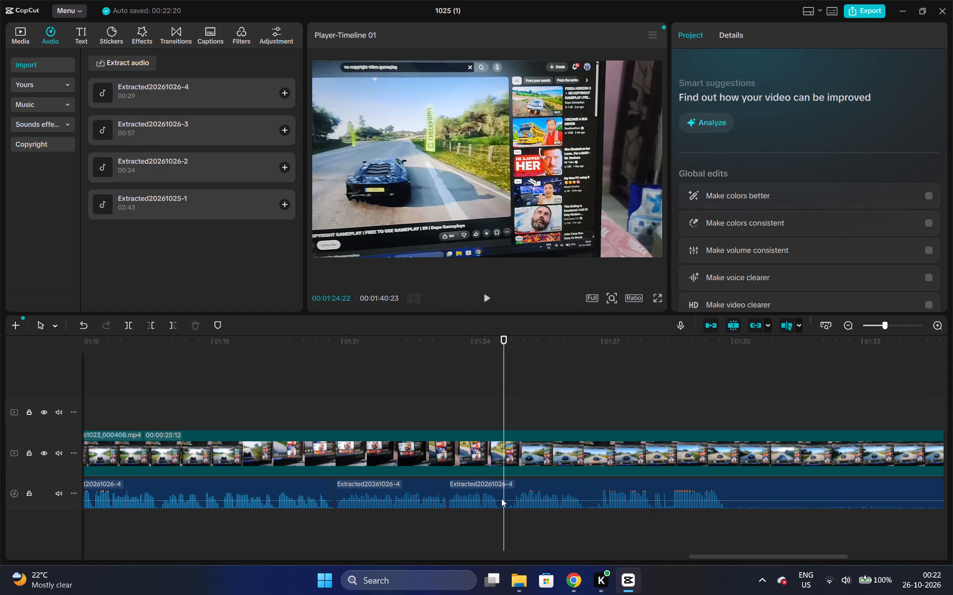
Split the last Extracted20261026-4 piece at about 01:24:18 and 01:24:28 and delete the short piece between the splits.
key("ctrl+b")
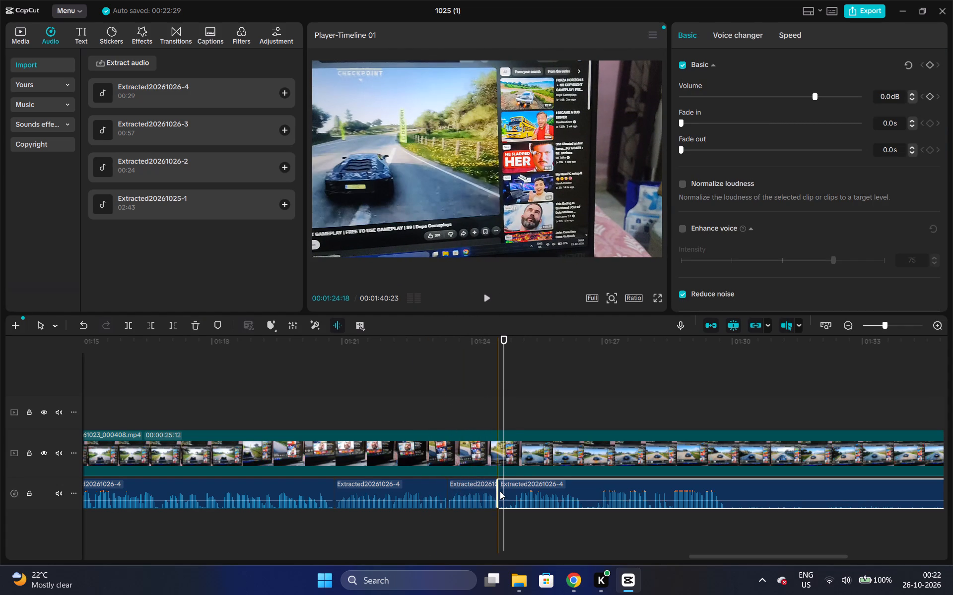
key("ctrl+b")
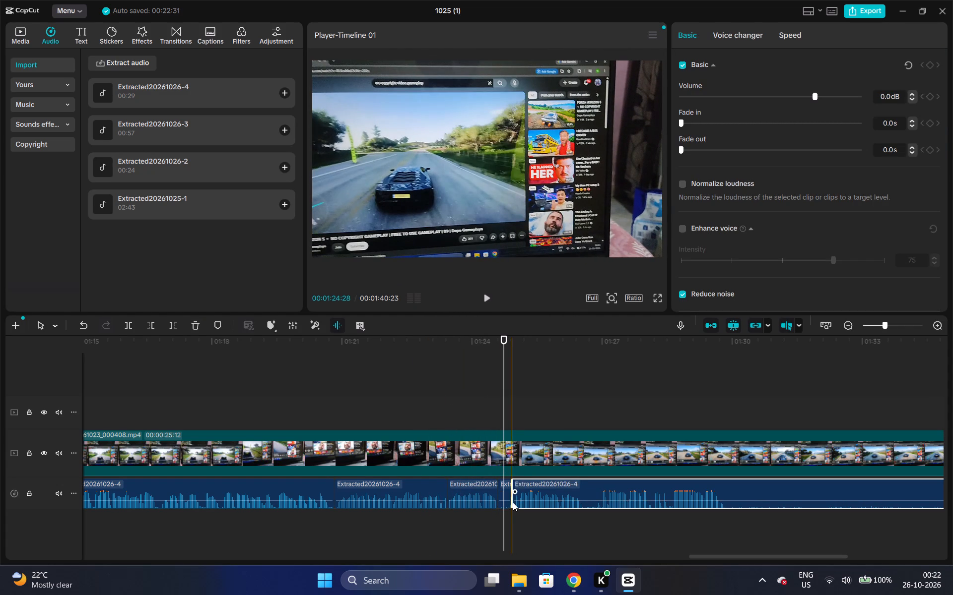
left_click(504, 497)
key("ctrl+x")
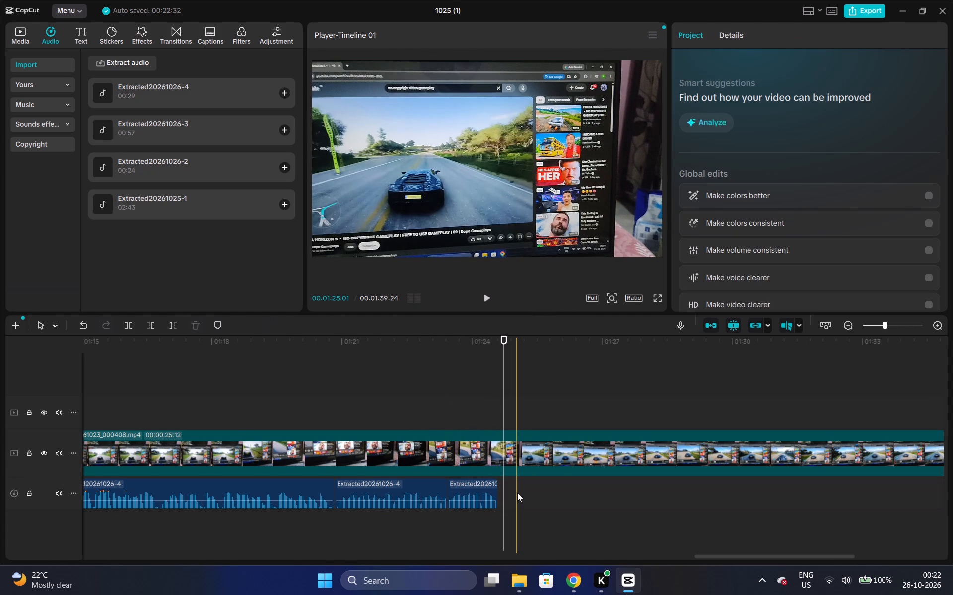
key("ctrl+x")
key("ctrl+z")
left_click(527, 490, "ctrl")
key("ctrl+x")
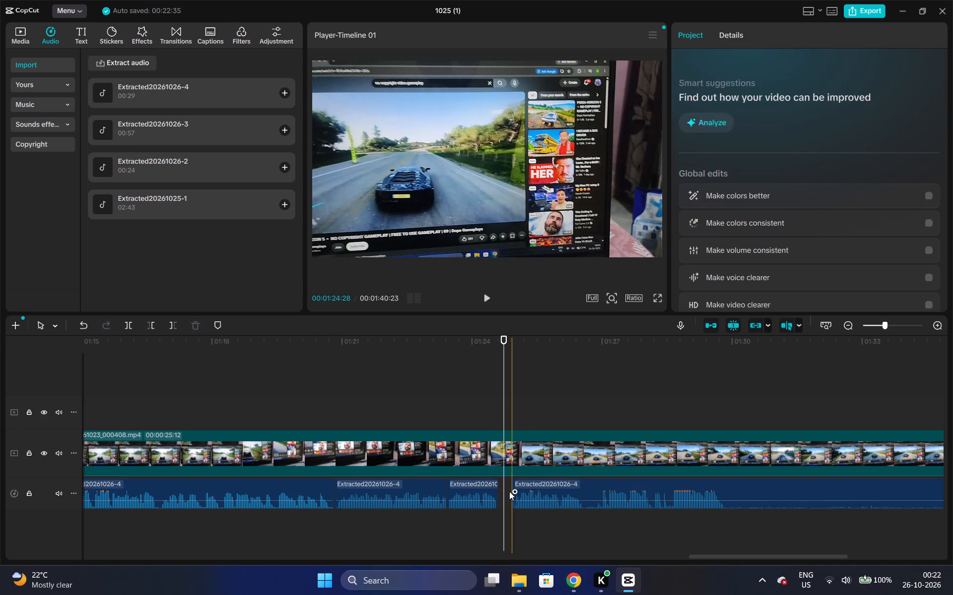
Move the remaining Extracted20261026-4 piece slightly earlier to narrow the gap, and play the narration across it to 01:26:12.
left_click_drag(527, 485, 516, 486)
left_click(486, 384)
key("space")
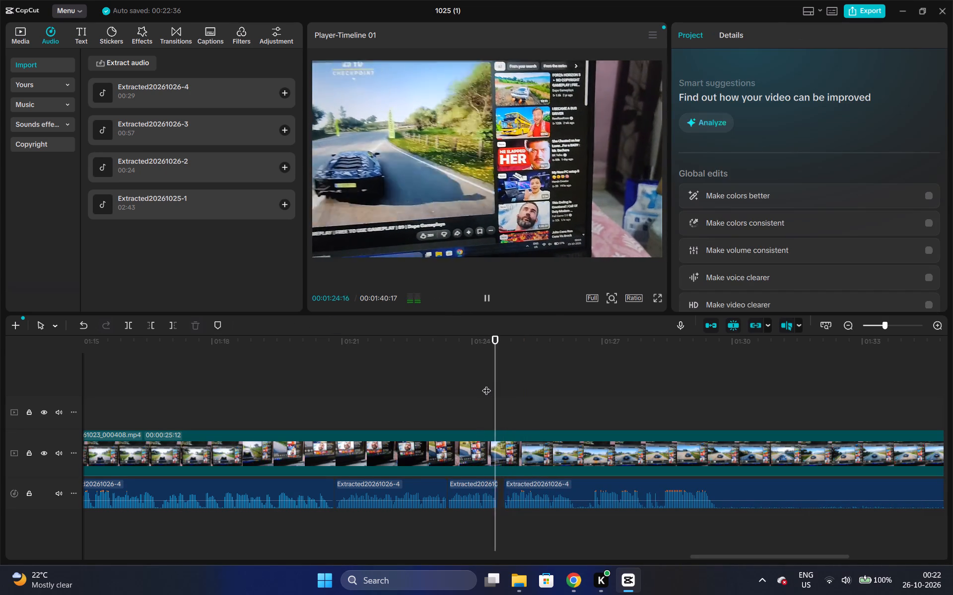
key("space")
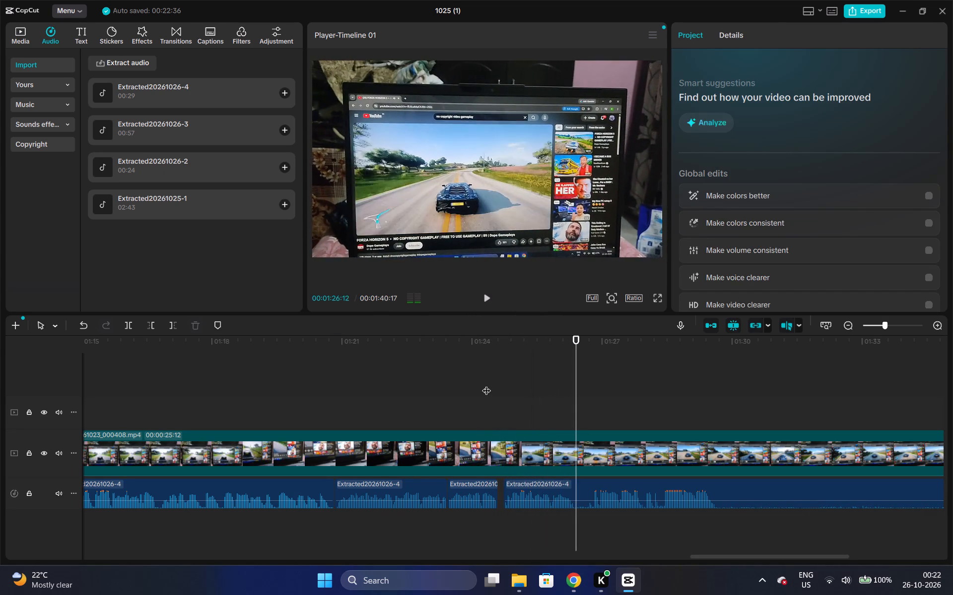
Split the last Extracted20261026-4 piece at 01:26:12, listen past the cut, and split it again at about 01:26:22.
left_click(575, 484)
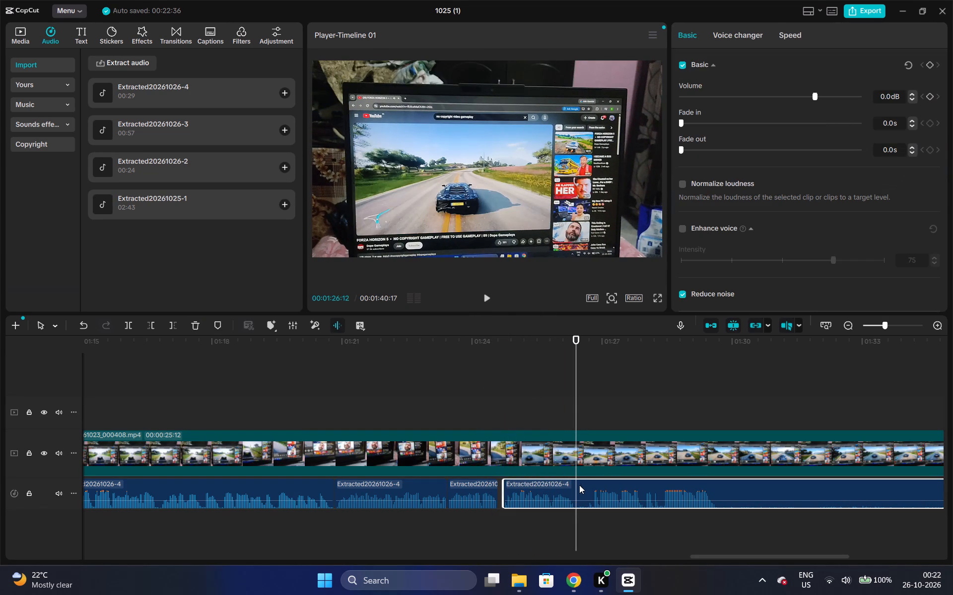
key("ctrl+b")
key("ctrl+z")
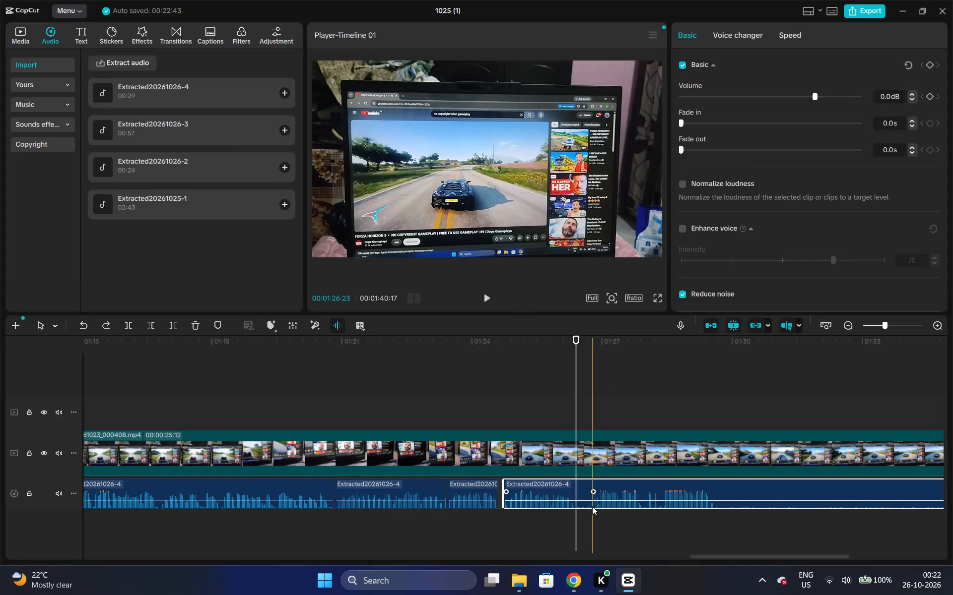
key("ctrl+b")
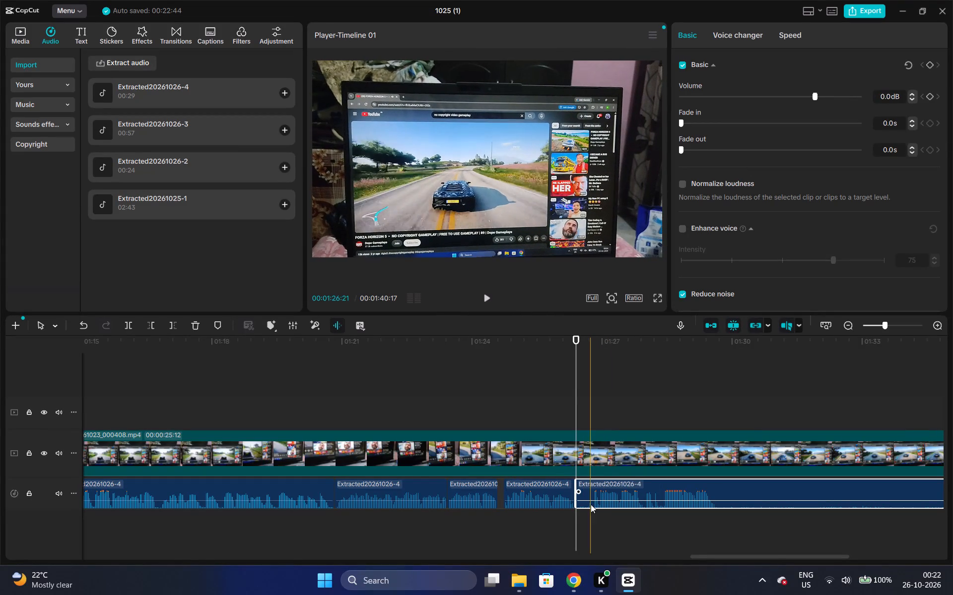
key("space")
key("space")
left_click(569, 357)
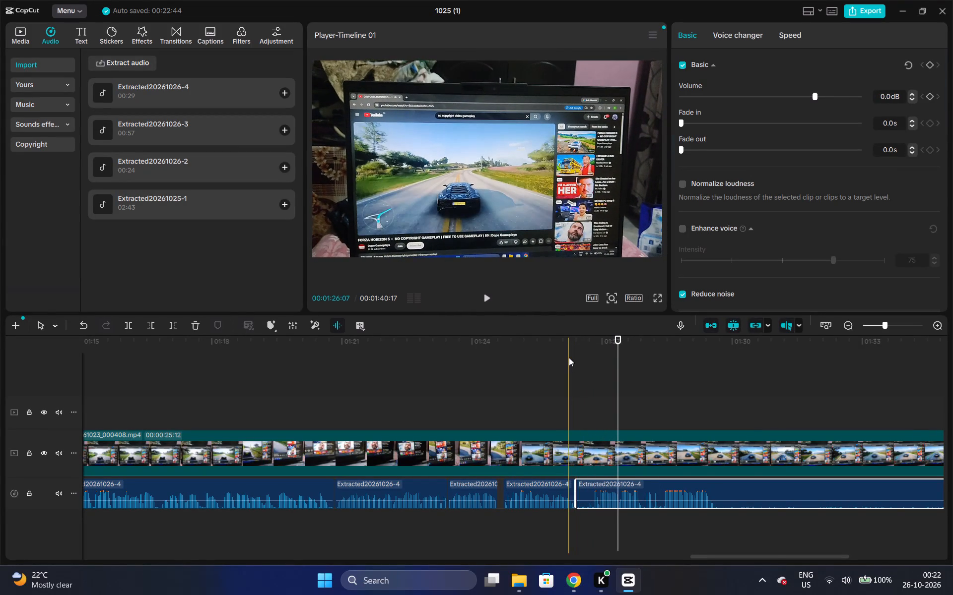
key("space")
key("space")
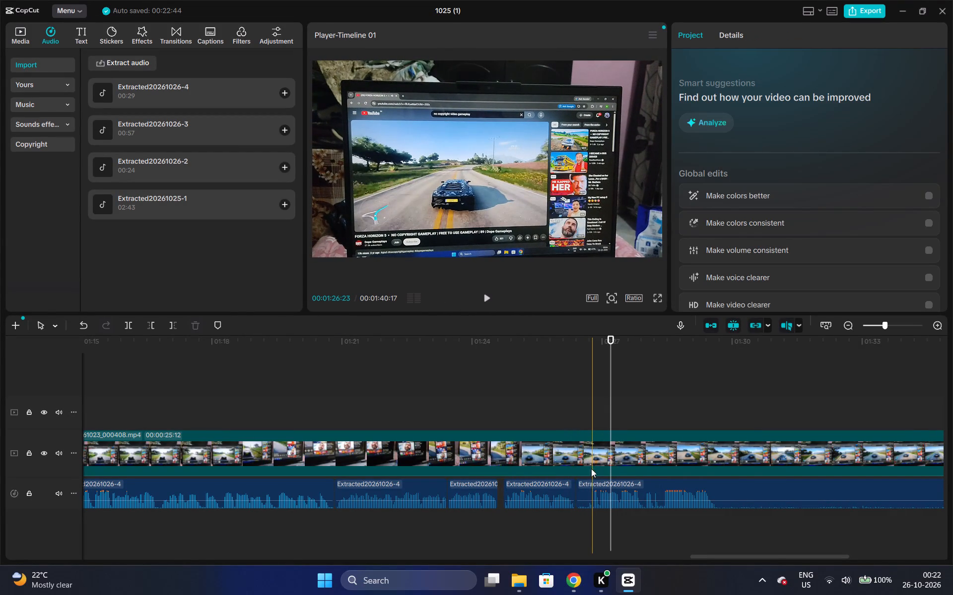
left_click(591, 488)
key("ctrl+b")
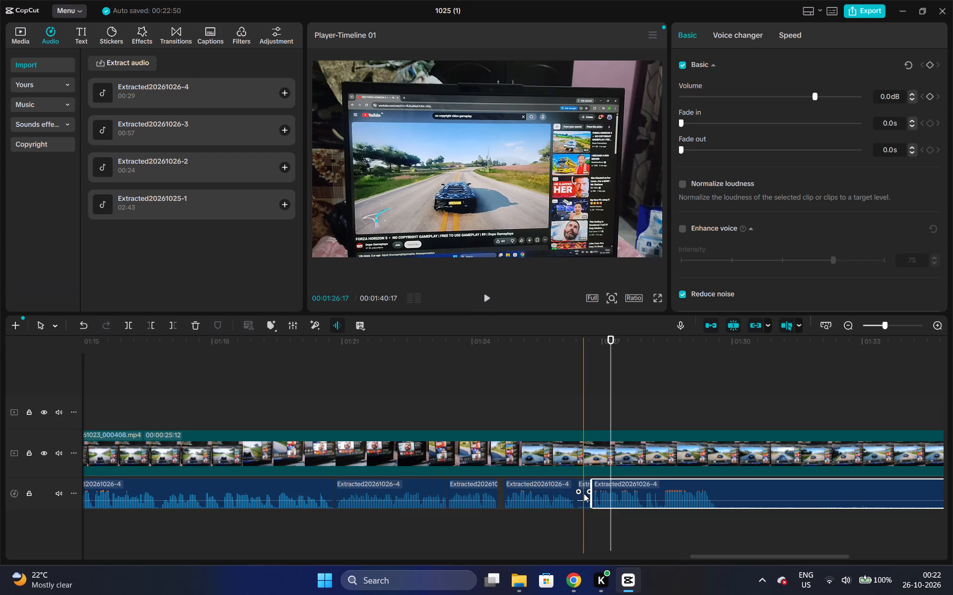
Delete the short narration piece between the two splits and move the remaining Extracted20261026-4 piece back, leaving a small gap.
left_click(584, 493)
key("ctrl+x")
key("ctrl+x")
key("ctrl+z")
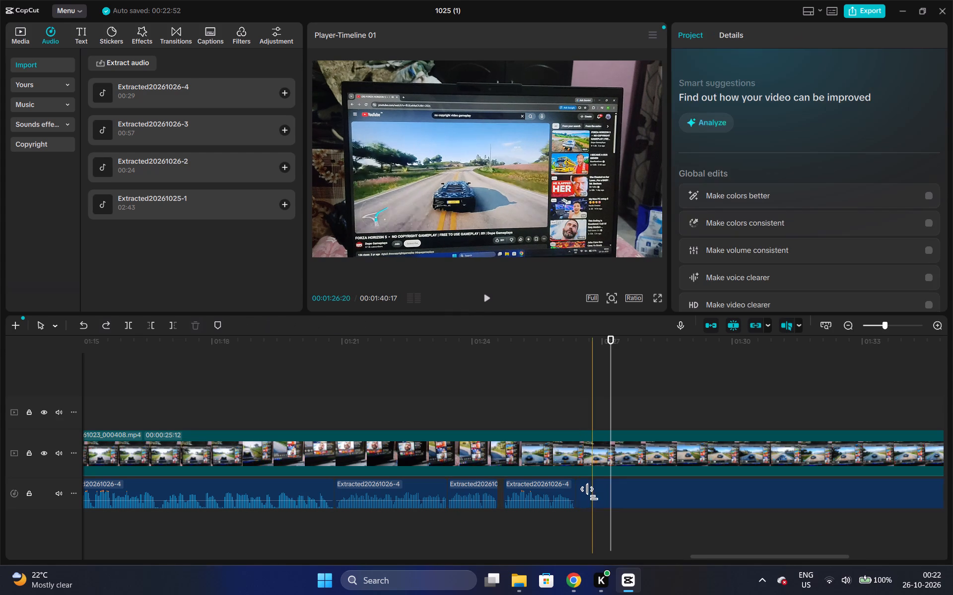
left_click(598, 493, "ctrl")
key("ctrl+x")
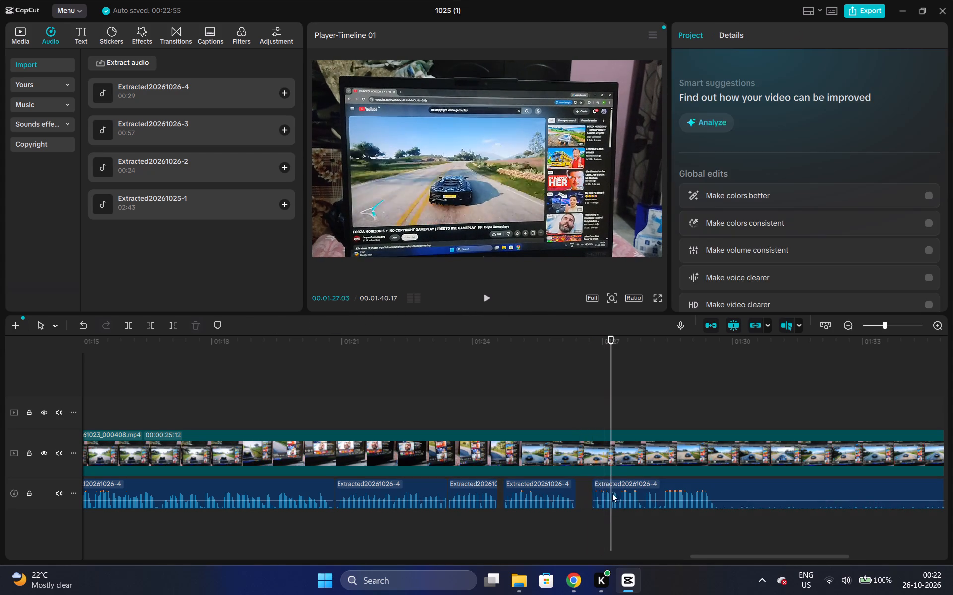
left_click_drag(617, 493, 606, 494)
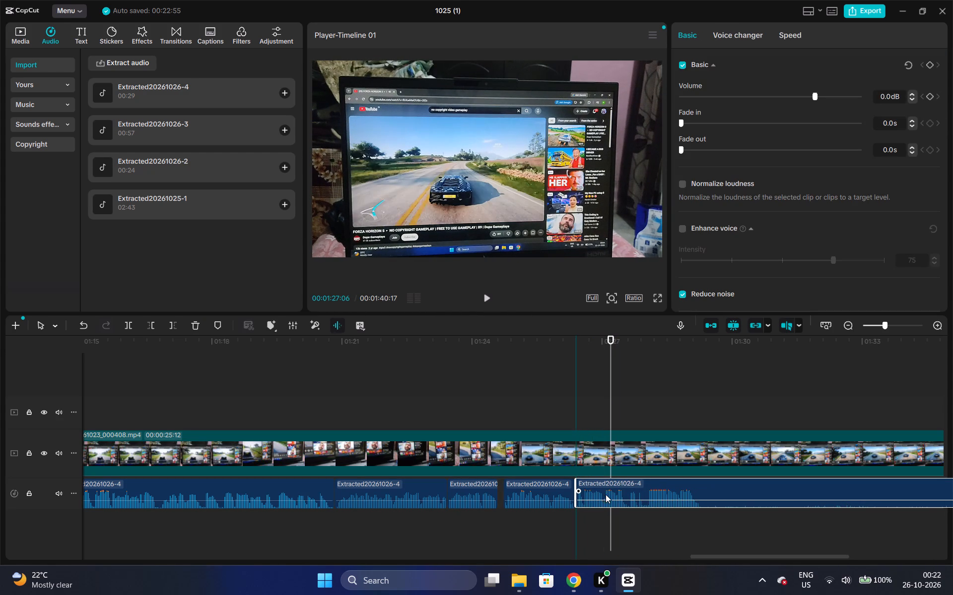
left_click_drag(606, 494, 607, 495)
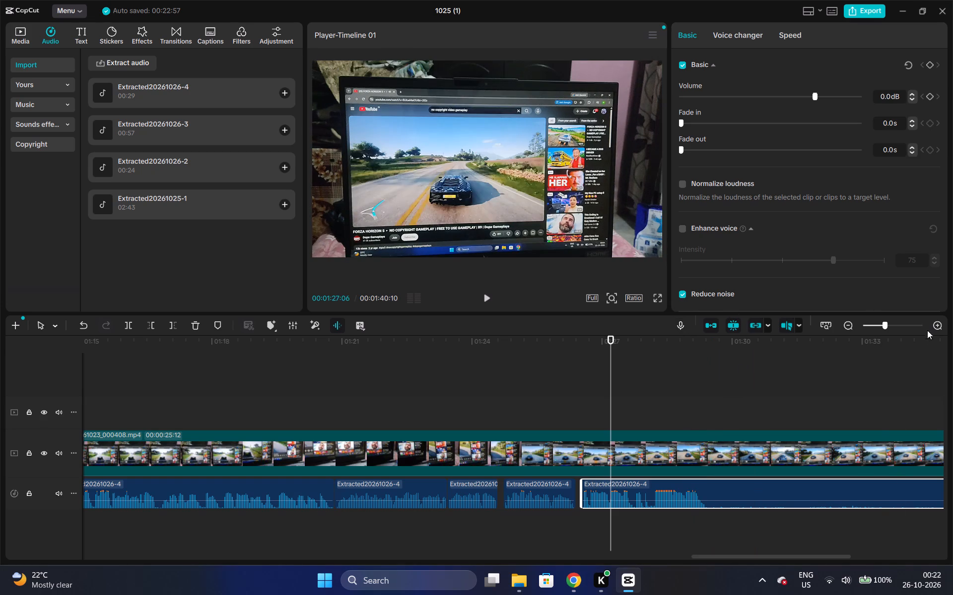
Play from near the start of VID_20261022_233259.mp4, and again from the start of VID_20261023_000408.mp4 through to 01:30:05.
triple_click(842, 323)
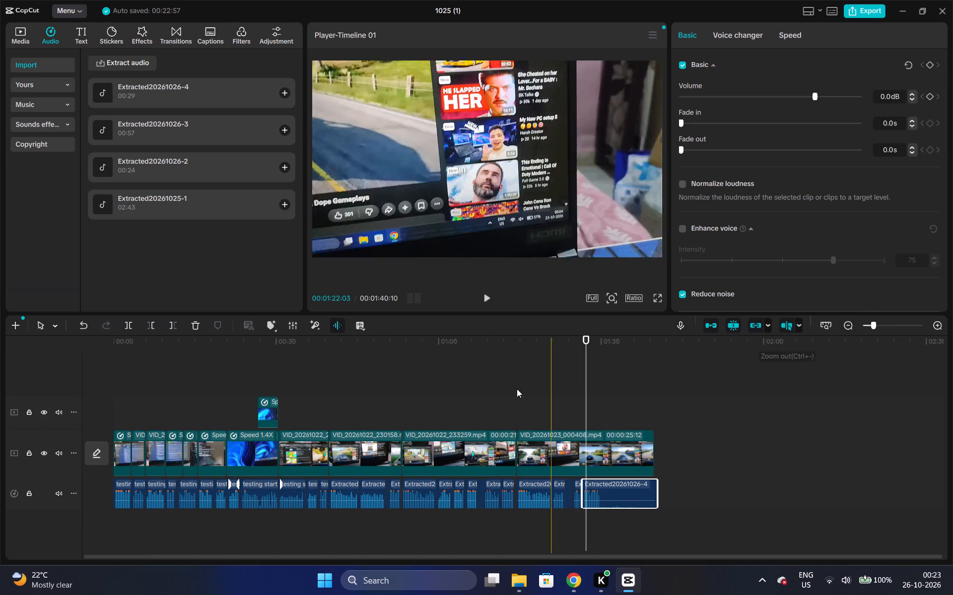
left_click(404, 373)
key("space")
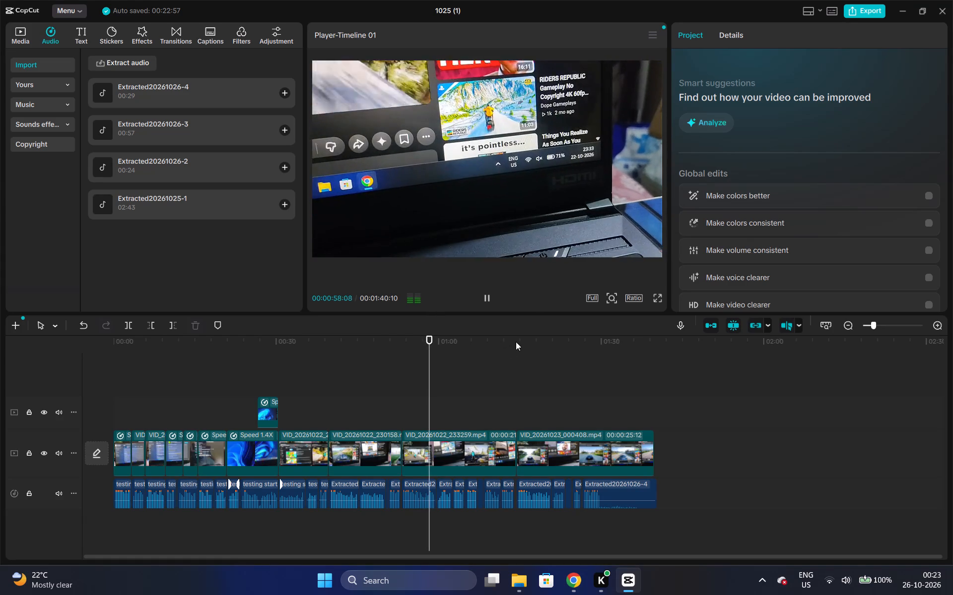
left_click(519, 341)
key("space")
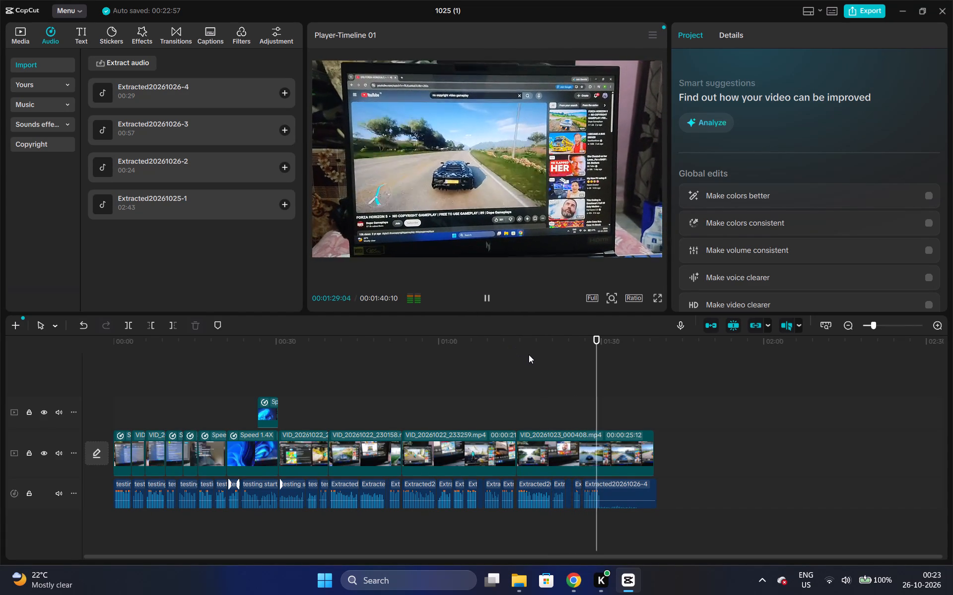
key("space")
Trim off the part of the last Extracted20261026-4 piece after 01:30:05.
left_click(603, 487)
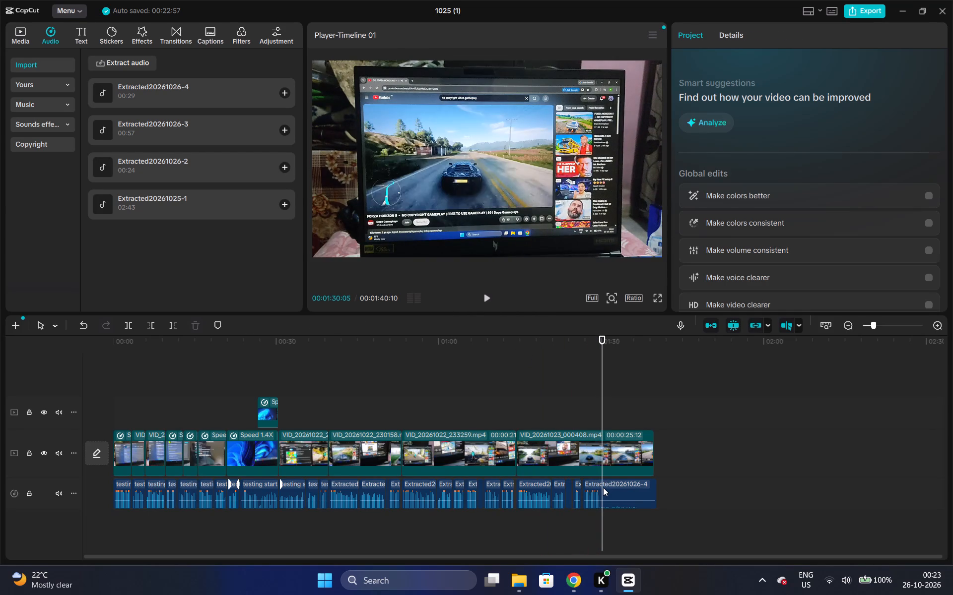
key("w")
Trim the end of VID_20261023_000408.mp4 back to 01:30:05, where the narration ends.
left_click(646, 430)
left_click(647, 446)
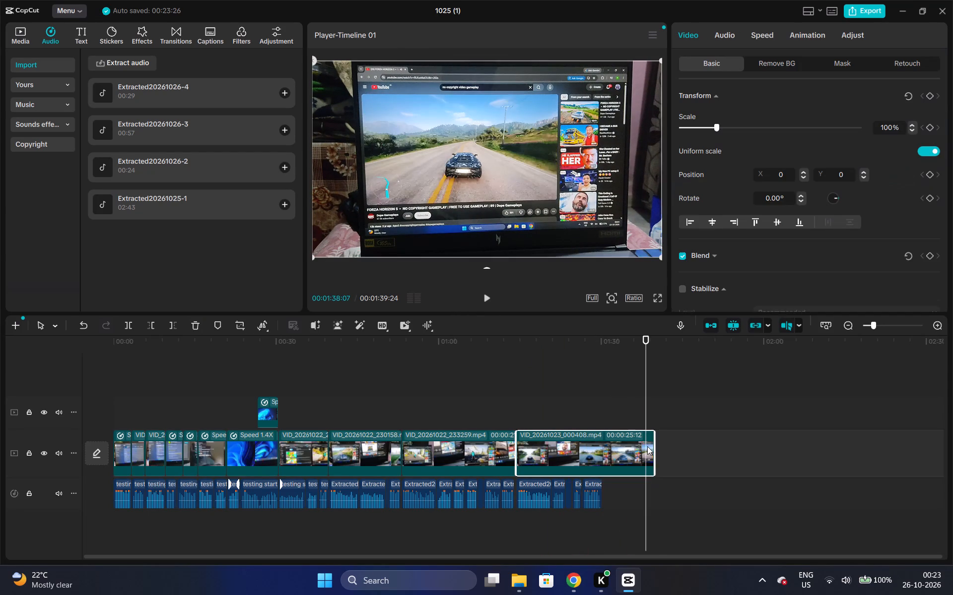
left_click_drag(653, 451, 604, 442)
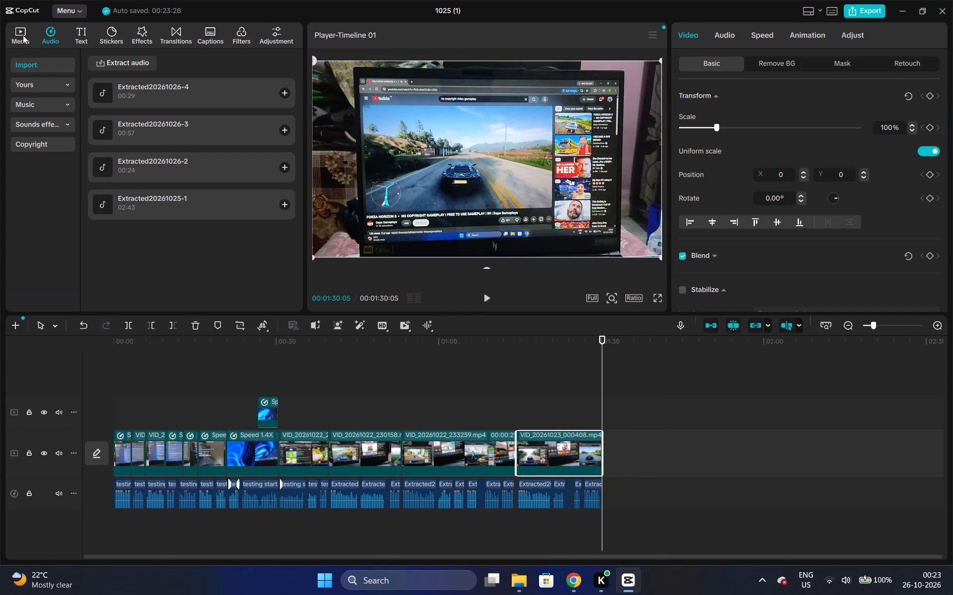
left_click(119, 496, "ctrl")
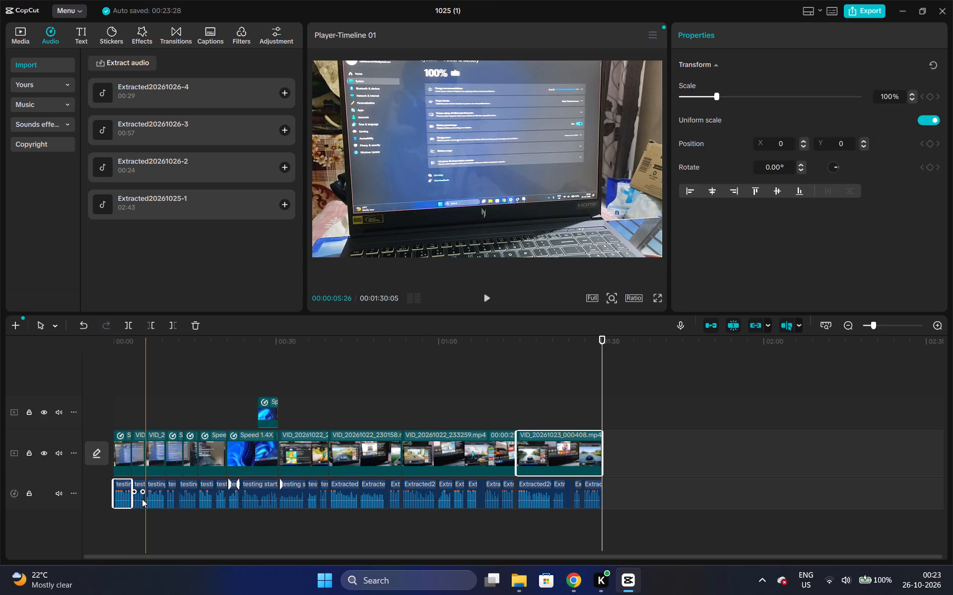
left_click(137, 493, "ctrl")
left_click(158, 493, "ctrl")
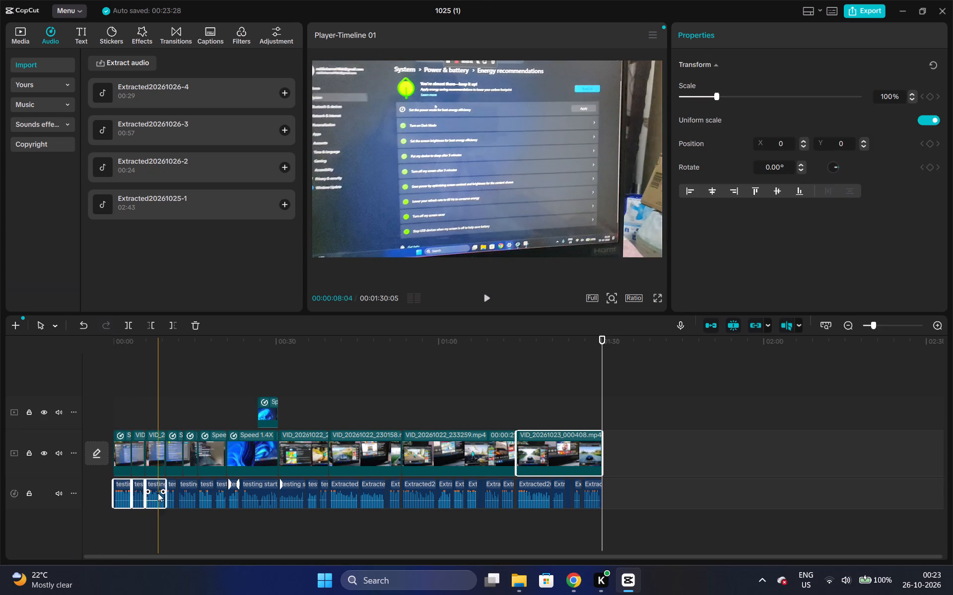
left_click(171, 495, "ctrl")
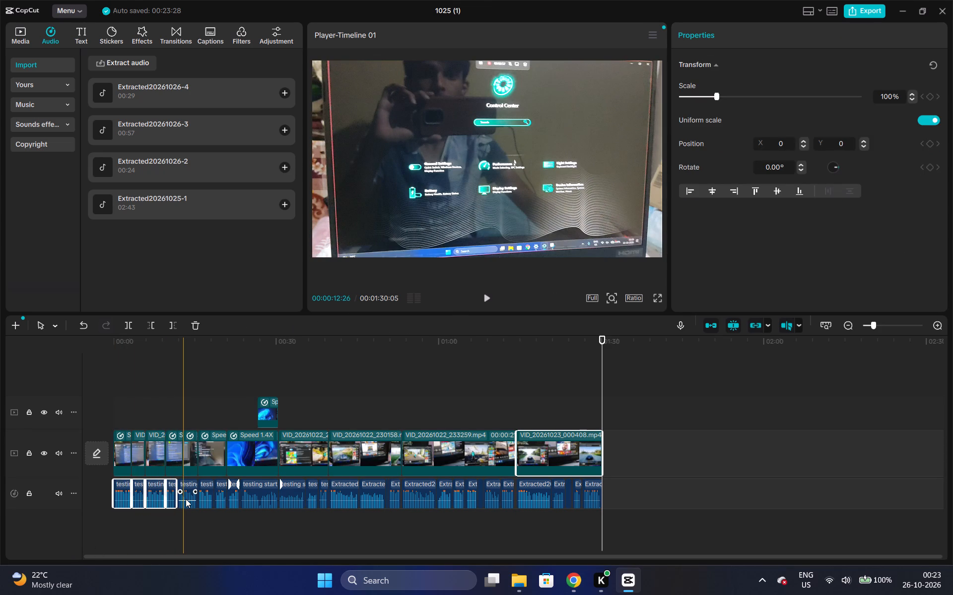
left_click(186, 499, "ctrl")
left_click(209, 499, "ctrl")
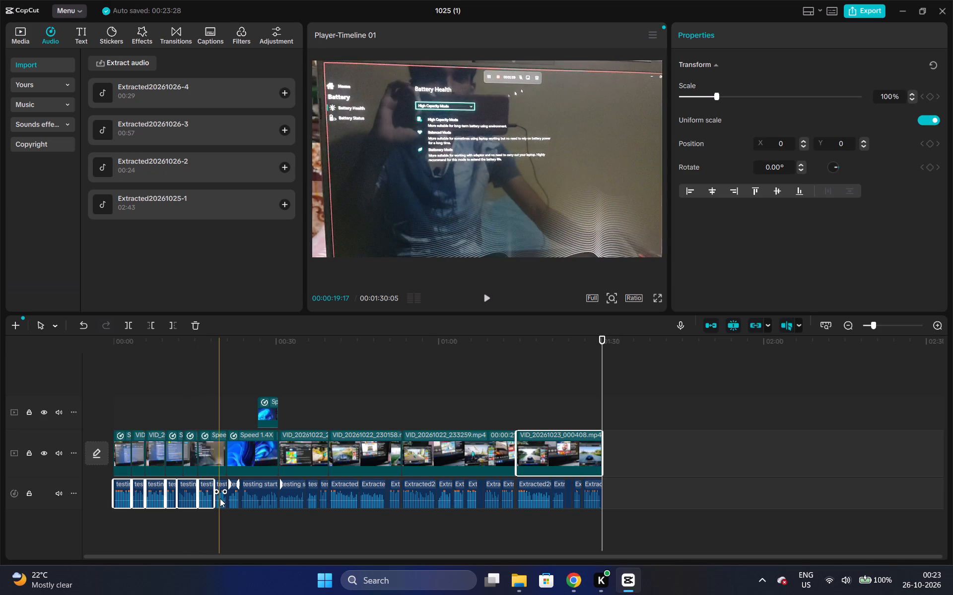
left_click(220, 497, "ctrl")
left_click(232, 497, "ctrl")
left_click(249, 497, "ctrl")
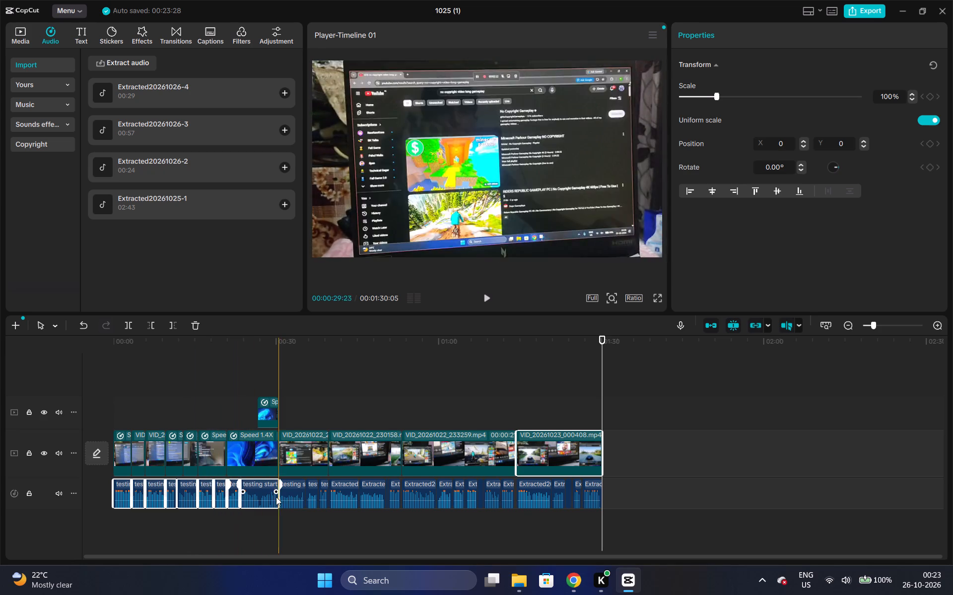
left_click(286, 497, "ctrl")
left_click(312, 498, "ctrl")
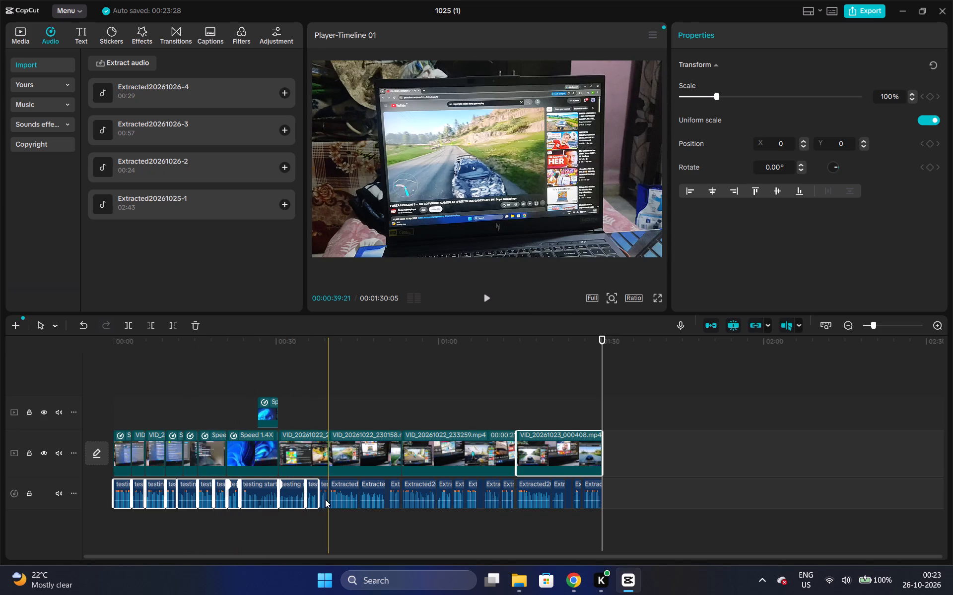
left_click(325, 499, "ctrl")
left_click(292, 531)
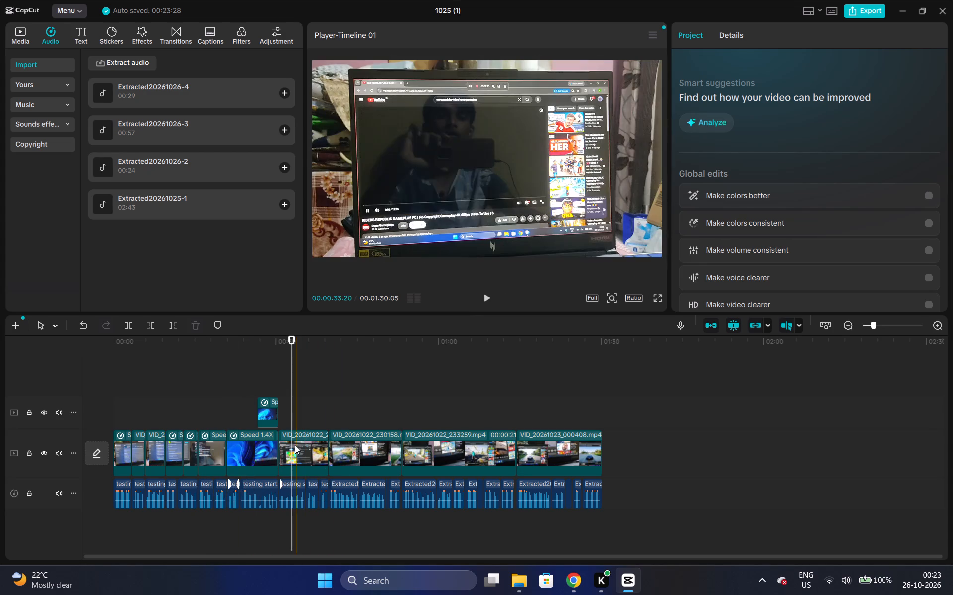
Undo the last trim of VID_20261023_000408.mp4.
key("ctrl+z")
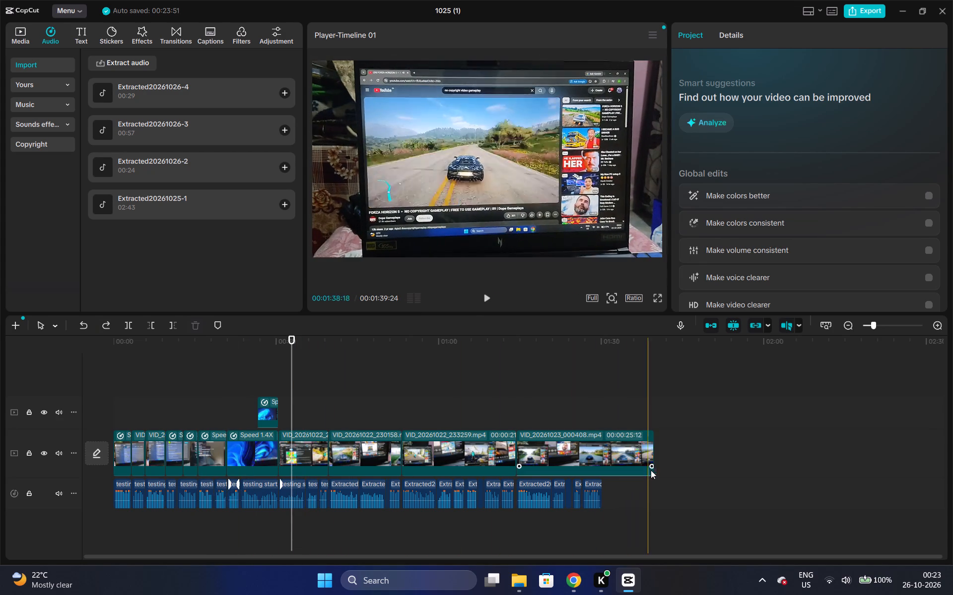
Trim the end of VID_20261023_000408.mp4 to 01:30:05 so it finishes with the narration.
left_click_drag(652, 451, 602, 448)
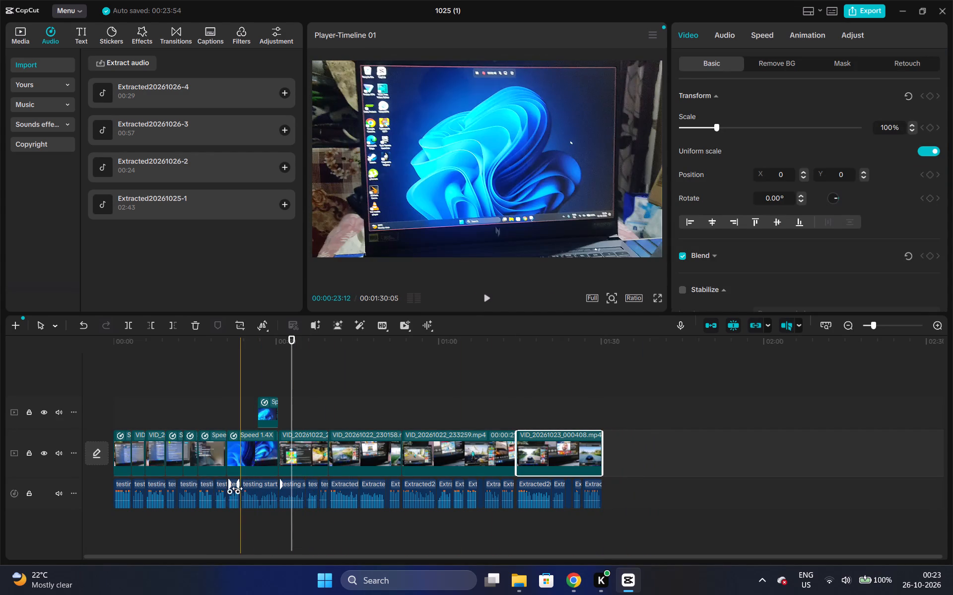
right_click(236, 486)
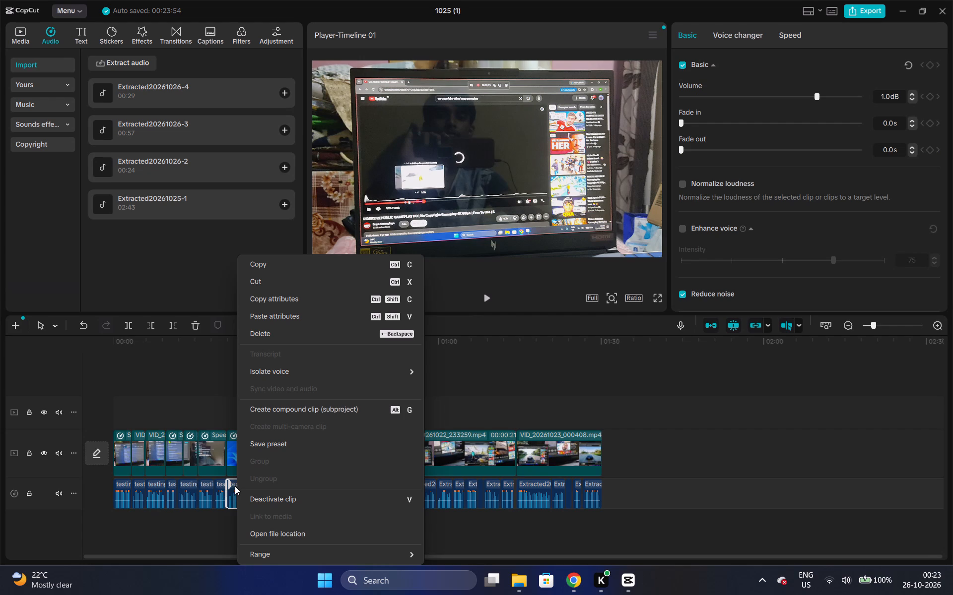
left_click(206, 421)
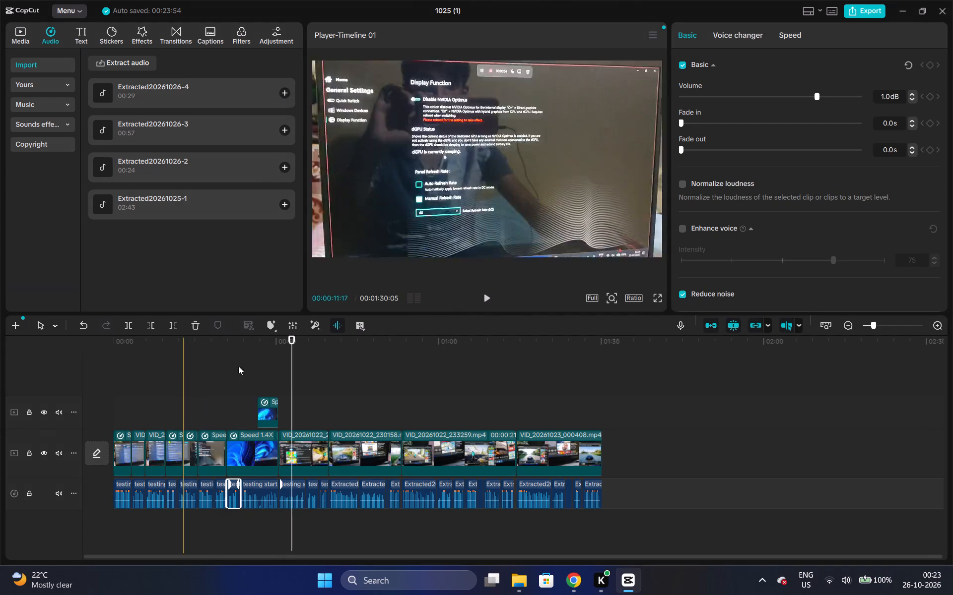
View the preview in full screen, rewind it to 00:00:00:00, and return to the editing view.
left_click(661, 298)
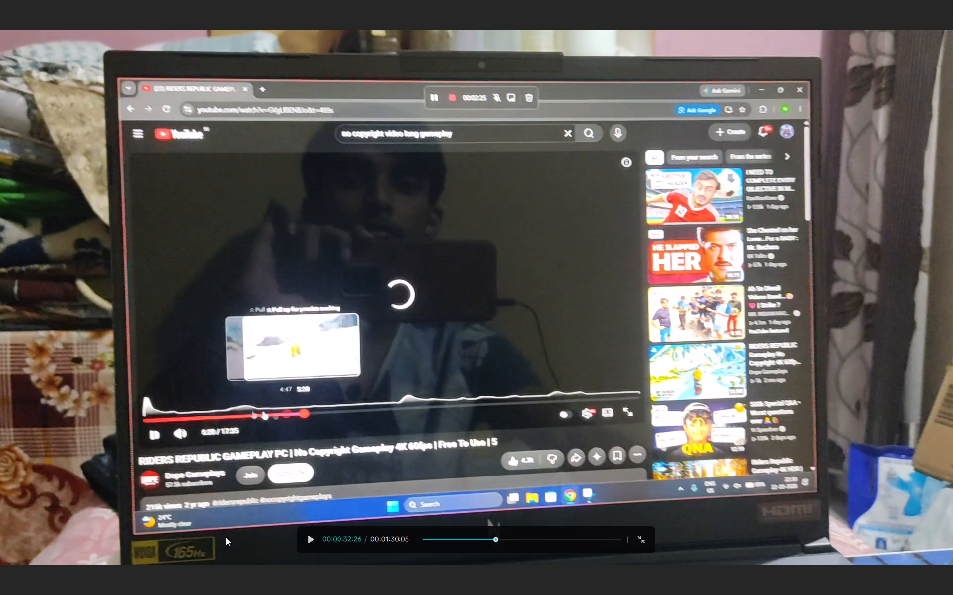
left_click_drag(431, 538, 405, 539)
key("Escape")
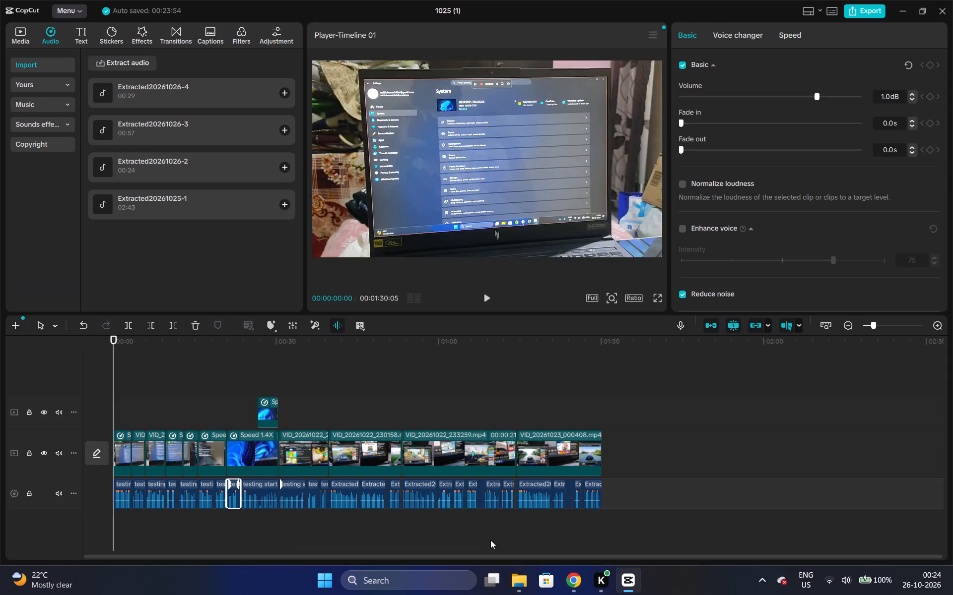
Play the end of the timeline and import VID_20261023_003445 from the FACE CAM 2nd video folder.
left_click(566, 390)
key("space")
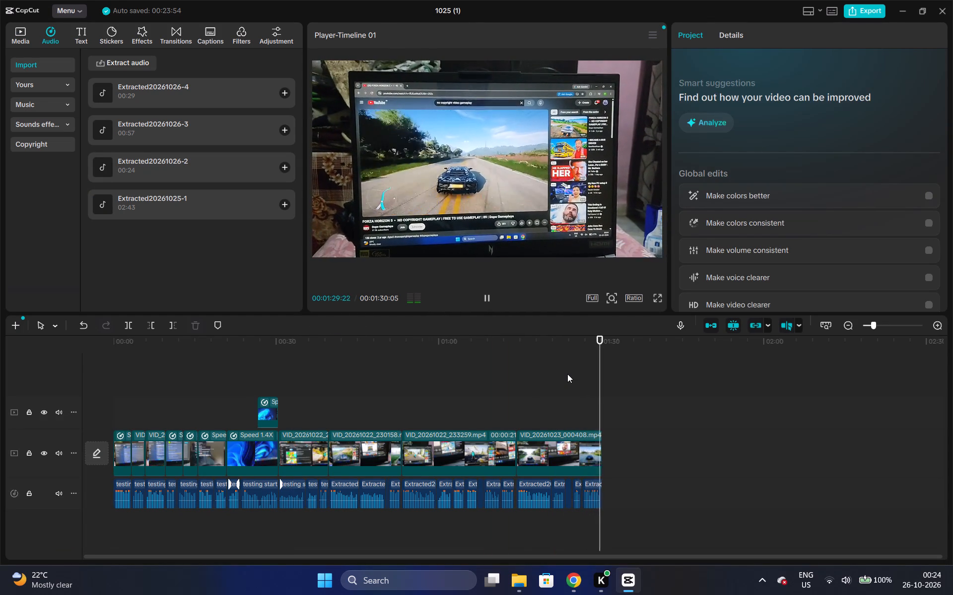
key("space")
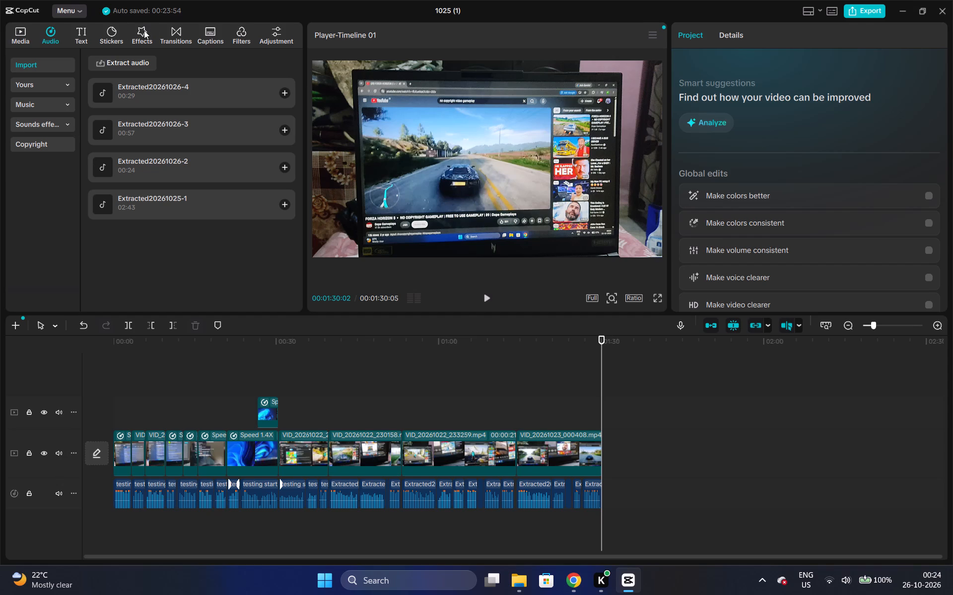
left_click(23, 33)
left_click(114, 52)
left_click(130, 61)
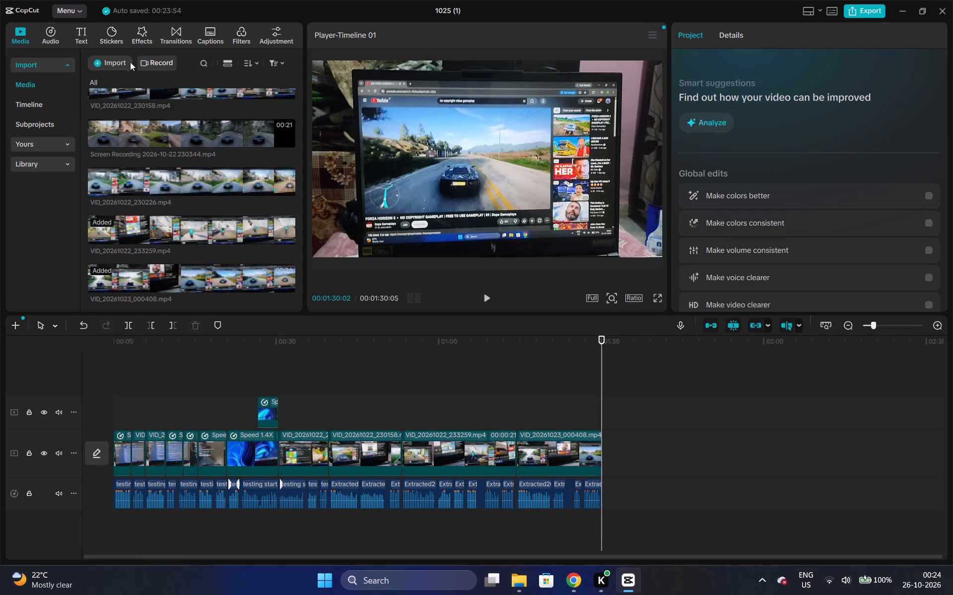
left_click(129, 86)
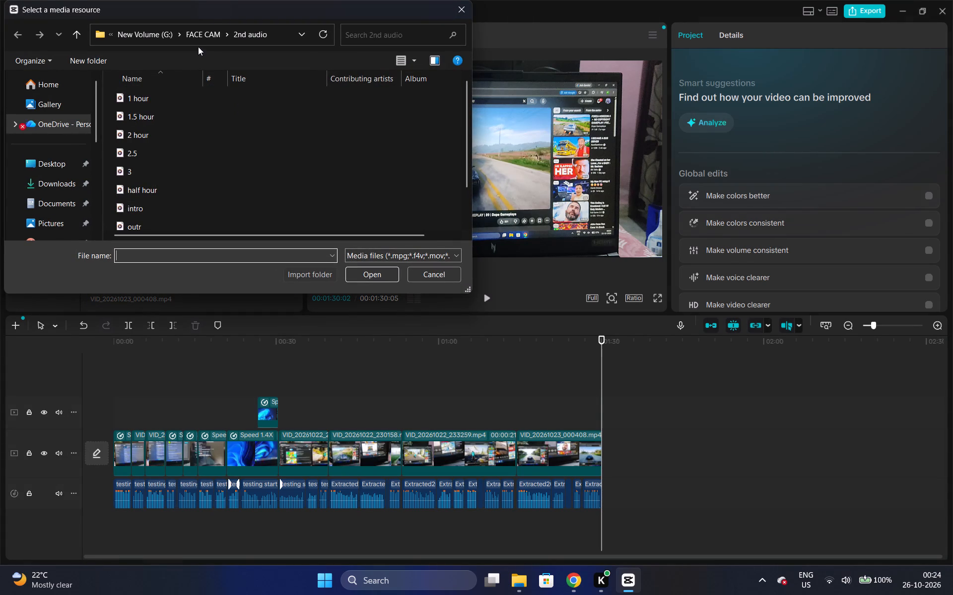
left_click(194, 23)
left_click(208, 29)
double_click(334, 128)
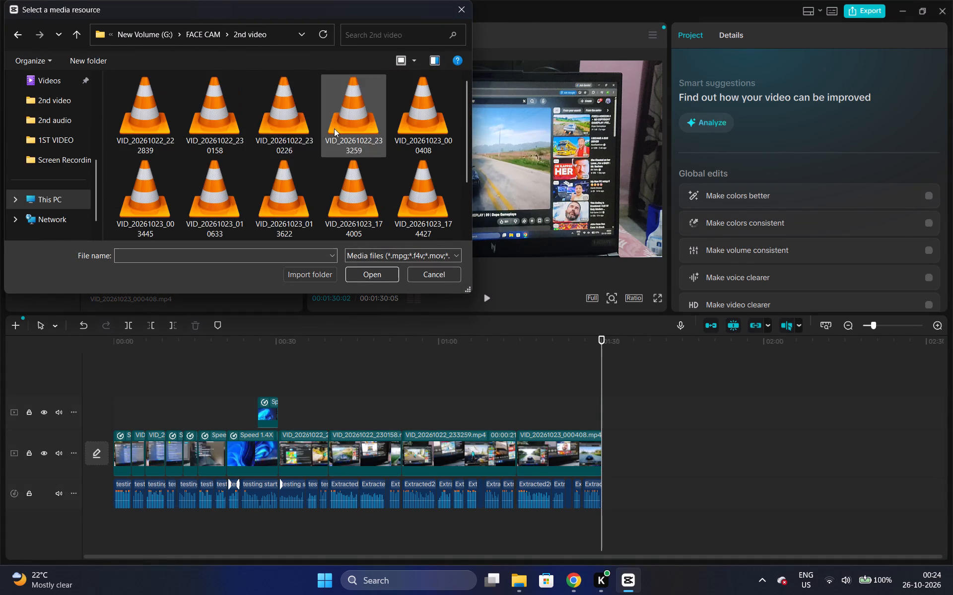
left_click(133, 185)
left_click(347, 276)
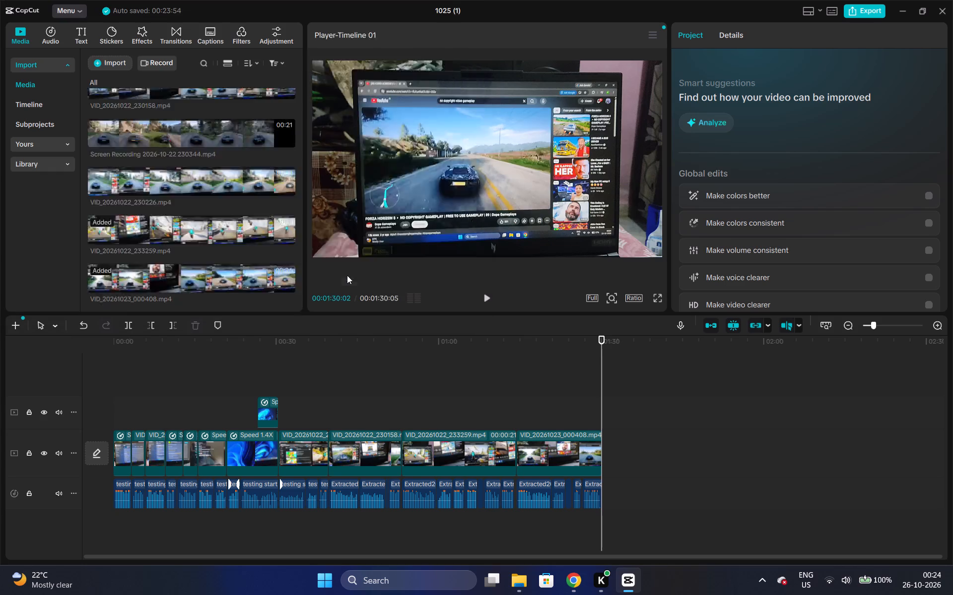
Place VID_20261023_003445.mp4 on the main video track directly after VID_20261023_000408.mp4.
left_click_drag(192, 281, 614, 434)
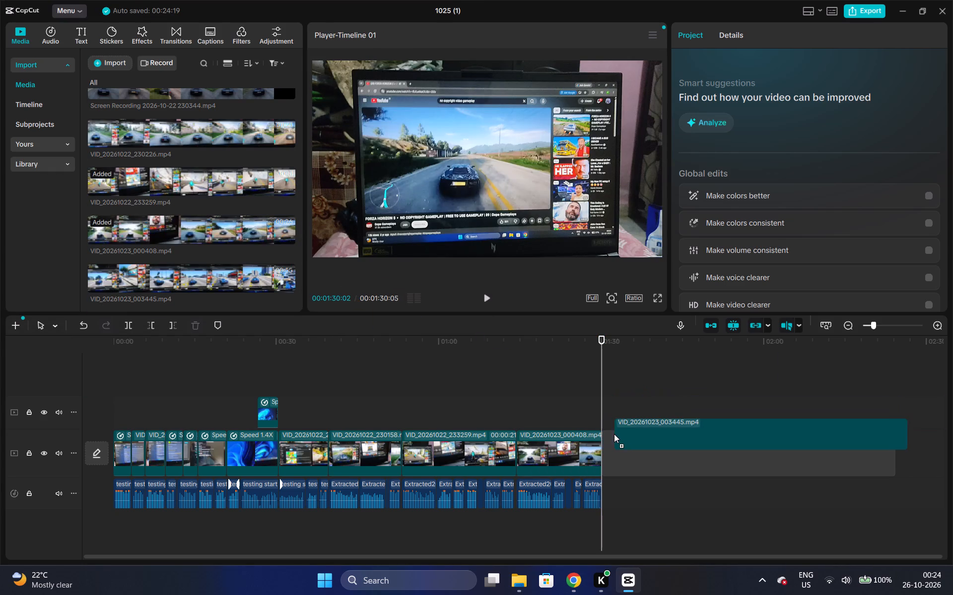
left_click_drag(614, 434, 603, 444)
Play the footage around 01:20 and the opening of VID_20261023_003445.mp4 to check the picture and sound.
key("space")
key("space")
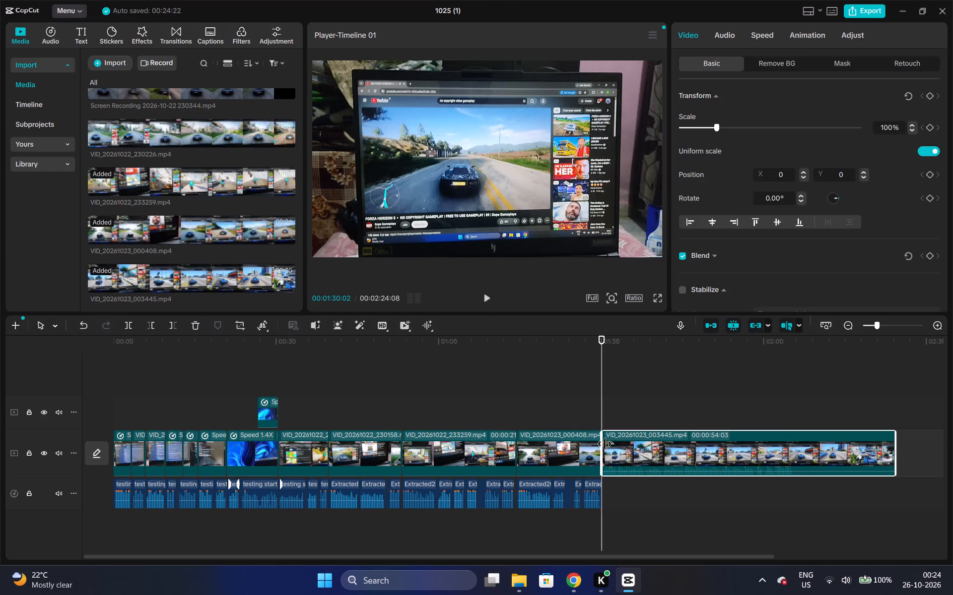
key("space")
key("space")
key("space")
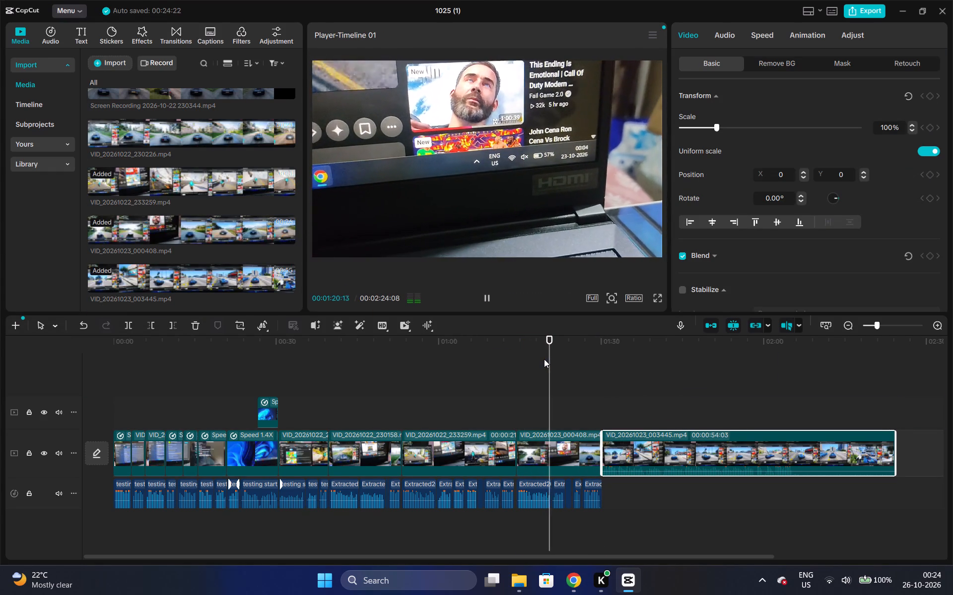
left_click(606, 338)
key("space")
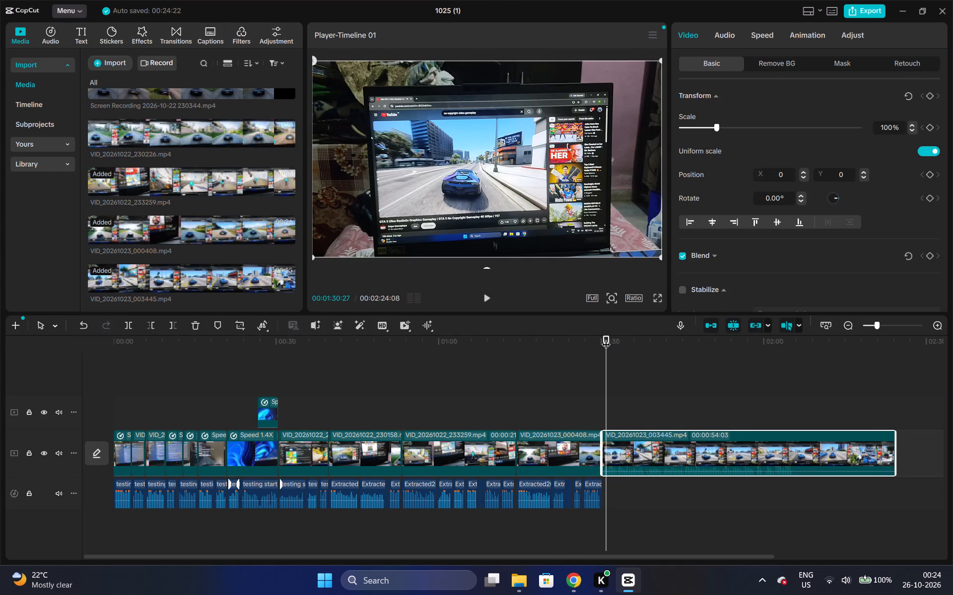
key("space")
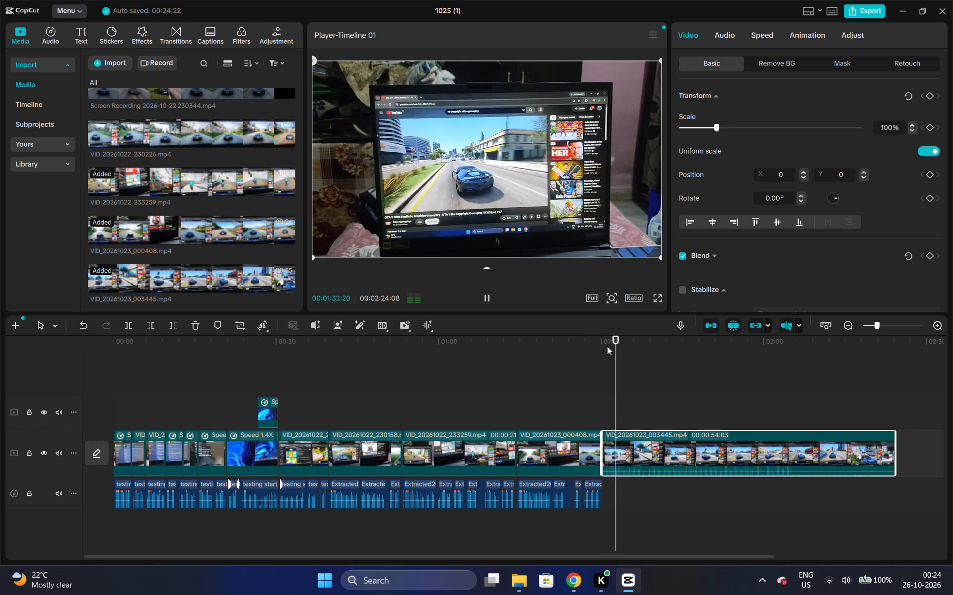
key("space")
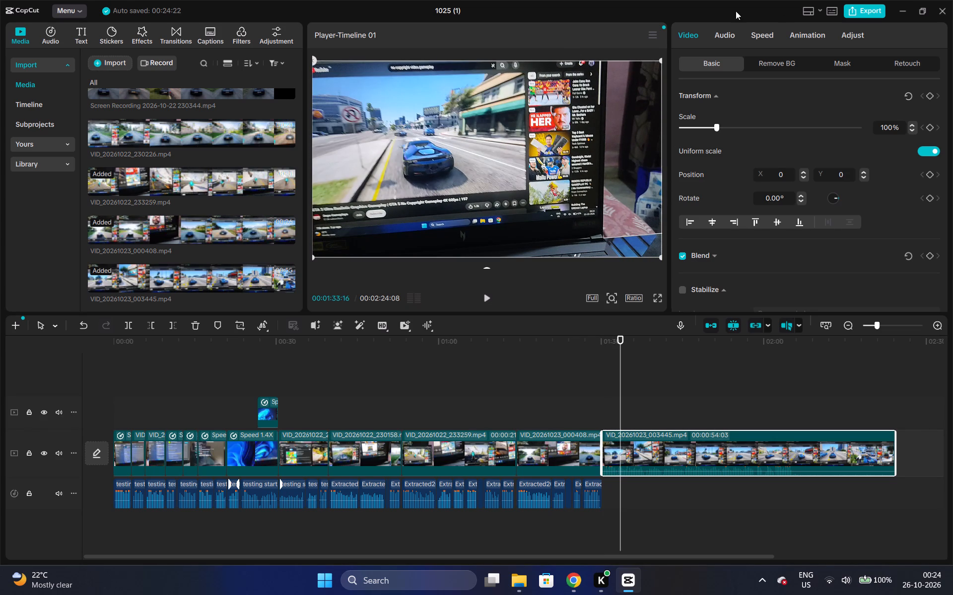
Mute VID_20261023_003445.mp4 by lowering its volume to -∞ dB.
left_click(730, 35)
left_click_drag(732, 127, 618, 130)
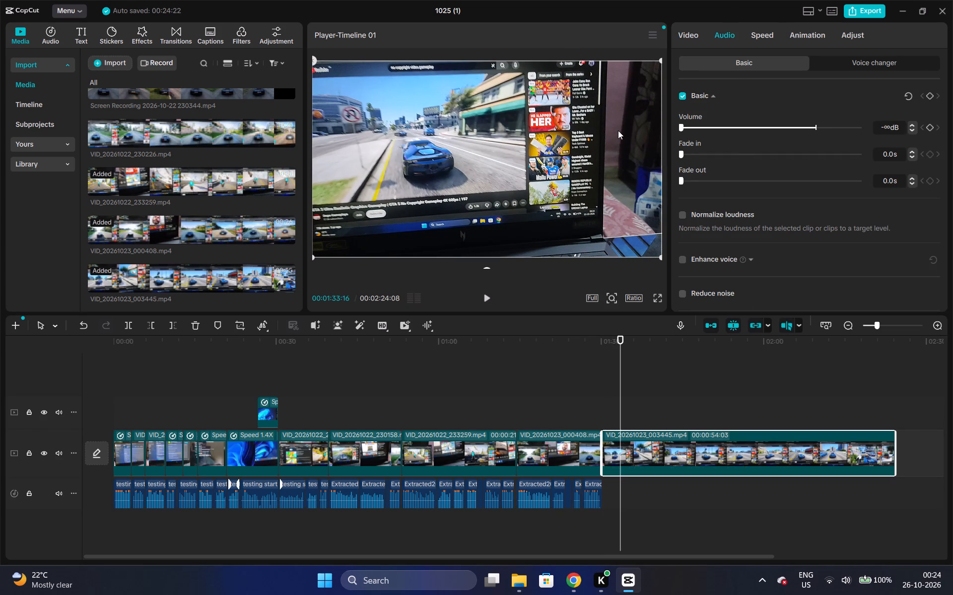
left_click_drag(618, 130, 617, 130)
Extract the audio from the file 2 hour in the FACE CAM 2nd audio folder.
left_click(49, 37)
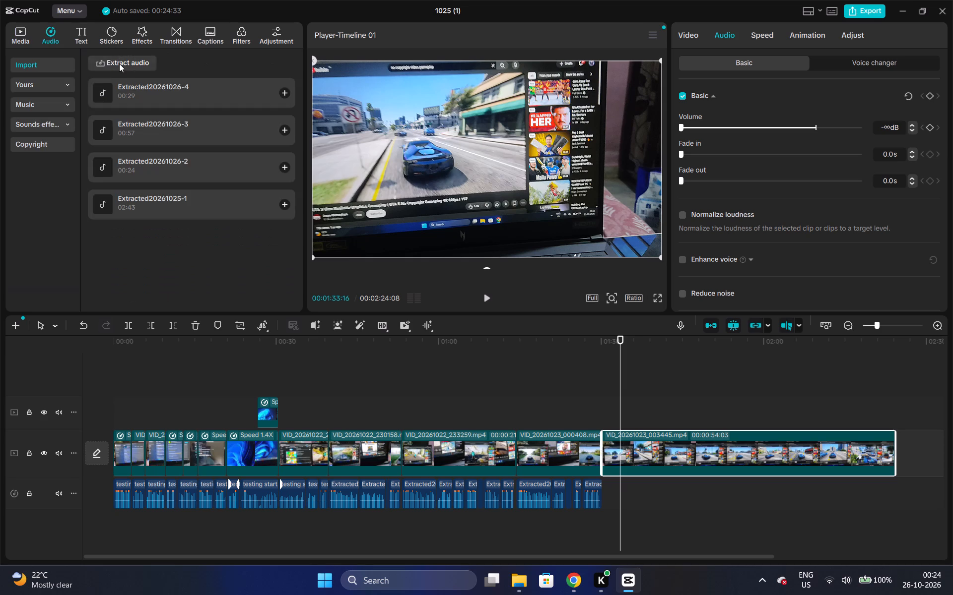
left_click(119, 64)
left_click(211, 32)
double_click(279, 109)
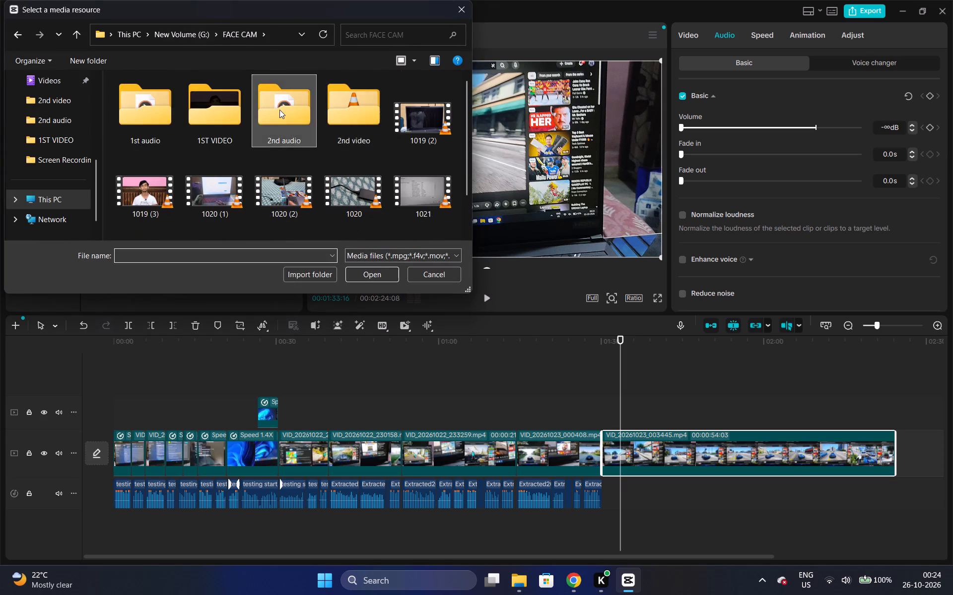
left_click(237, 133)
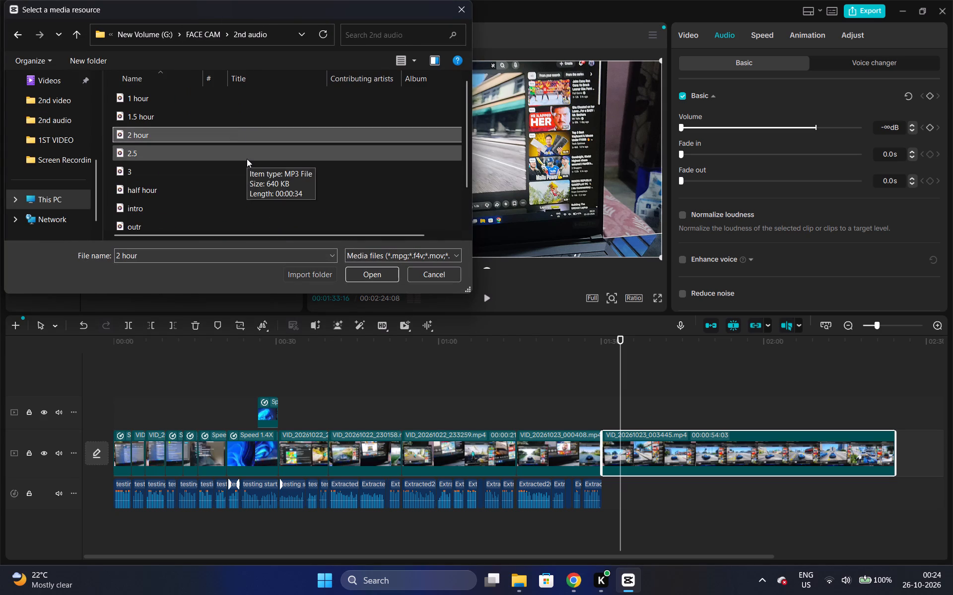
left_click(361, 275)
Place the audio extracted from 2 hour on the narration track, just after the existing narration under VID_20261023_003445.mp4.
left_click_drag(152, 90, 155, 90)
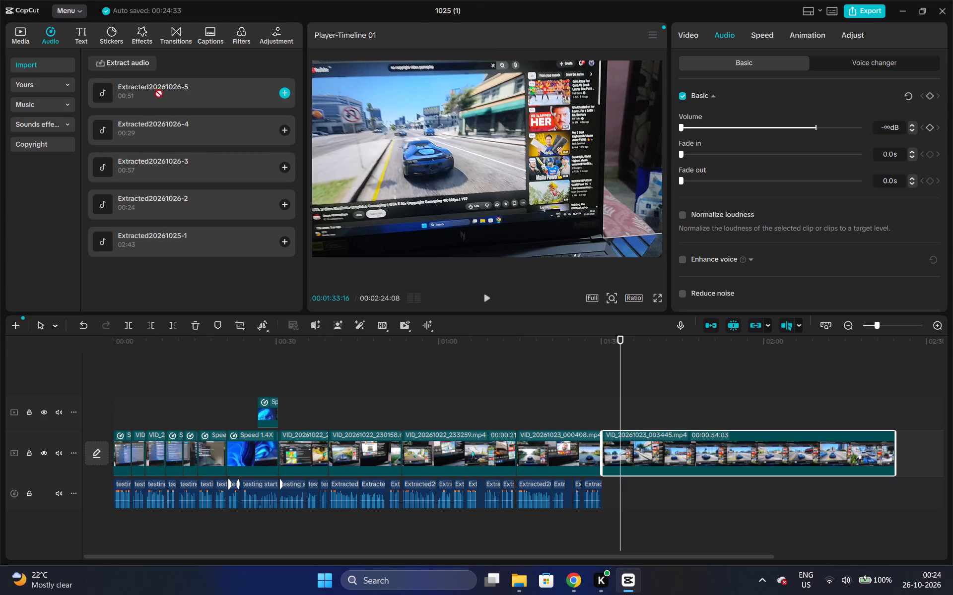
left_click_drag(155, 90, 606, 496)
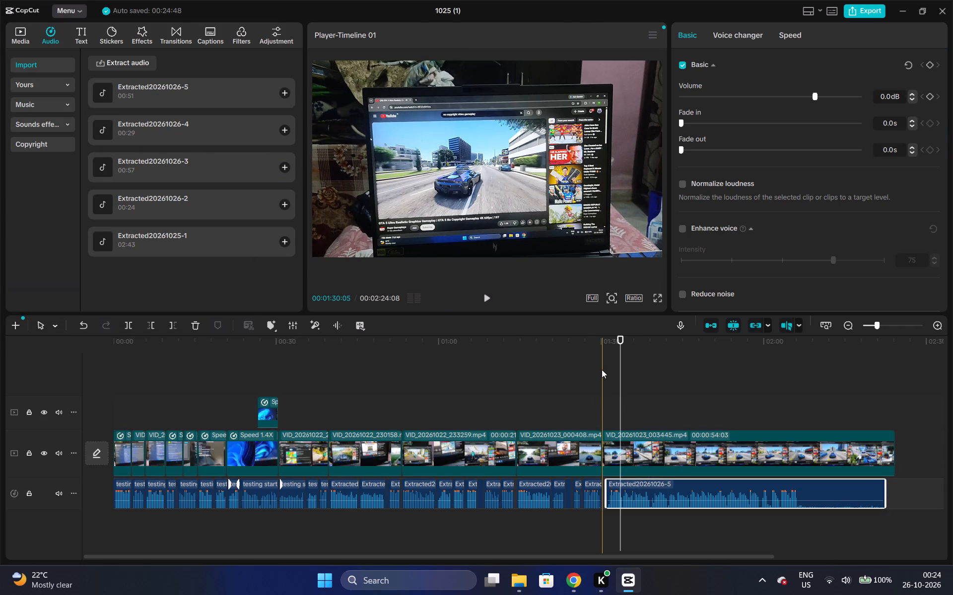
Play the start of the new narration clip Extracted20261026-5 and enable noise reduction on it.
key("space")
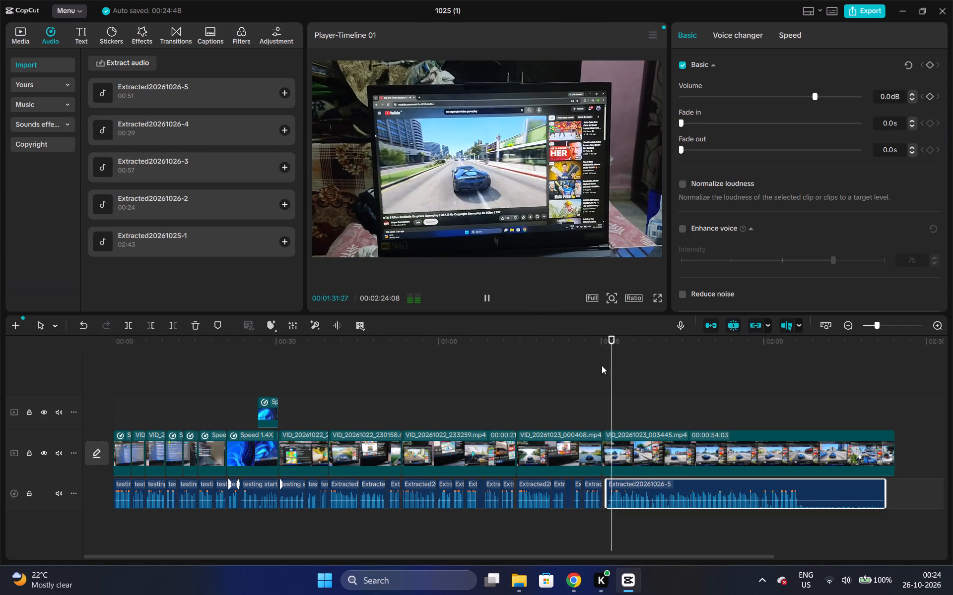
key("space")
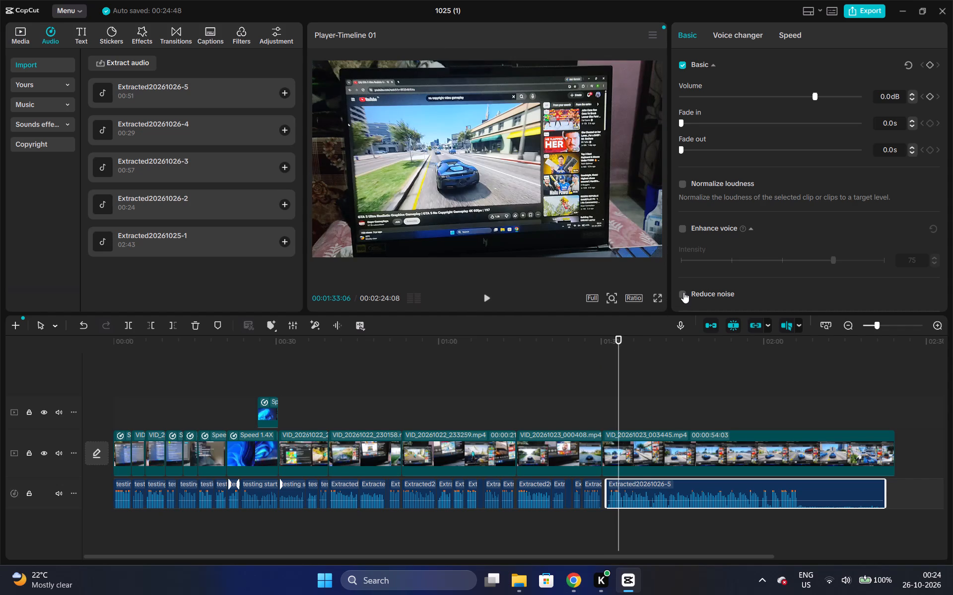
left_click(682, 292)
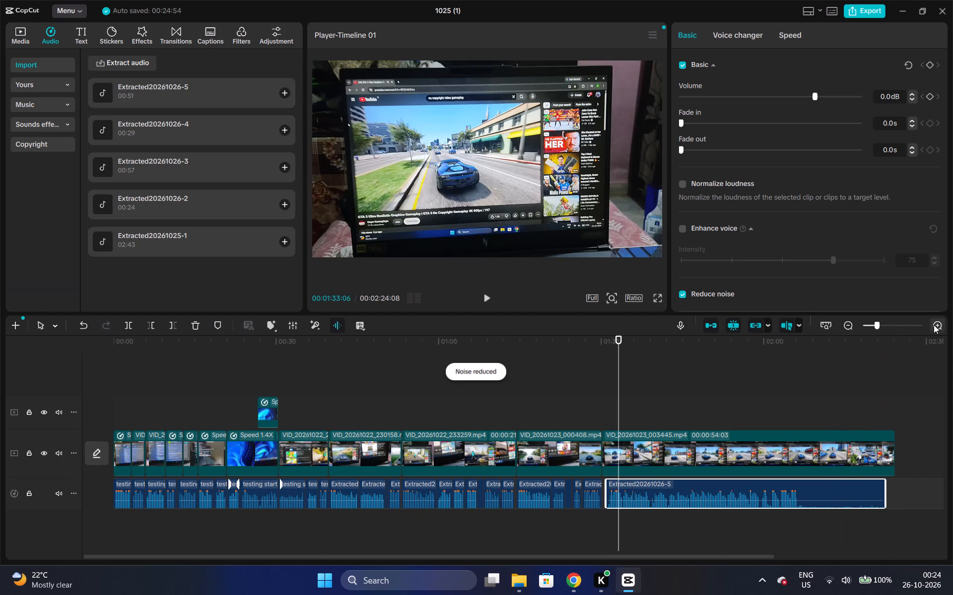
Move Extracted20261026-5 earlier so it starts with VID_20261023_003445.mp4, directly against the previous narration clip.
left_click(935, 328)
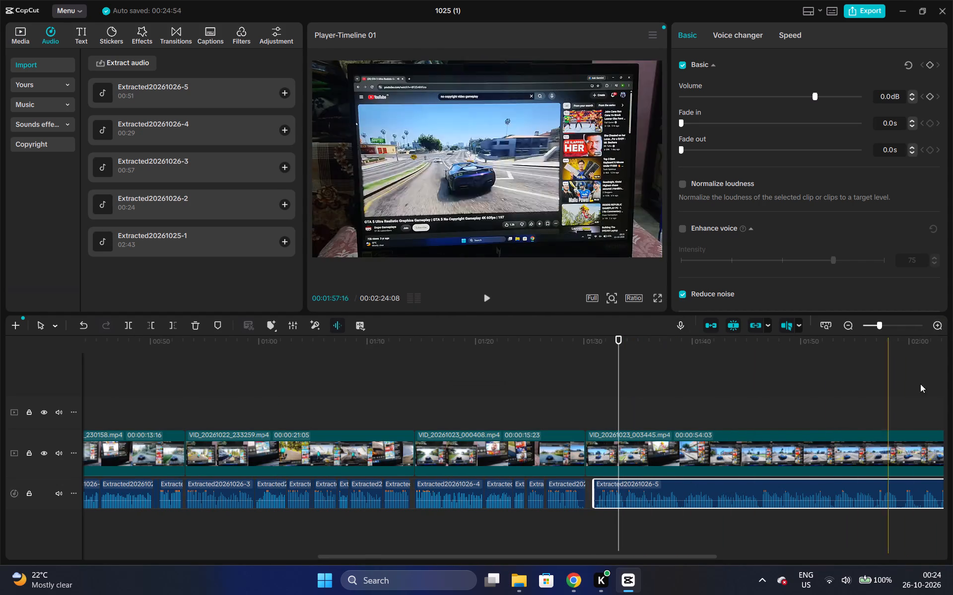
left_click(936, 325)
left_click_drag(602, 495, 596, 493)
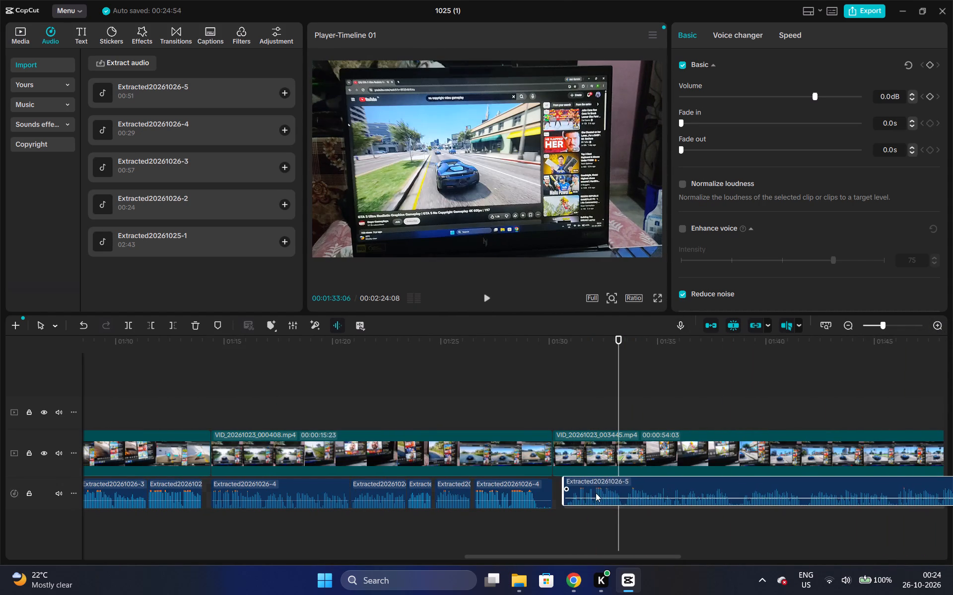
left_click_drag(596, 493, 589, 495)
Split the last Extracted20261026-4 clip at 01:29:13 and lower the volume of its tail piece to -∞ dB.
left_click(522, 332)
left_click(521, 343)
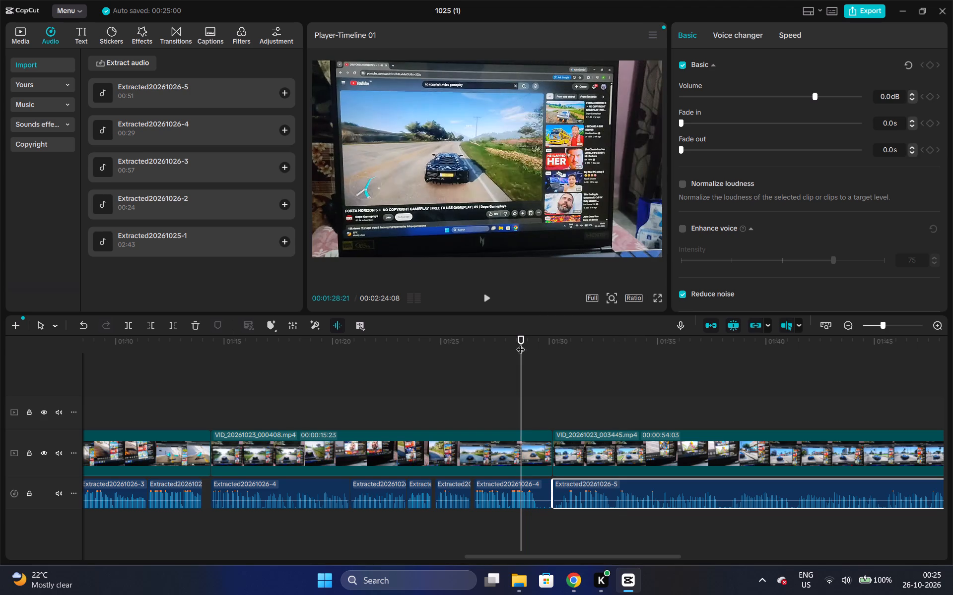
left_click(538, 479)
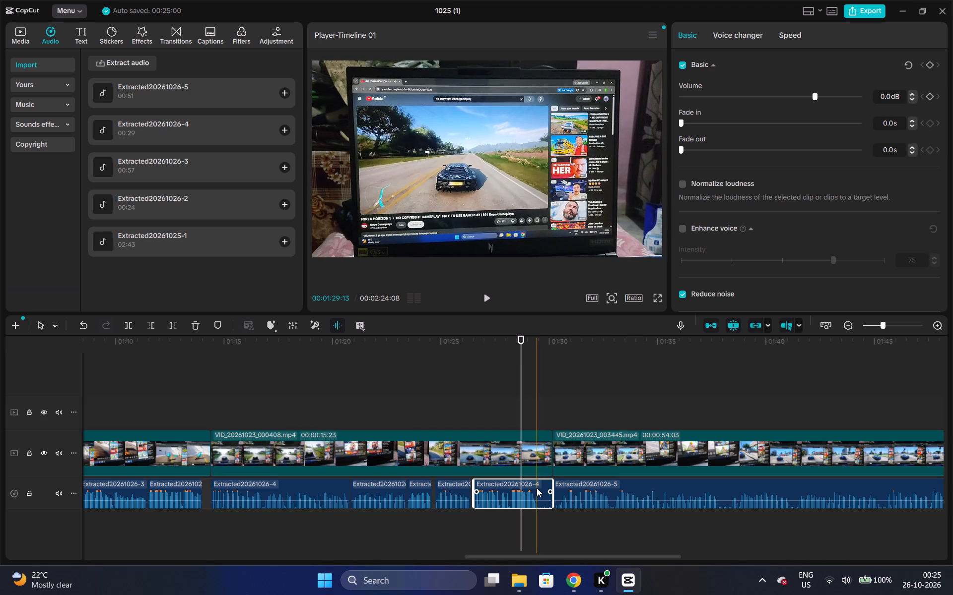
key("ctrl+b")
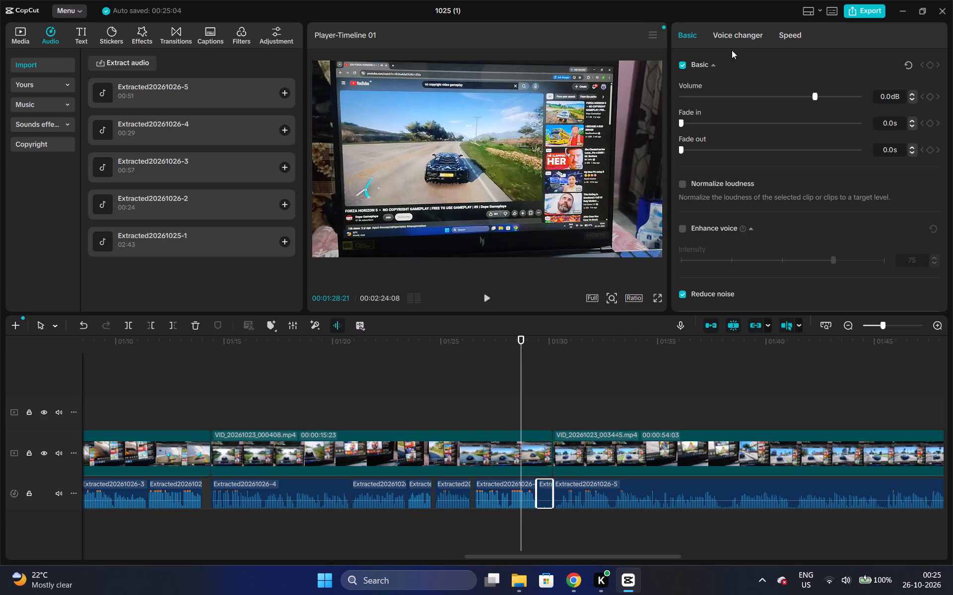
left_click_drag(792, 98, 469, 136)
Play the end of the narration and trim the end of VID_20261023_000408.mp4 to a length of 00:00:15:14.
left_click(515, 366)
key("space")
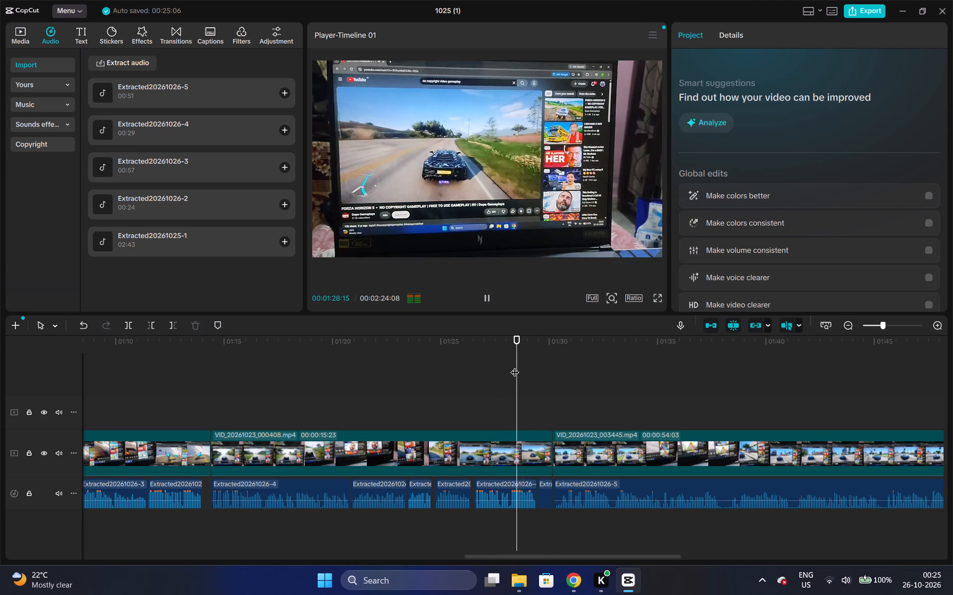
key("space")
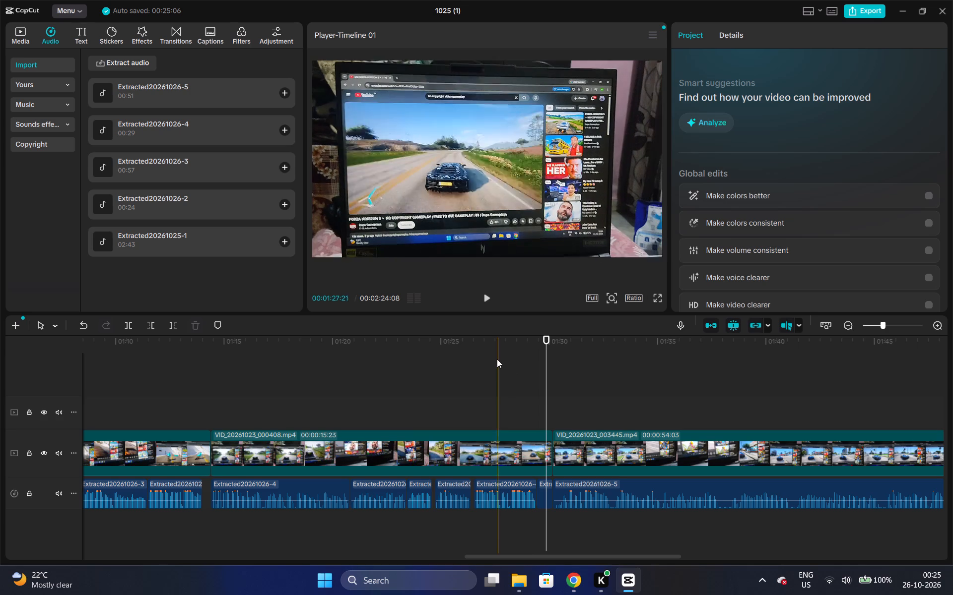
left_click(542, 439)
left_click(552, 450)
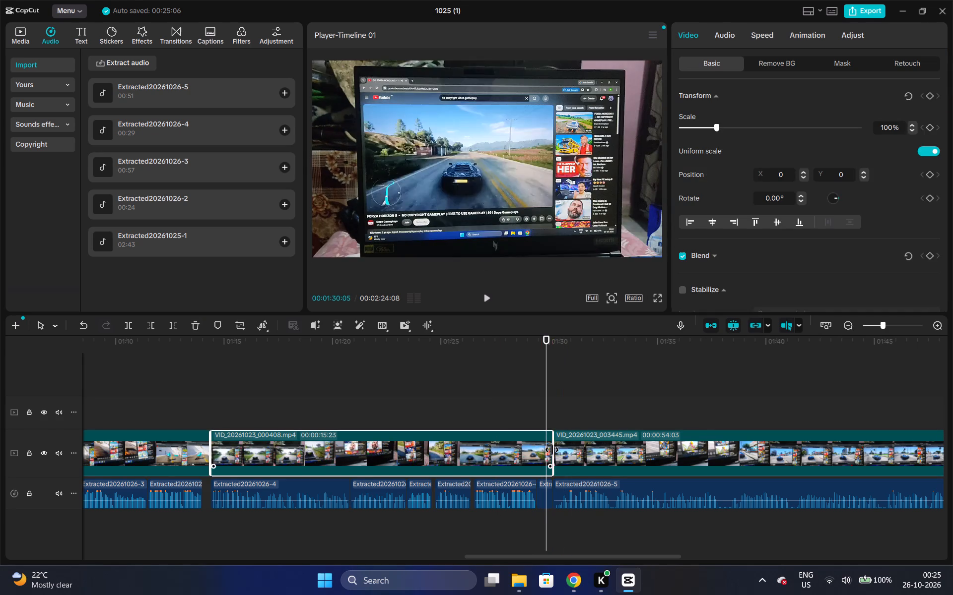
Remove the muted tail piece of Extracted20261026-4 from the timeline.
left_click(545, 505)
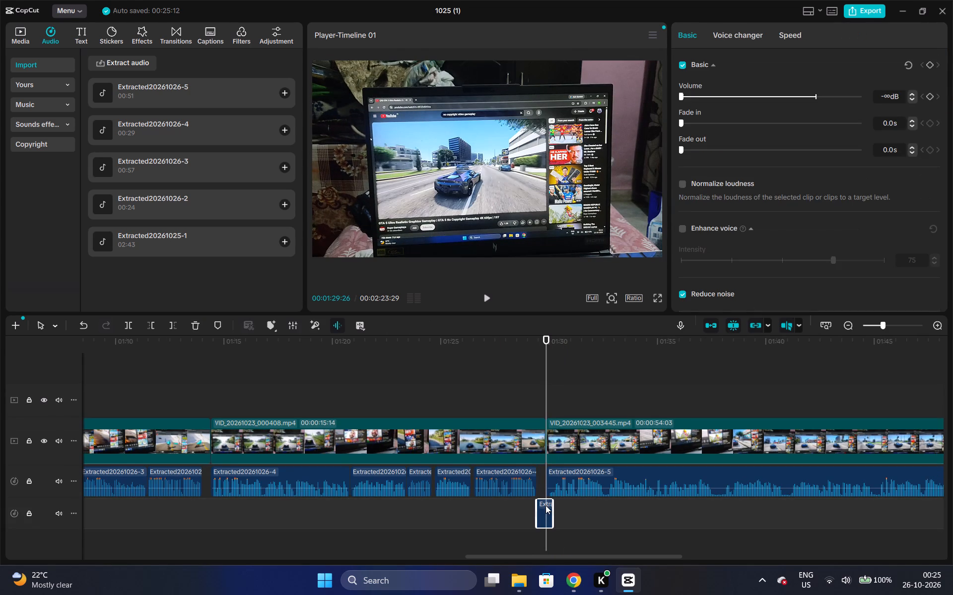
key("ctrl+x")
Play across the join and trim the end of VID_20261023_000408.mp4 to a length of 00:00:15:05, closer to the narration's end.
left_click(506, 354)
key("space")
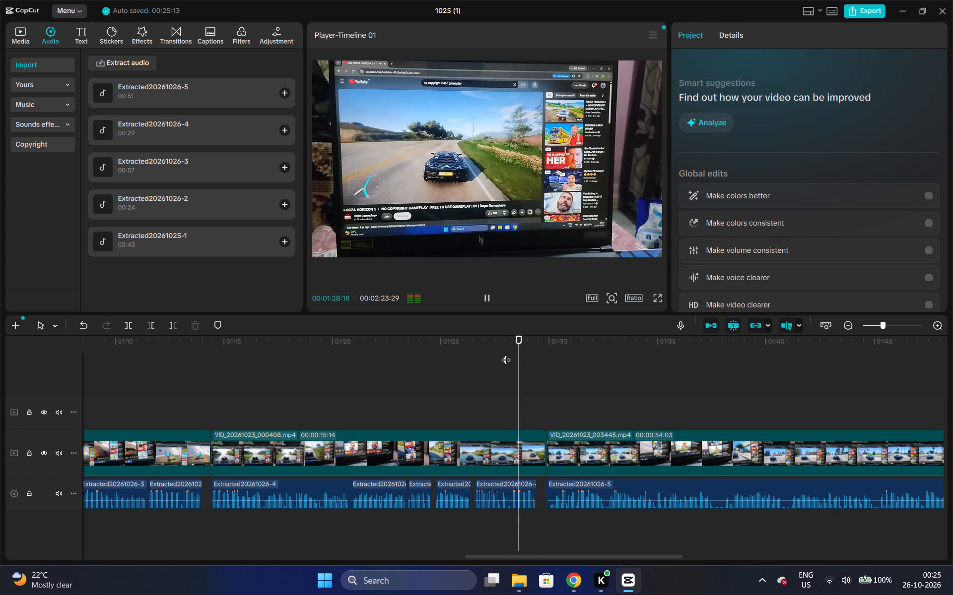
key("space")
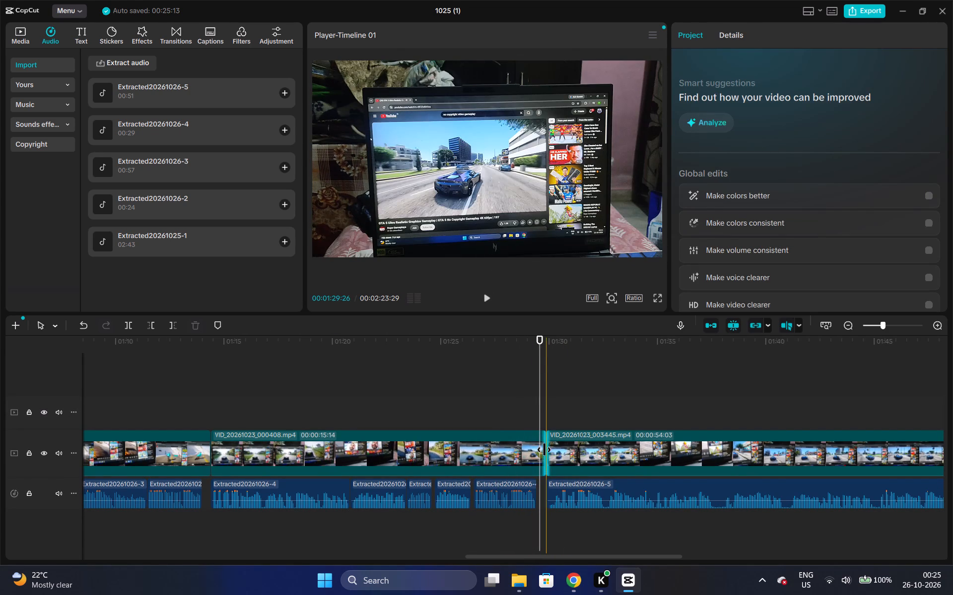
left_click_drag(544, 455, 533, 455)
left_click(537, 456)
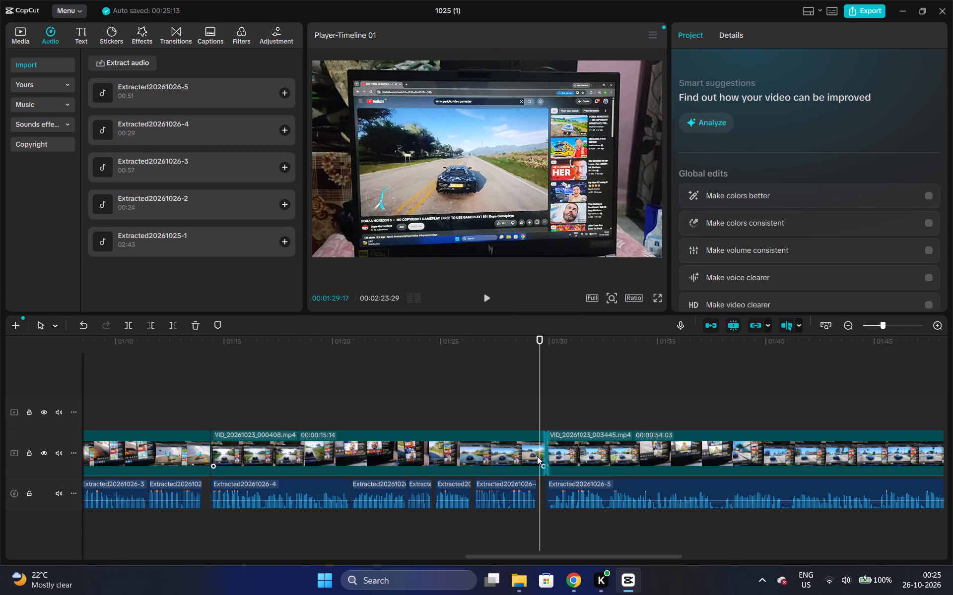
left_click_drag(545, 456, 540, 456)
left_click(548, 489)
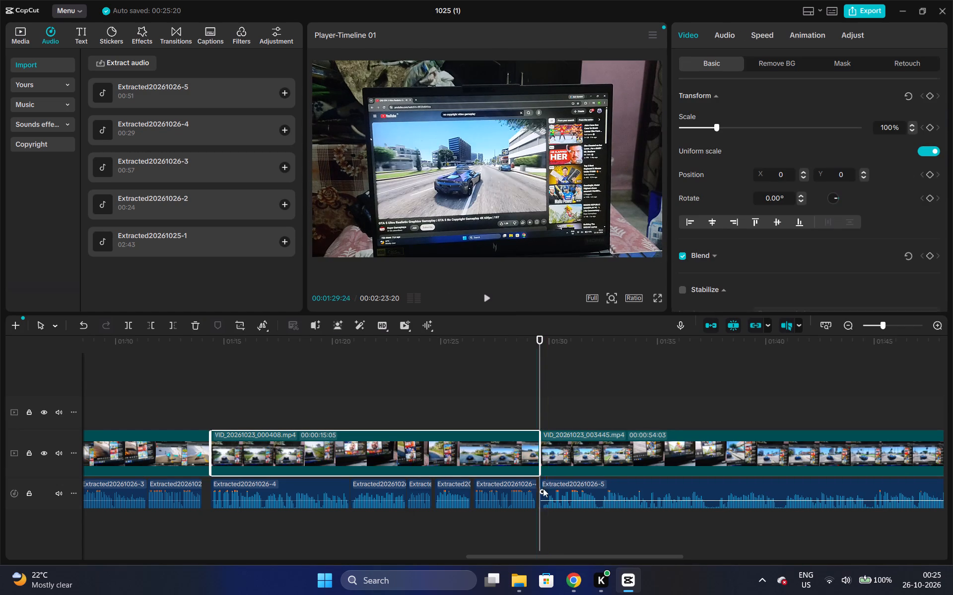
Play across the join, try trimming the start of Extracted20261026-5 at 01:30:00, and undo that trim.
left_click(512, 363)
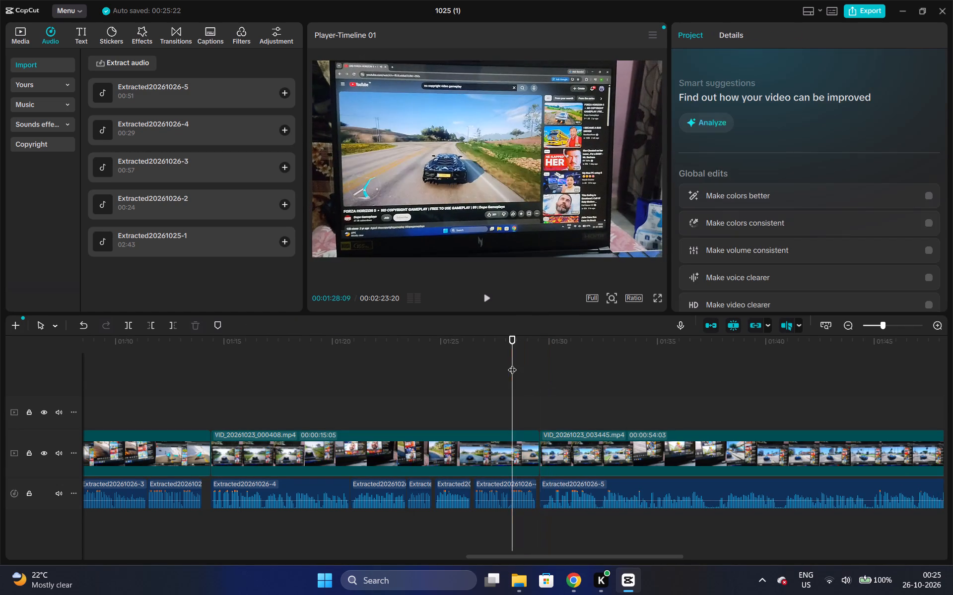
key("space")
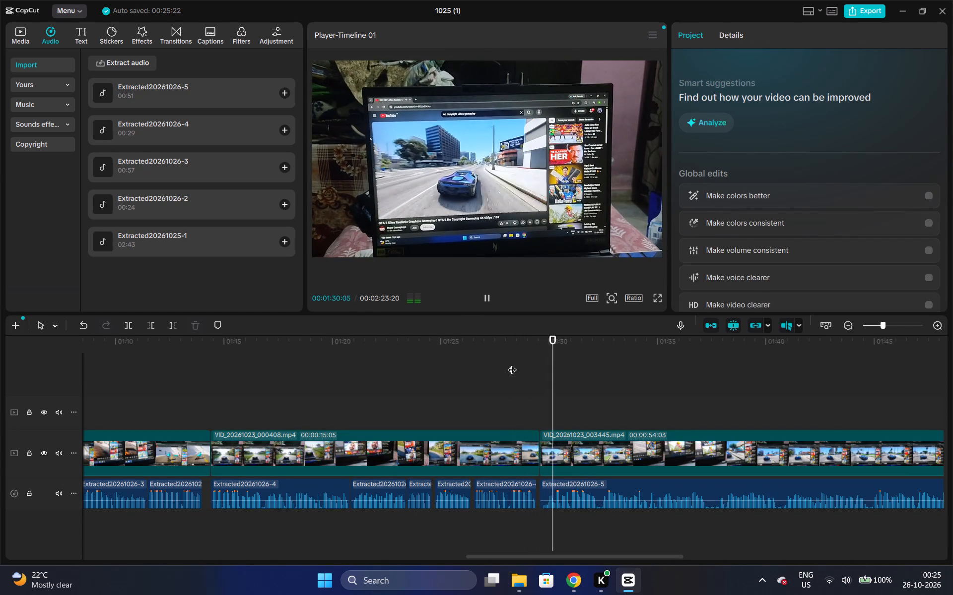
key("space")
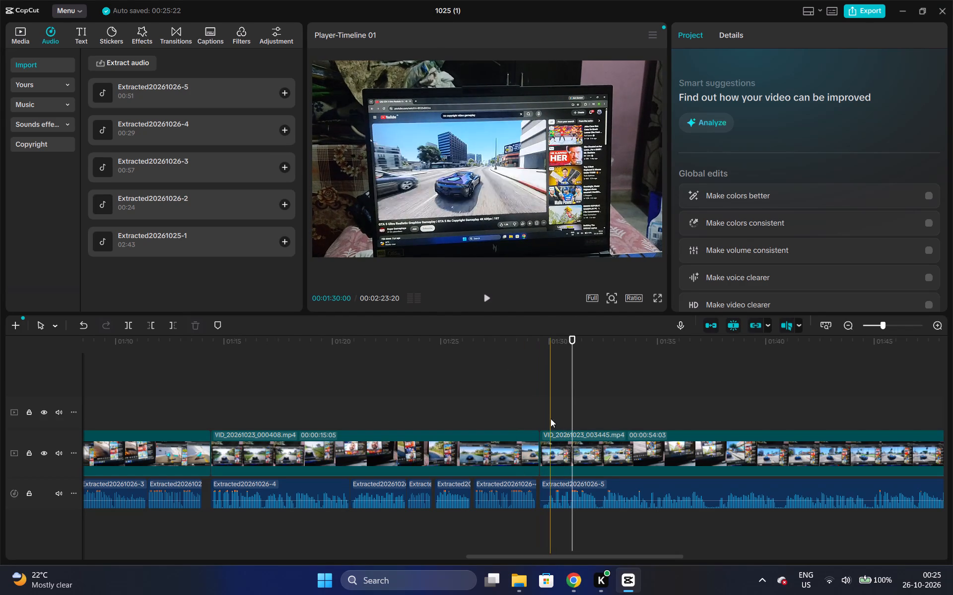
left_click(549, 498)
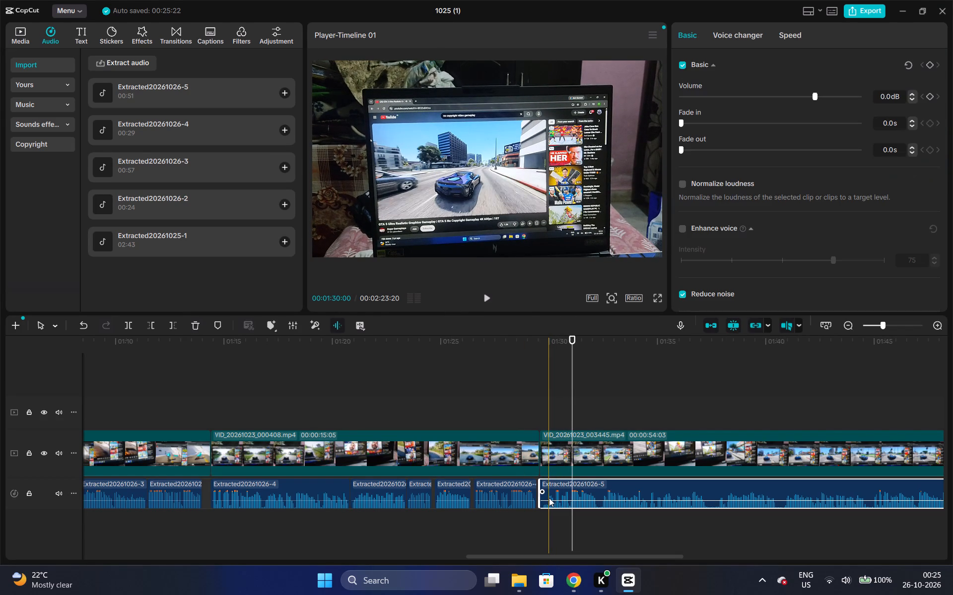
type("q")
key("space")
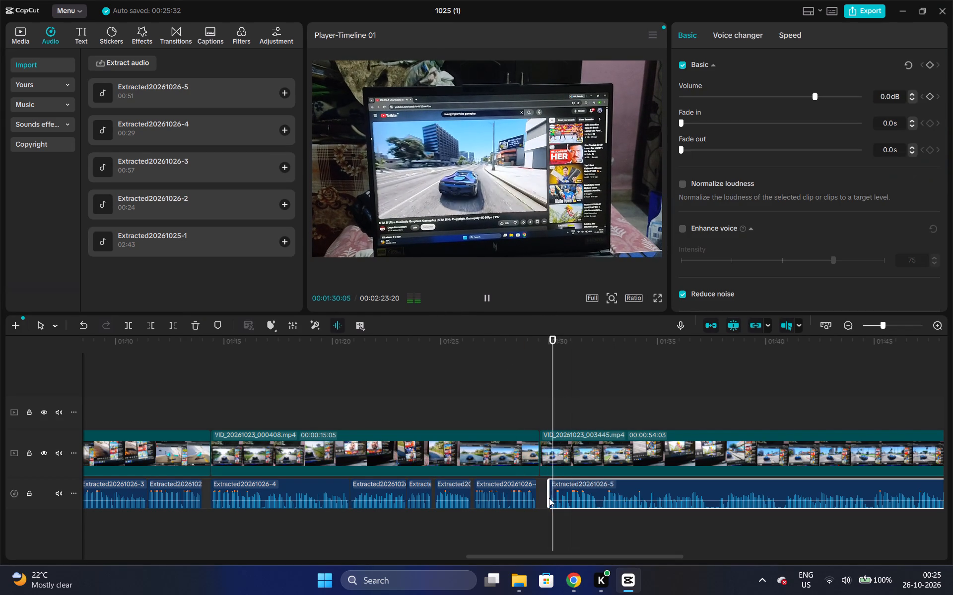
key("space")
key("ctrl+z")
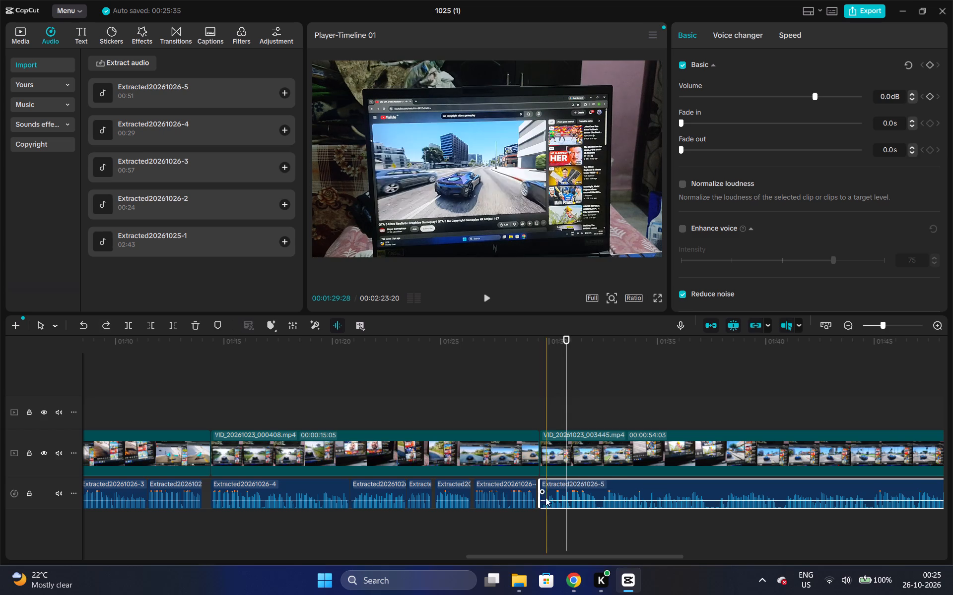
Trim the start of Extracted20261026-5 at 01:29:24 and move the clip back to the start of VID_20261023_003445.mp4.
left_click(545, 490)
key("q")
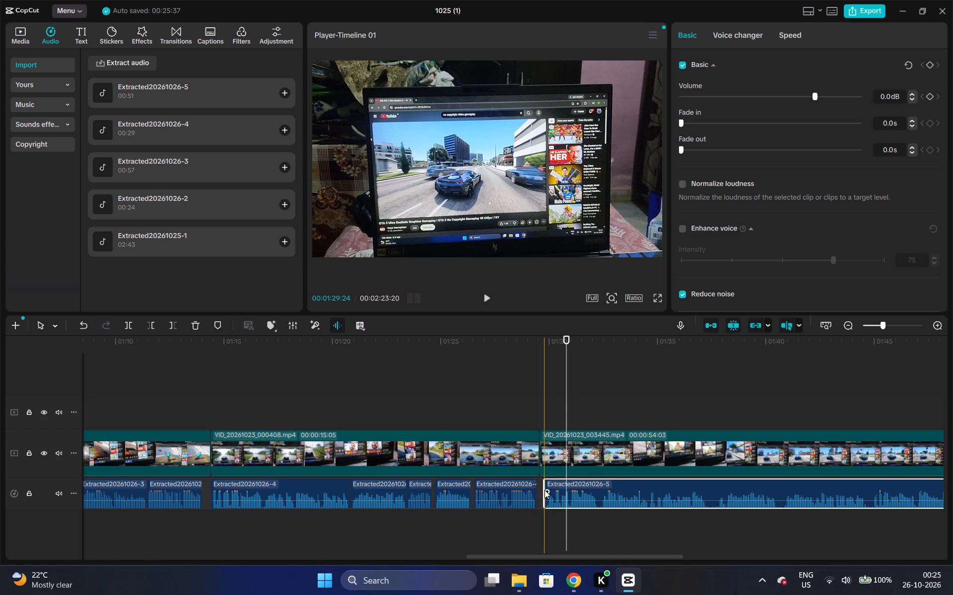
left_click_drag(573, 494, 568, 494)
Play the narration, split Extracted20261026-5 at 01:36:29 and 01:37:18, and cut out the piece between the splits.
left_click(529, 361)
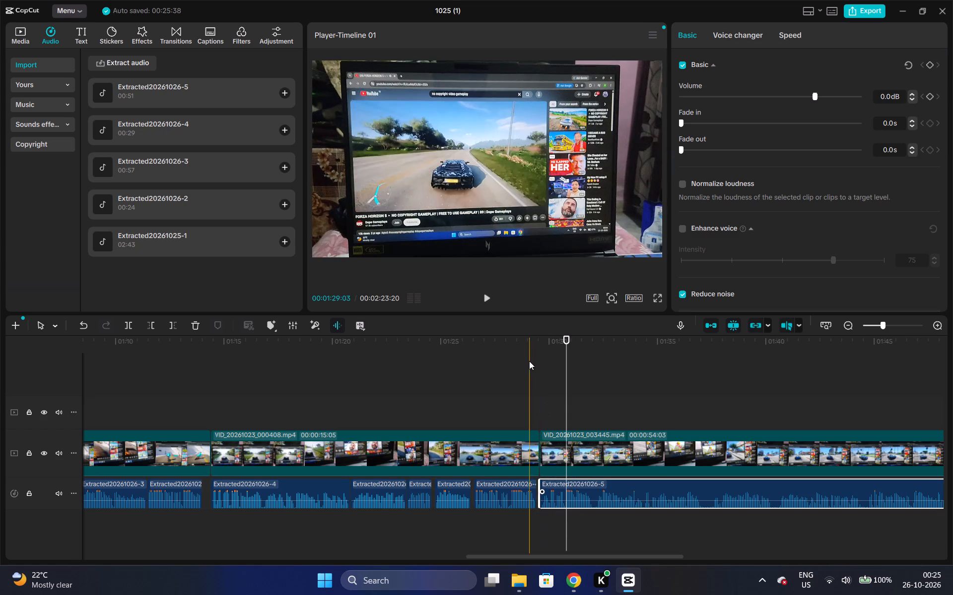
key("space")
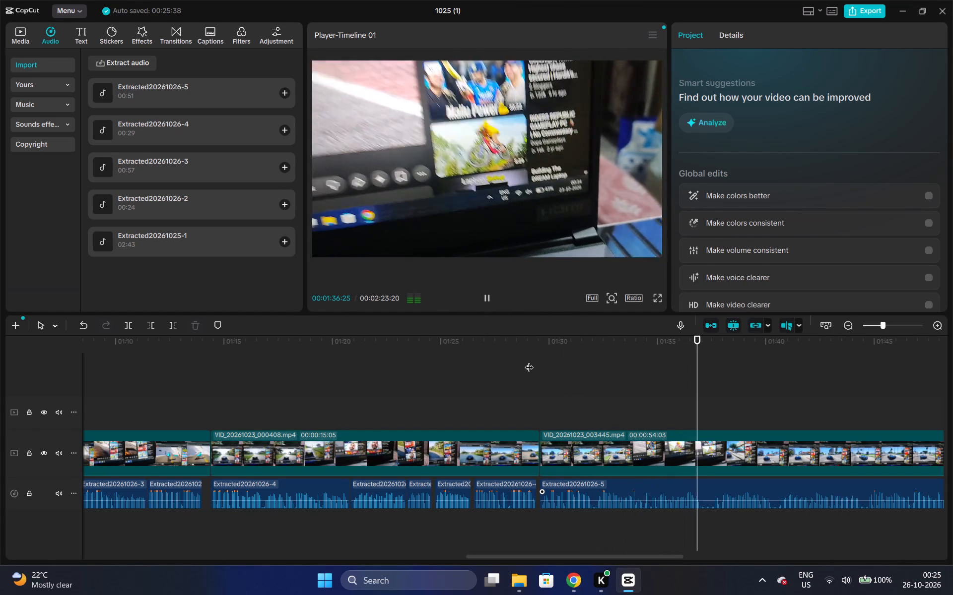
key("space")
left_click(698, 491)
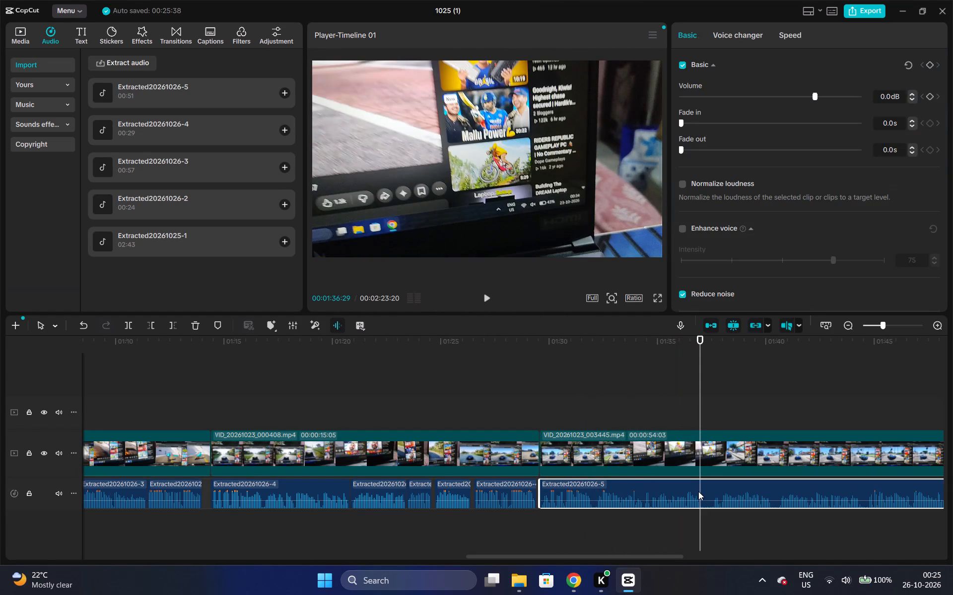
key("ctrl+b")
key("space")
key("space")
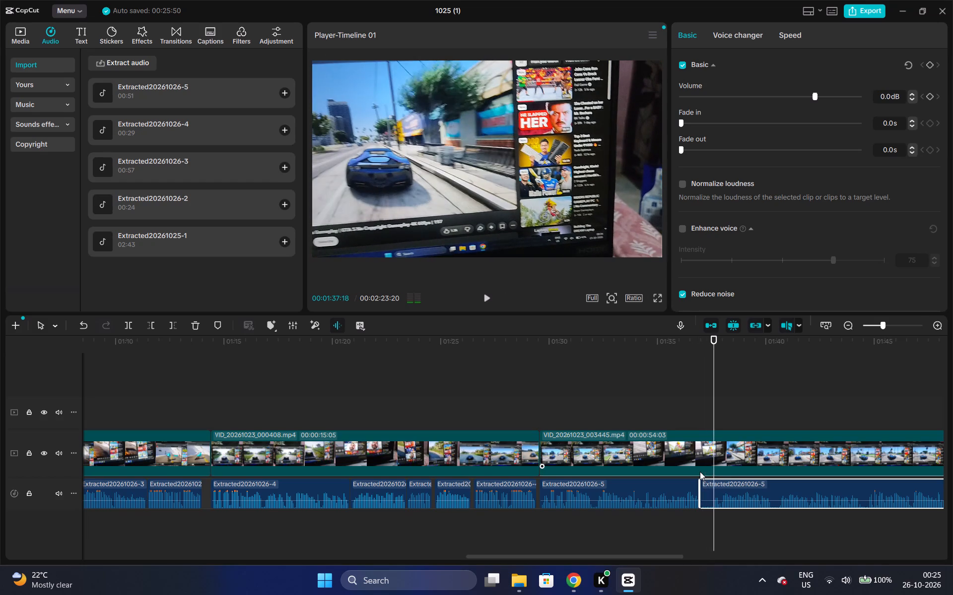
key("ctrl+b")
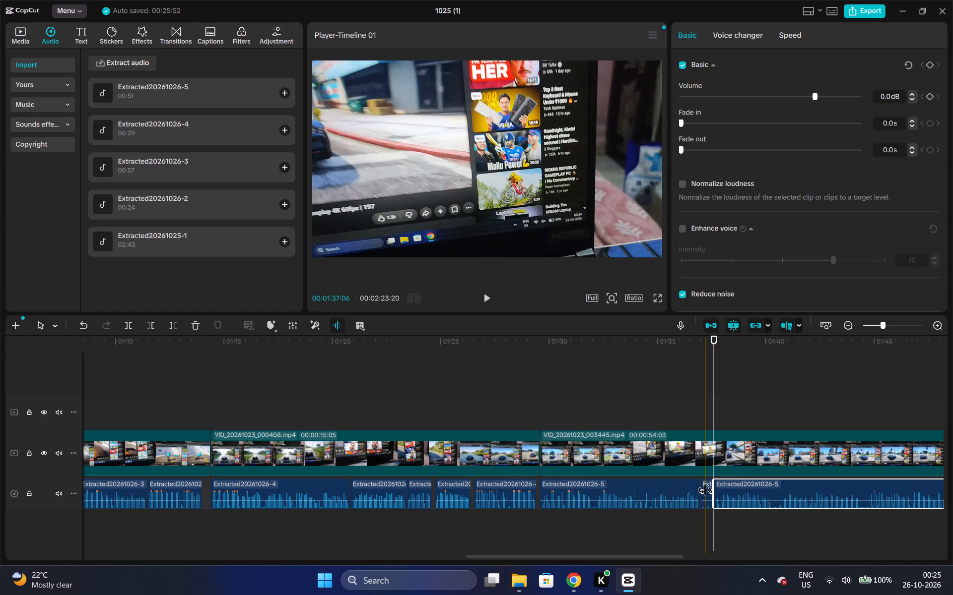
left_click(706, 495)
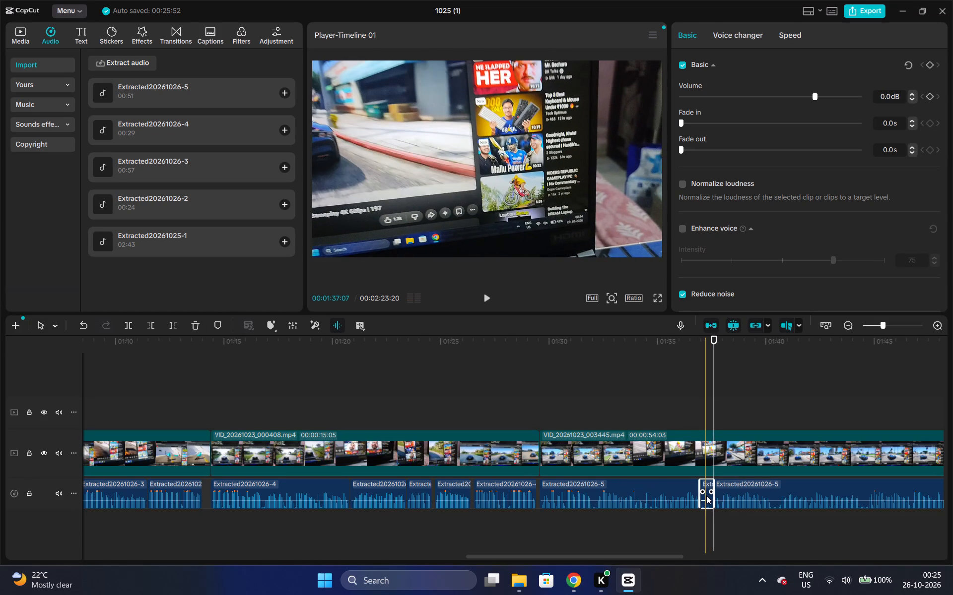
key("ctrl+x")
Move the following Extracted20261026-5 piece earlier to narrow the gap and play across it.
left_click_drag(730, 493, 720, 494)
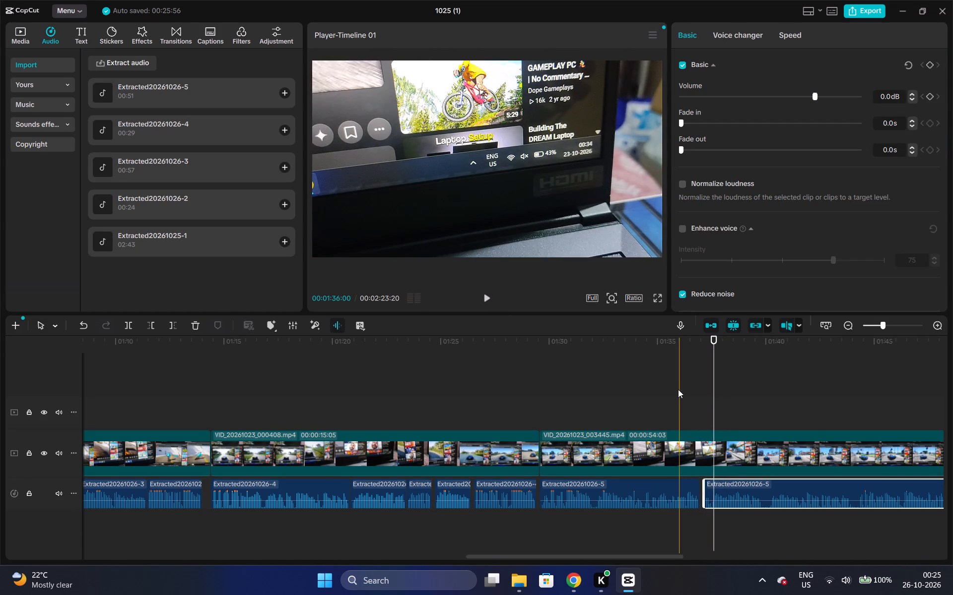
left_click(679, 375)
key("space")
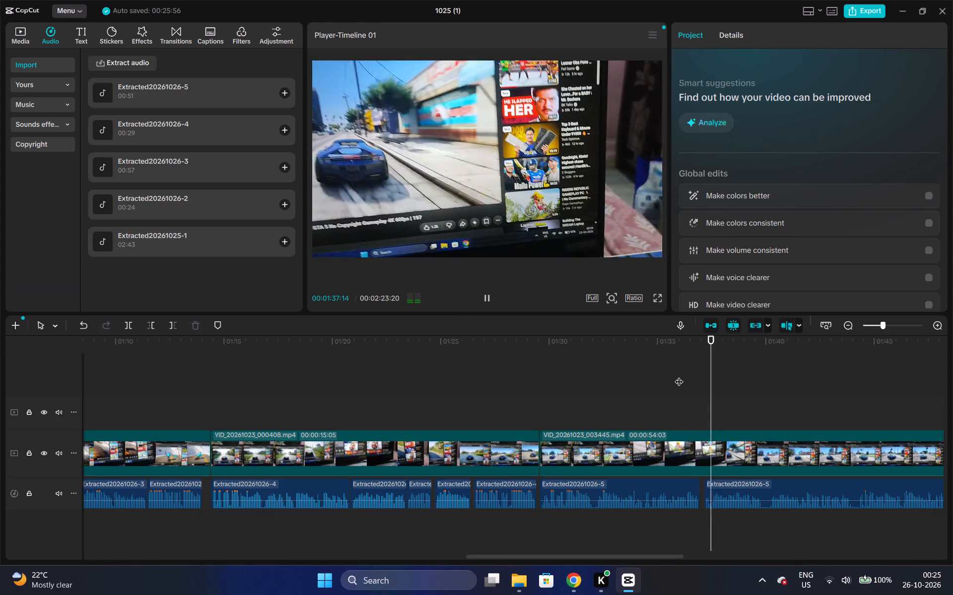
key("space")
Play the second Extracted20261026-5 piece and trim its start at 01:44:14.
left_click_drag(508, 556, 564, 561)
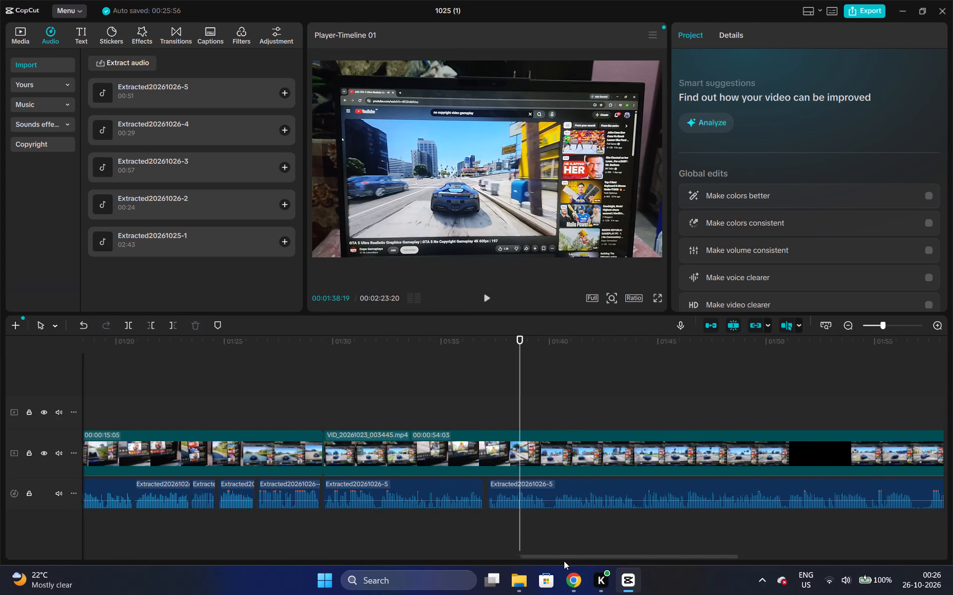
left_click_drag(564, 561, 571, 561)
left_click(447, 366)
key("space")
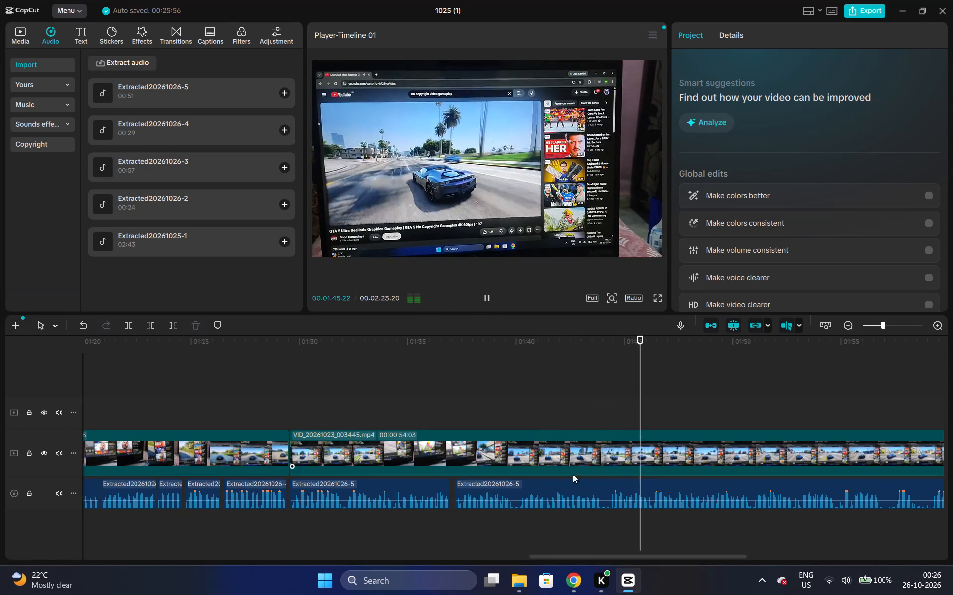
left_click(602, 485)
key("space")
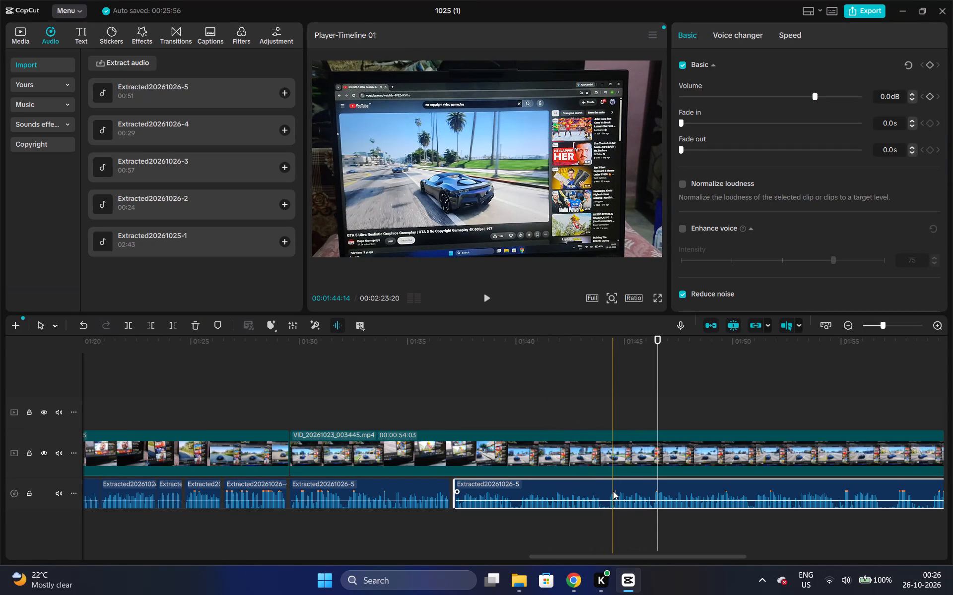
left_click(613, 491)
key("q")
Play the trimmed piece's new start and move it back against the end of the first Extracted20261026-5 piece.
key("space")
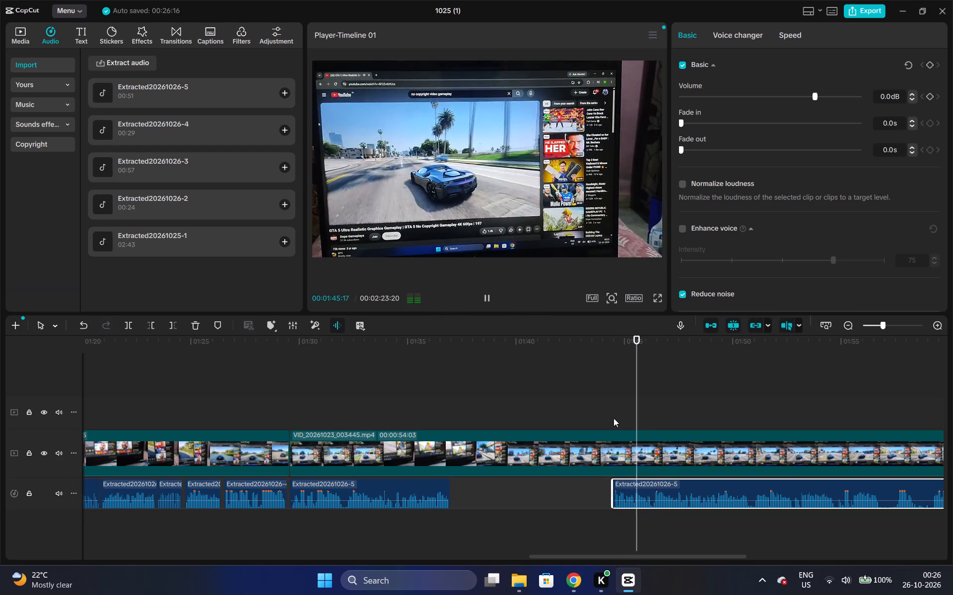
left_click(609, 332)
left_click(609, 348)
key("space")
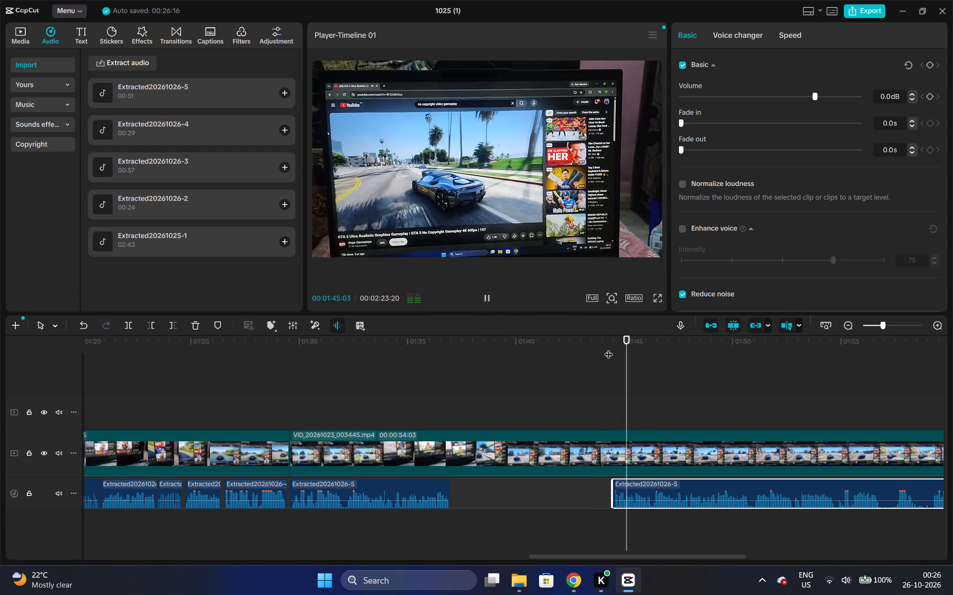
key("space")
left_click_drag(659, 496, 499, 497)
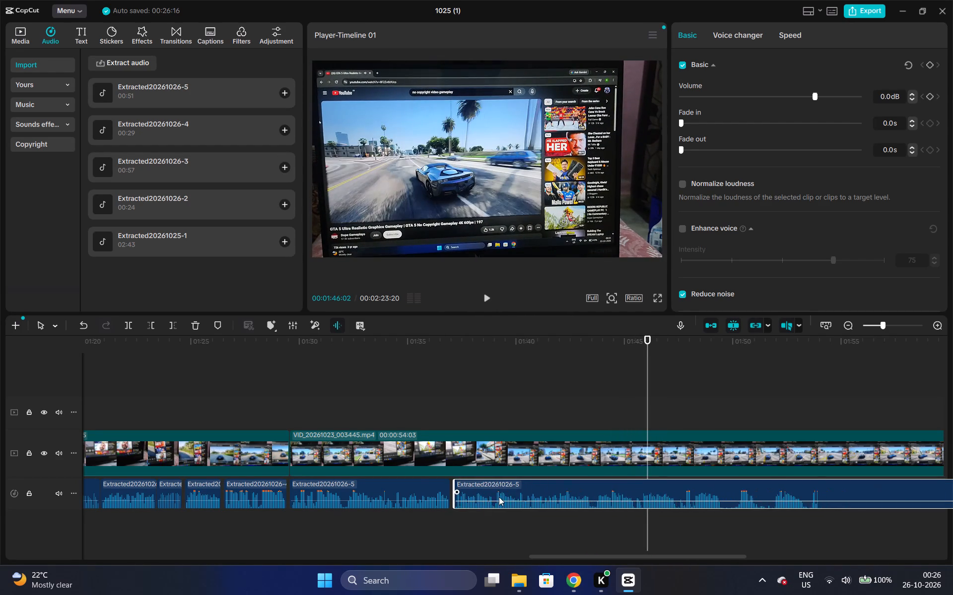
left_click_drag(499, 497, 498, 497)
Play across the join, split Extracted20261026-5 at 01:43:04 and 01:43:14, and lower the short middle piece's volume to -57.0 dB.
left_click(421, 372)
key("space")
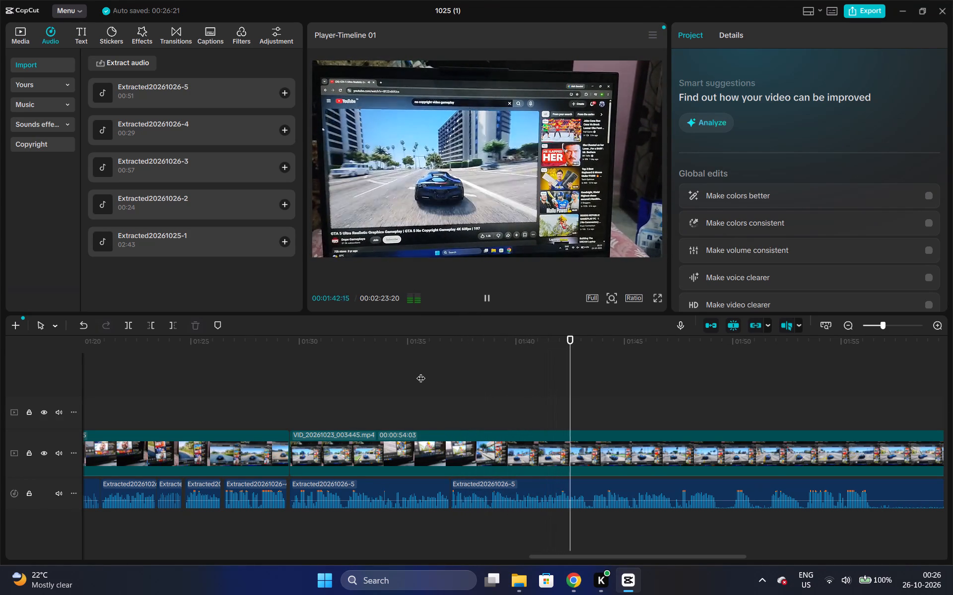
key("space")
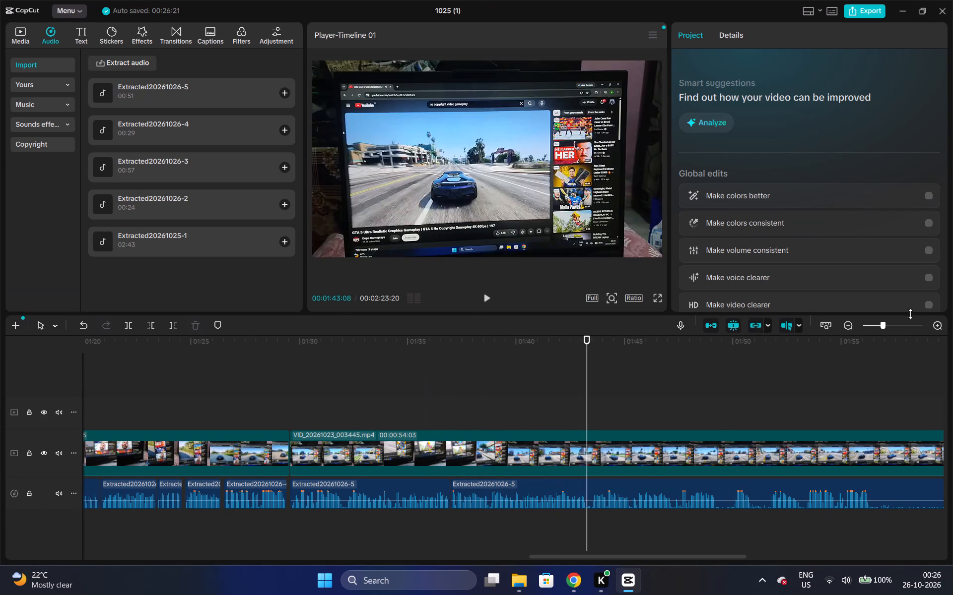
left_click(940, 327)
left_click(940, 327)
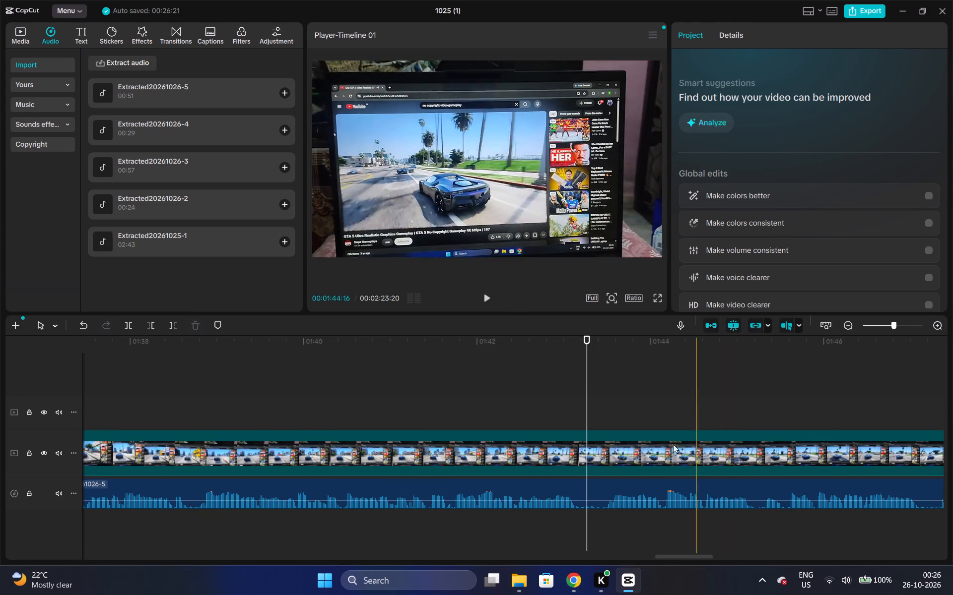
left_click(574, 501)
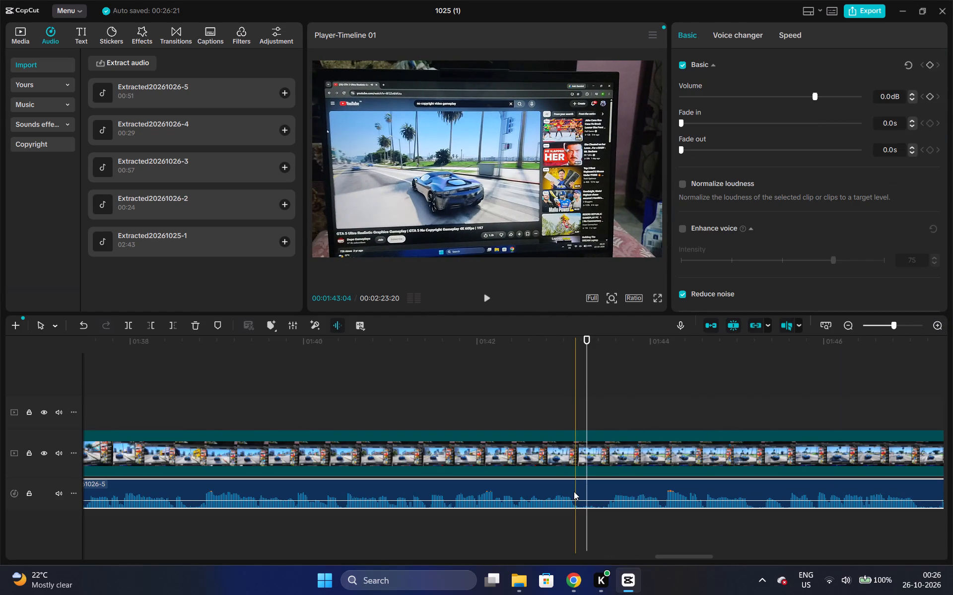
key("ctrl+b")
key("space")
key("space")
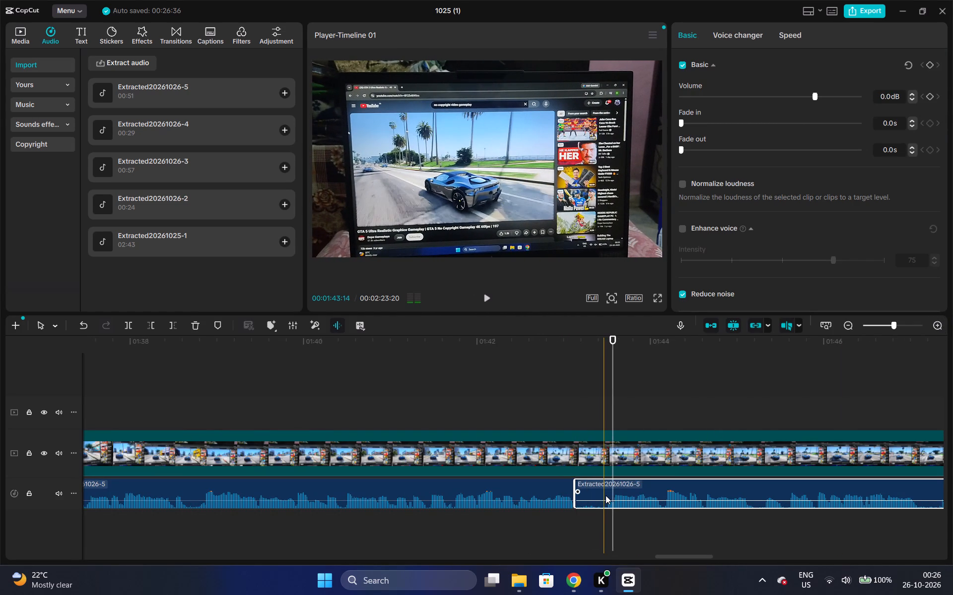
left_click(606, 496)
key("ctrl+b")
left_click(596, 491)
left_click(685, 92)
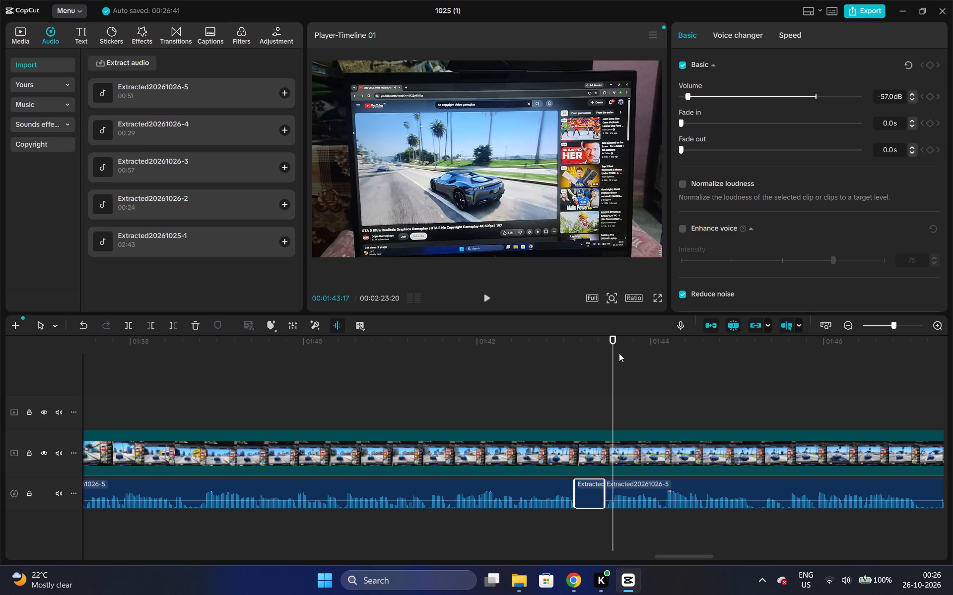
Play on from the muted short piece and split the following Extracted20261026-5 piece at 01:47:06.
left_click(573, 348)
key("space")
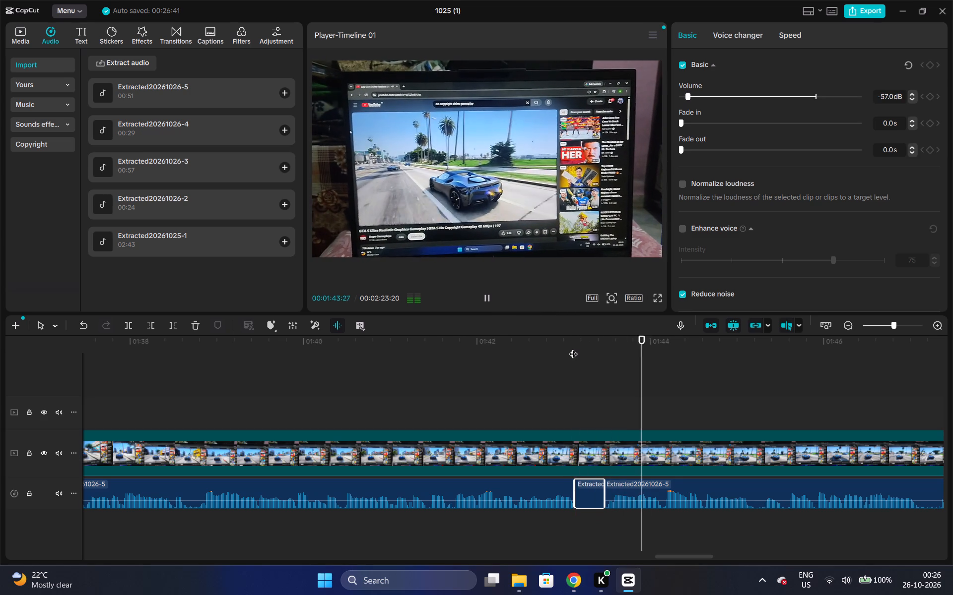
key("space")
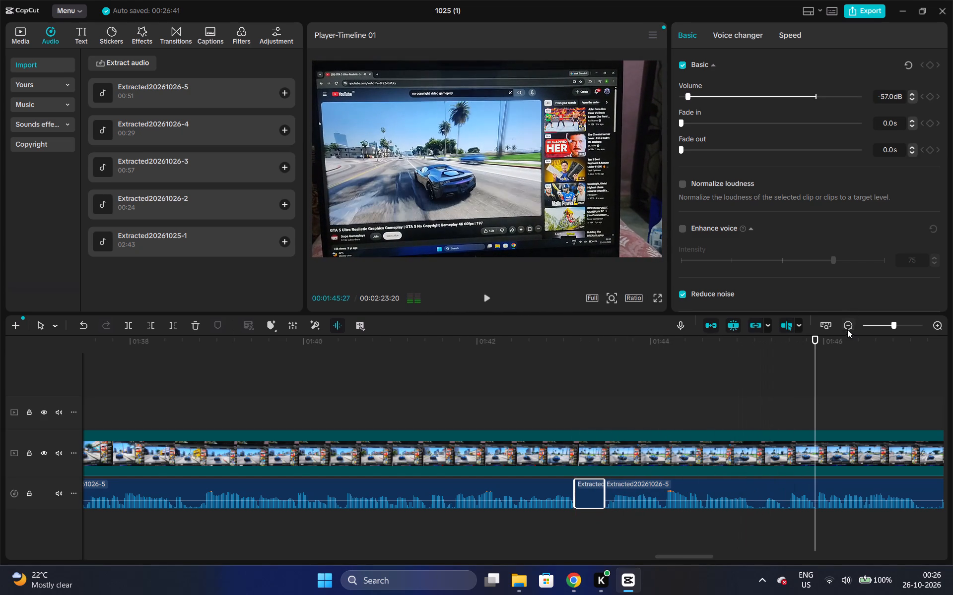
double_click(846, 330)
key("space")
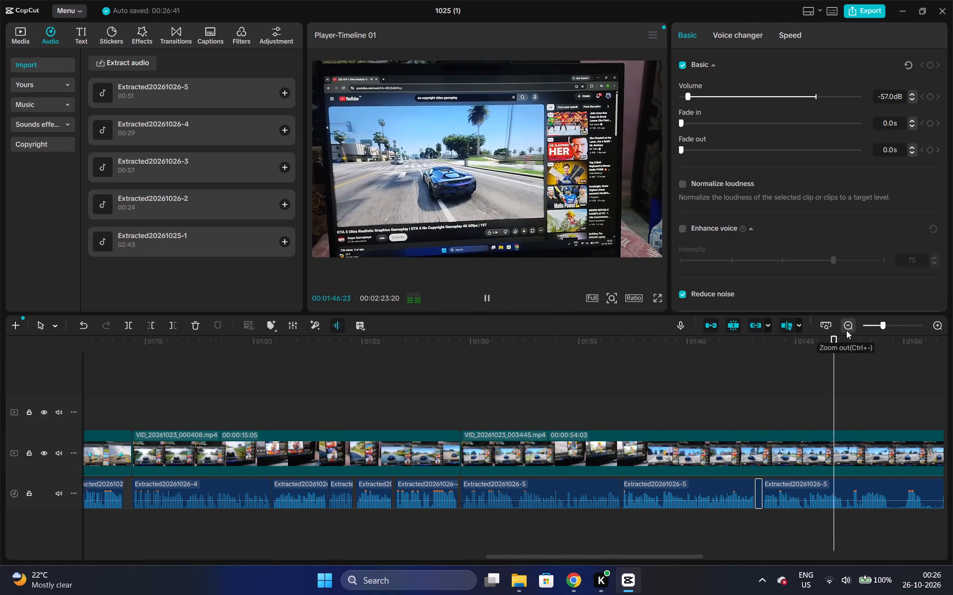
key("space")
left_click(939, 326)
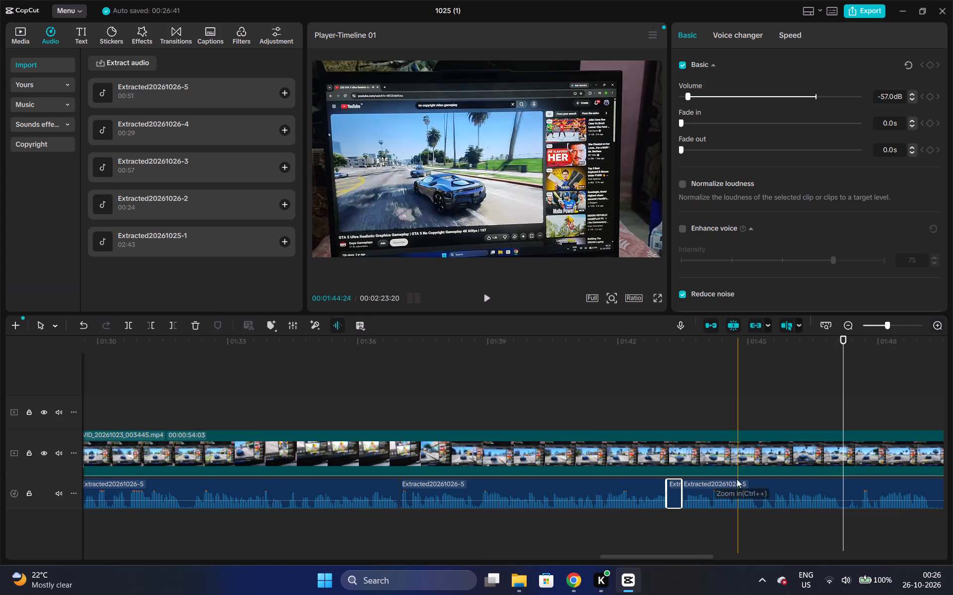
left_click_drag(680, 557, 747, 559)
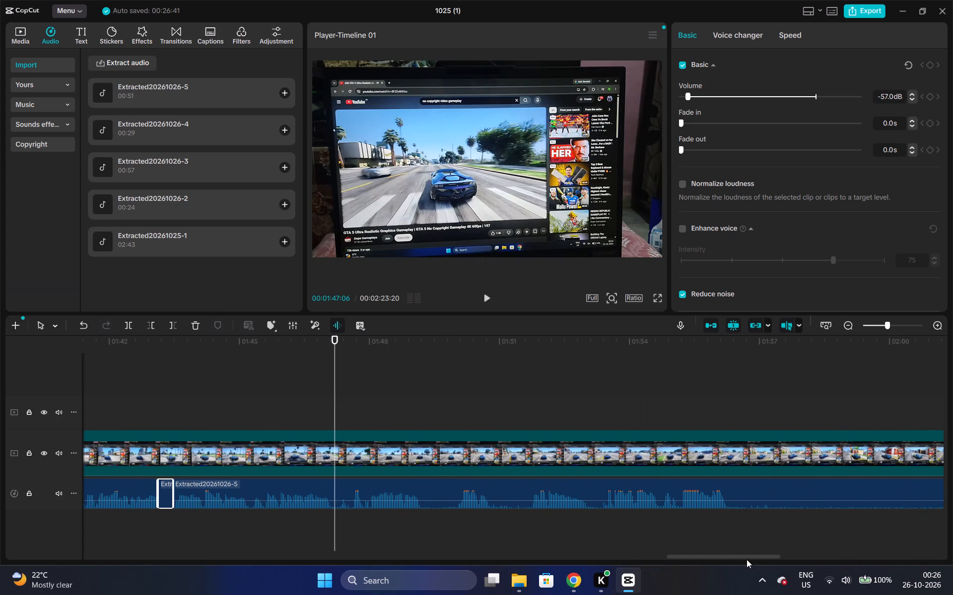
left_click(334, 489)
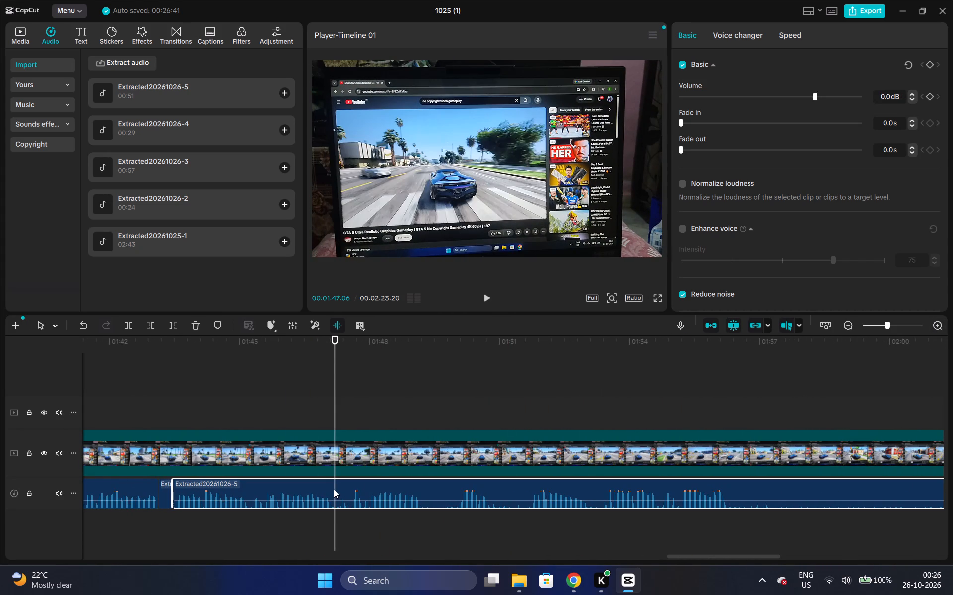
key("ctrl+b")
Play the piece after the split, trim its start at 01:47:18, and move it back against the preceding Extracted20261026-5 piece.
key("space")
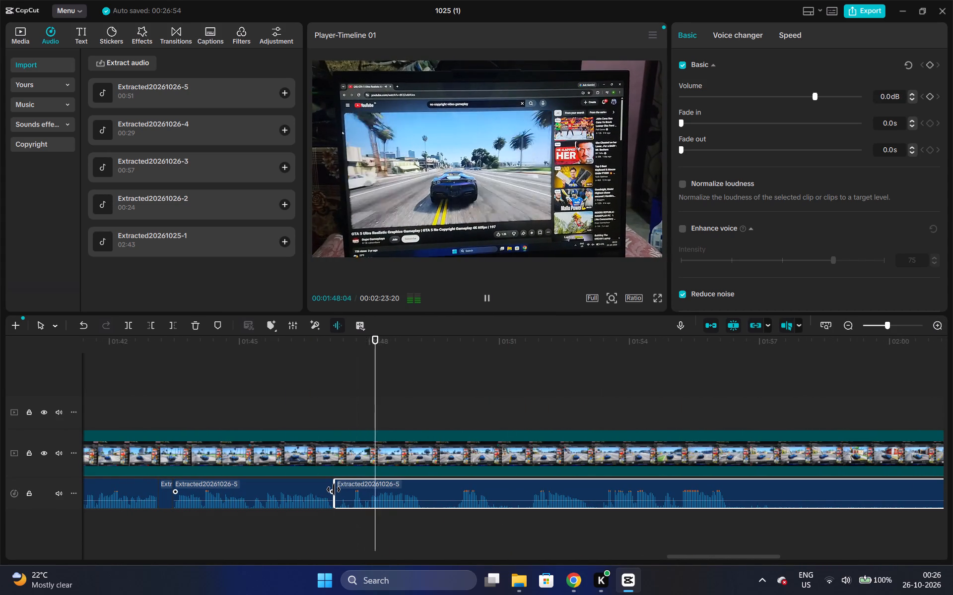
key("space")
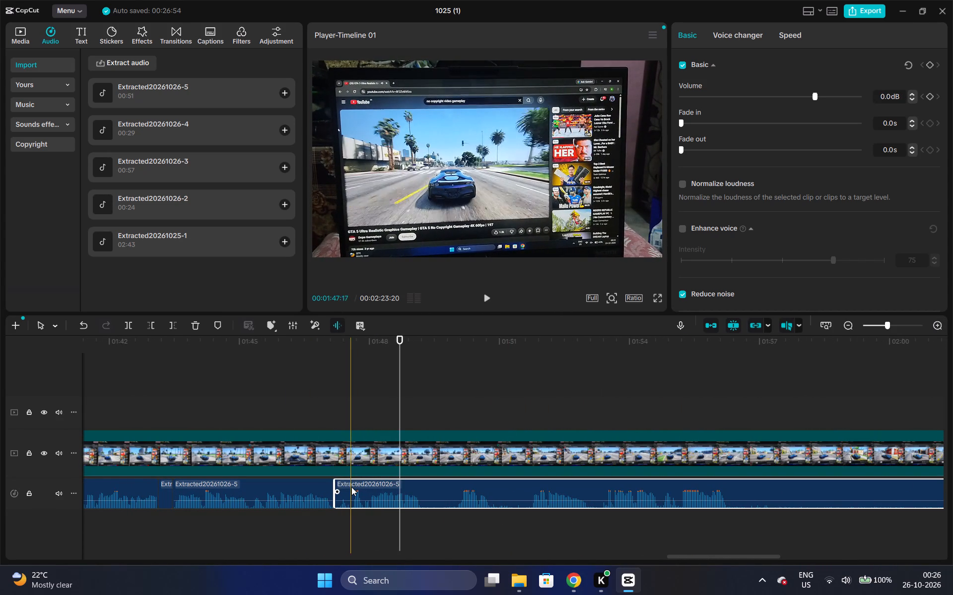
left_click(352, 488)
left_click(351, 434)
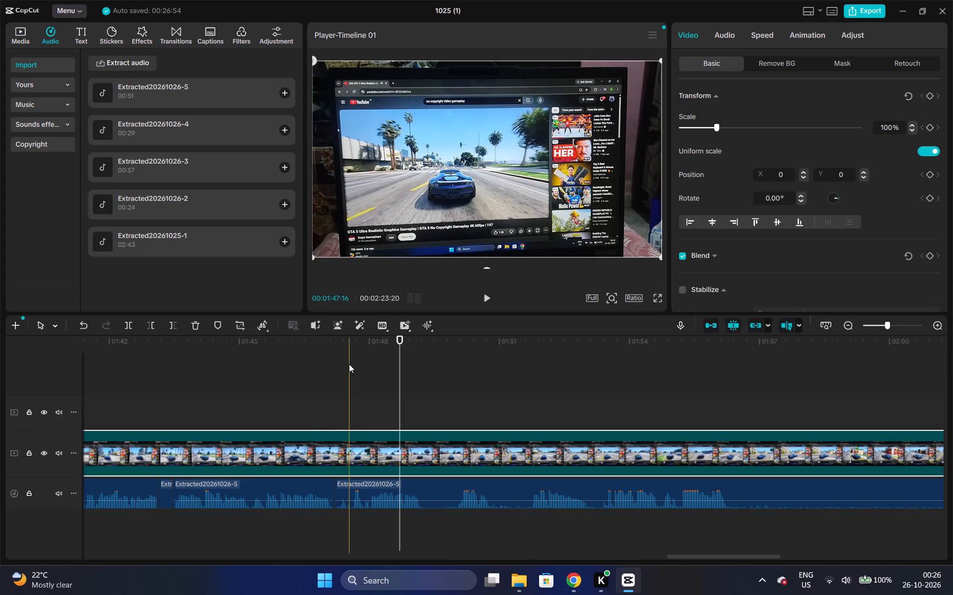
left_click(349, 353)
key("space")
key("space")
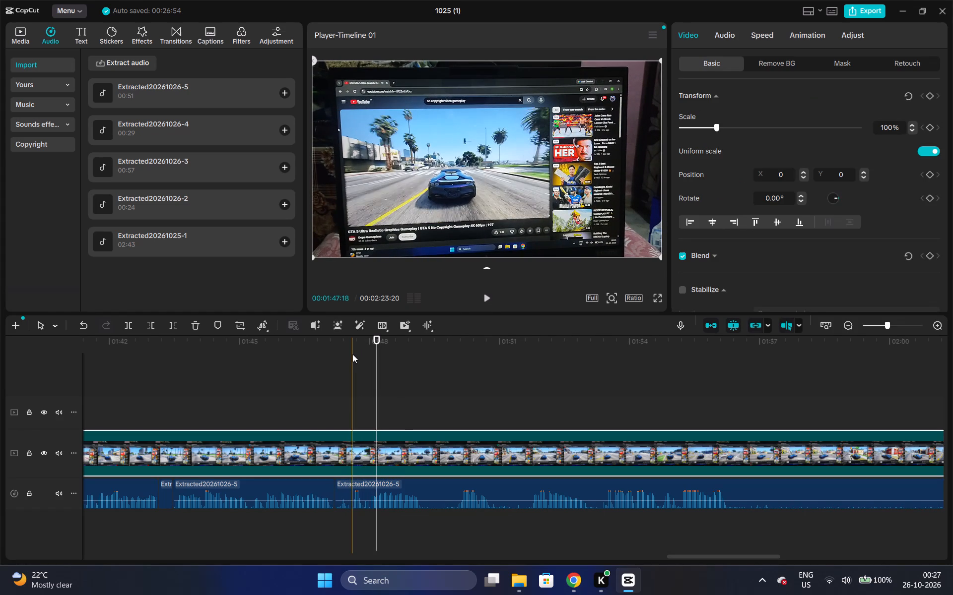
left_click(352, 503)
key("q")
left_click_drag(364, 499, 357, 497)
key("ctrl+z")
left_click_drag(375, 491, 356, 493)
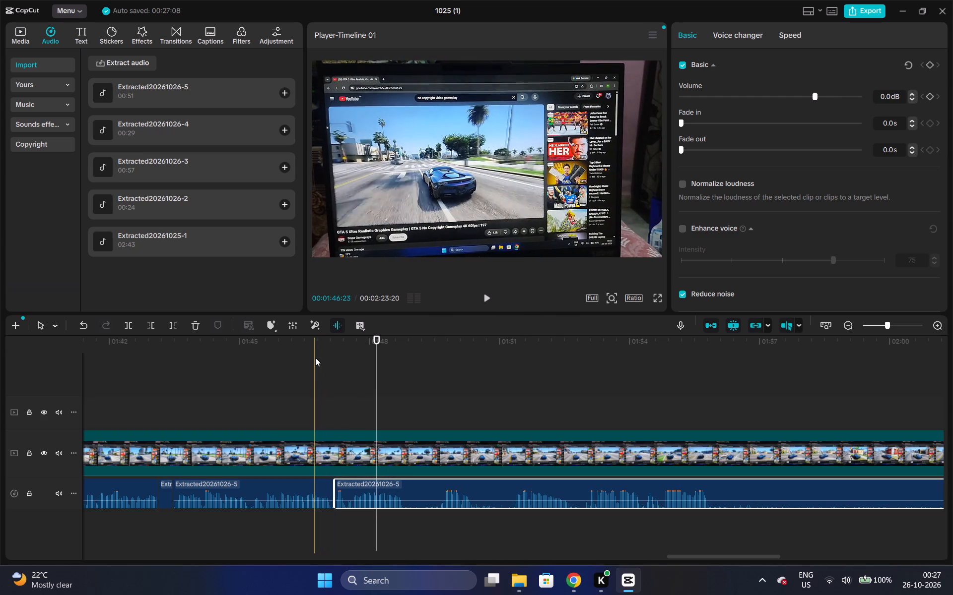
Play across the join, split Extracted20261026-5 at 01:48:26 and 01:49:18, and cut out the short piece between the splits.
left_click(315, 357)
key("space")
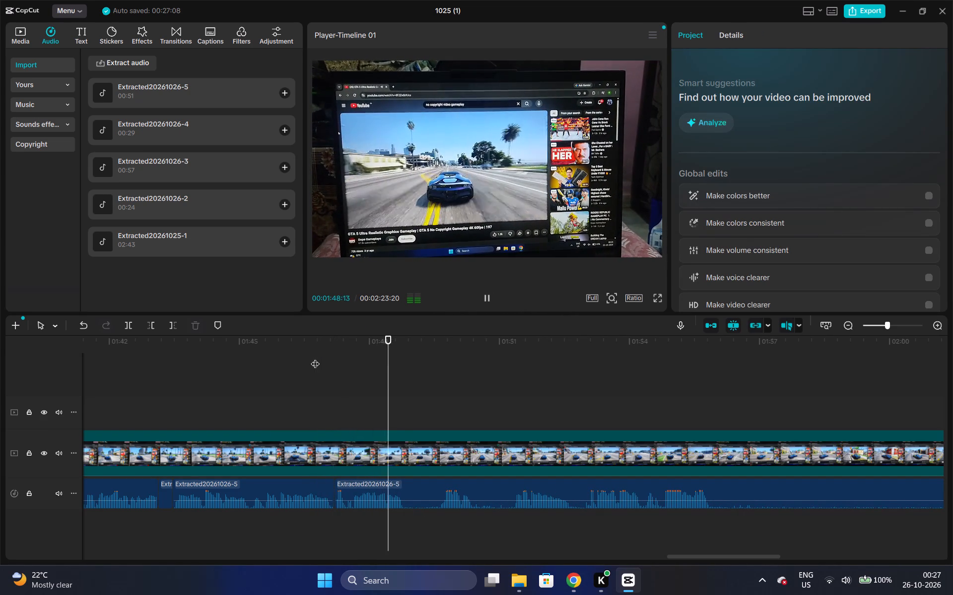
key("space")
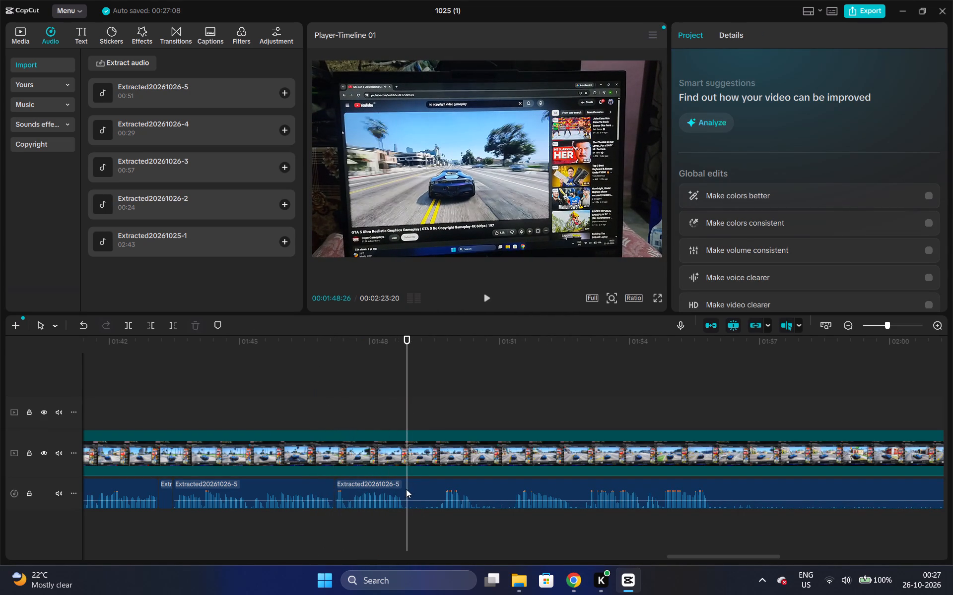
left_click(403, 502)
key("ctrl+b")
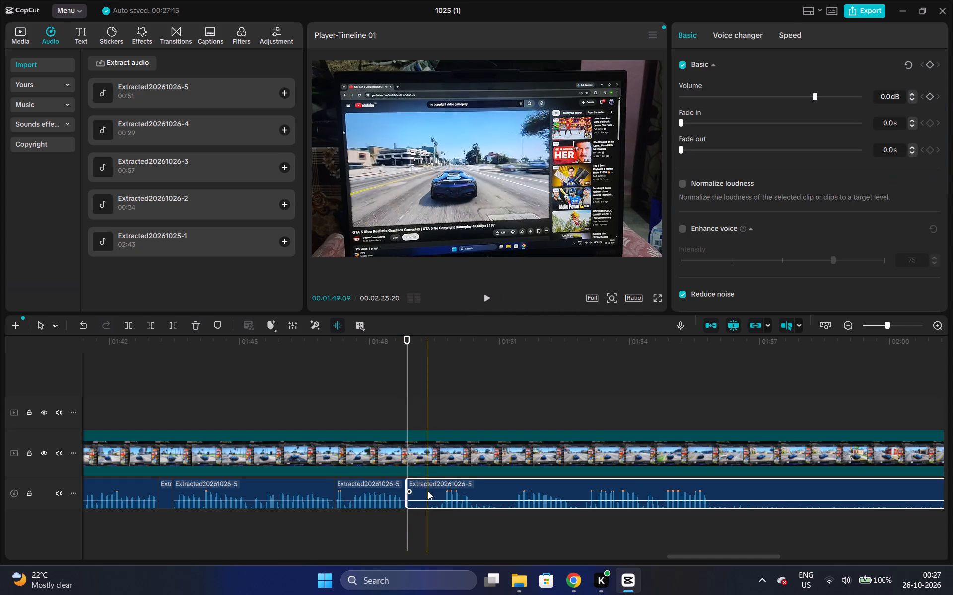
left_click(438, 506)
key("ctrl+b")
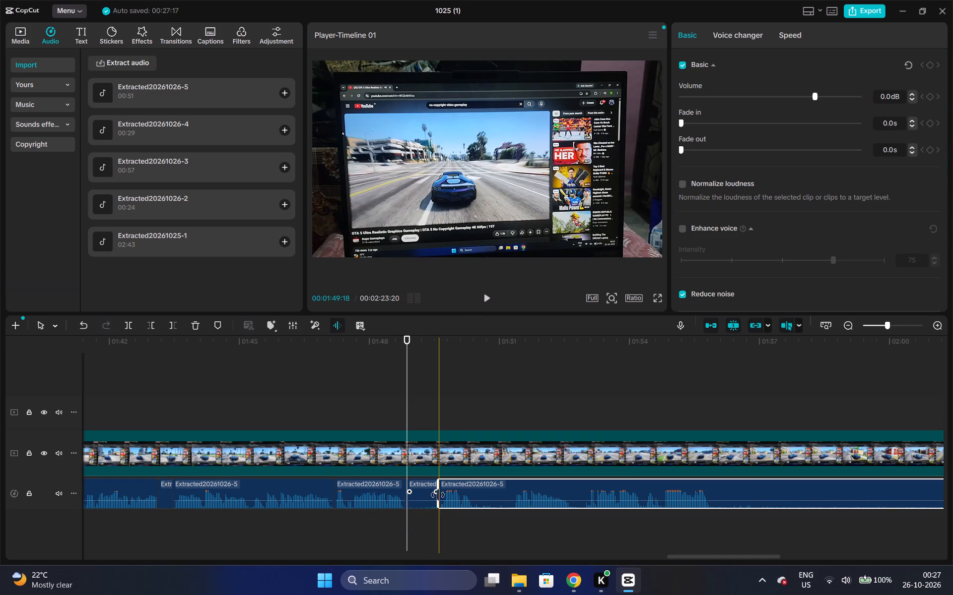
left_click(429, 492)
key("ctrl+x")
key("ctrl+x")
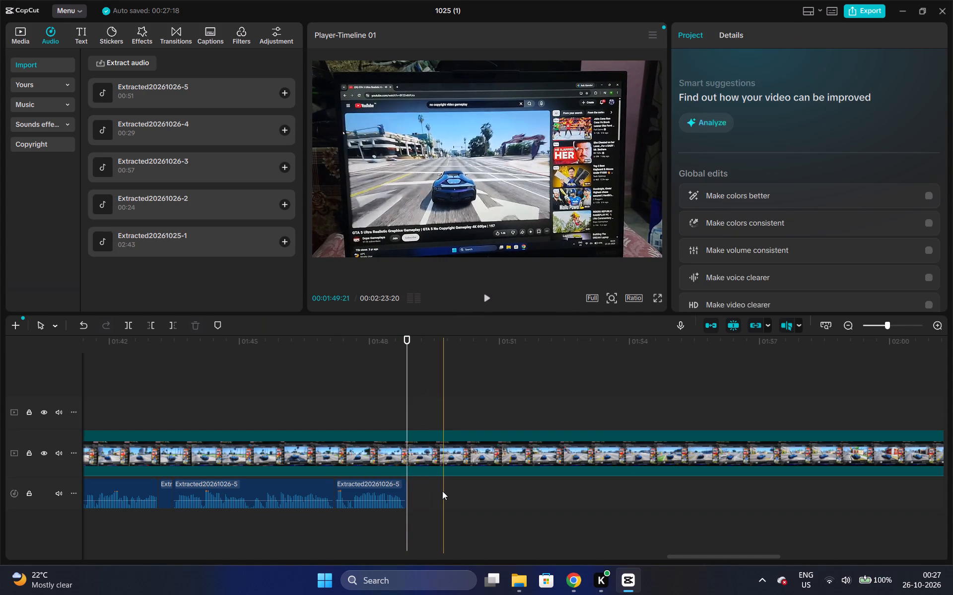
key("ctrl+z")
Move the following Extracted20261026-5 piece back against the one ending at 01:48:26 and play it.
left_click(451, 492, "ctrl")
key("ctrl+x")
left_click_drag(451, 493, 424, 493)
left_click_drag(423, 493, 417, 493)
key("space")
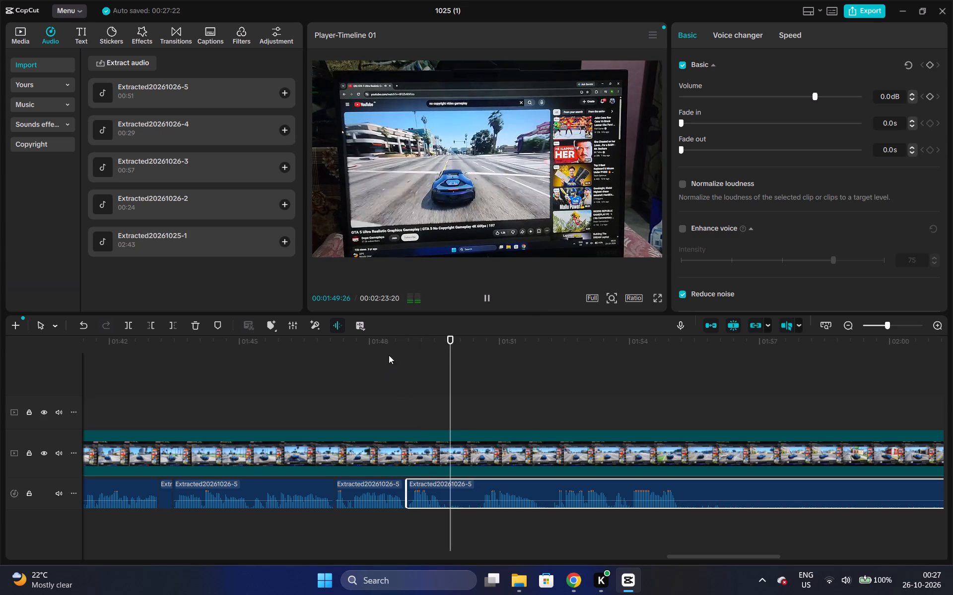
key("space")
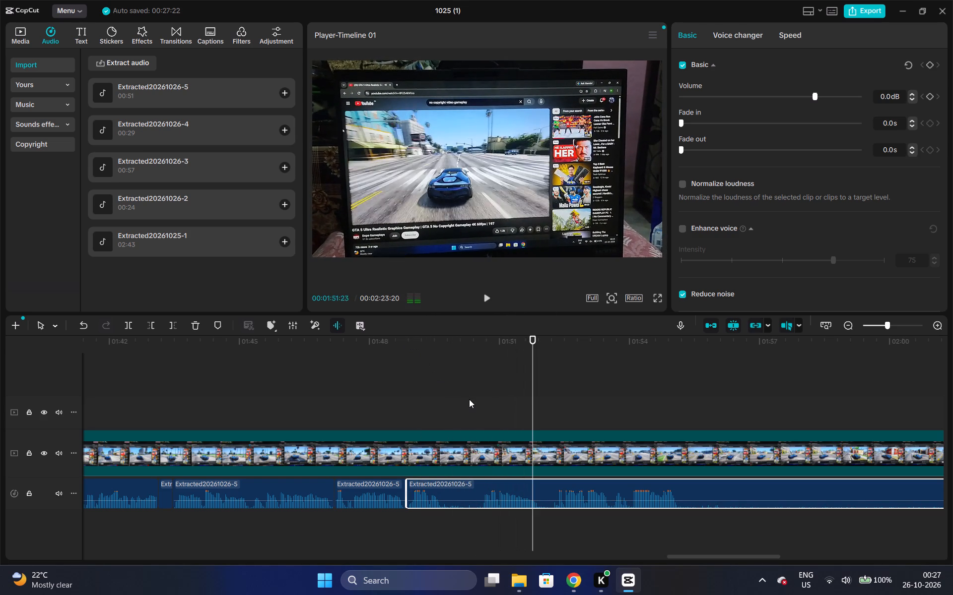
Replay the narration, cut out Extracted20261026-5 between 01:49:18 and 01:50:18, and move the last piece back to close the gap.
left_click(335, 351)
key("space")
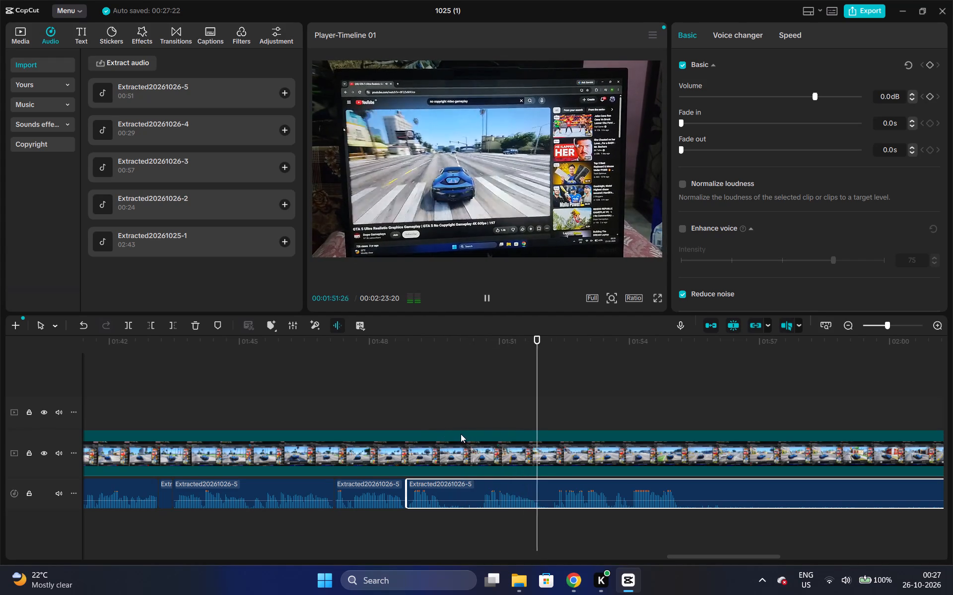
key("space")
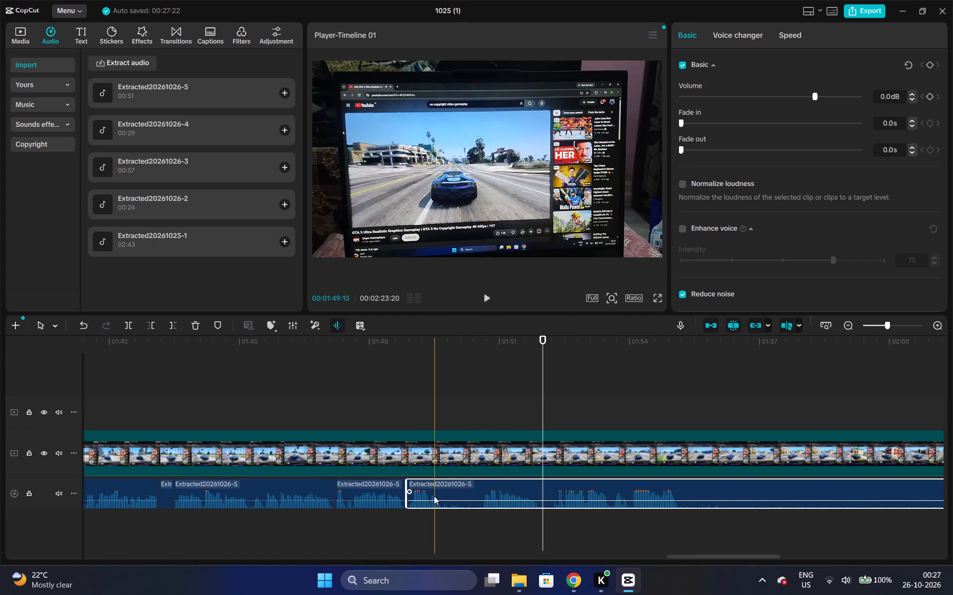
left_click(439, 505)
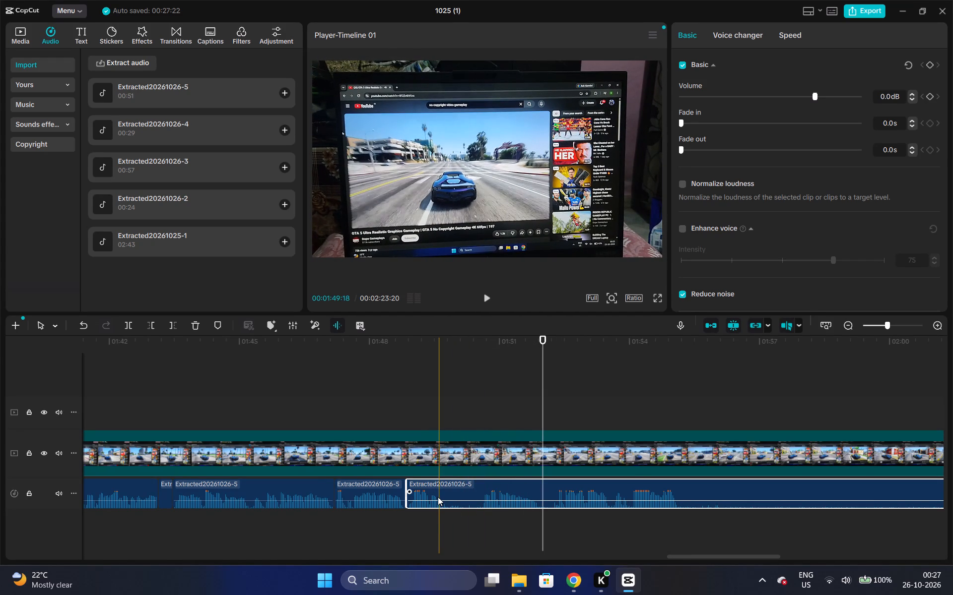
key("ctrl+b")
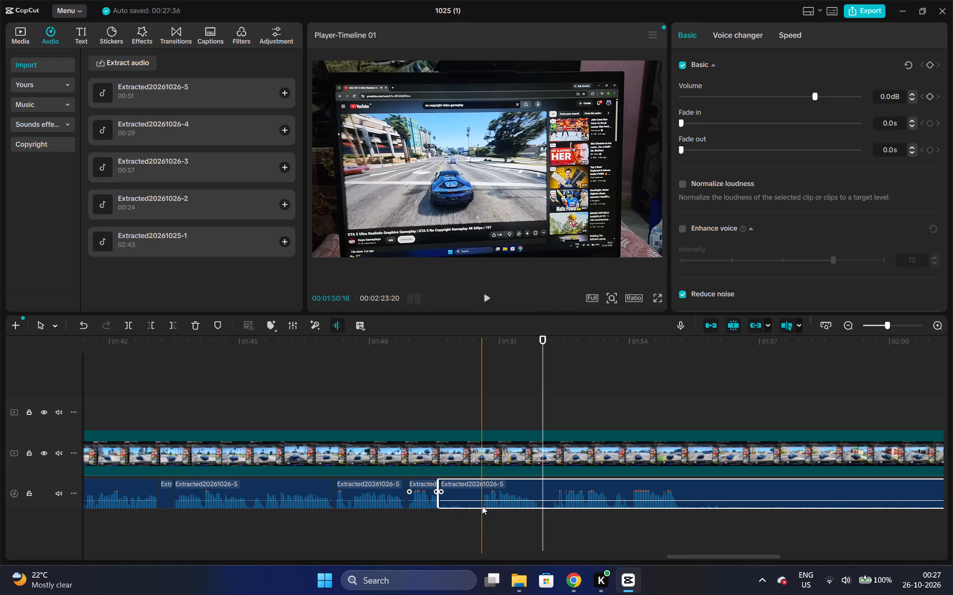
key("ctrl+b")
left_click(470, 500)
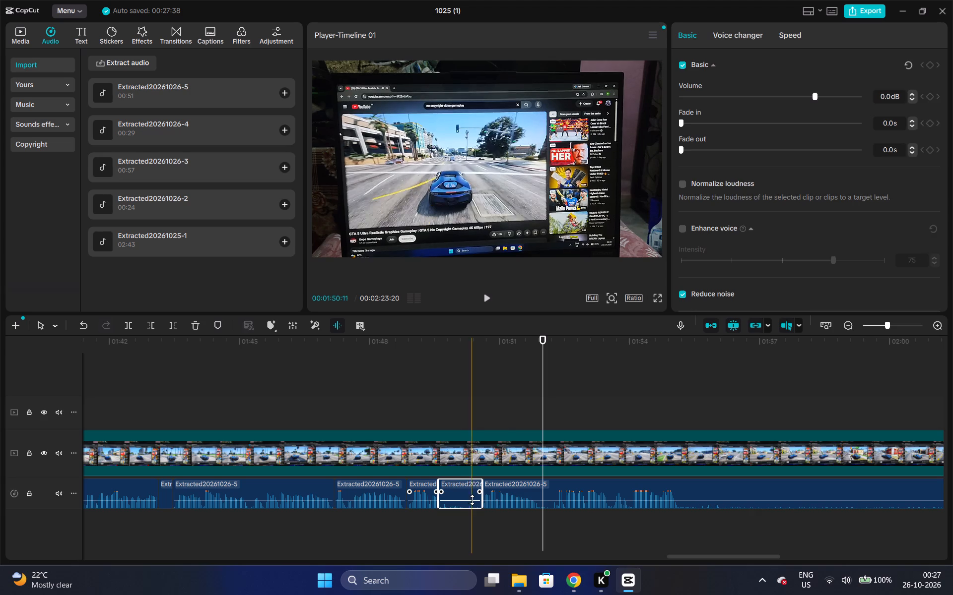
key("ctrl+x")
key("ctrl+x")
left_click_drag(508, 491, 465, 495)
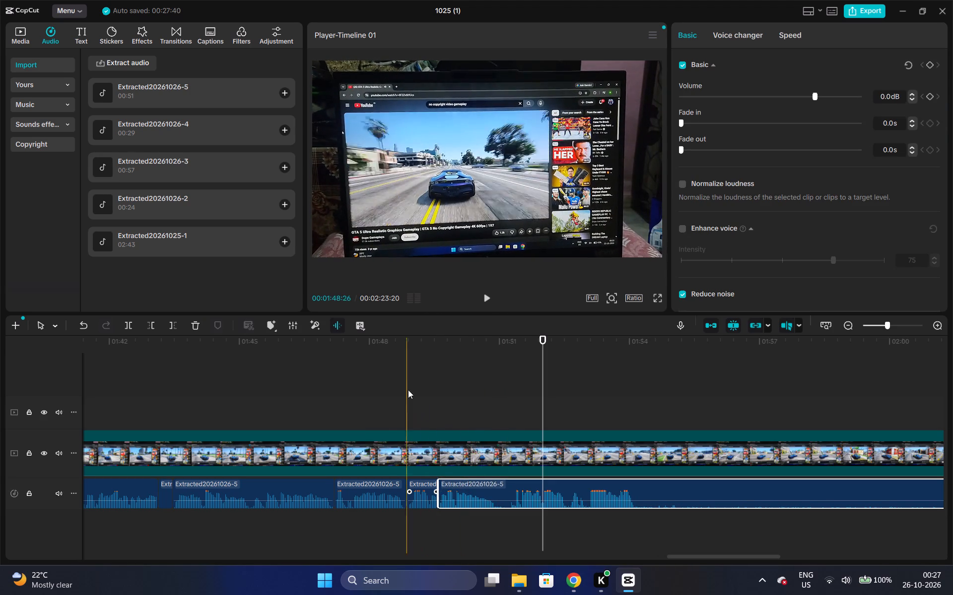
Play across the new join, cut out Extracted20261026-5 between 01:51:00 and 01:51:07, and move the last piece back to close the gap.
left_click(343, 346)
key("space")
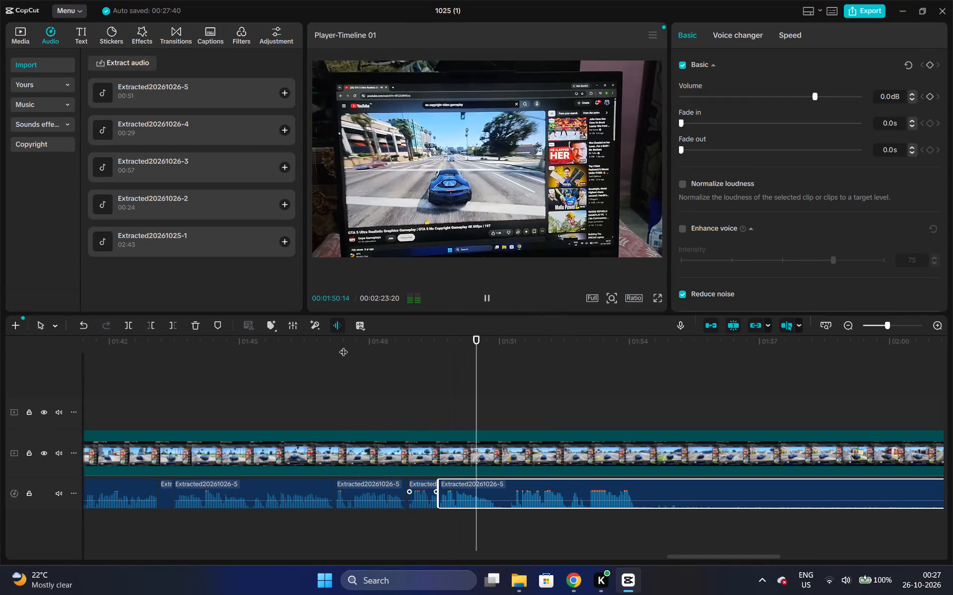
key("space")
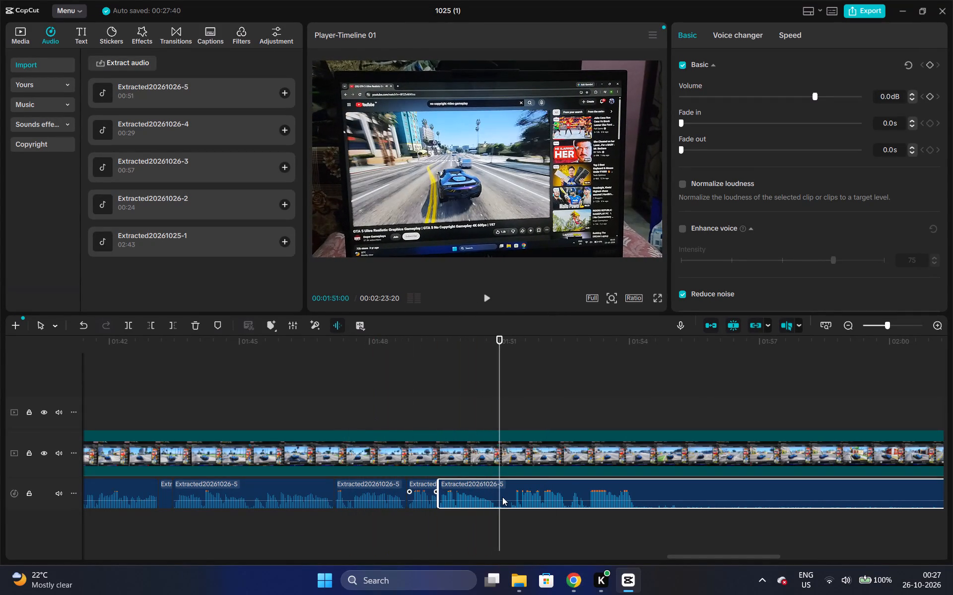
key("ctrl+b")
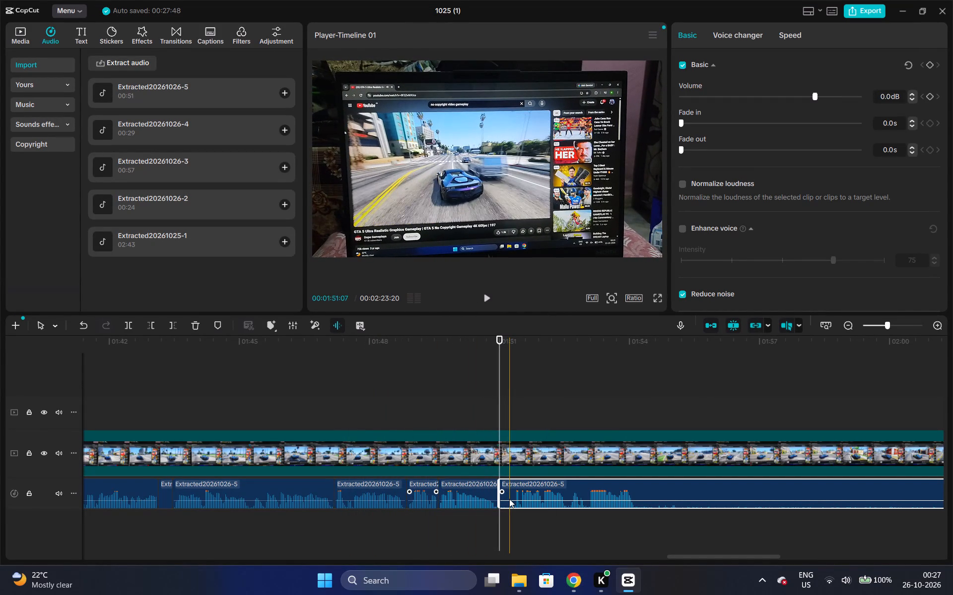
key("ctrl+b")
left_click(503, 496, "ctrl")
key("ctrl+x")
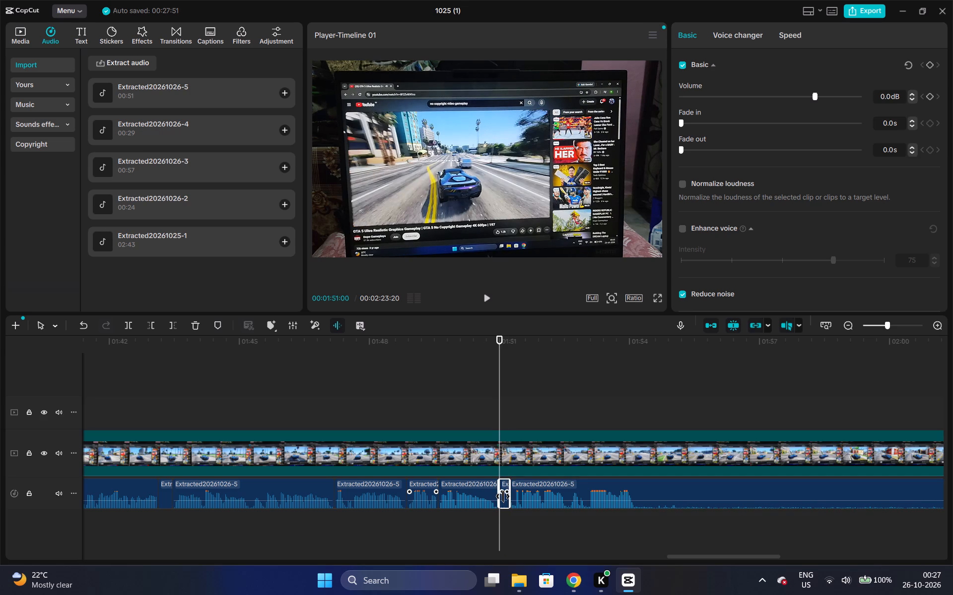
left_click_drag(529, 487, 516, 488)
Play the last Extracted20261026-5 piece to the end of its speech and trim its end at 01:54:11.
key("space")
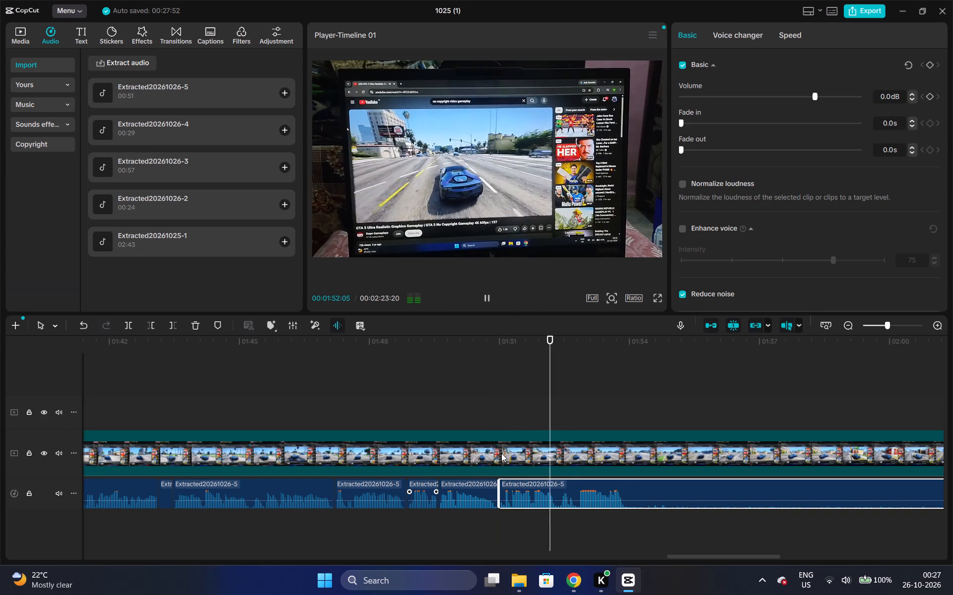
key("space")
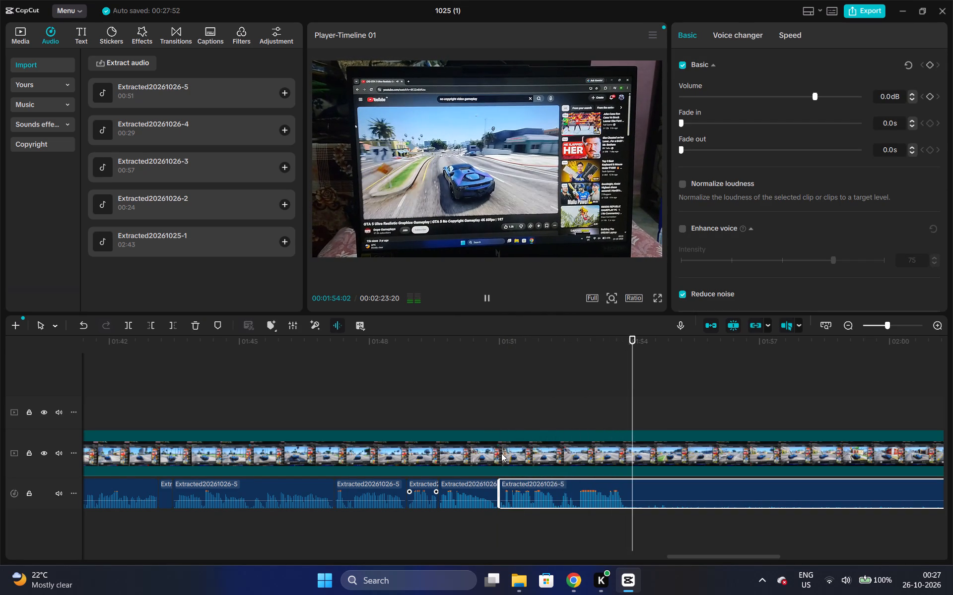
key("space")
key("space")
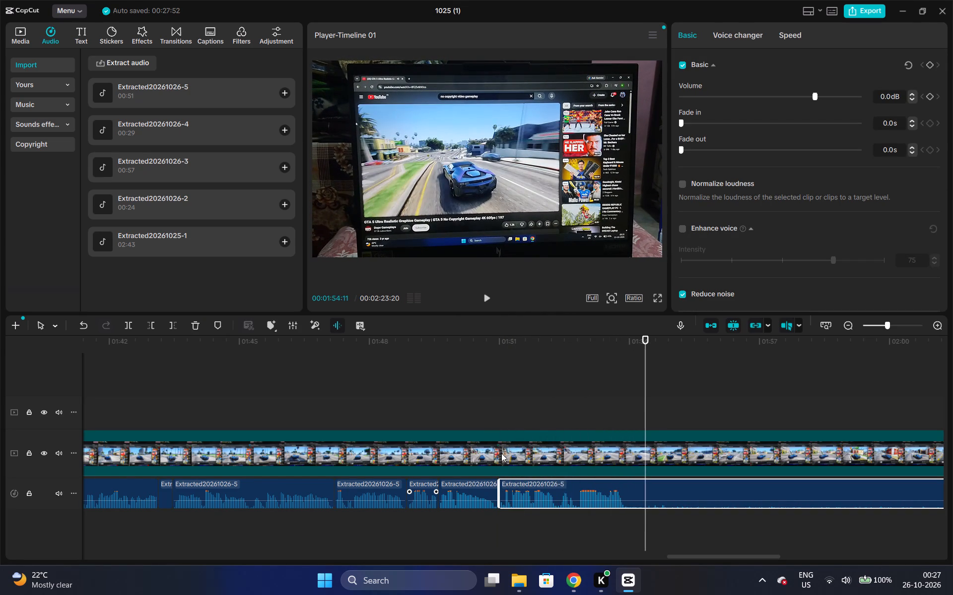
key("w")
Skim the leftover VID_20261023_003445.mp4 footage past the narration and trim the clip's end back to 01:54:11.
left_click(735, 457)
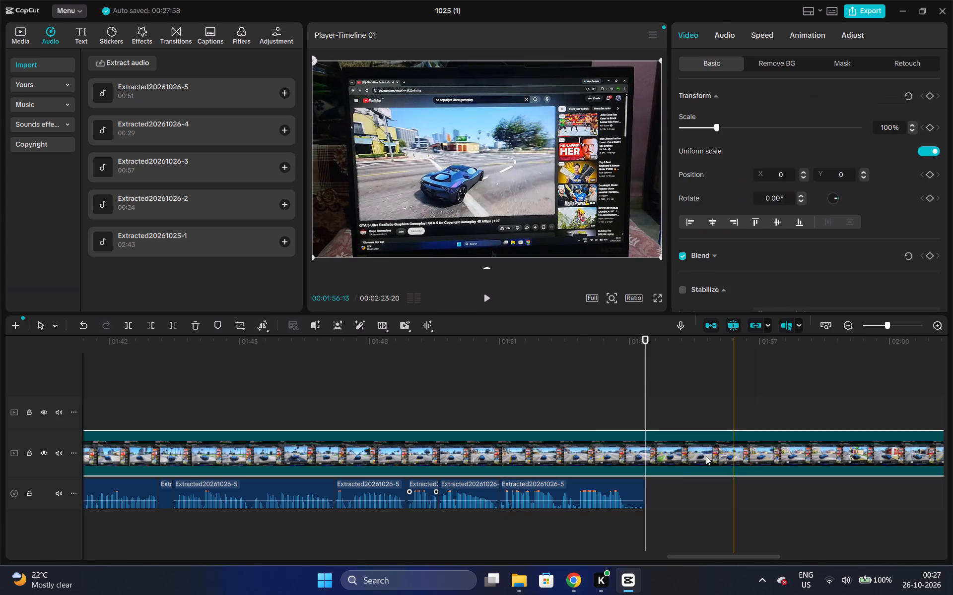
triple_click(847, 327)
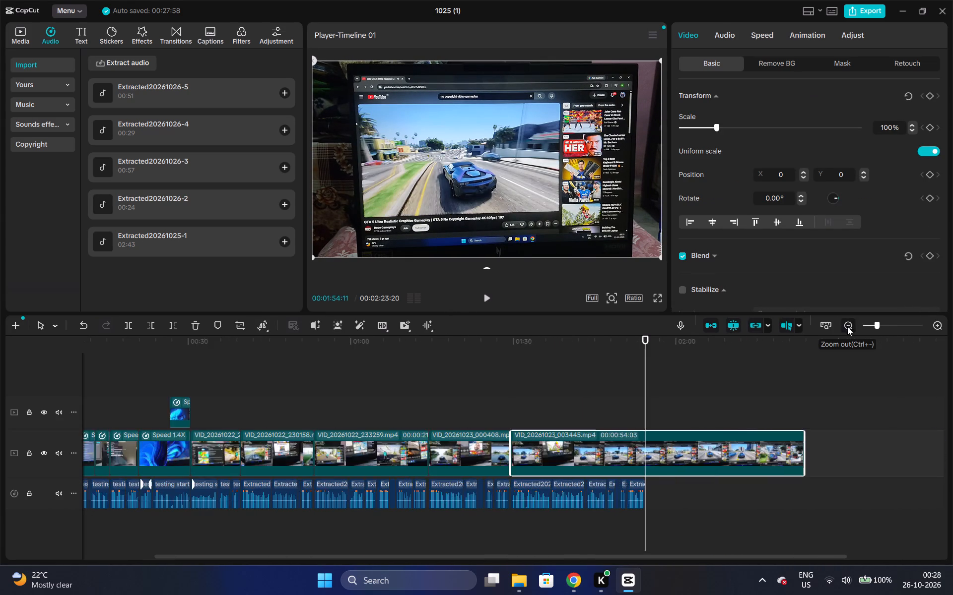
left_click(847, 327)
key("space")
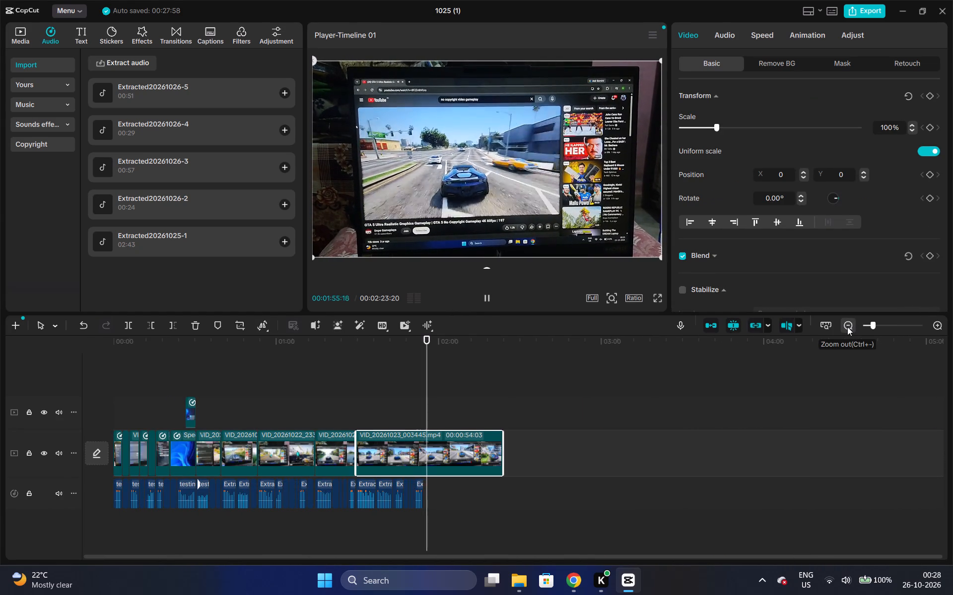
left_click(440, 345)
left_click(446, 344)
left_click(460, 344)
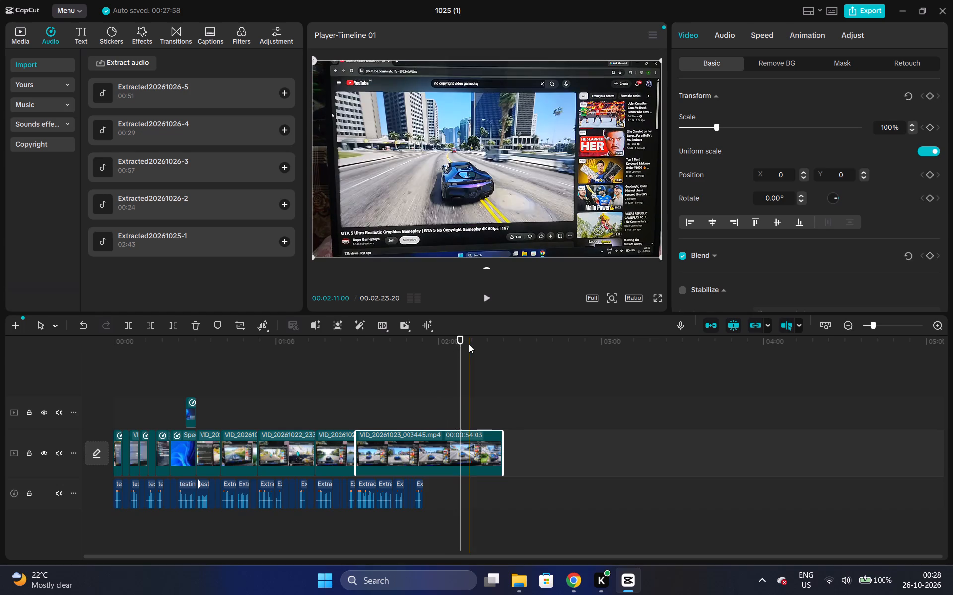
left_click(469, 344)
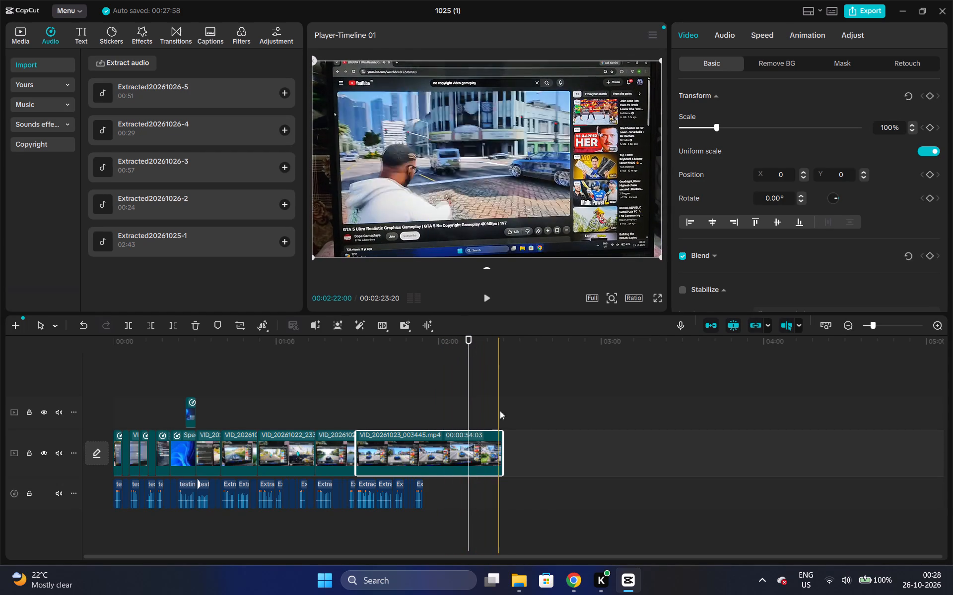
left_click_drag(503, 453, 420, 452)
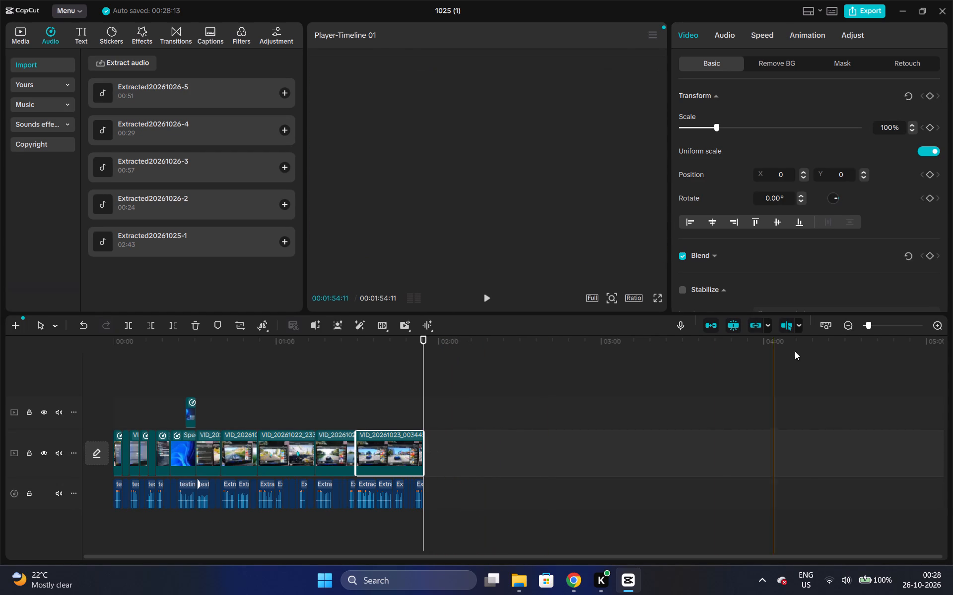
Play the trimmed VID_20261023_003445.mp4 clip with its narration from its start to the end of the timeline.
left_click(936, 330)
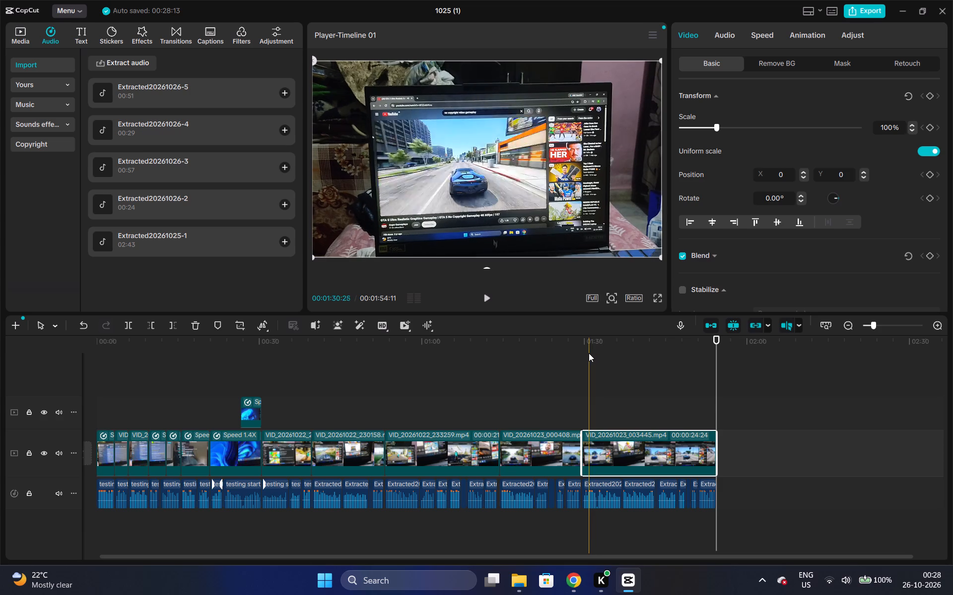
left_click(581, 345)
key("space")
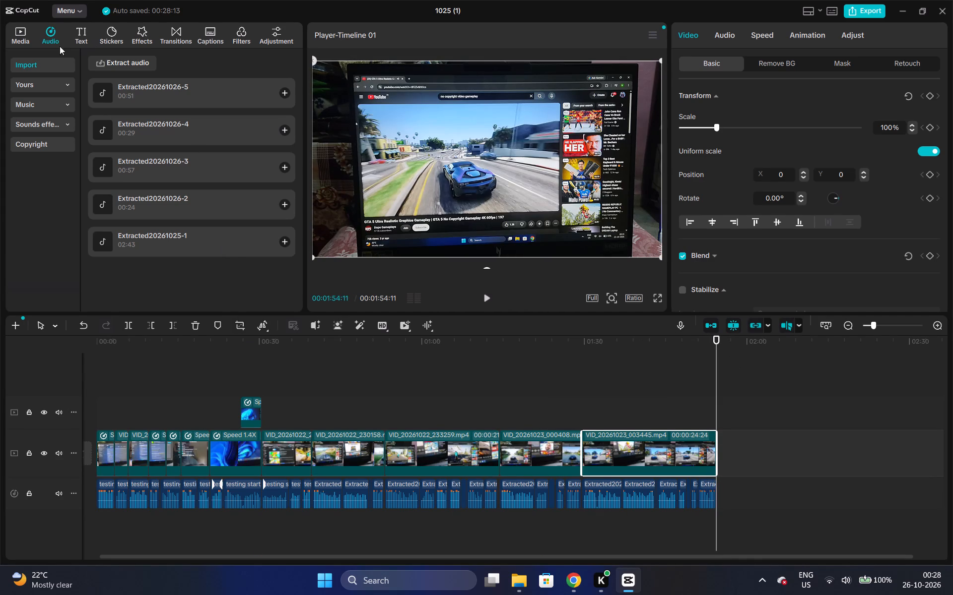
Import VID_20261023_010633 from the 2nd video folder and place it on the main track directly after VID_20261023_003445.mp4.
left_click(21, 36)
left_click(114, 67)
left_click(128, 85)
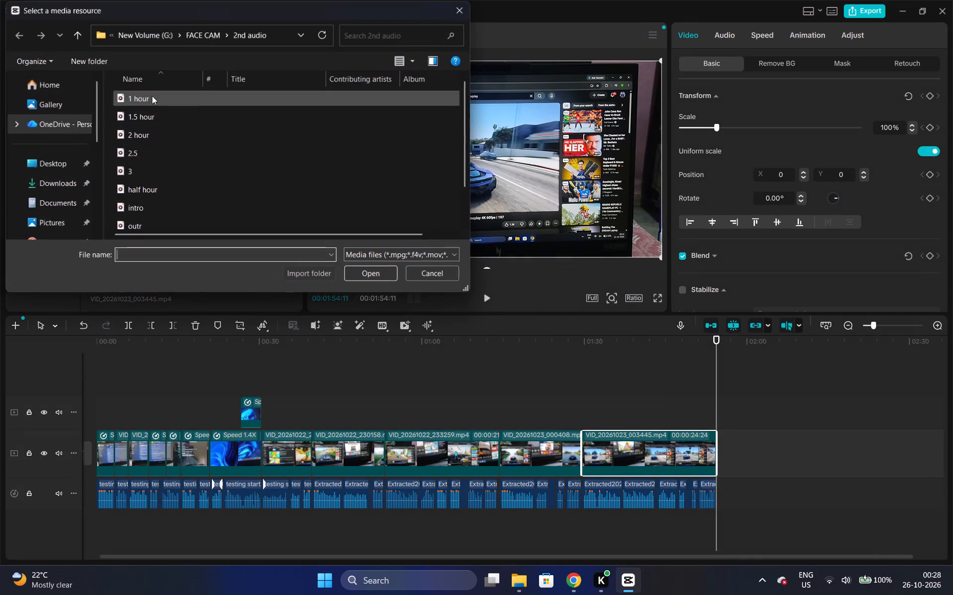
left_click(189, 41)
double_click(375, 107)
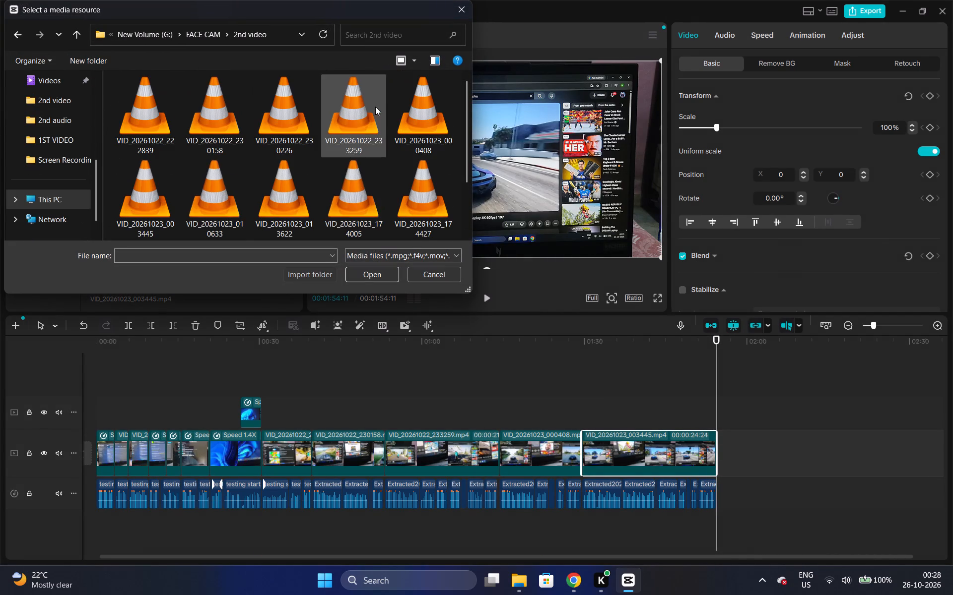
left_click(203, 183)
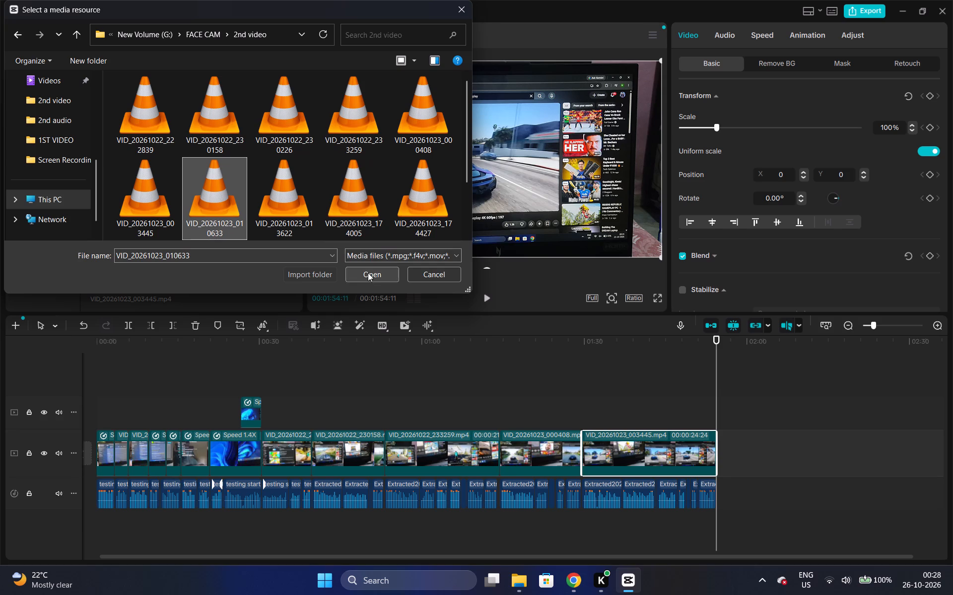
left_click(368, 273)
left_click_drag(225, 269, 567, 372)
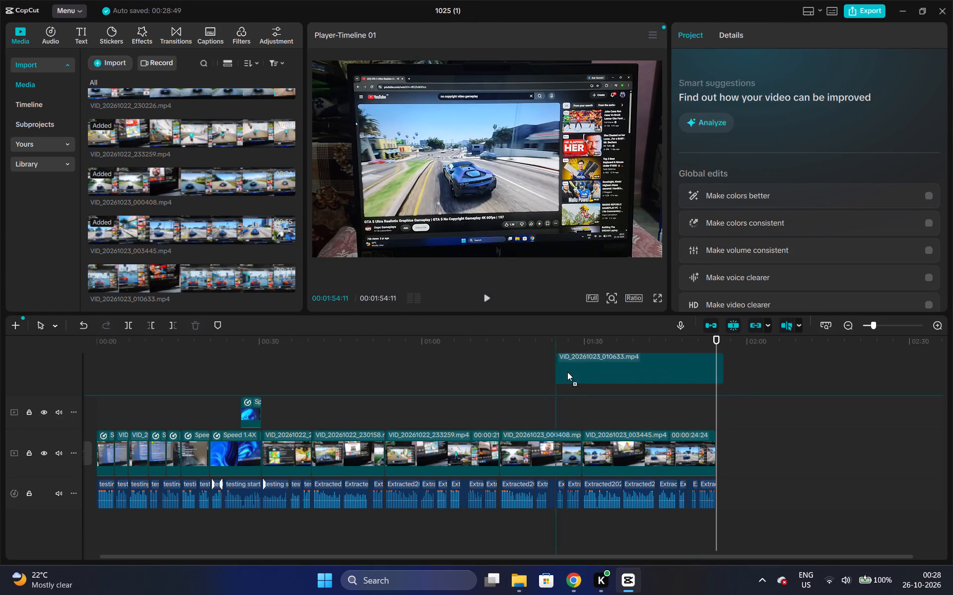
left_click_drag(567, 372, 718, 450)
Preview the start of VID_20261023_010633.mp4 and mute the clip by lowering its volume to -∞ dB.
key("space")
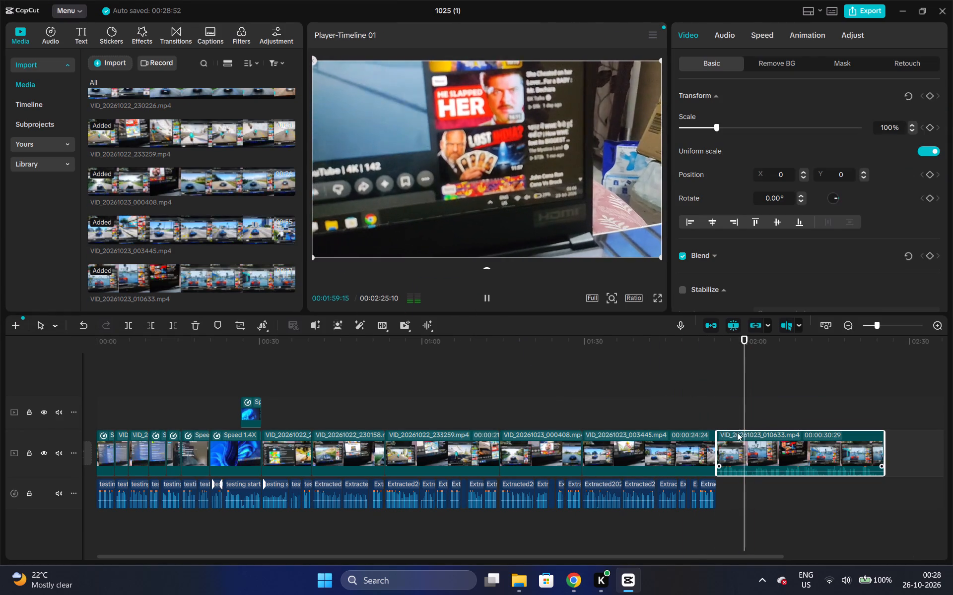
left_click(714, 348)
key("space")
key("space")
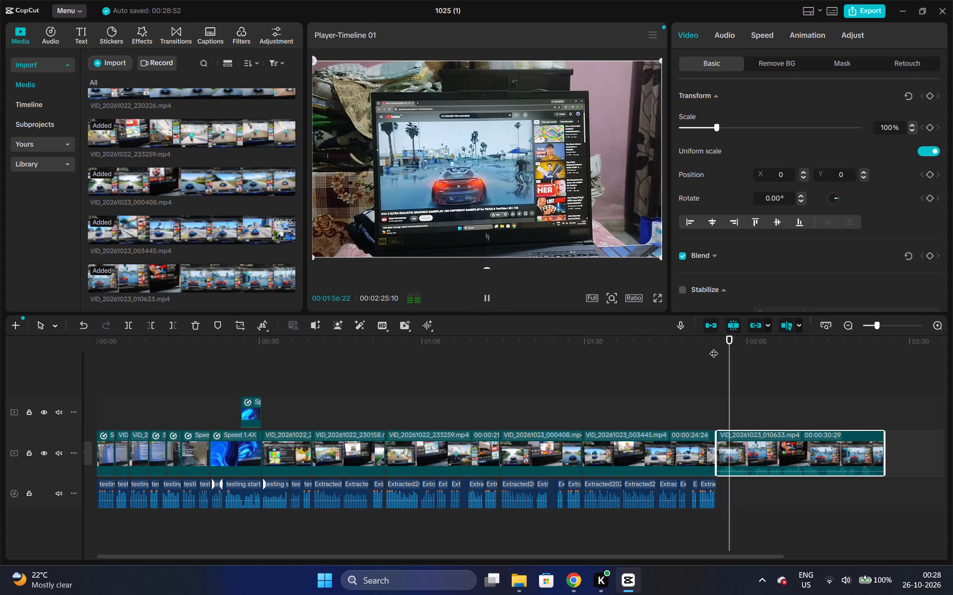
key("space")
left_click(725, 41)
left_click_drag(743, 126, 705, 133)
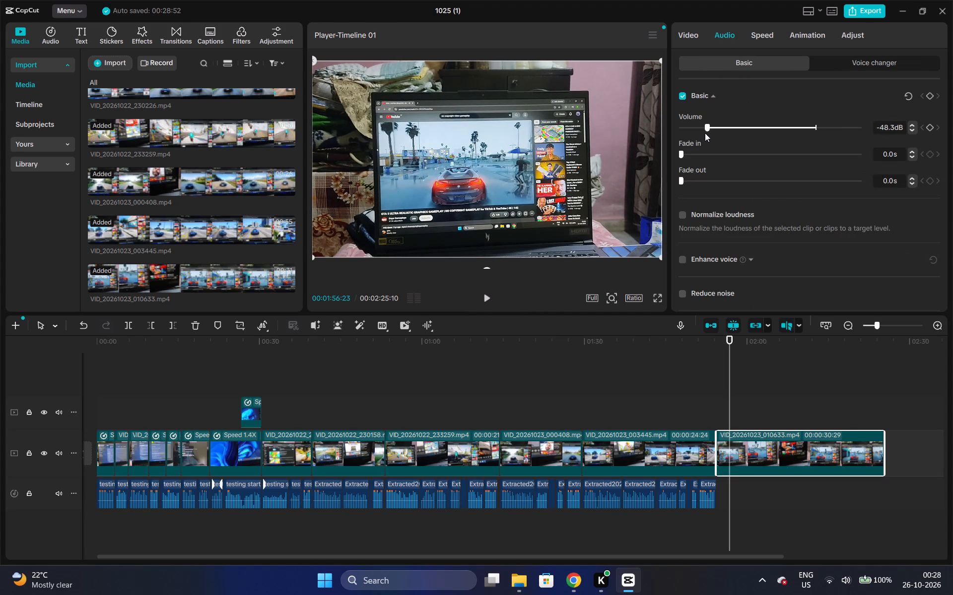
left_click_drag(705, 133, 627, 136)
Extract the audio from file 2.5 in the 2nd audio folder and place it on the narration track at 01:54:11.
left_click(51, 36)
left_click(75, 69)
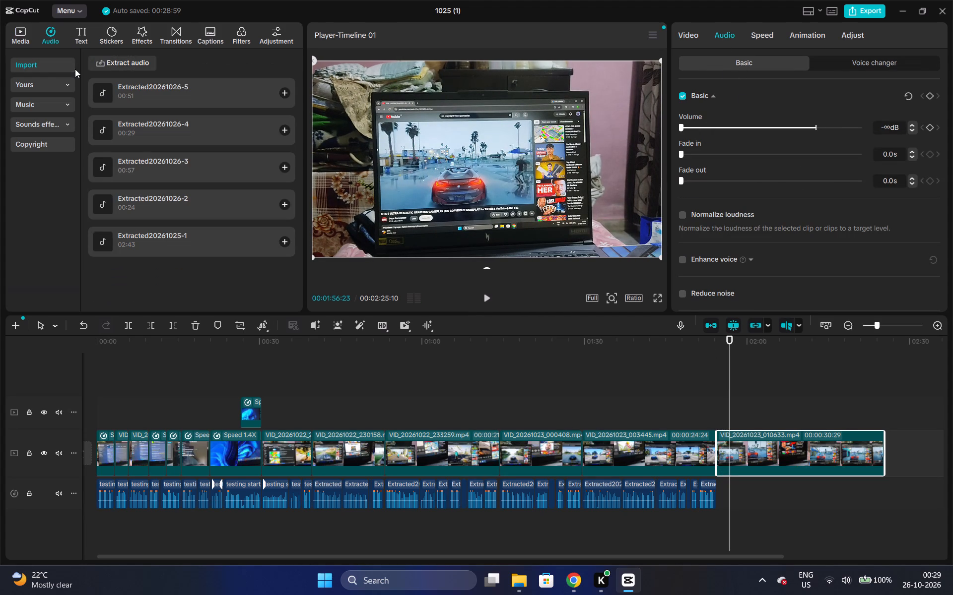
left_click(93, 65)
left_click(213, 40)
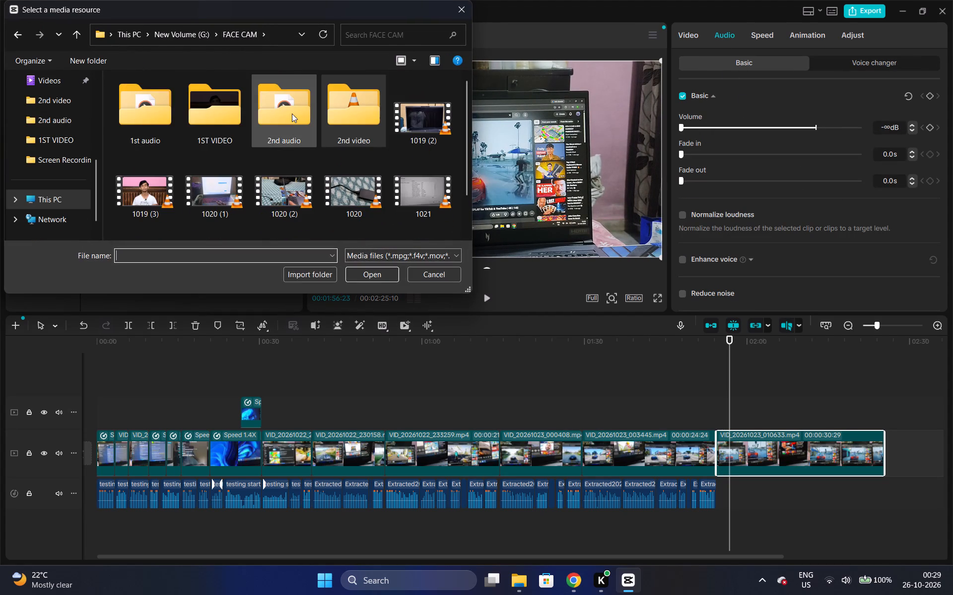
double_click(292, 113)
left_click(259, 162)
left_click(253, 158)
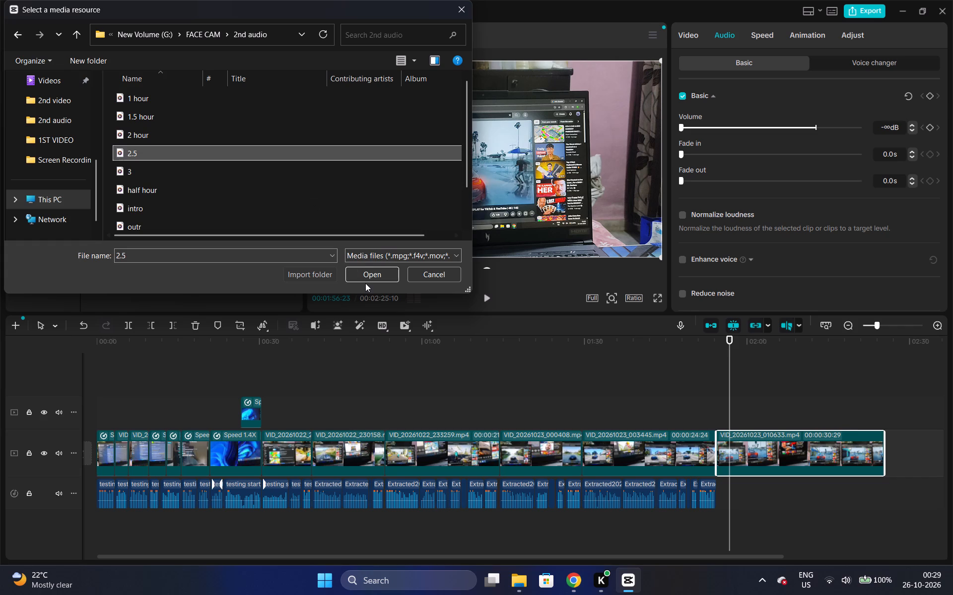
left_click(365, 283)
left_click(361, 276)
left_click_drag(170, 84, 485, 220)
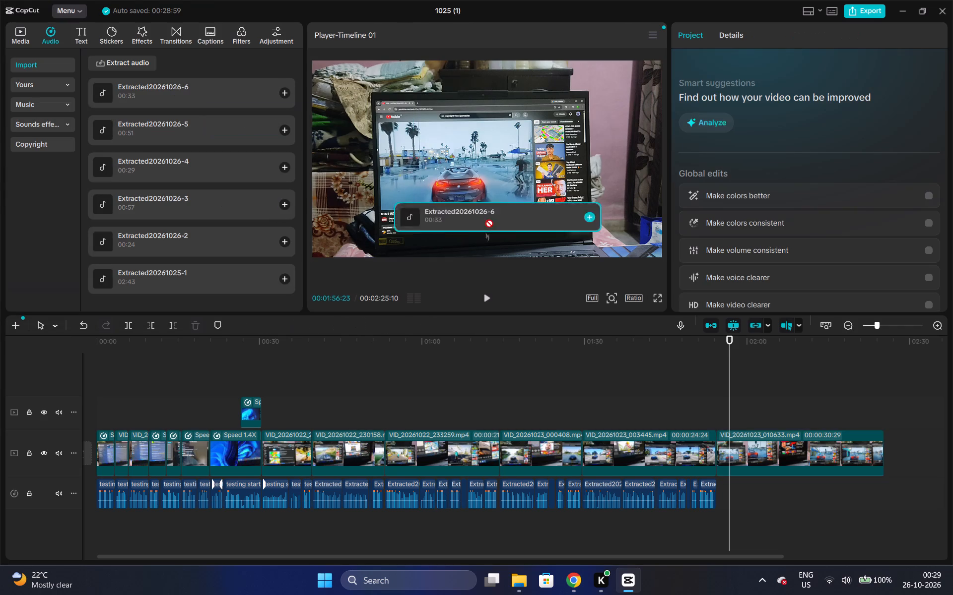
left_click_drag(485, 220, 714, 489)
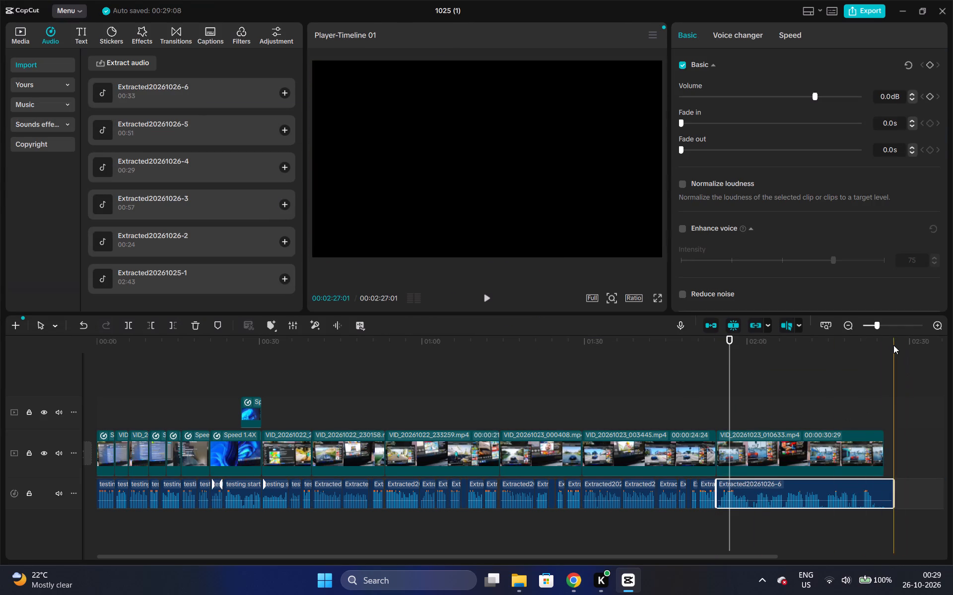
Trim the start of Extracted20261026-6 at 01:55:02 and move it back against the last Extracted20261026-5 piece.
left_click(943, 328)
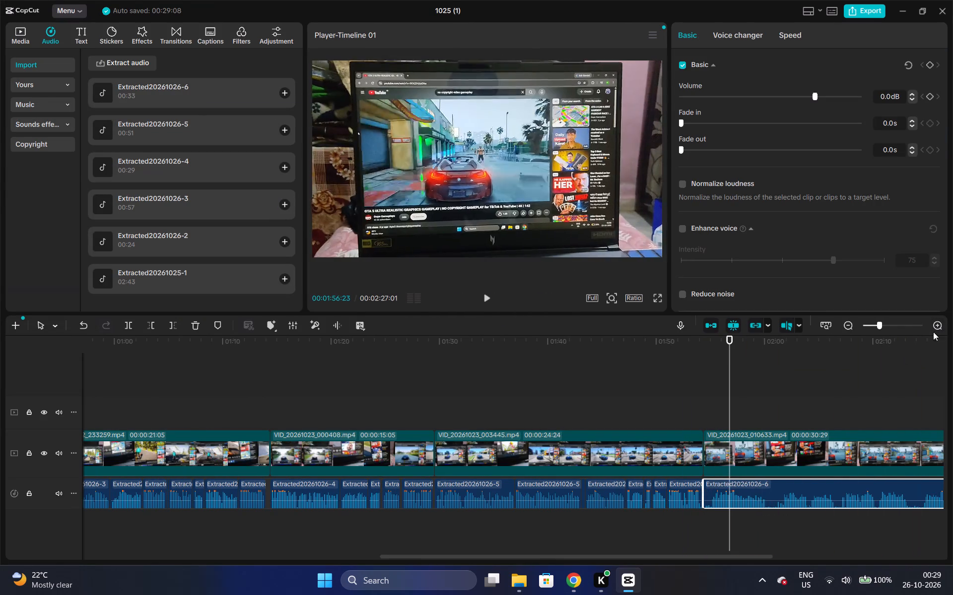
double_click(940, 326)
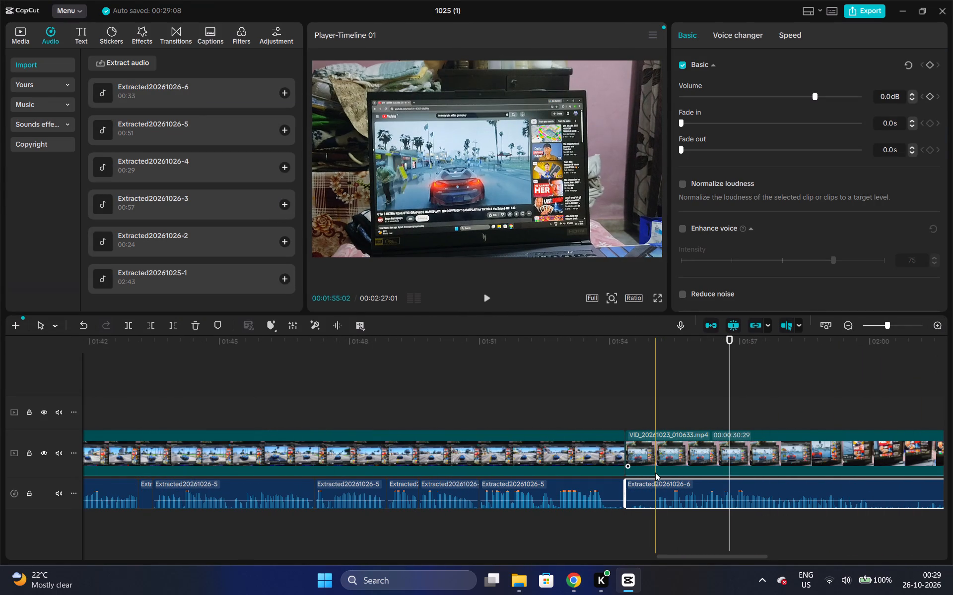
type("q")
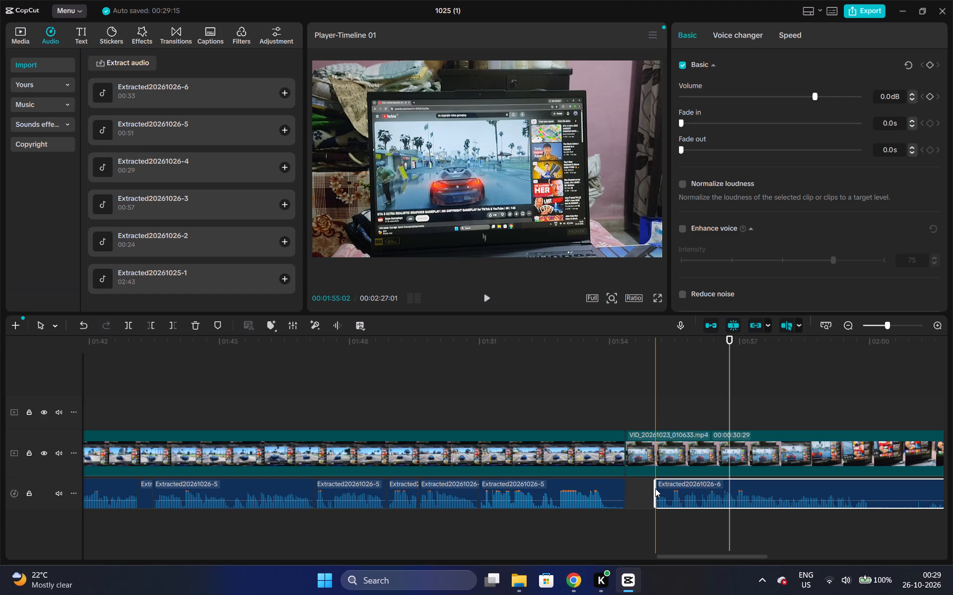
key("space")
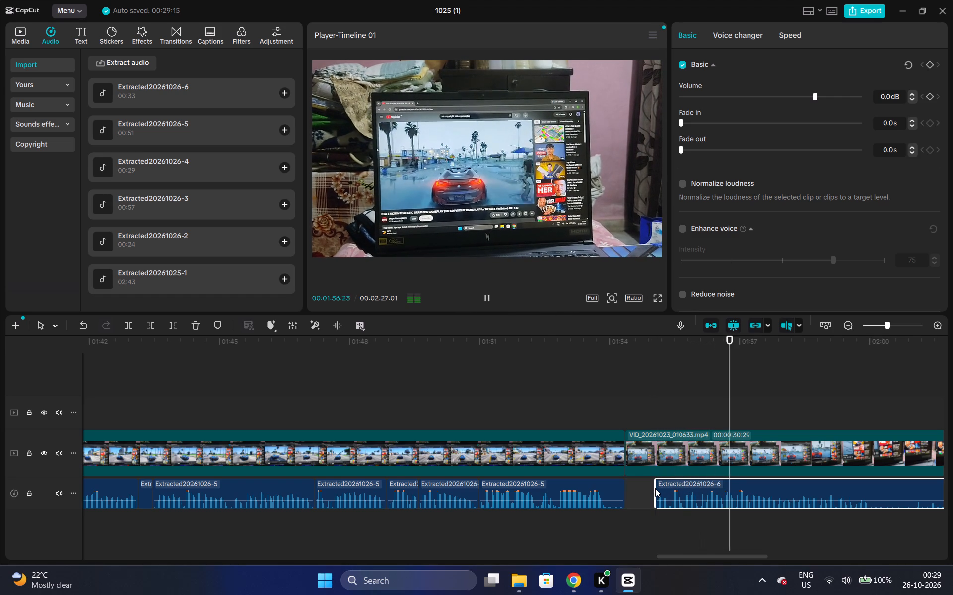
key("space")
left_click_drag(667, 489, 638, 491)
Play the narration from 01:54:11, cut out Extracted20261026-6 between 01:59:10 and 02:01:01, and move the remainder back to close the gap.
left_click(625, 368)
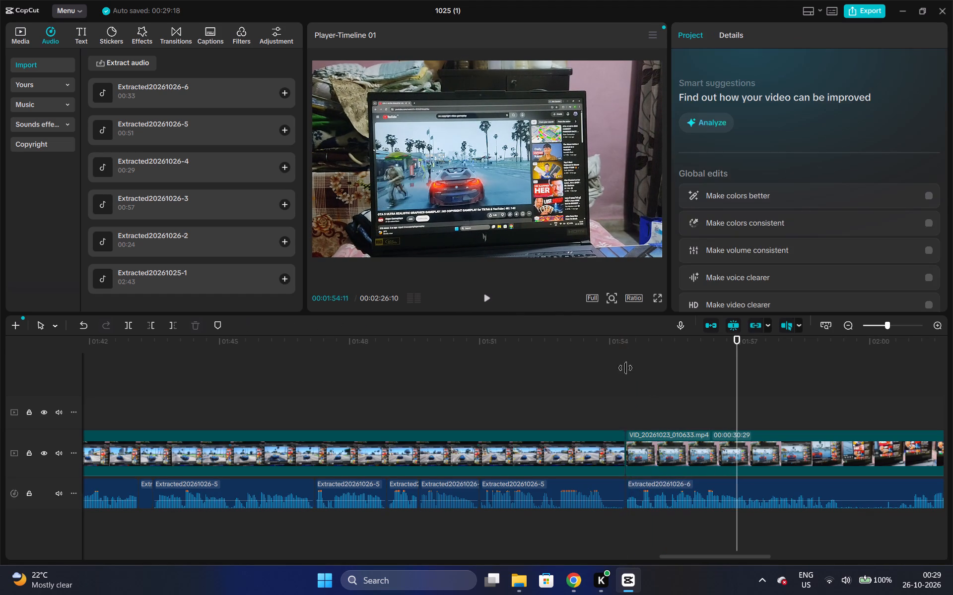
key("space")
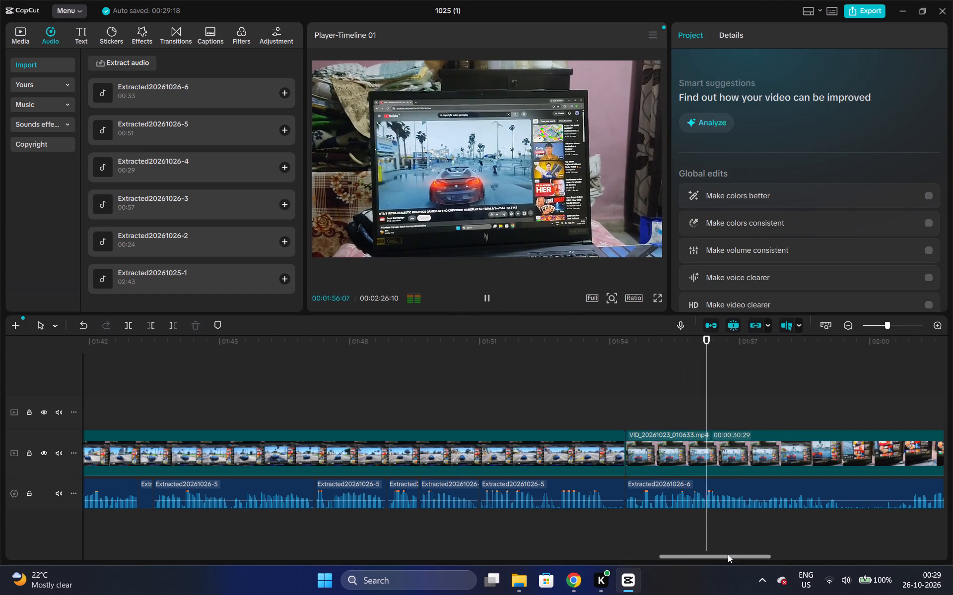
left_click_drag(728, 554, 764, 558)
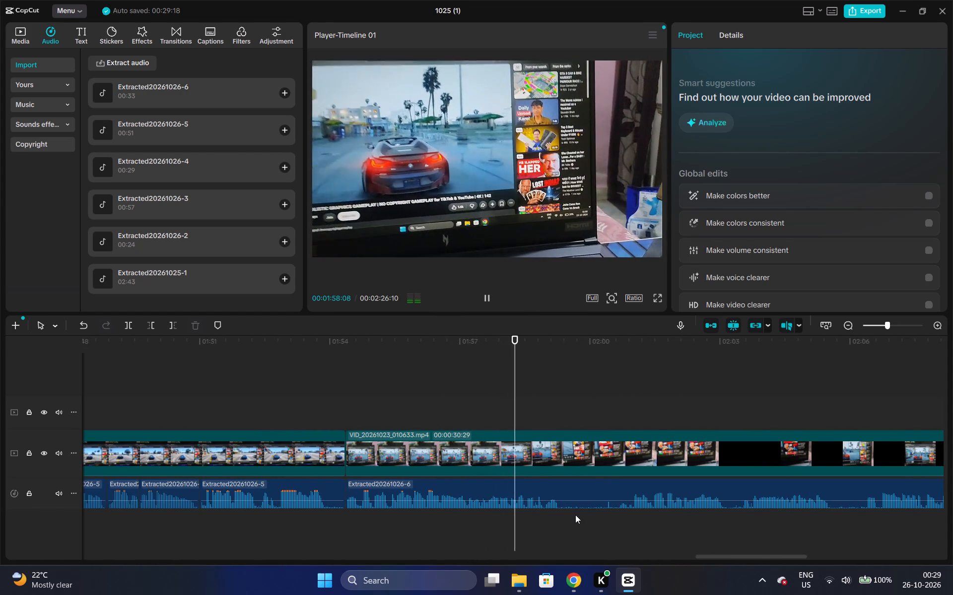
key("space")
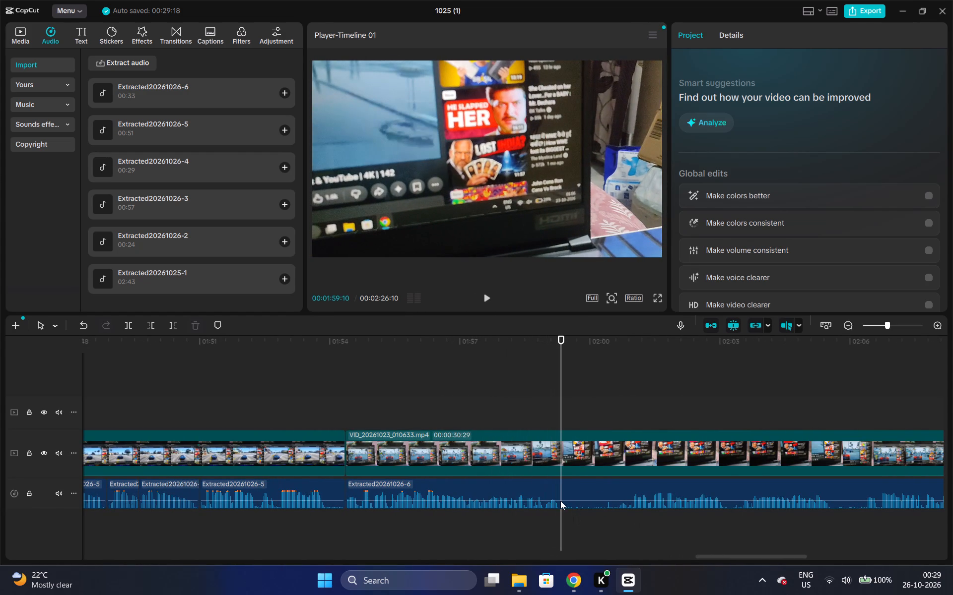
left_click(560, 501, "ctrl")
key("ctrl+b")
key("space")
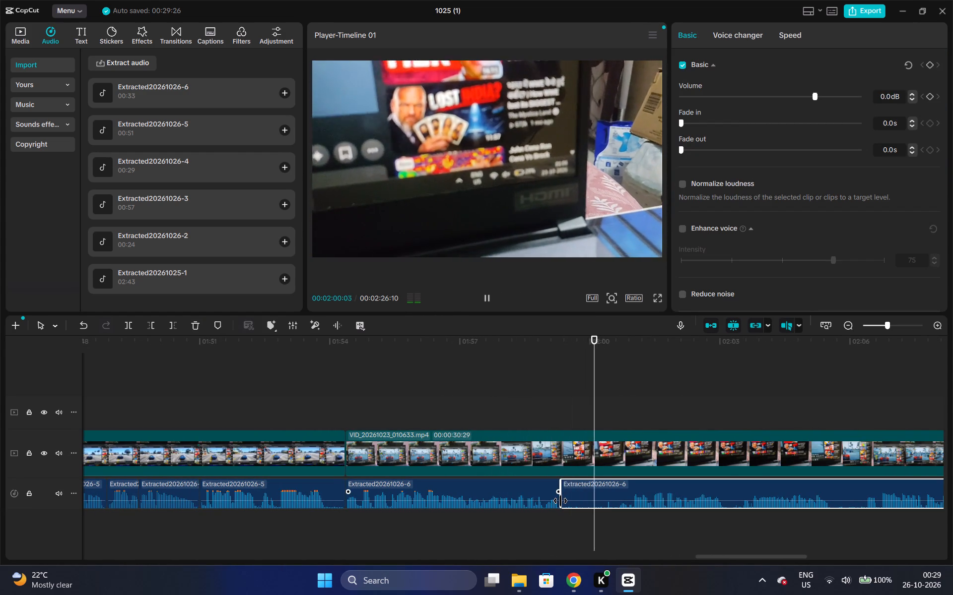
key("space")
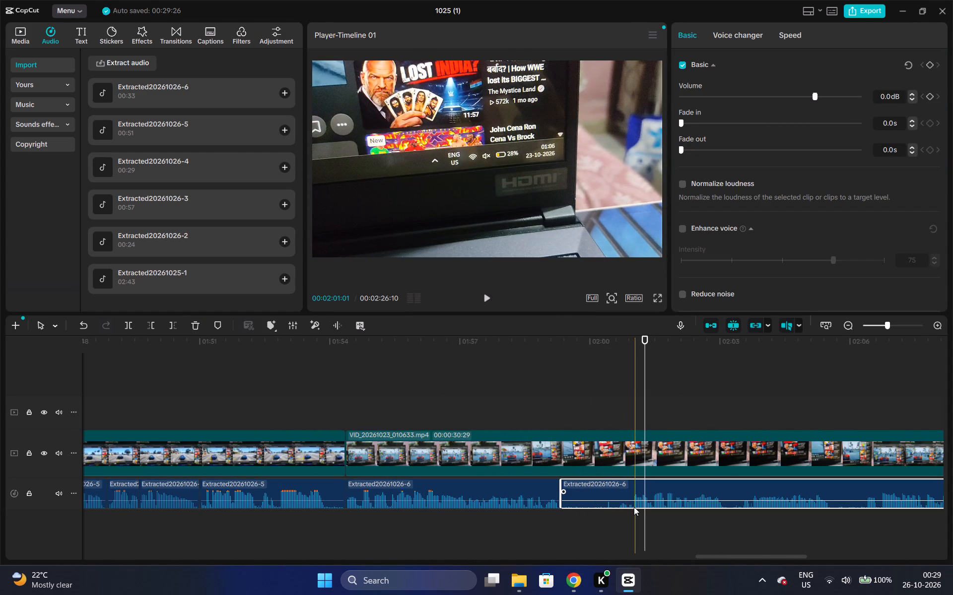
key("ctrl+b")
left_click(613, 499)
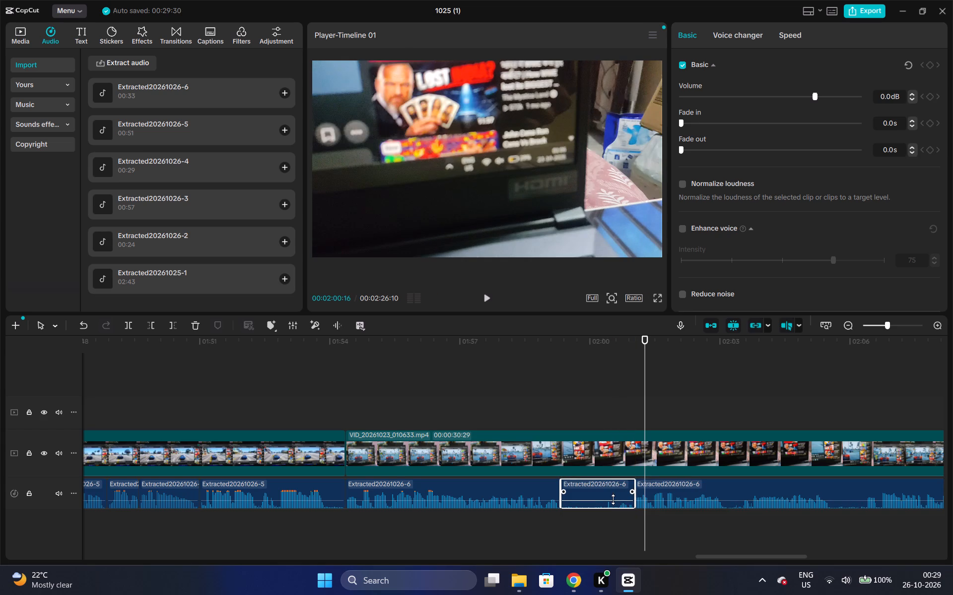
key("ctrl+x")
left_click_drag(671, 497, 600, 497)
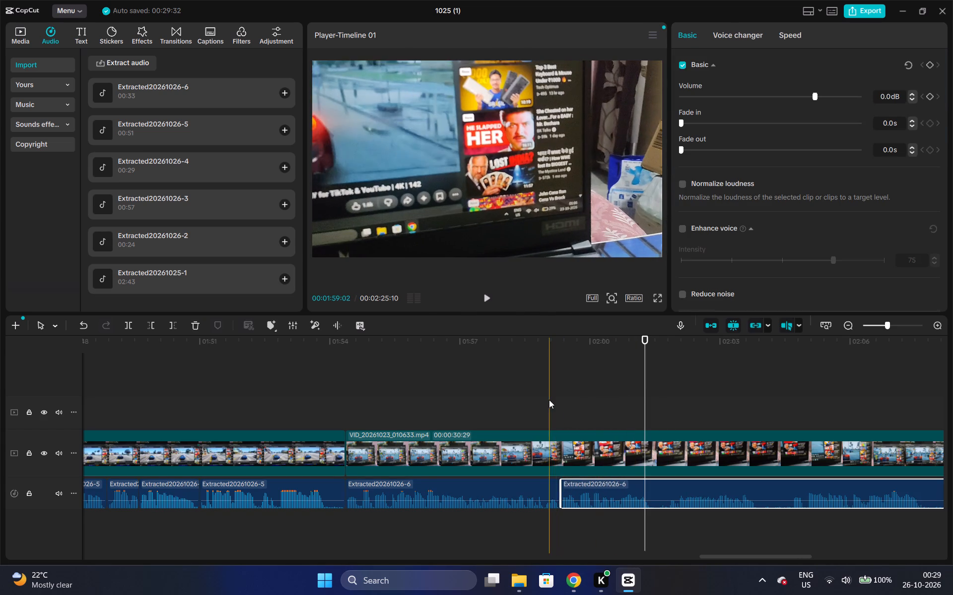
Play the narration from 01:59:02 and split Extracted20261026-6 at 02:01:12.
left_click(549, 400)
key("space")
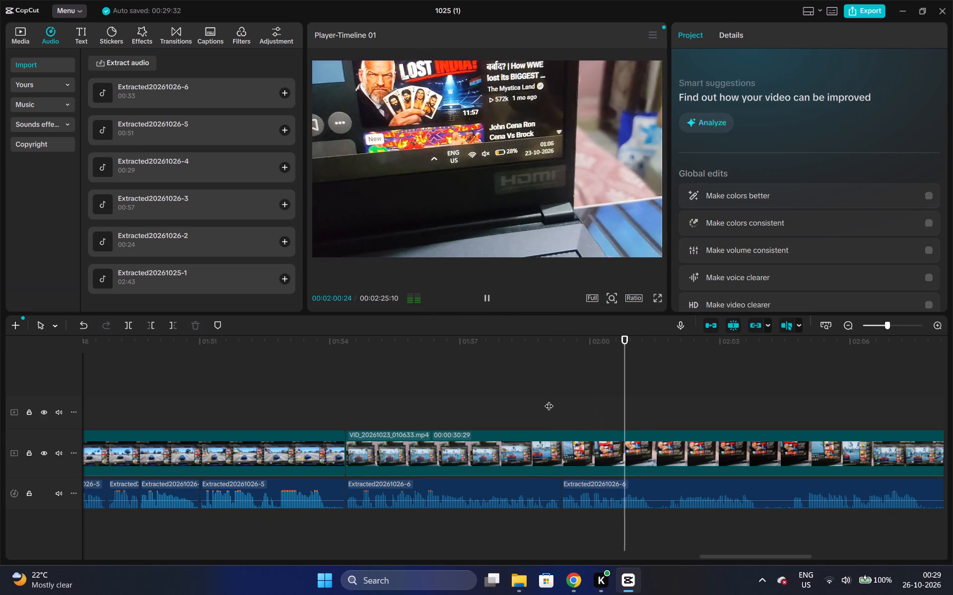
key("space")
left_click(651, 494)
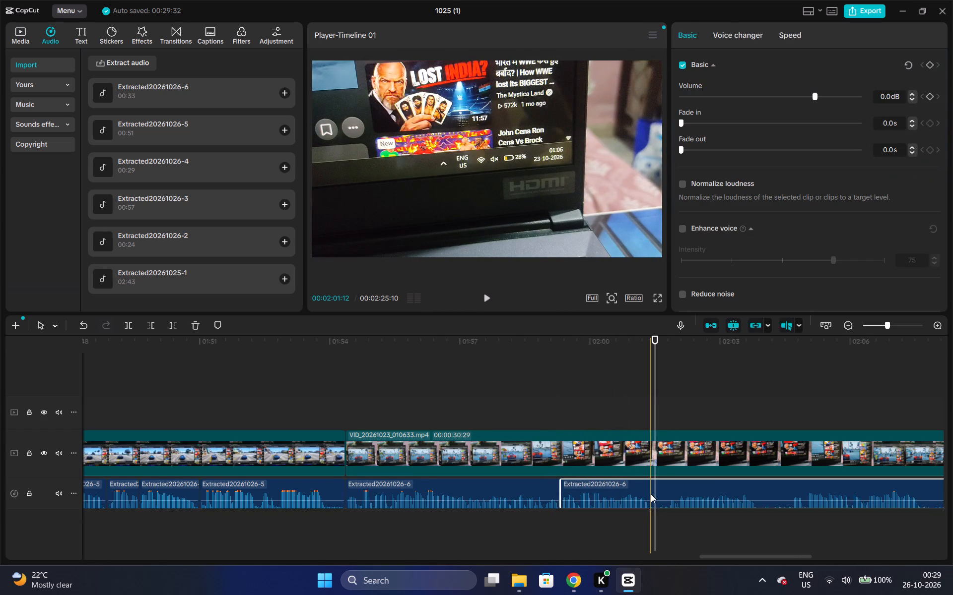
key("ctrl+b")
left_click(670, 500)
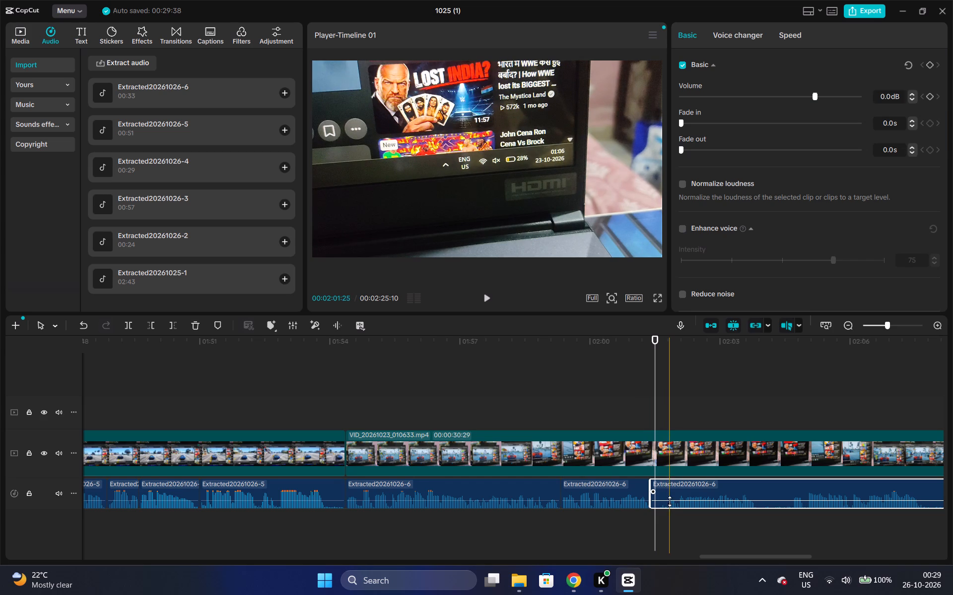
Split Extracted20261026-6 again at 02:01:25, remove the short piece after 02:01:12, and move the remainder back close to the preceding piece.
key("space")
key("space")
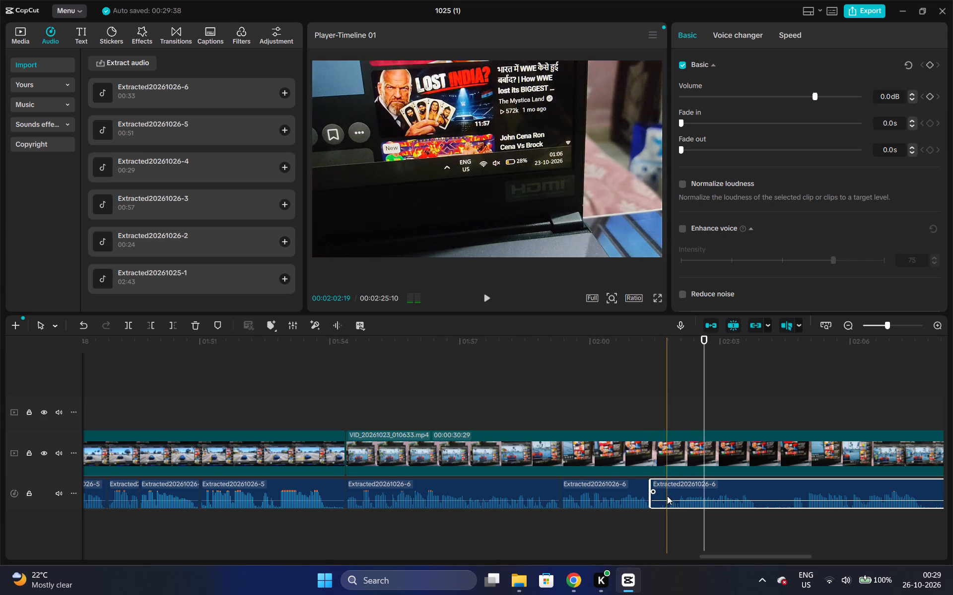
left_click(669, 501)
left_click(669, 496)
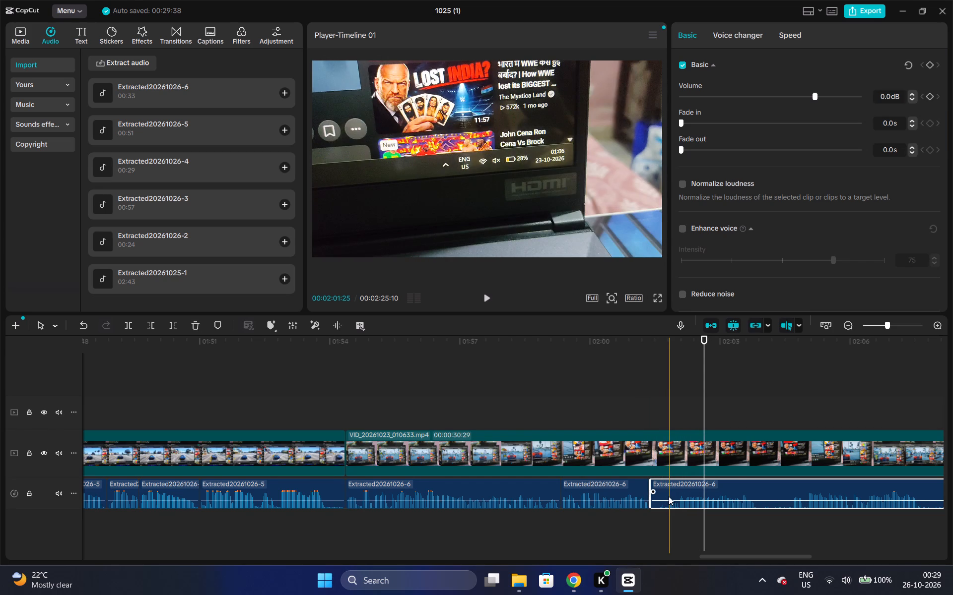
key("ctrl+b")
left_click(665, 496)
key("ctrl+x")
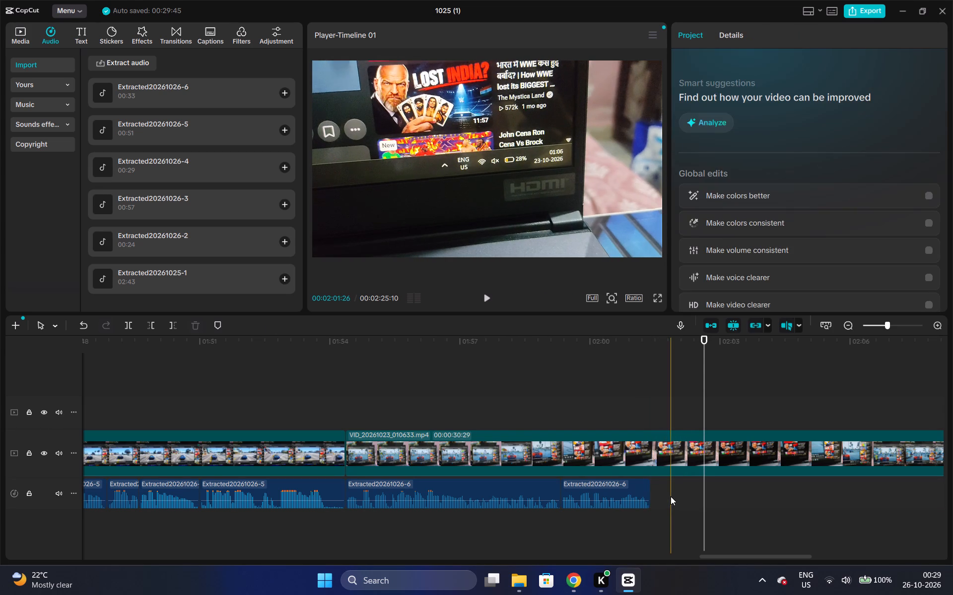
key("ctrl+z")
left_click(678, 496, "ctrl")
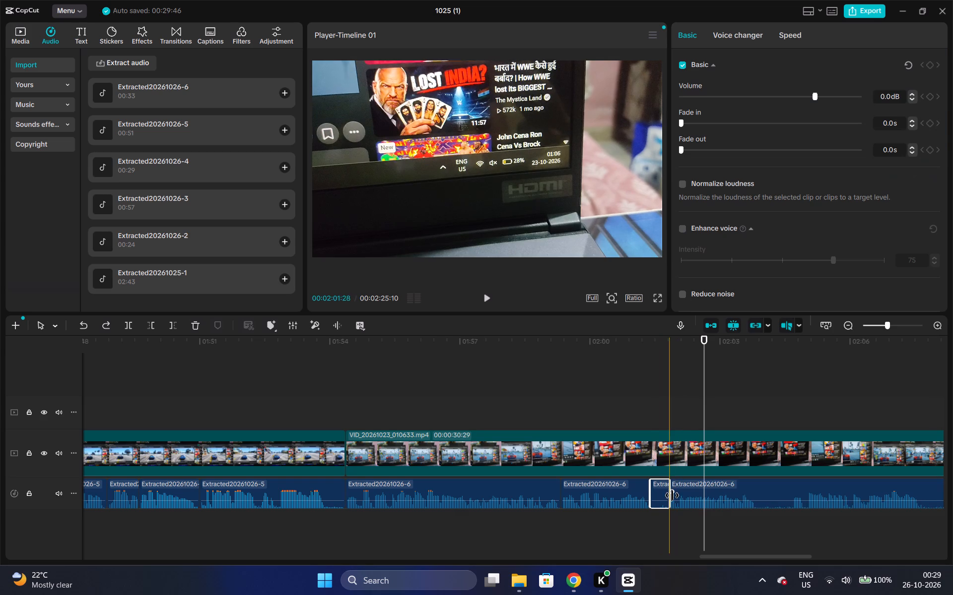
key("ctrl+z")
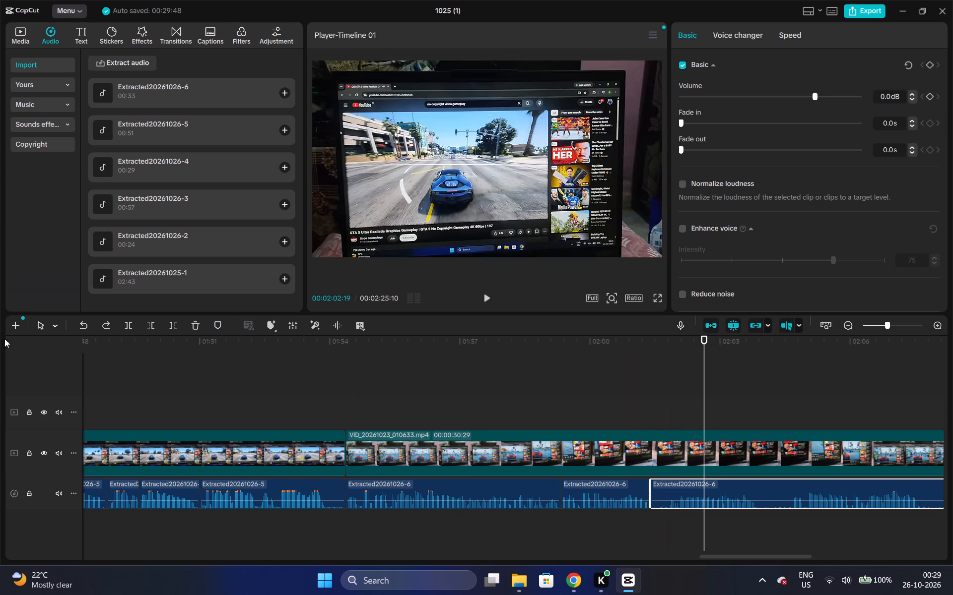
left_click(113, 327)
left_click(667, 507)
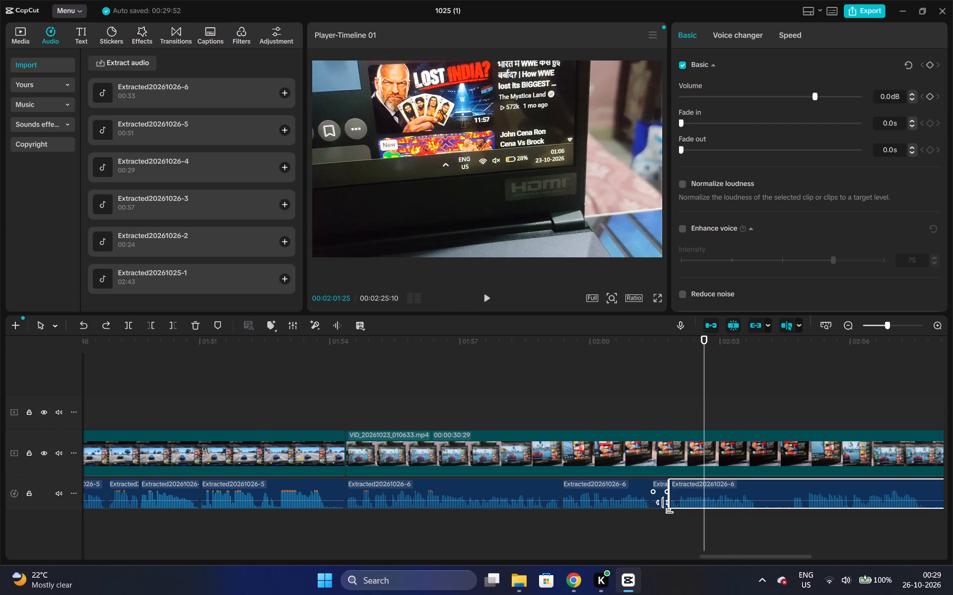
left_click(664, 500)
key("ctrl+x")
left_click_drag(681, 497, 674, 495)
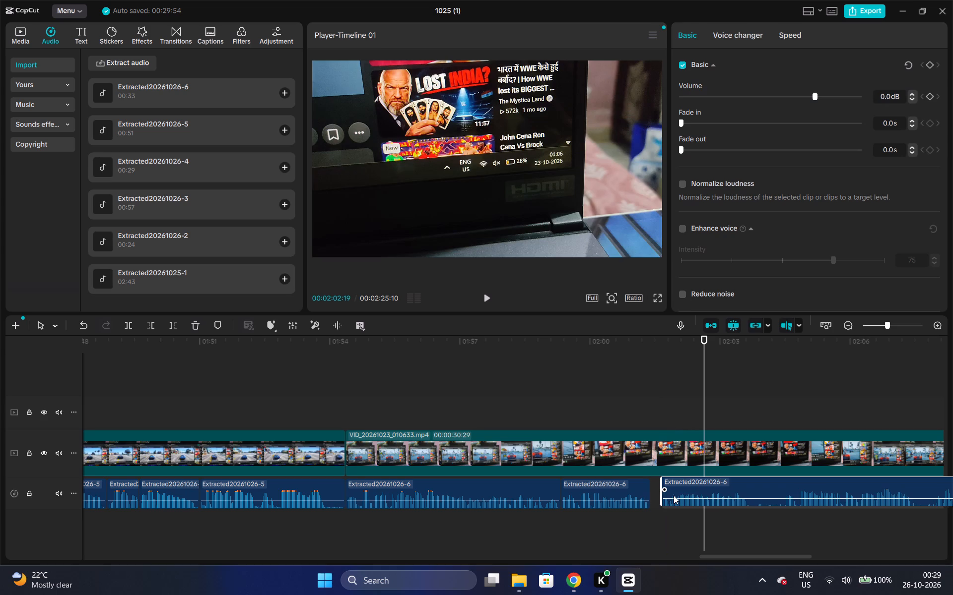
left_click_drag(674, 495, 668, 501)
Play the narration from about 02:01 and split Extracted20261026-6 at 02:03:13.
left_click(639, 371)
key("space")
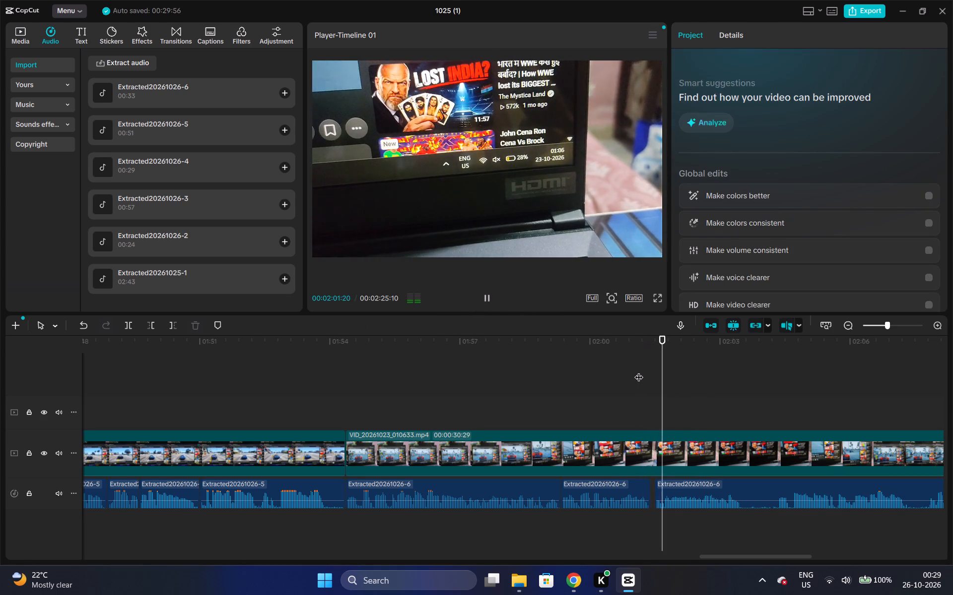
key("space")
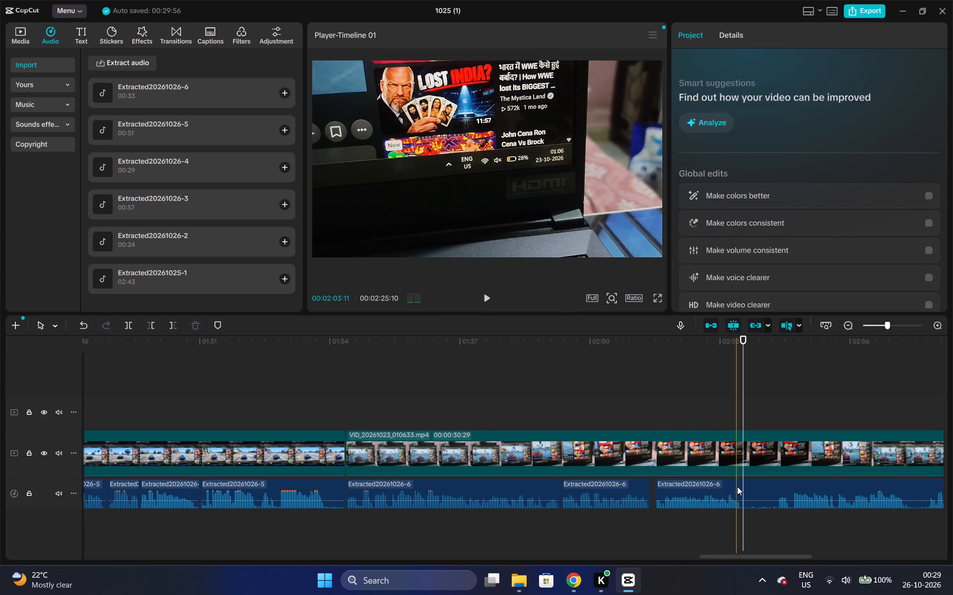
left_click(745, 499)
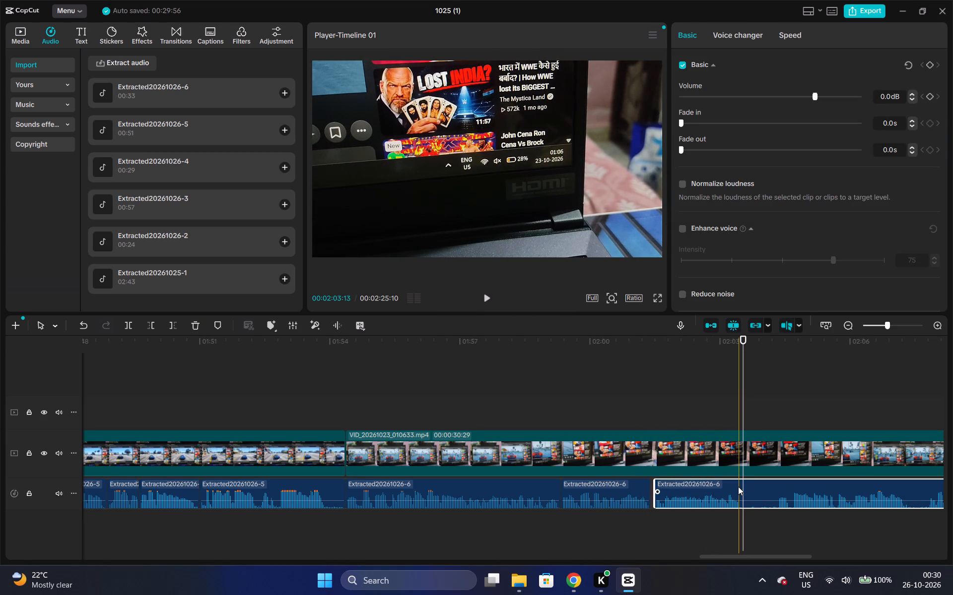
key("ctrl+b")
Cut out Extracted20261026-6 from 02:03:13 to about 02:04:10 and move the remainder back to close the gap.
key("space")
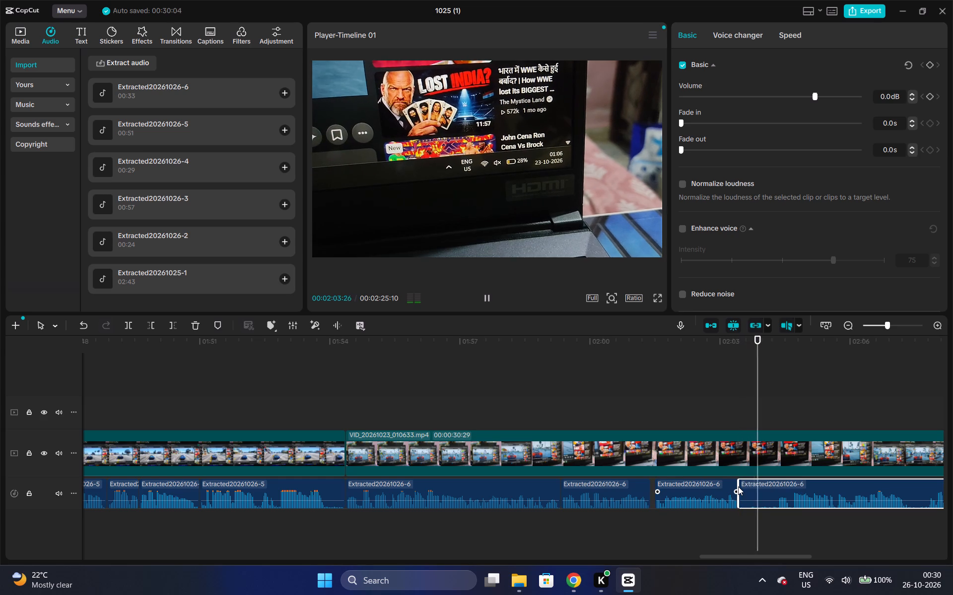
key("space")
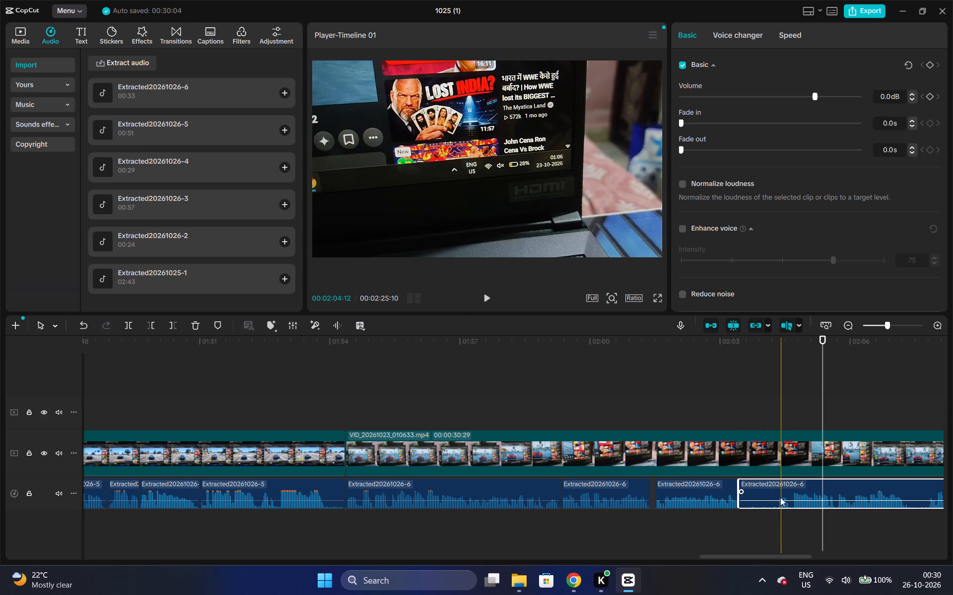
left_click(778, 499)
key("ctrl+b")
left_click(769, 498, "ctrl")
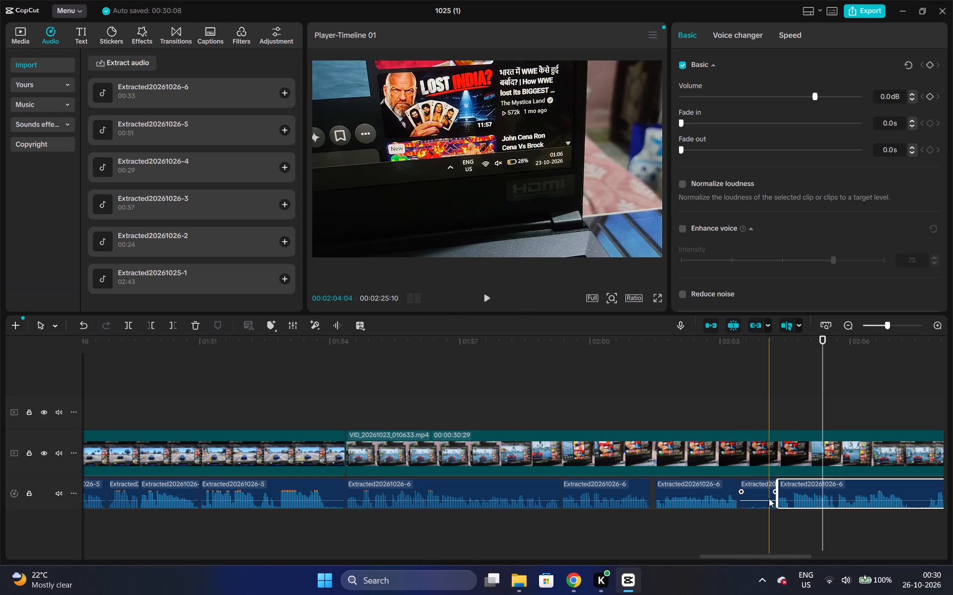
key("ctrl+x")
key("ctrl+x")
key("ctrl+z")
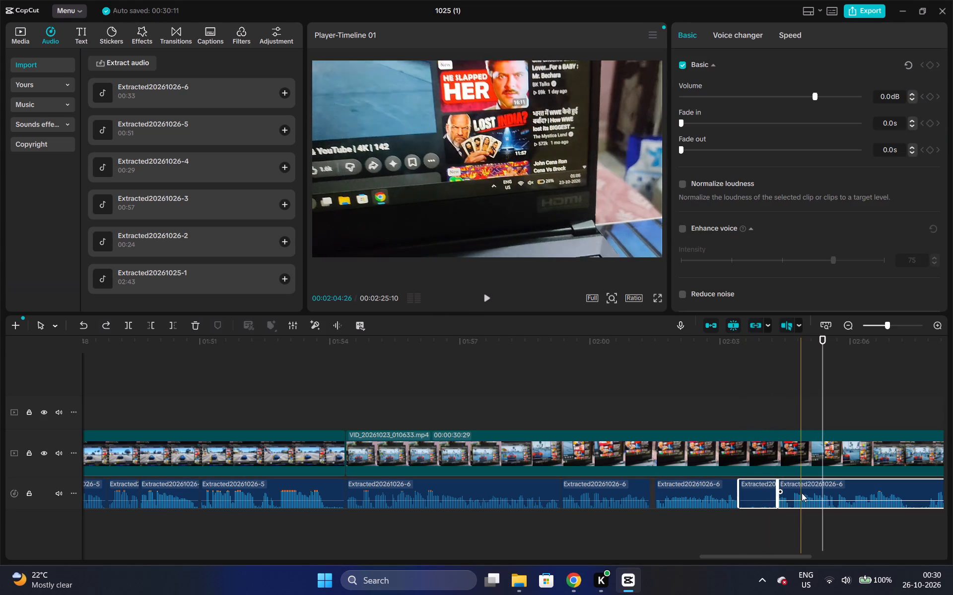
left_click(803, 493, "ctrl")
key("ctrl+x")
left_click_drag(794, 493, 757, 501)
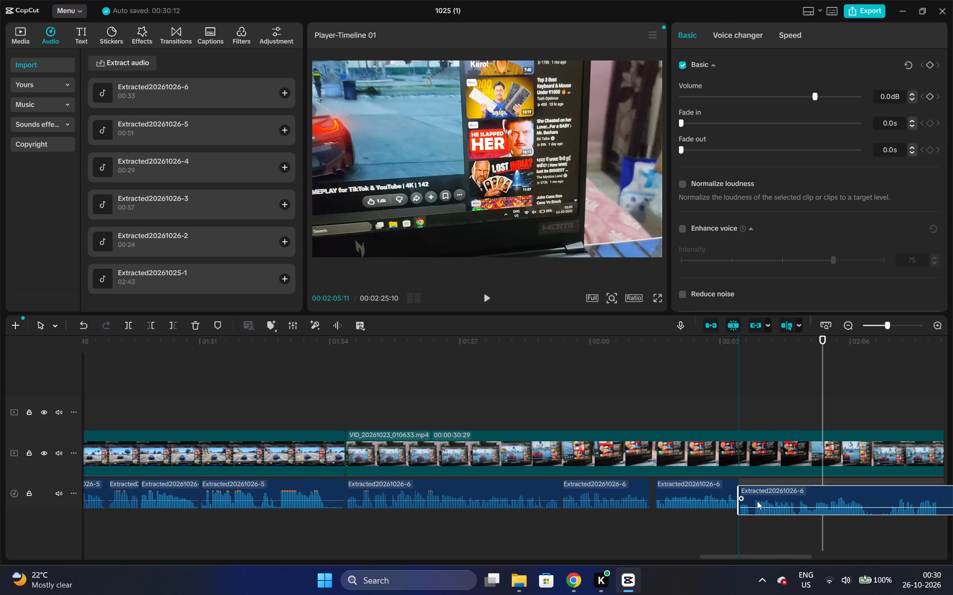
left_click_drag(757, 501, 757, 497)
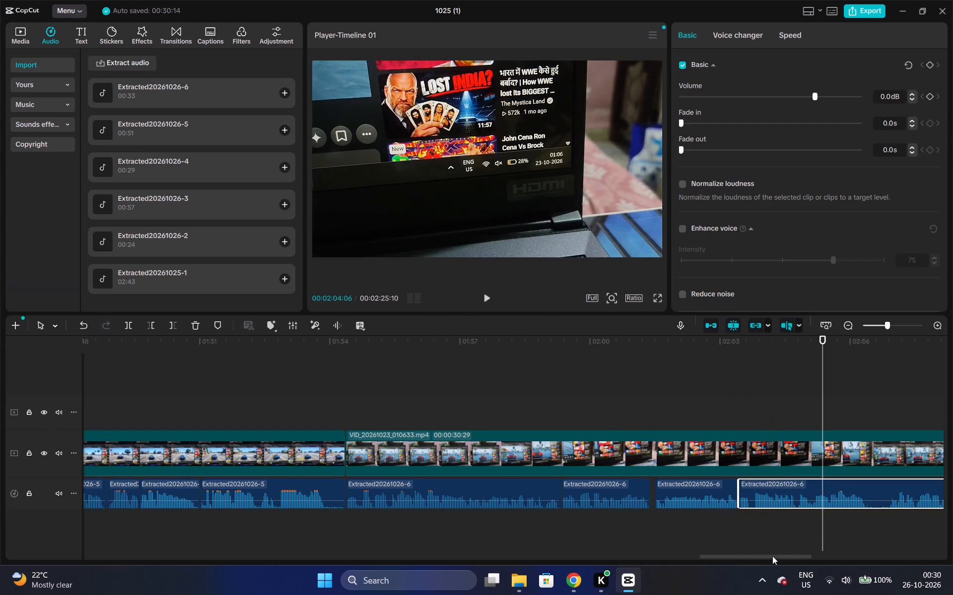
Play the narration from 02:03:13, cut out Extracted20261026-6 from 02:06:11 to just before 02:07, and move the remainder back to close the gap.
left_click_drag(772, 556, 802, 559)
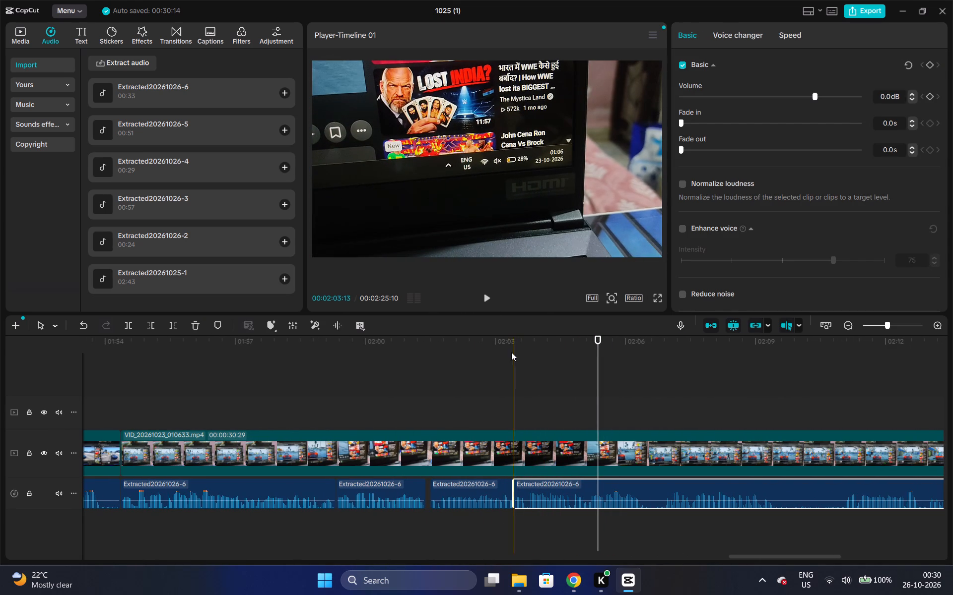
left_click(511, 352)
key("space")
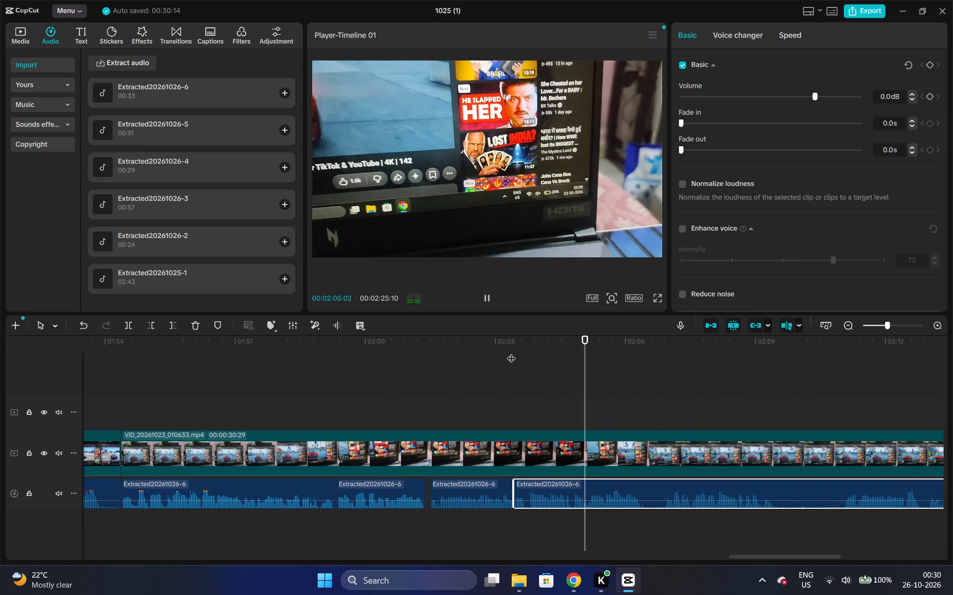
key("space")
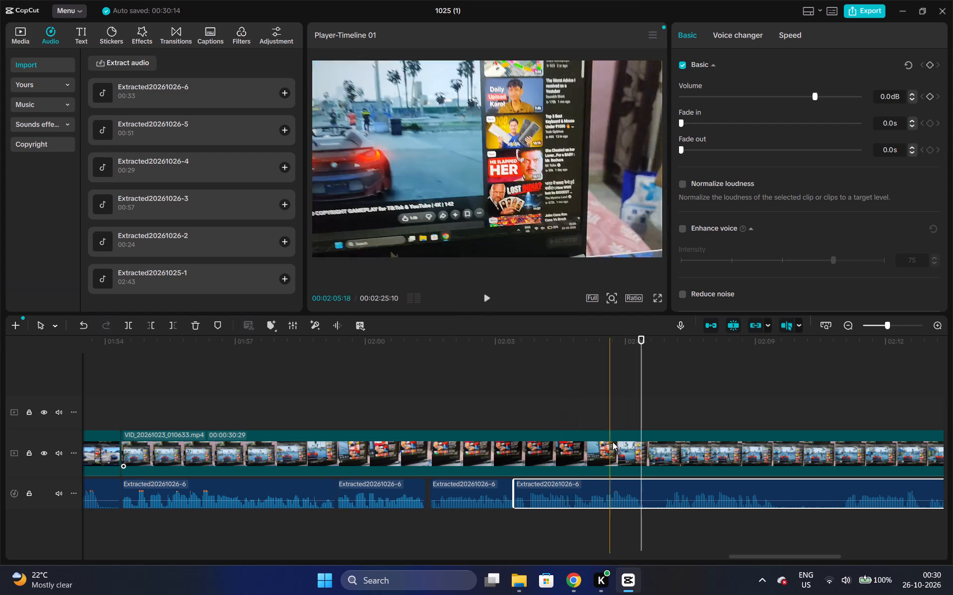
key("ctrl+b")
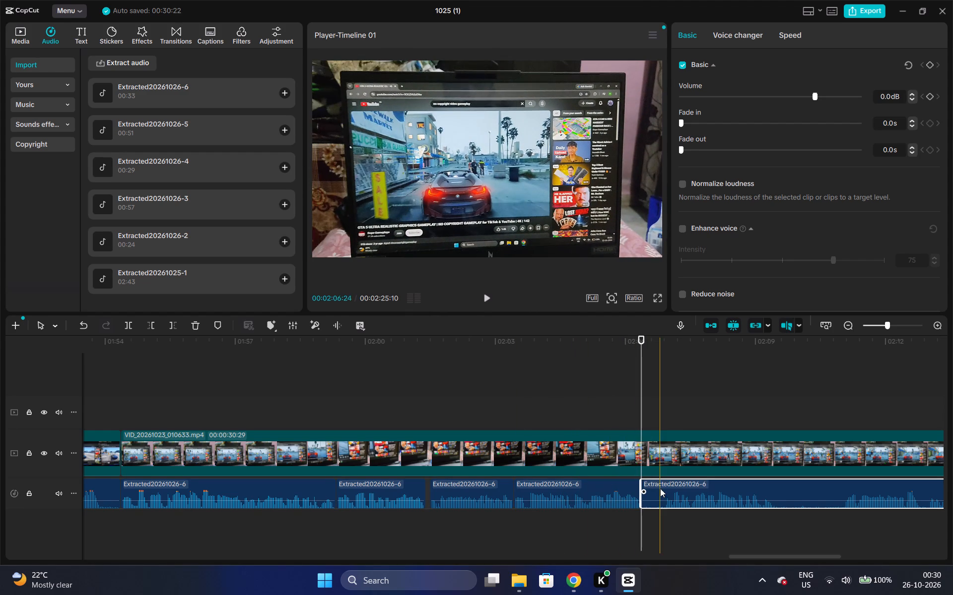
key("ctrl+b")
left_click(663, 500, "ctrl")
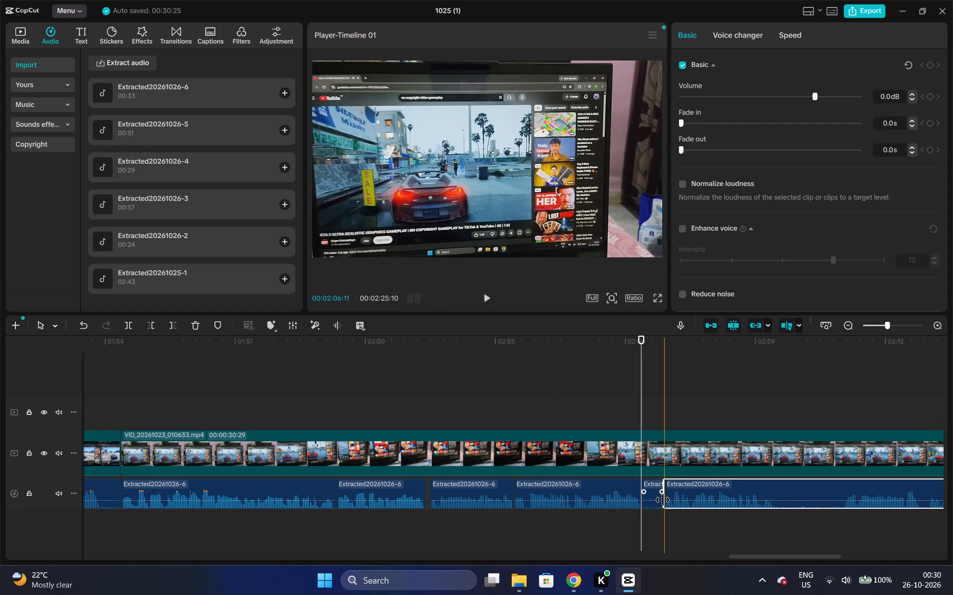
left_click(651, 491)
key("ctrl+x")
left_click_drag(688, 492, 683, 492)
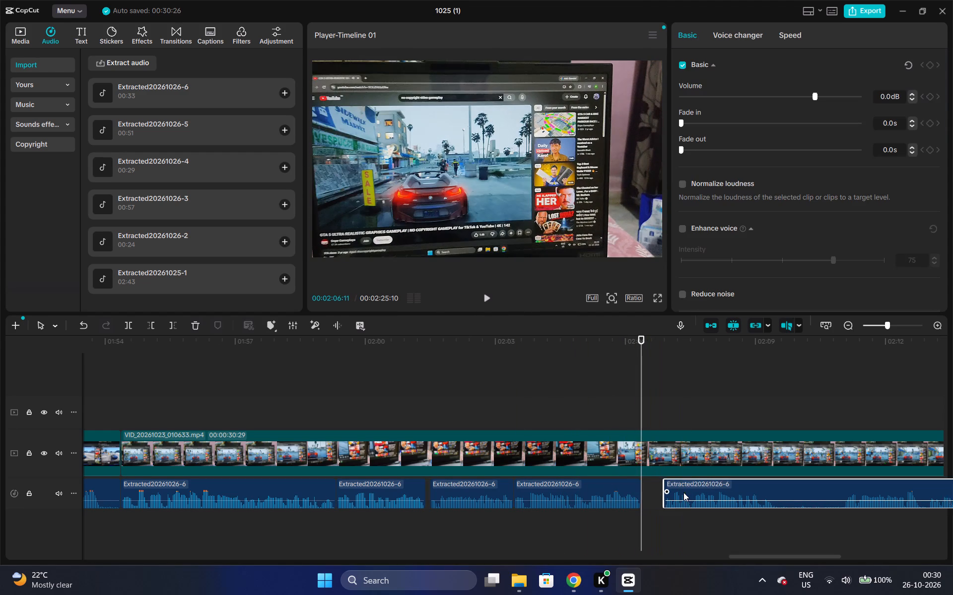
left_click_drag(683, 492, 668, 494)
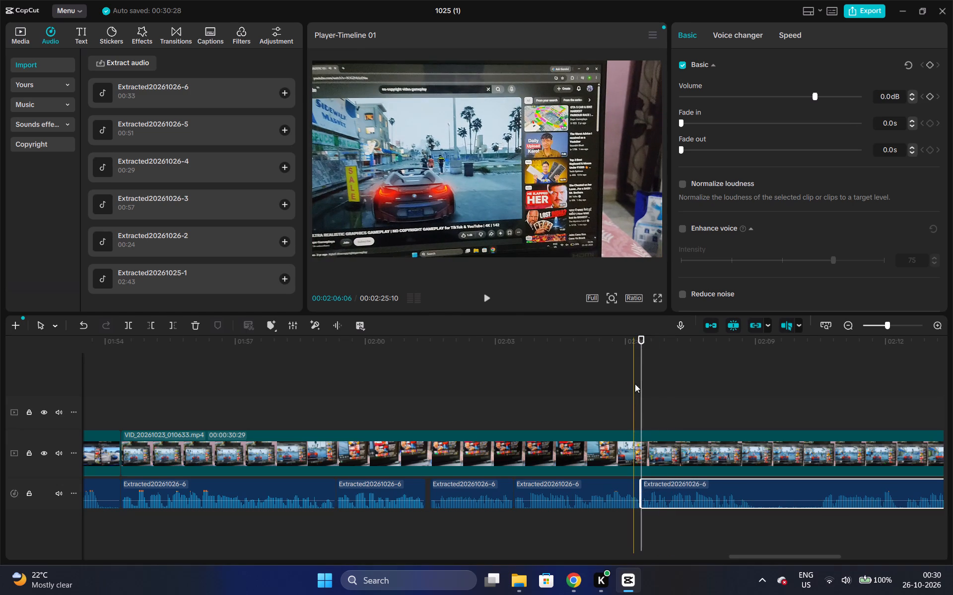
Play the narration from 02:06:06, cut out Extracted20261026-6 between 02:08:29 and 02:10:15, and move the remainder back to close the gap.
left_click(635, 369)
key("space")
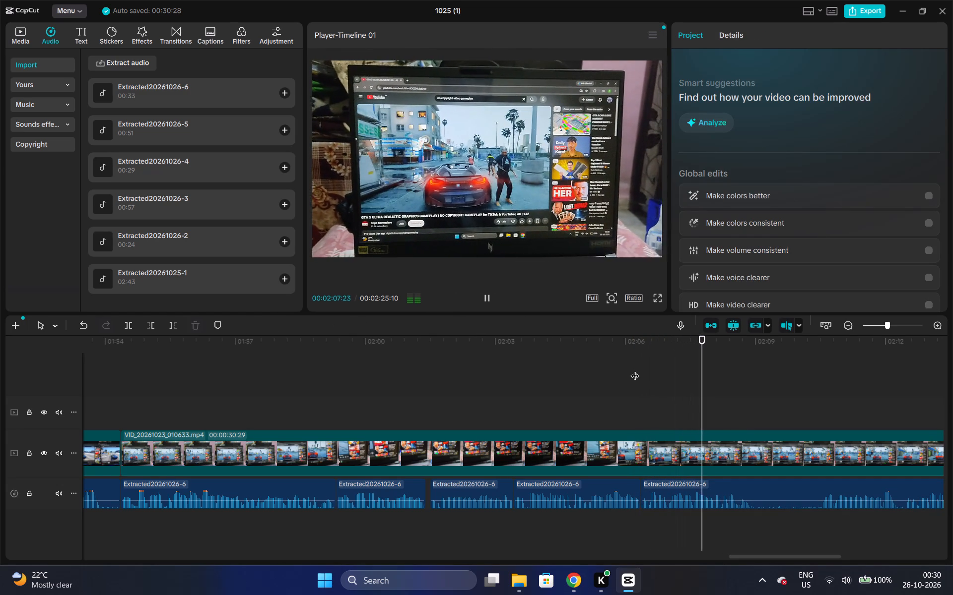
key("space")
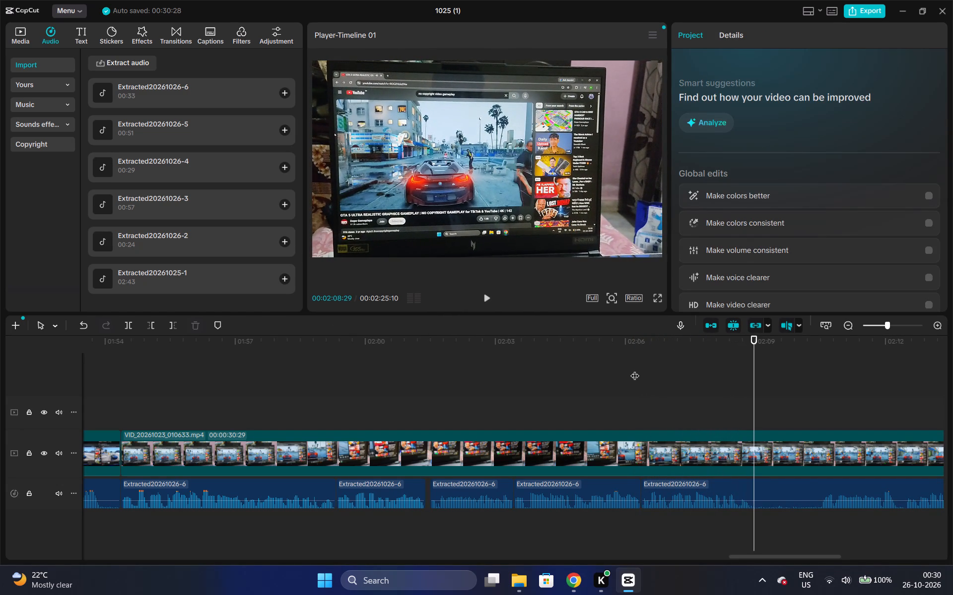
left_click(752, 501, "ctrl")
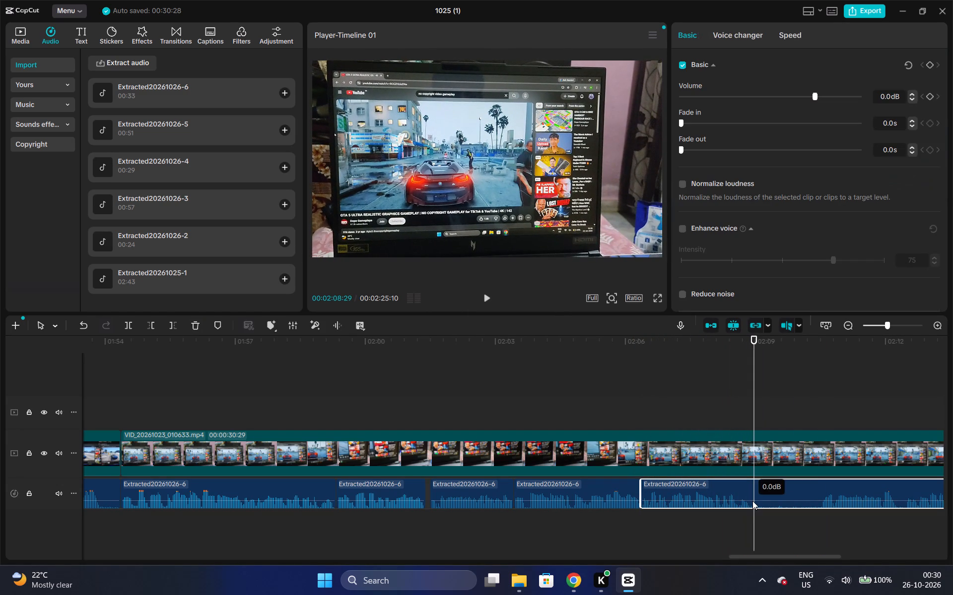
key("ctrl+b")
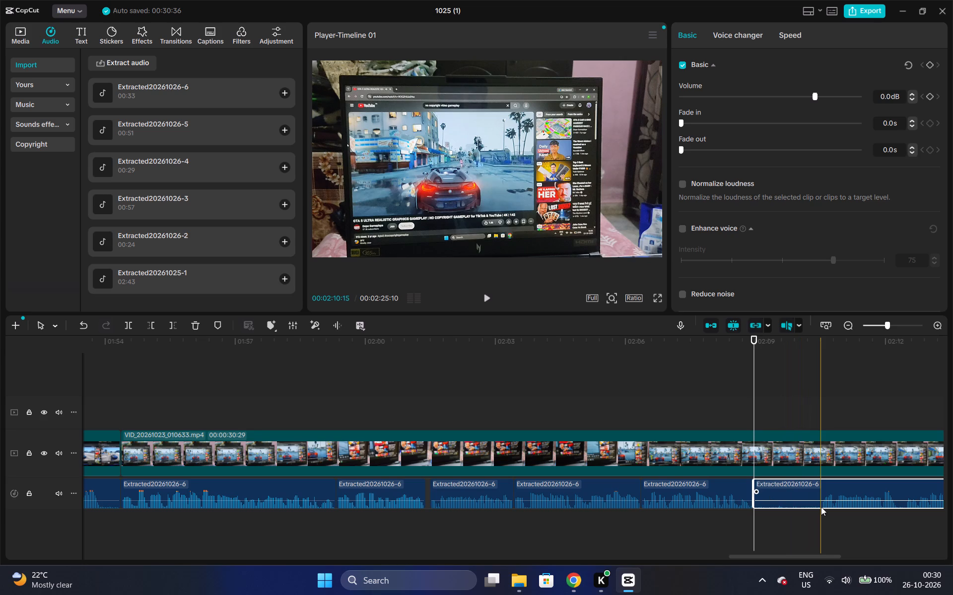
key("ctrl+b")
left_click(789, 491)
key("ctrl+x")
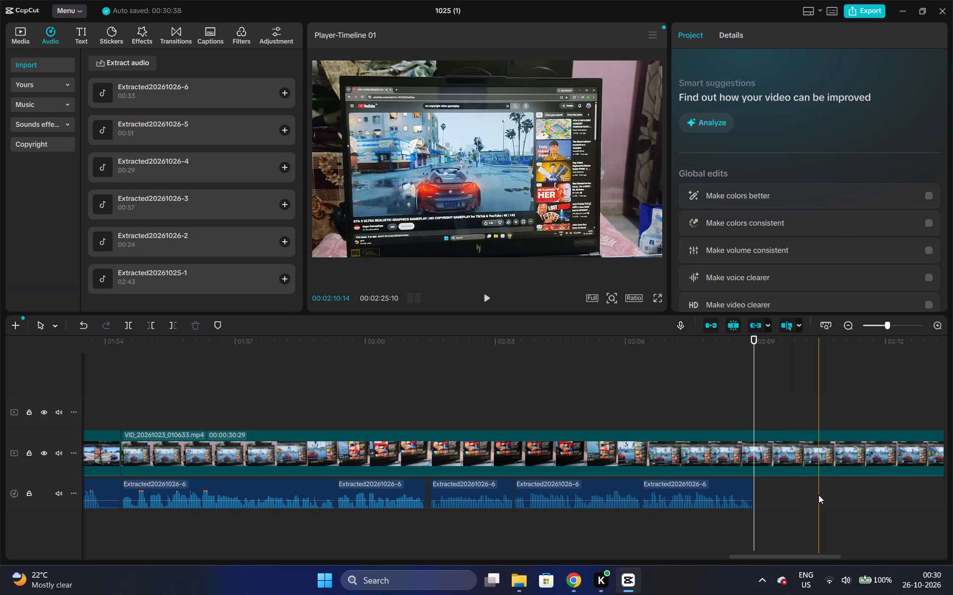
key("ctrl+z")
left_click(846, 490, "ctrl")
key("ctrl+x")
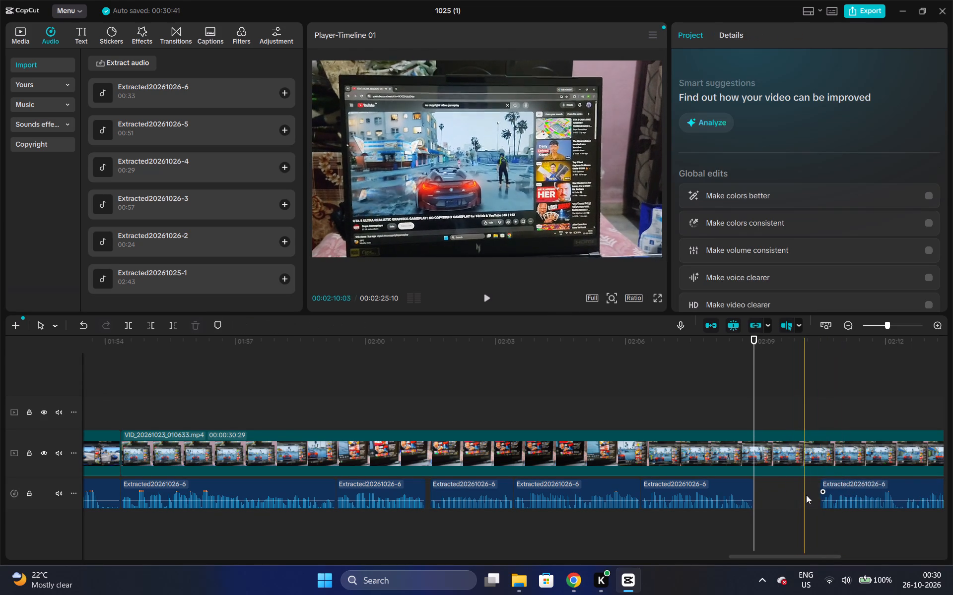
left_click_drag(817, 494, 812, 494)
left_click_drag(841, 494, 774, 497)
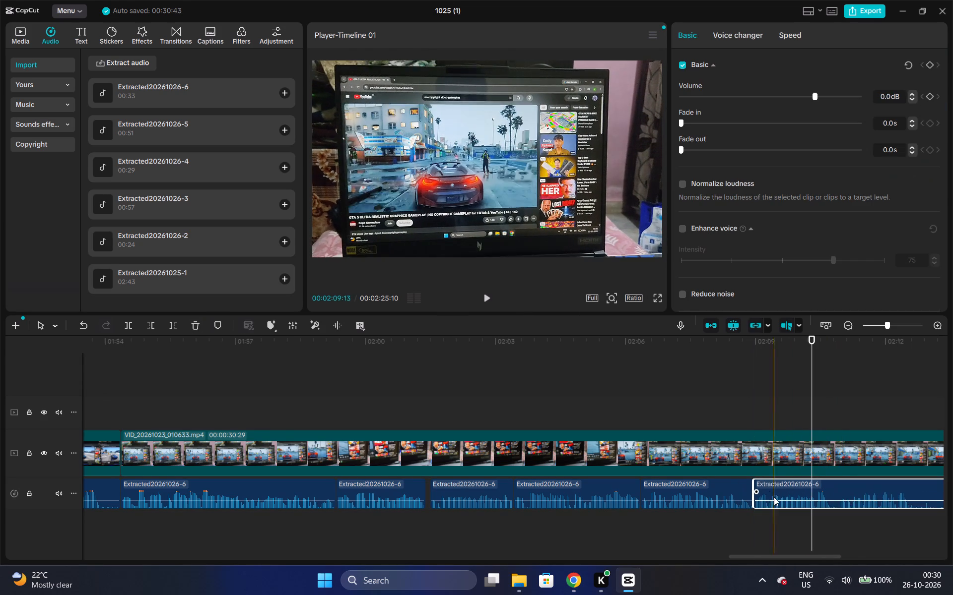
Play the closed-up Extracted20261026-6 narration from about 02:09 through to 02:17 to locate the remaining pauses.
left_click_drag(812, 553, 823, 559)
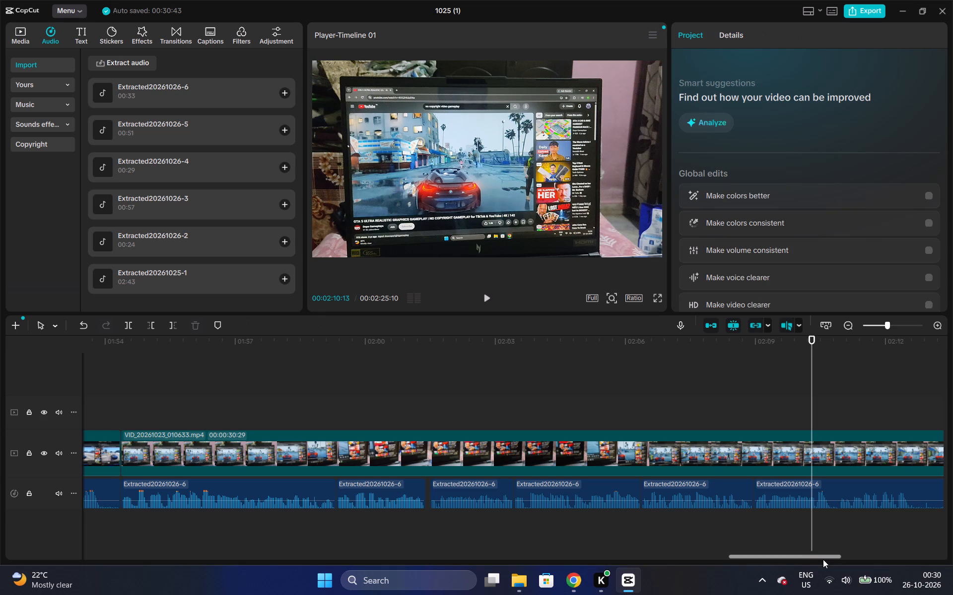
left_click_drag(809, 560, 830, 560)
left_click_drag(807, 557, 850, 557)
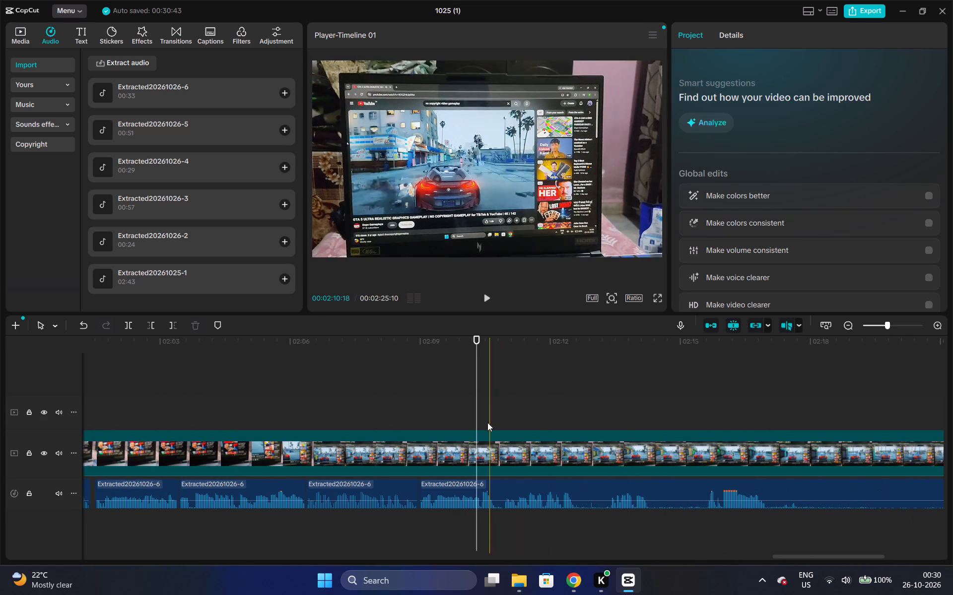
left_click(452, 397)
key("space")
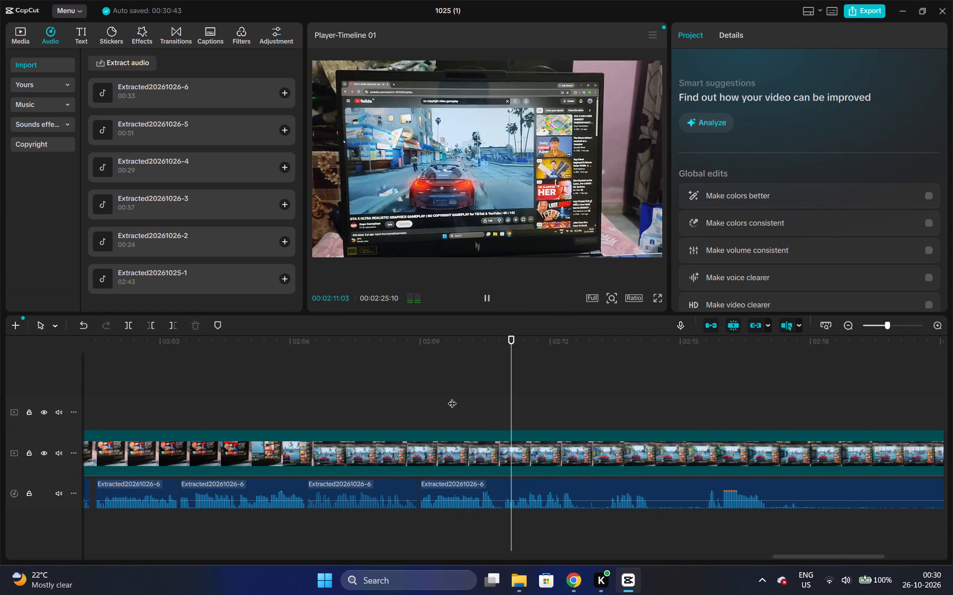
key("space")
left_click(541, 485)
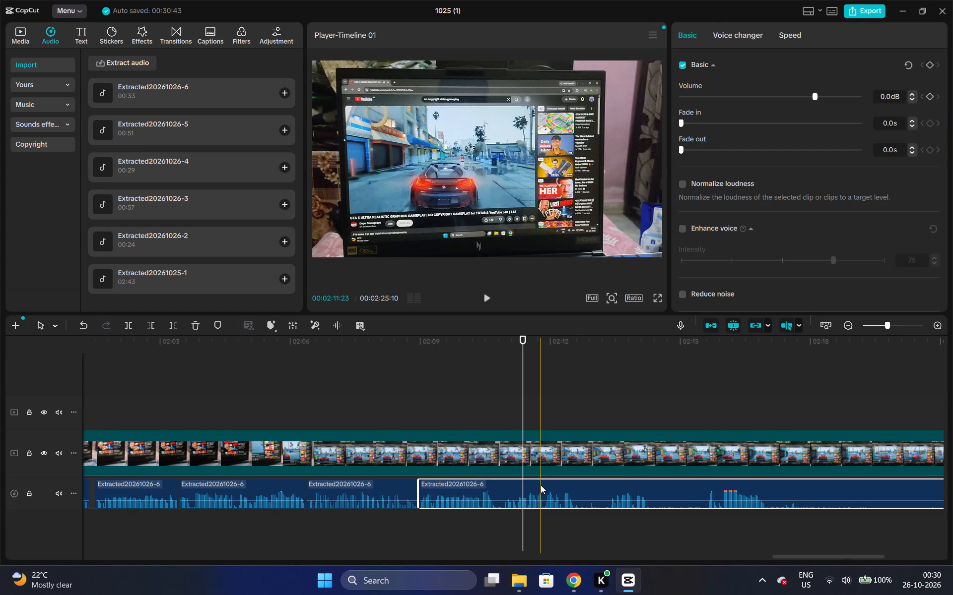
left_click(429, 352)
key("space")
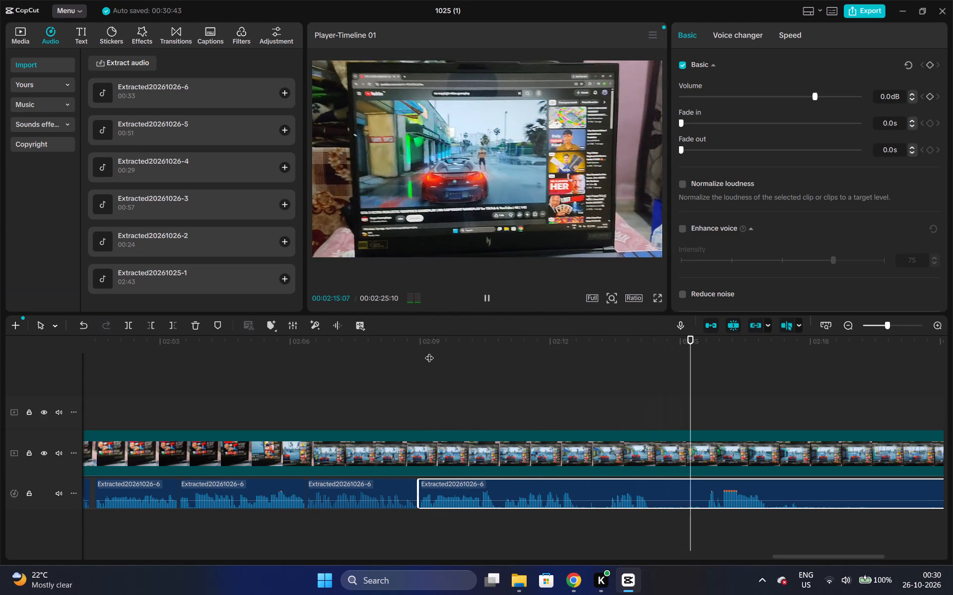
key("space")
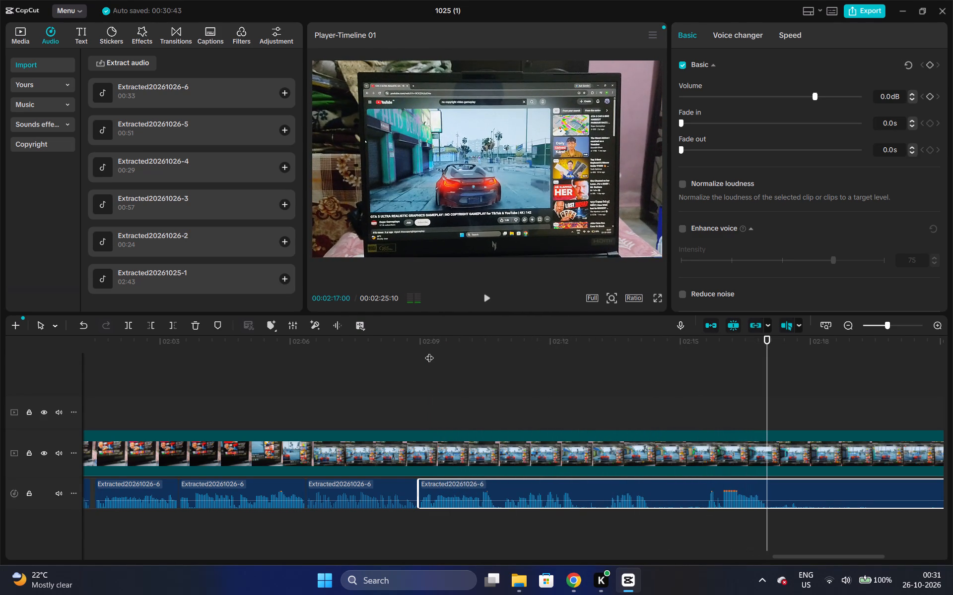
Replay the edited narration over VID_20261023_010633.mp4 from about 02:00 to 02:10 to review the cuts.
left_click(283, 358)
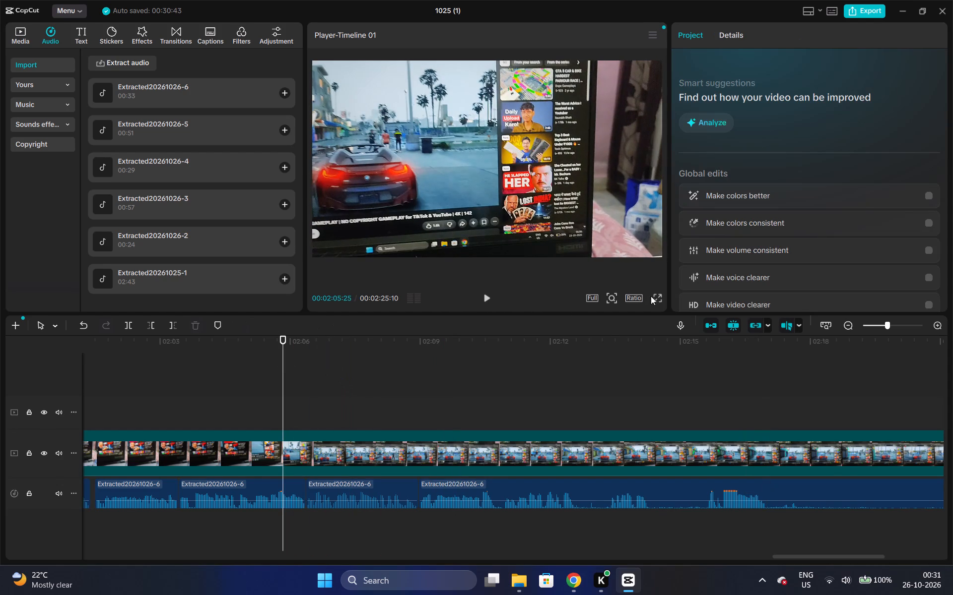
left_click(788, 553)
left_click_drag(793, 556, 631, 558)
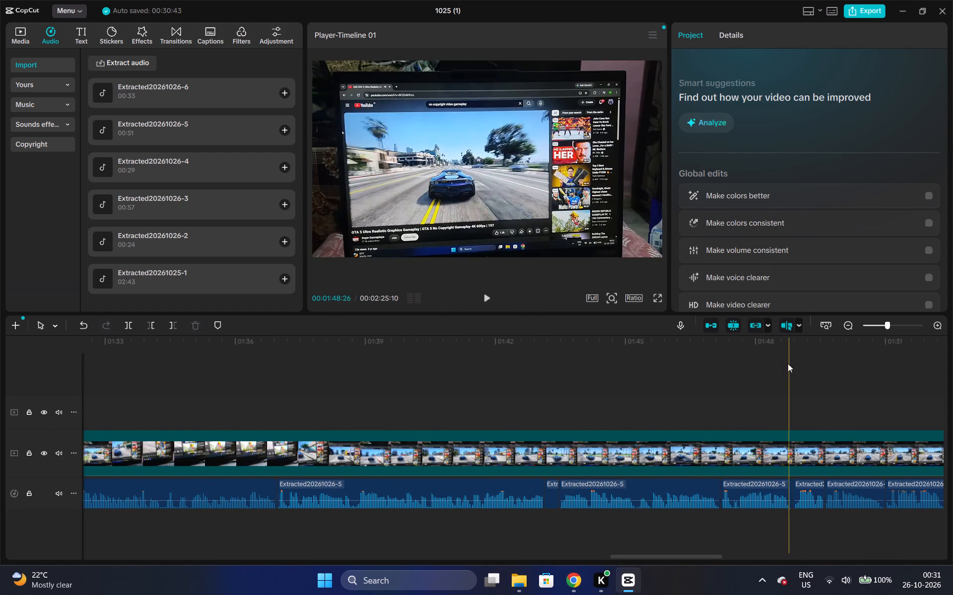
triple_click(847, 326)
double_click(847, 326)
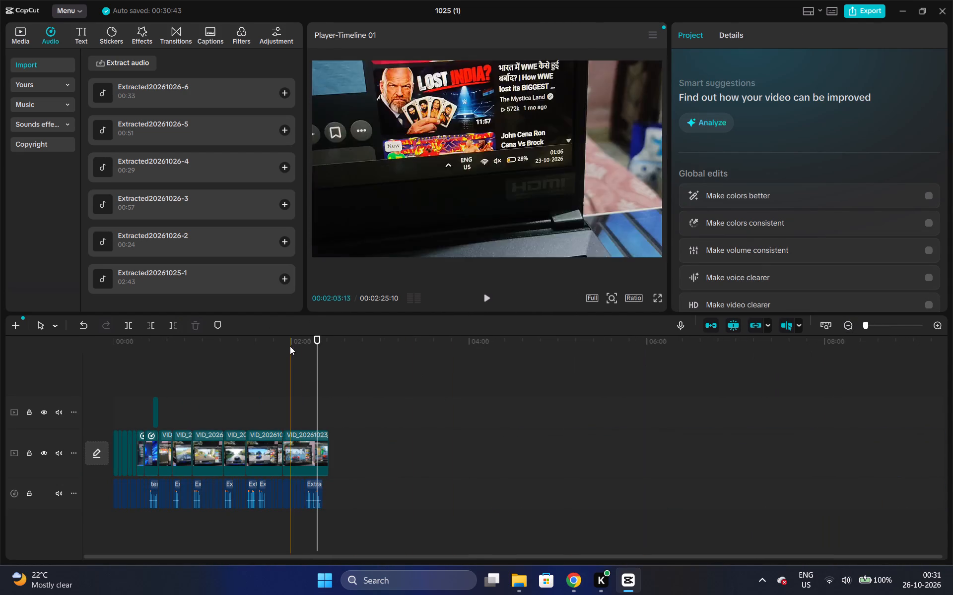
left_click(290, 346)
key("space")
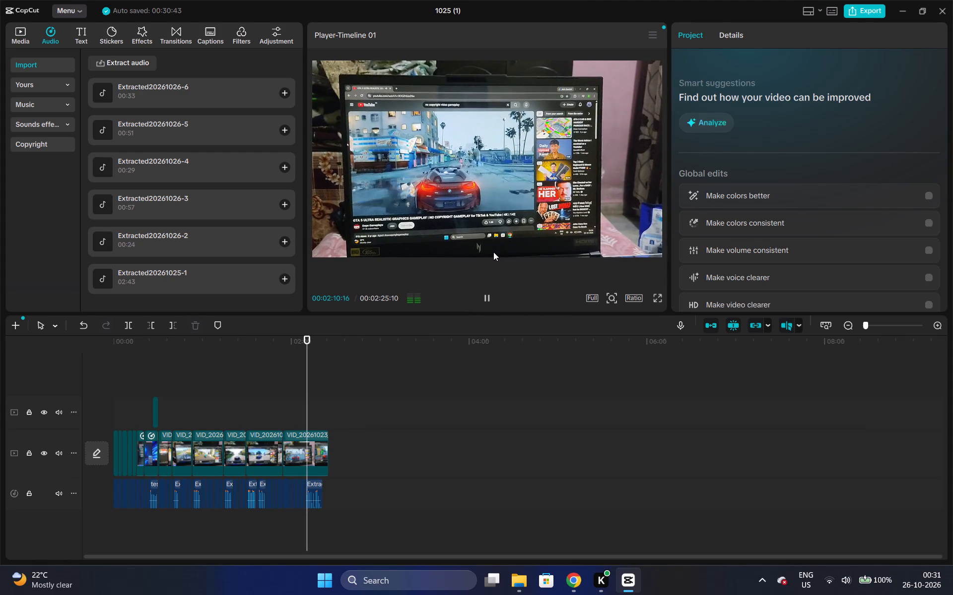
key("space")
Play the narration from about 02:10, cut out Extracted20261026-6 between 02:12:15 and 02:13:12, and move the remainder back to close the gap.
triple_click(934, 326)
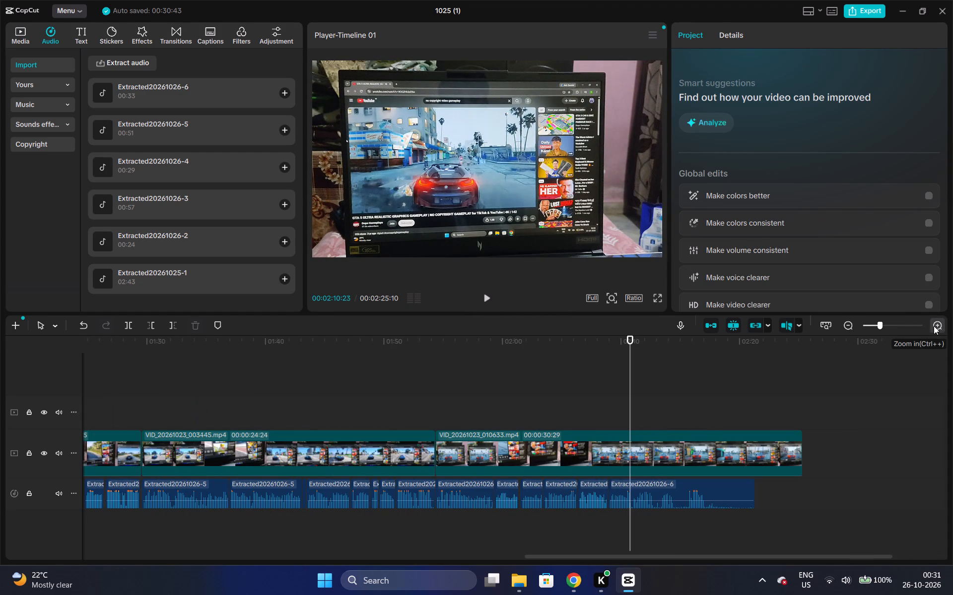
key("space")
key("space")
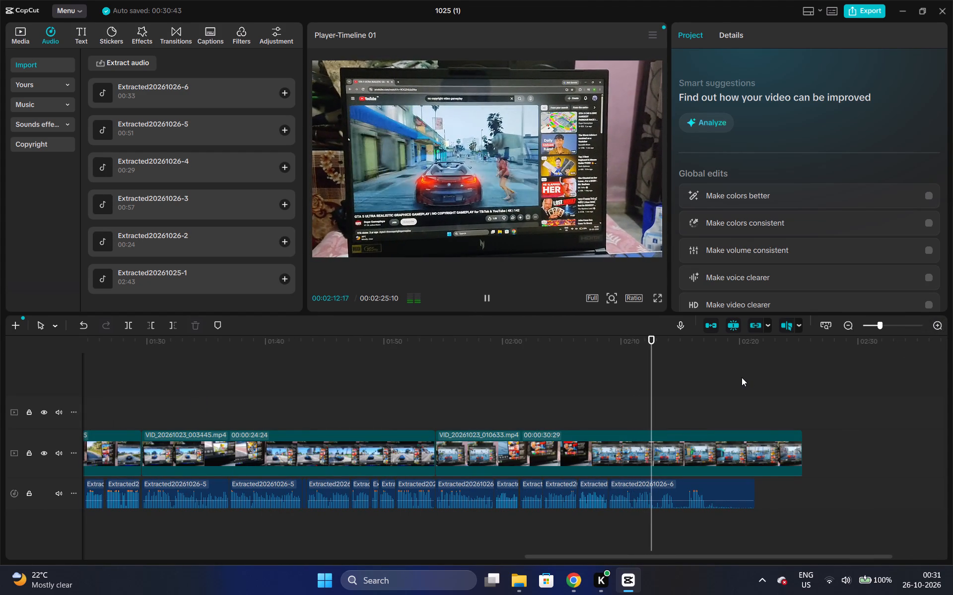
double_click(941, 321)
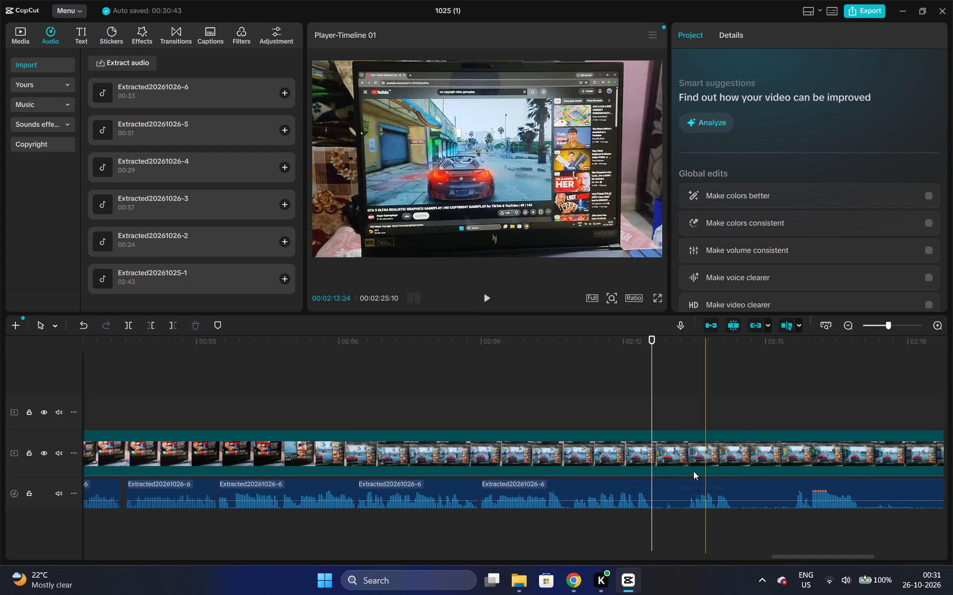
left_click(652, 493)
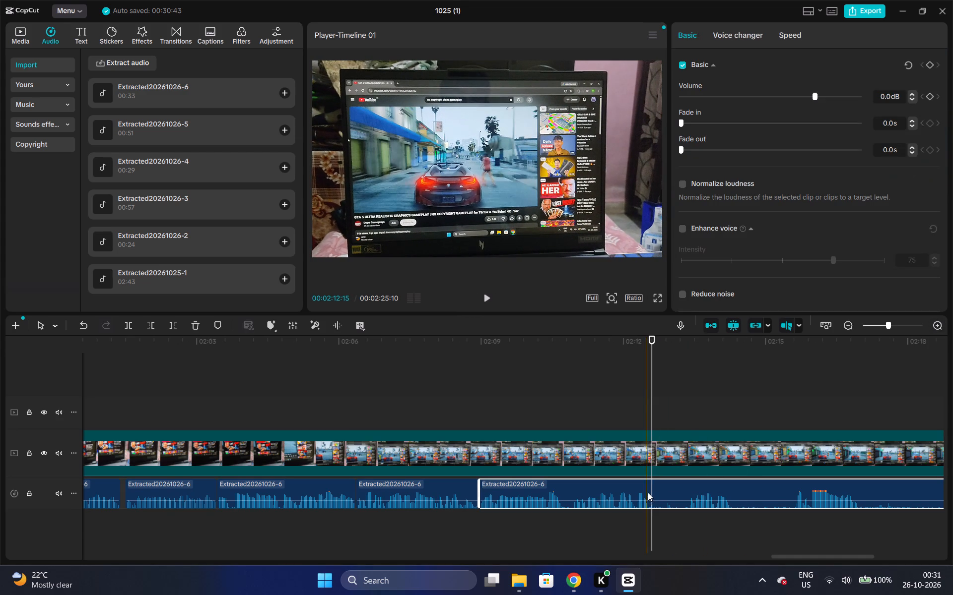
key("ctrl+b")
key("space")
key("space")
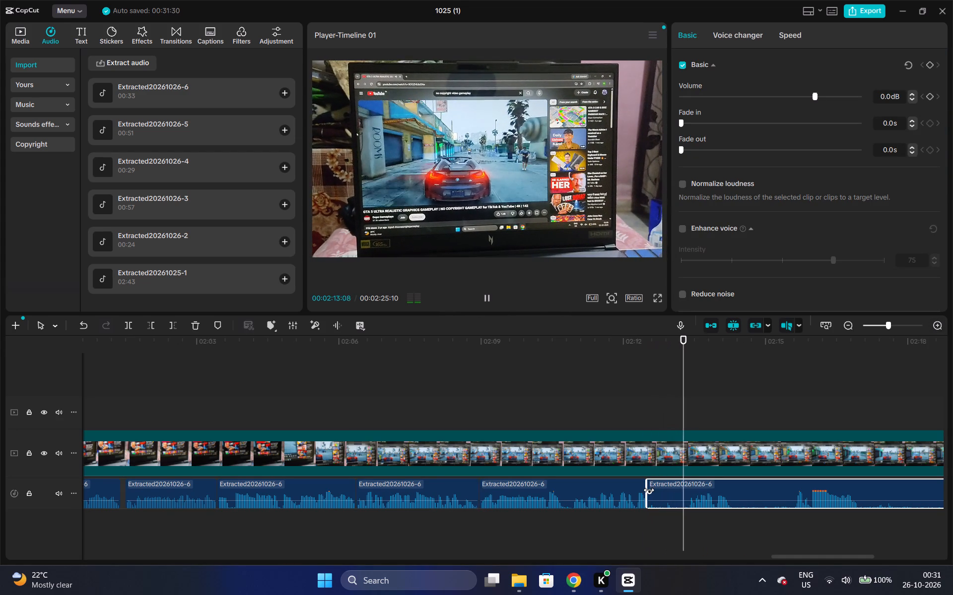
key("ctrl+b")
left_click(679, 501, "ctrl")
key("ctrl+x")
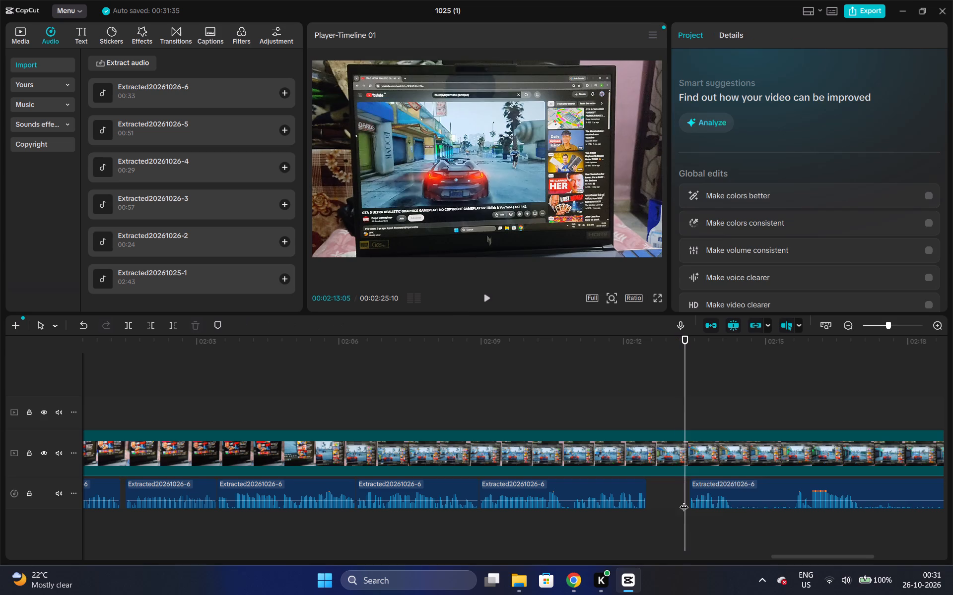
left_click_drag(720, 496, 681, 496)
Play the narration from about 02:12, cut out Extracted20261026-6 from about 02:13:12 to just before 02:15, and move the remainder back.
left_click(642, 352)
key("space")
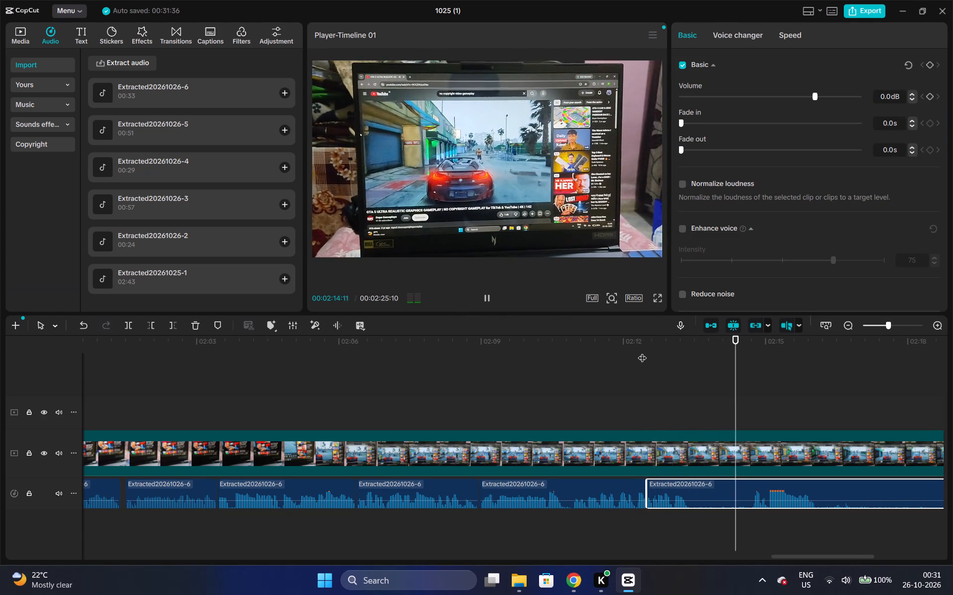
key("space")
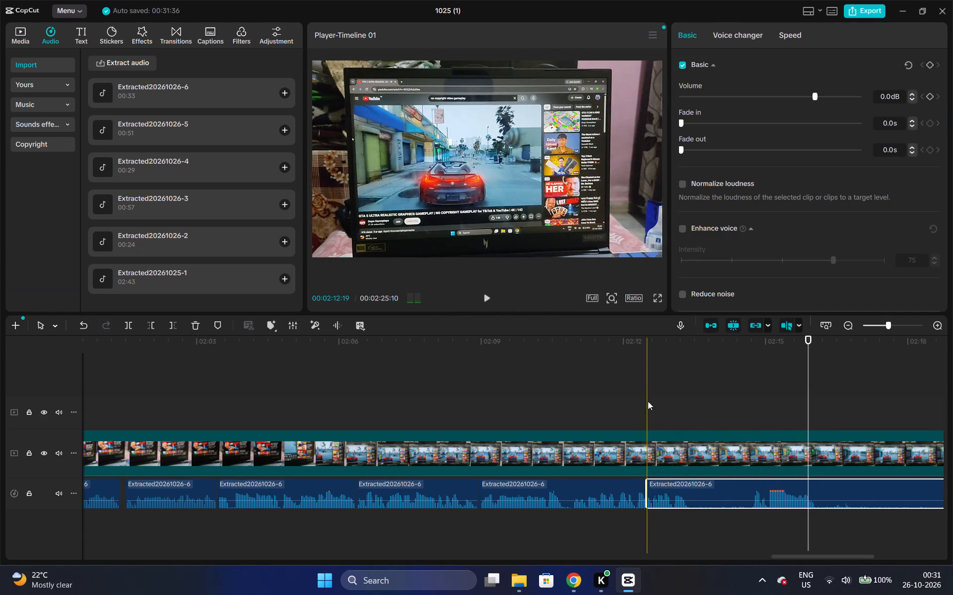
left_click(644, 364)
key("space")
key("space")
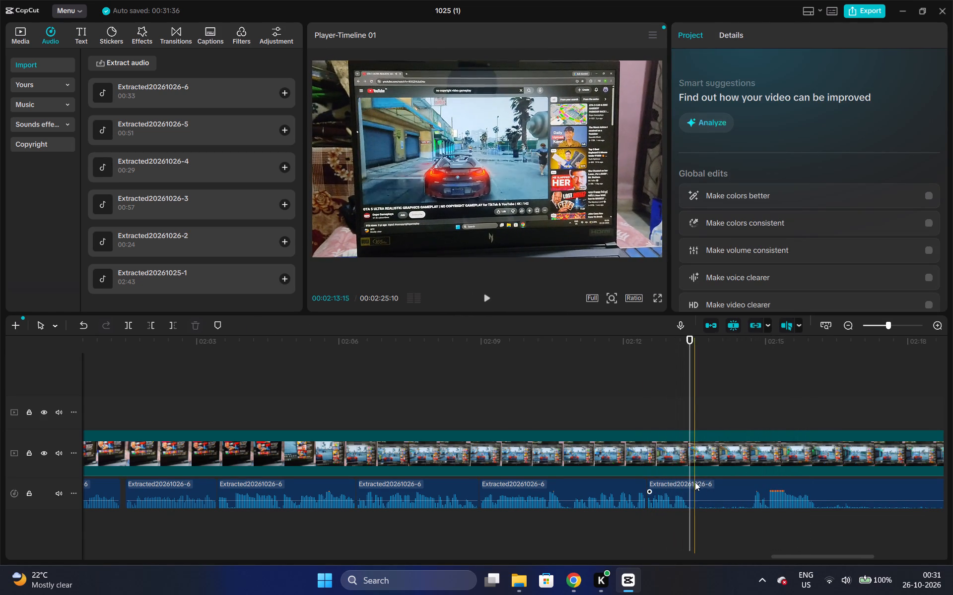
left_click(690, 496, "ctrl")
key("ctrl+b")
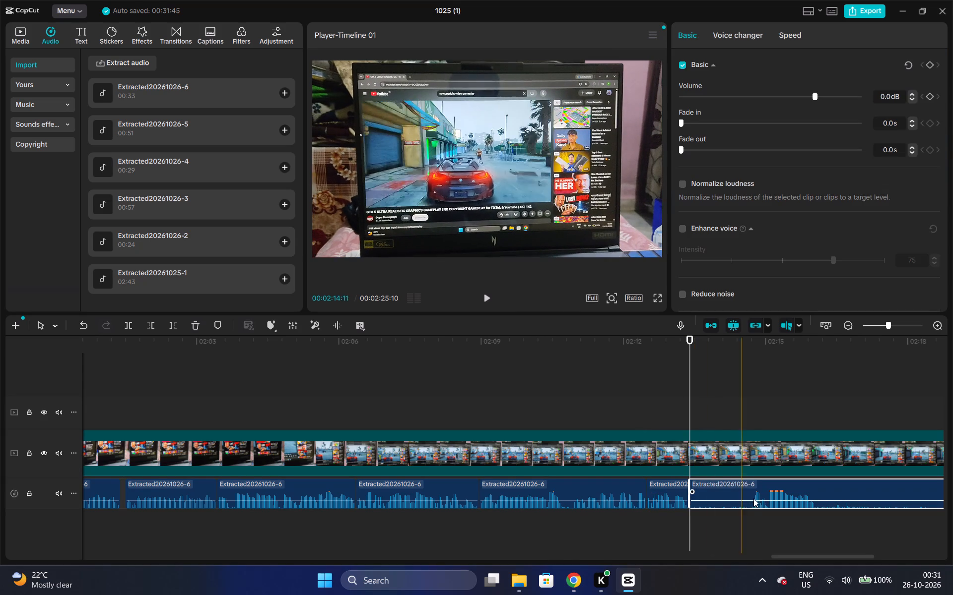
left_click(753, 503)
key("ctrl+b")
left_click(738, 499, "ctrl")
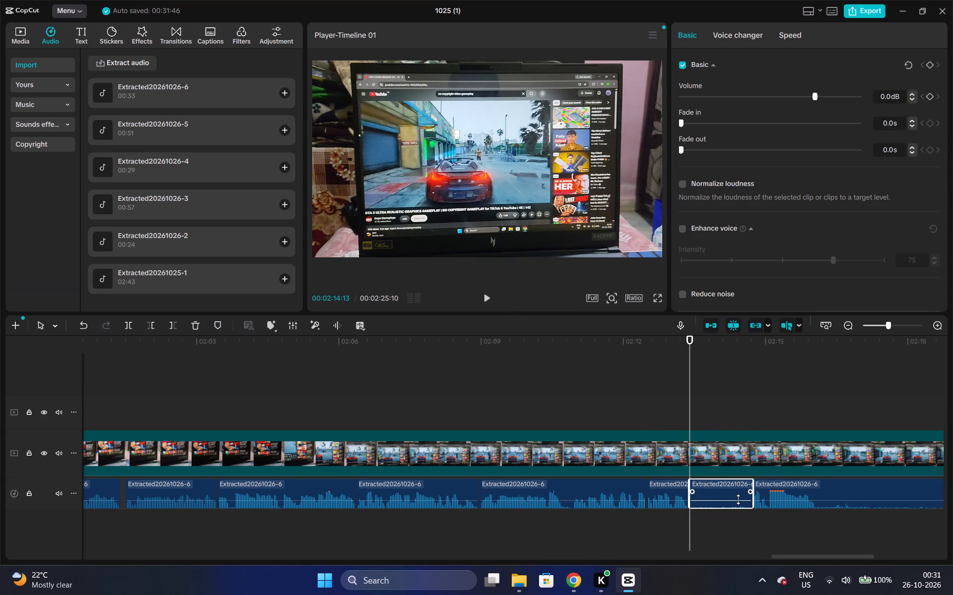
key("ctrl+x")
left_click_drag(778, 498, 713, 501)
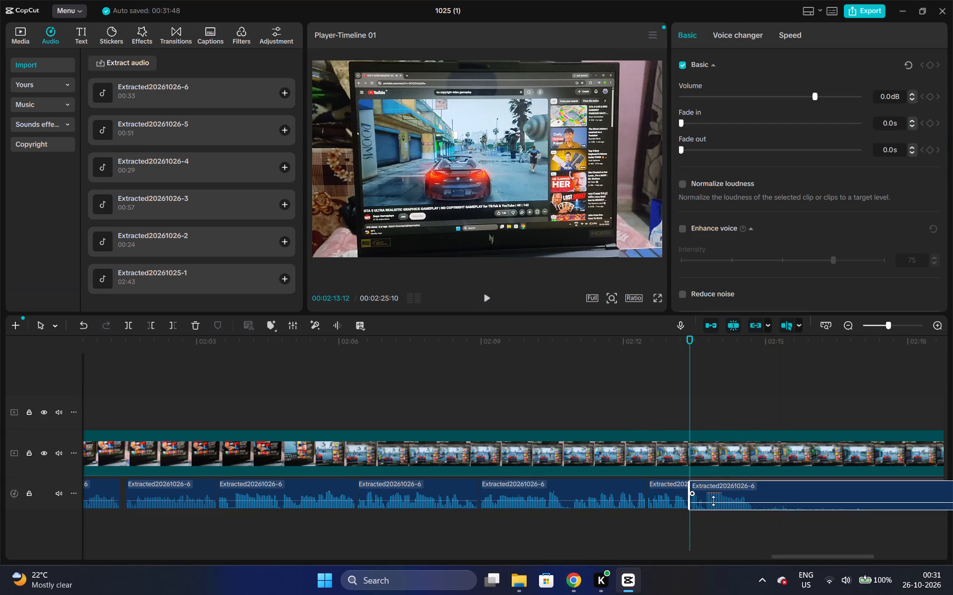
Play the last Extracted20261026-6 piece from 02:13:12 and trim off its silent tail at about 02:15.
key("space")
key("space")
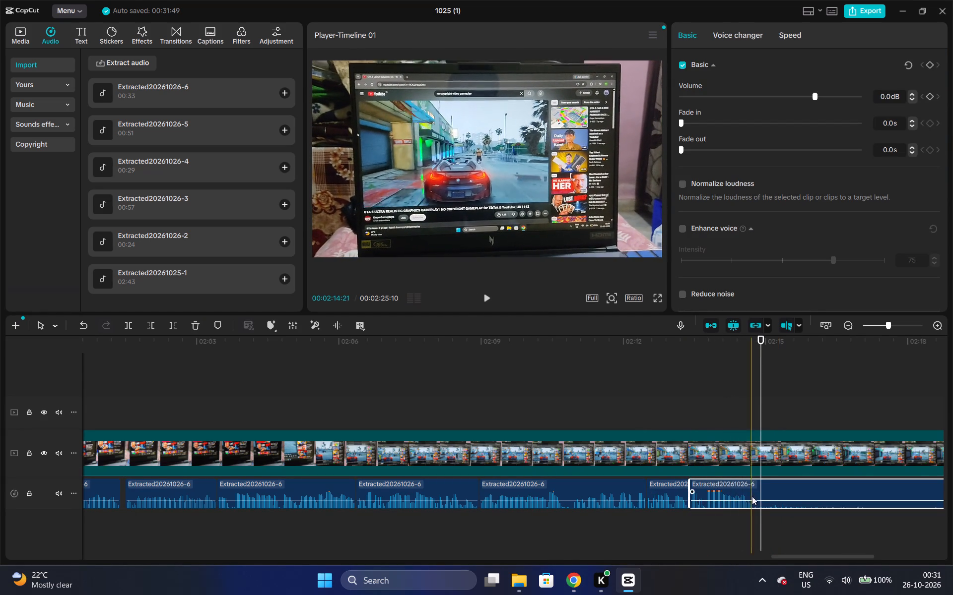
key("w")
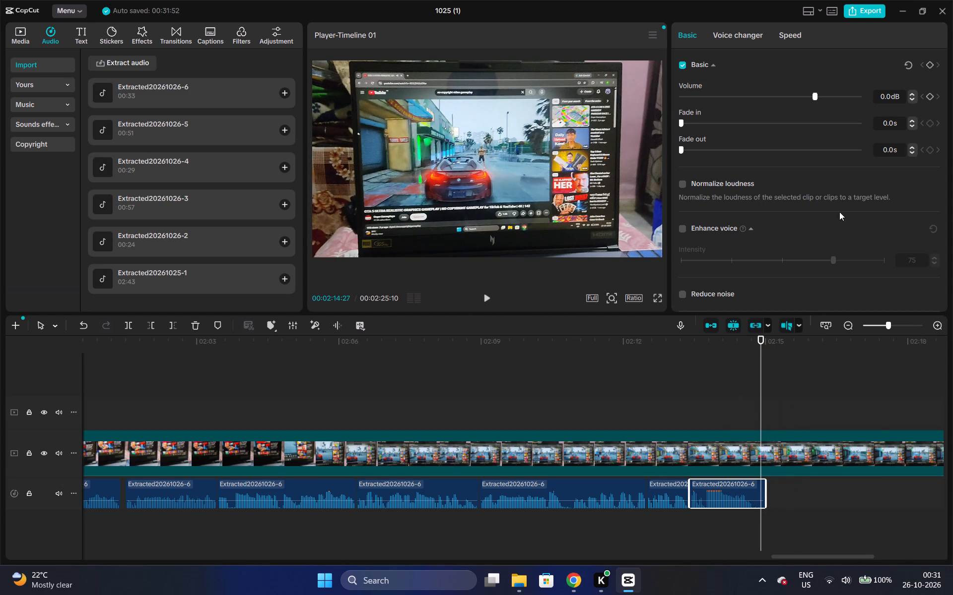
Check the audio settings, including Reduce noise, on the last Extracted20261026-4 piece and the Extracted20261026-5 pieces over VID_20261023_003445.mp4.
triple_click(843, 326)
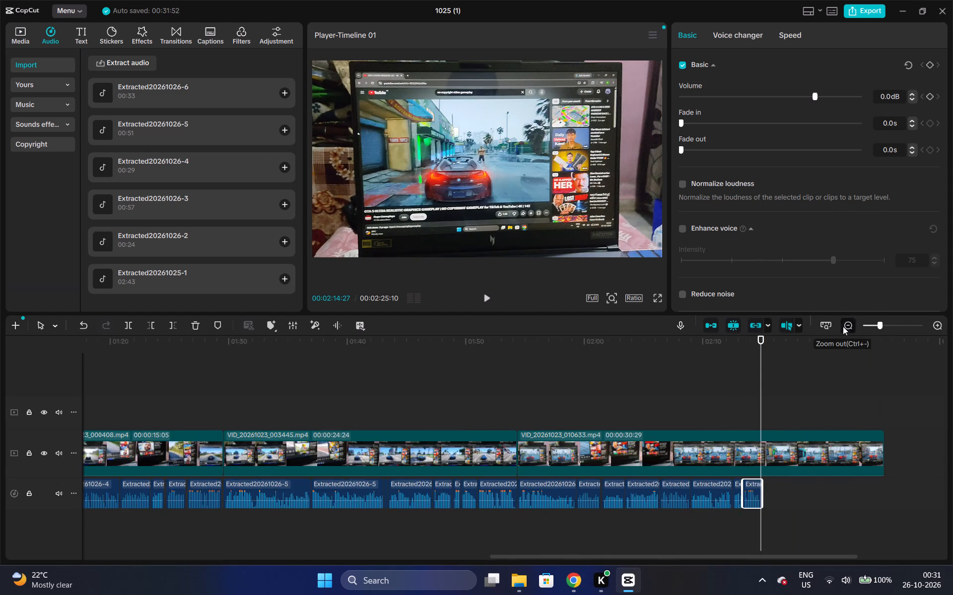
left_click(493, 383)
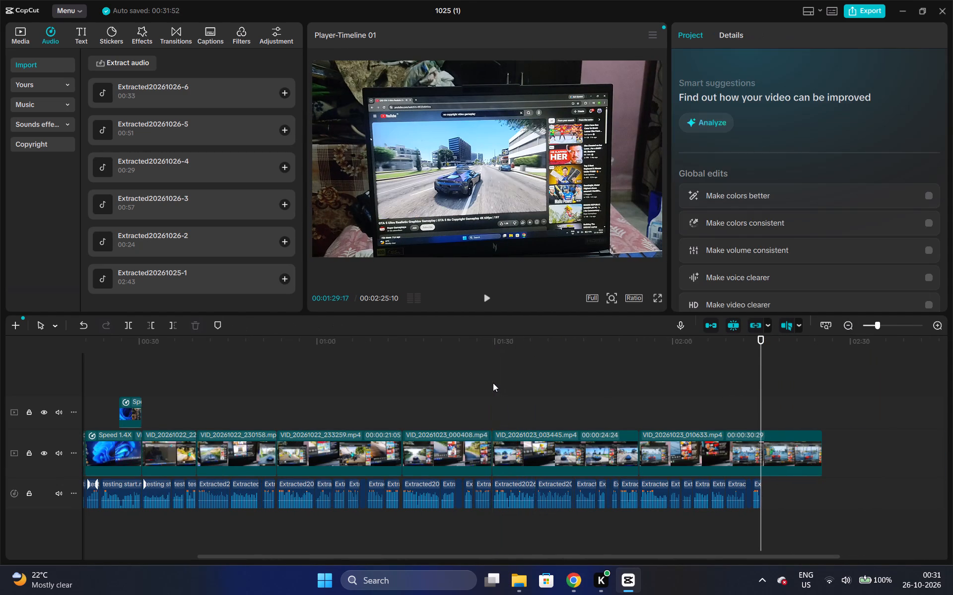
left_click(480, 489)
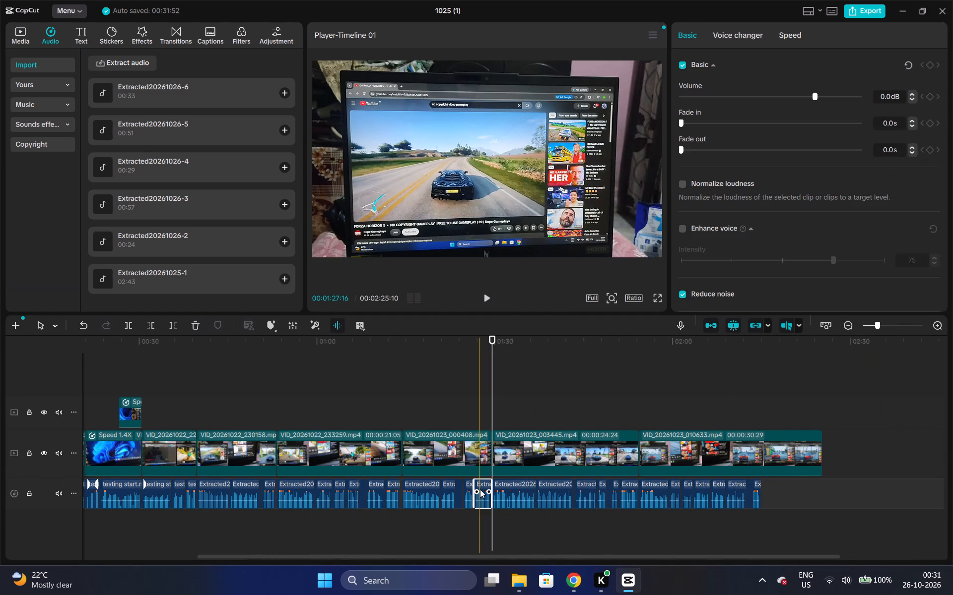
left_click(470, 410)
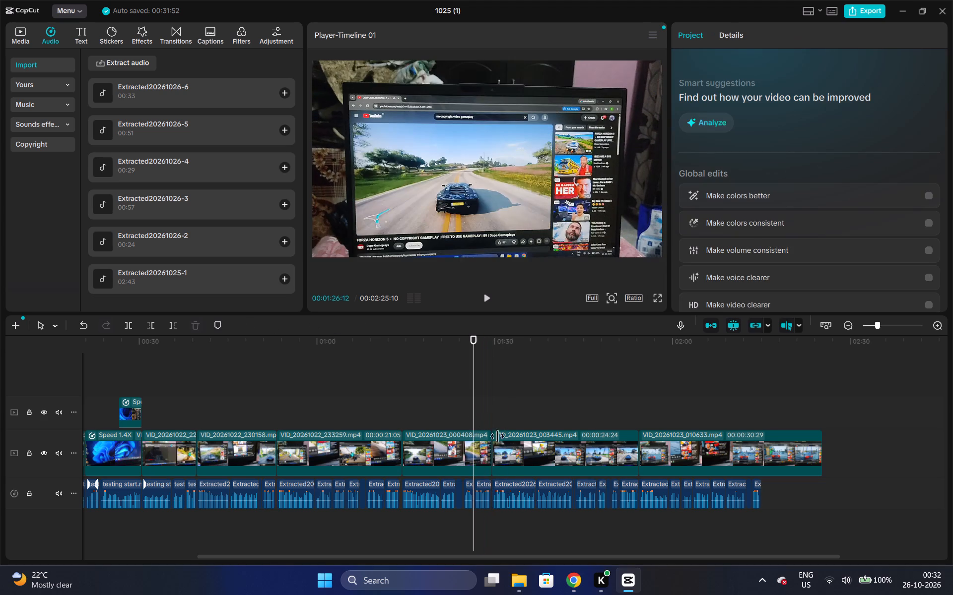
left_click(514, 496, "ctrl")
left_click(556, 497, "ctrl")
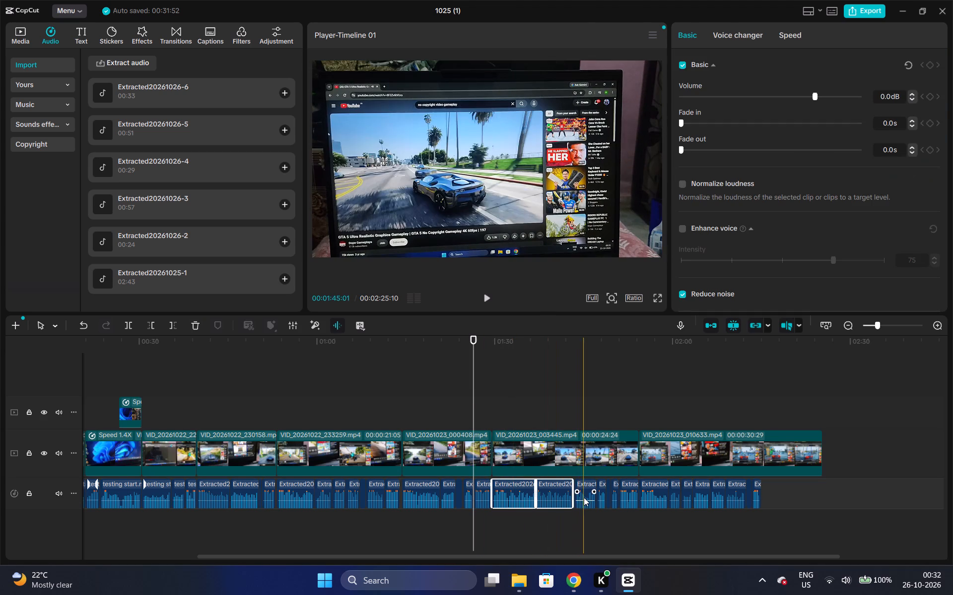
left_click(584, 497, "ctrl")
left_click(601, 497, "ctrl")
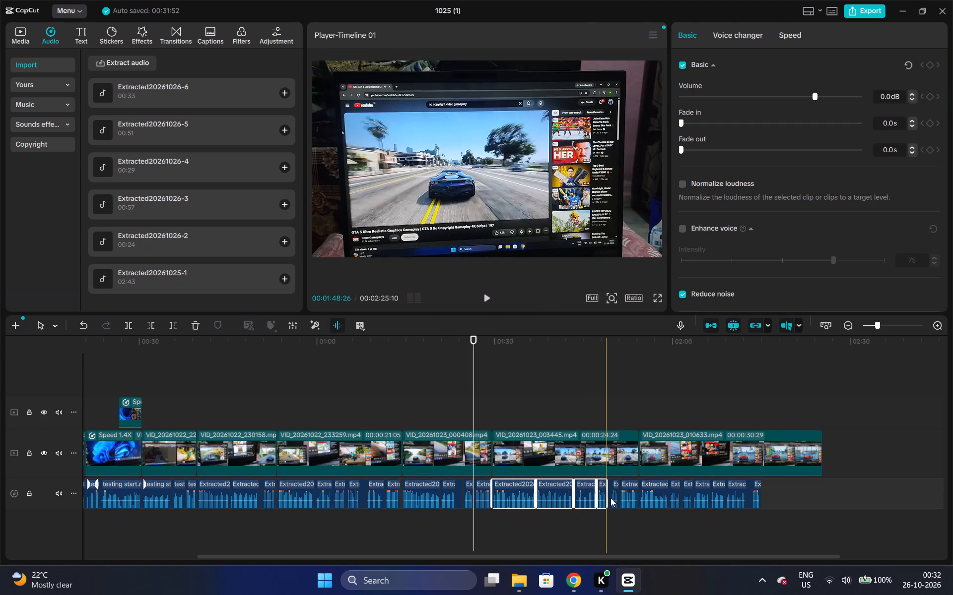
left_click(612, 498, "ctrl")
left_click(548, 541)
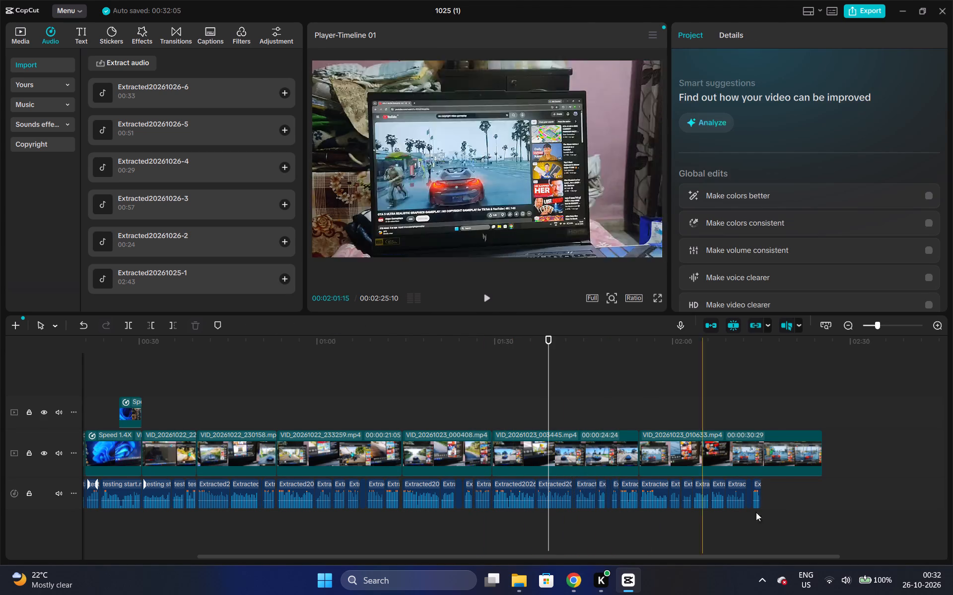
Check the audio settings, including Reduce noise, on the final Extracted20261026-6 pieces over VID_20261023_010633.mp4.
left_click(754, 496, "ctrl")
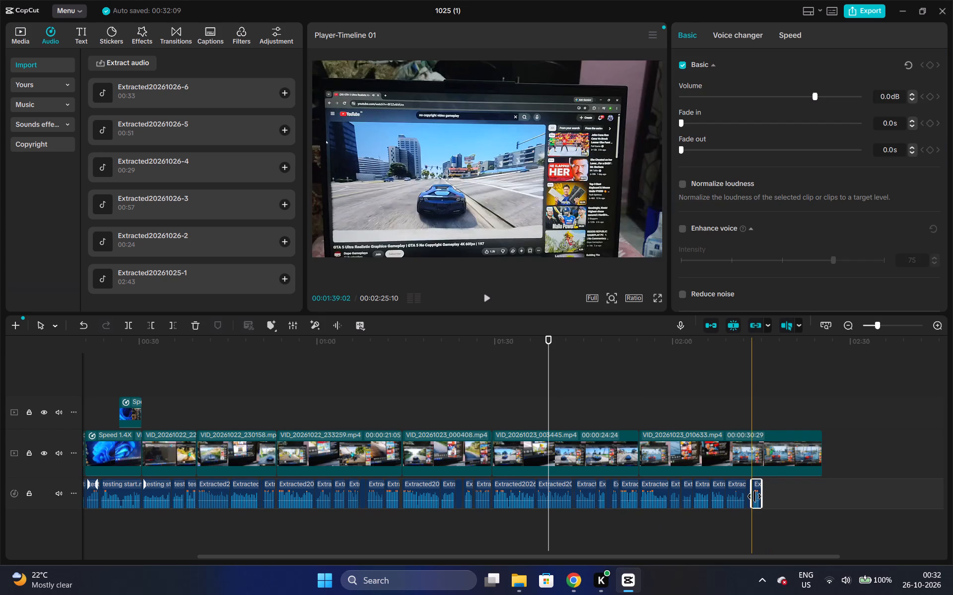
left_click(738, 494, "ctrl")
left_click(722, 495, "ctrl")
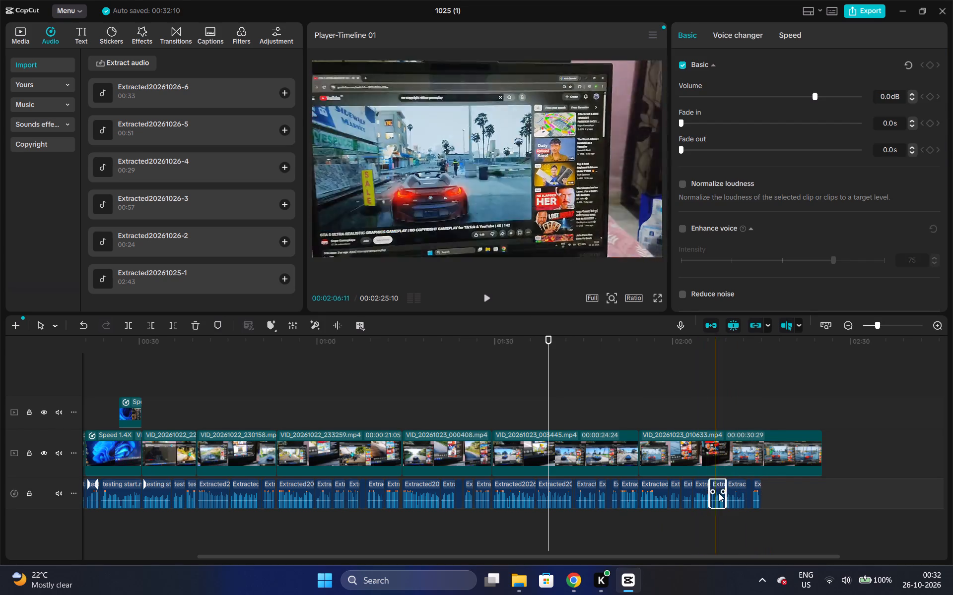
left_click(728, 493, "ctrl")
left_click(755, 496, "ctrl")
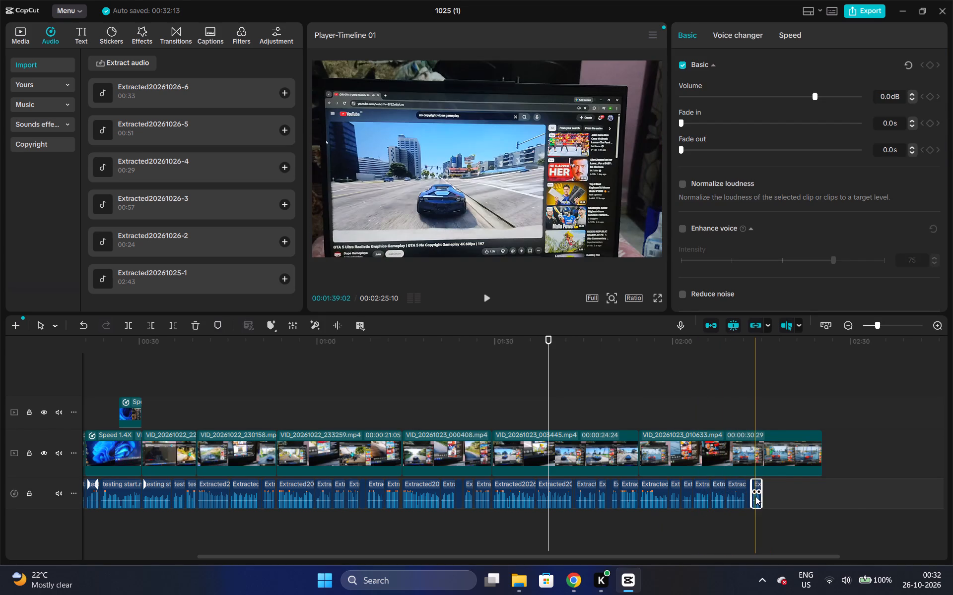
left_click(935, 330)
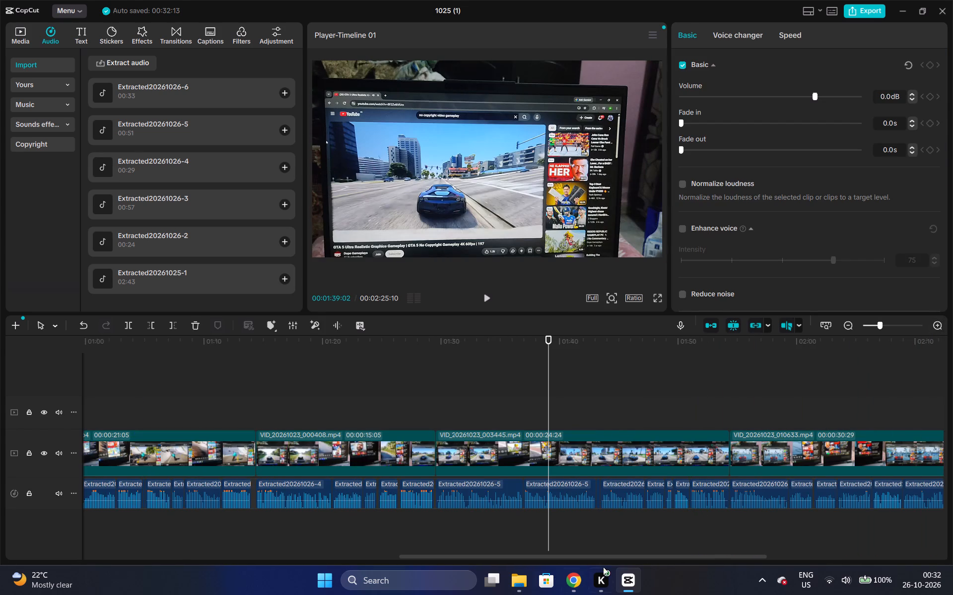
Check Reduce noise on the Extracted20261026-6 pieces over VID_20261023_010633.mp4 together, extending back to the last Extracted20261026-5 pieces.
left_click_drag(531, 555, 649, 559)
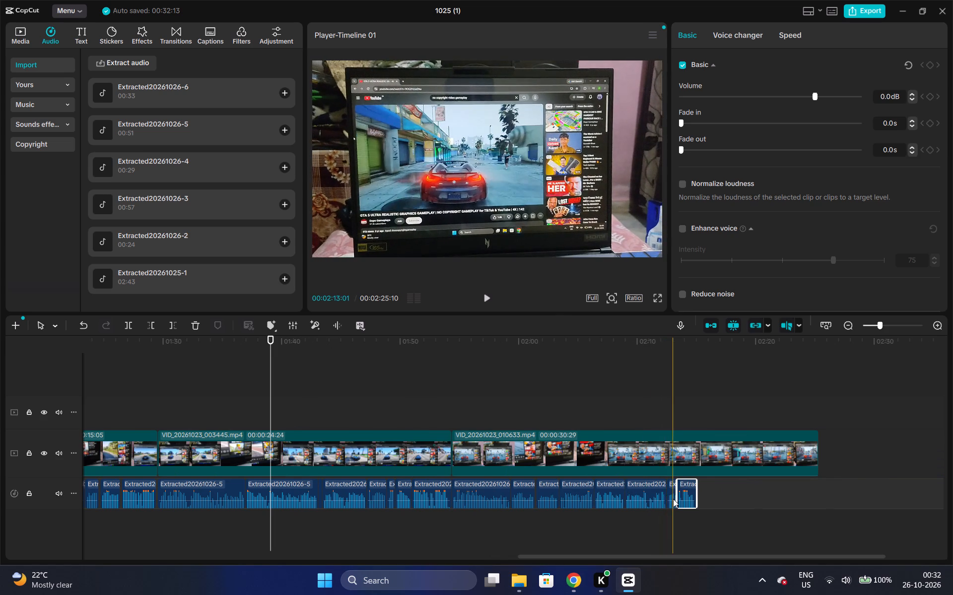
left_click(672, 499, "shift")
left_click(657, 498, "shift")
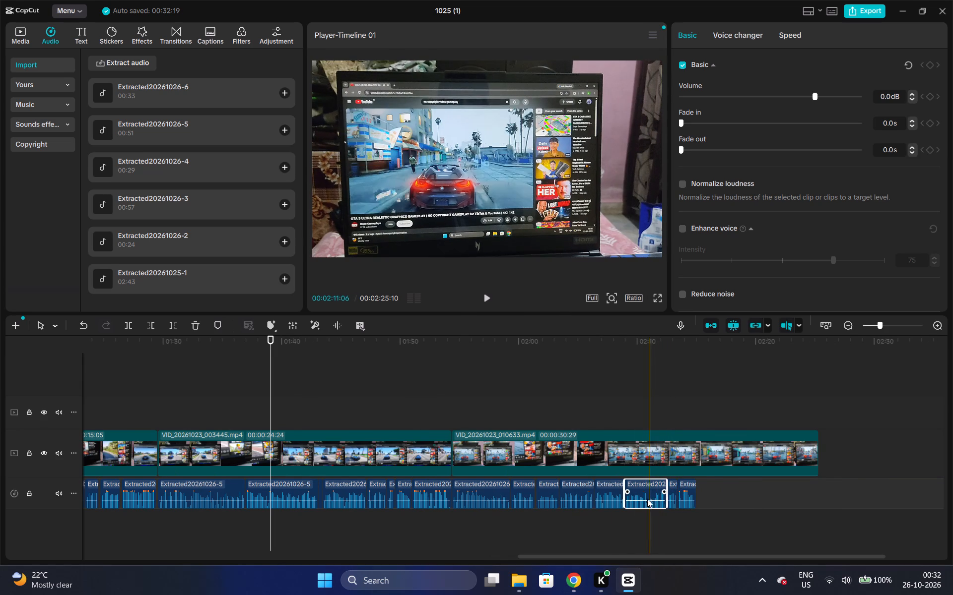
left_click(608, 499, "ctrl")
left_click(577, 494, "ctrl")
left_click(550, 493, "ctrl")
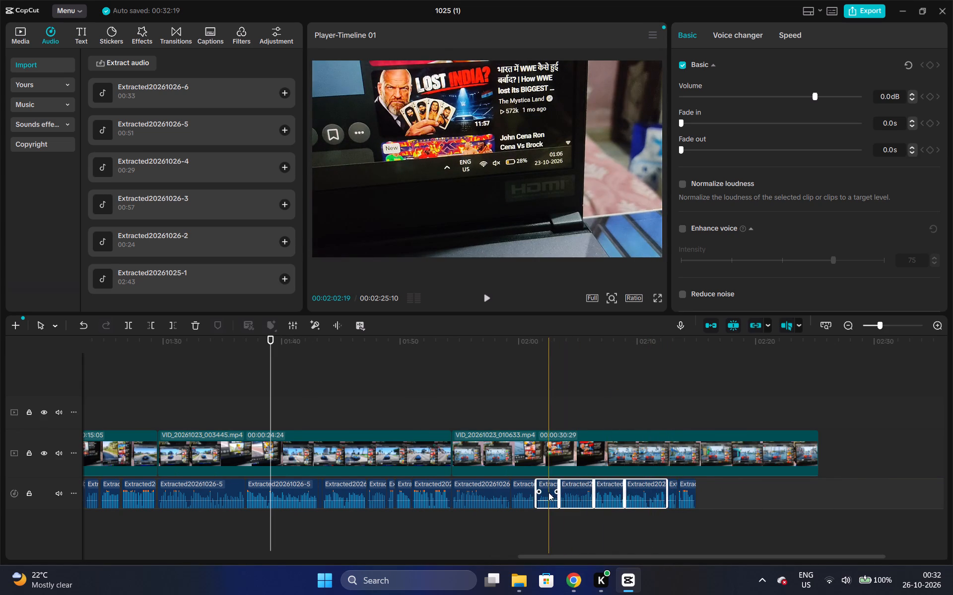
left_click(521, 491, "ctrl")
left_click(497, 491, "ctrl")
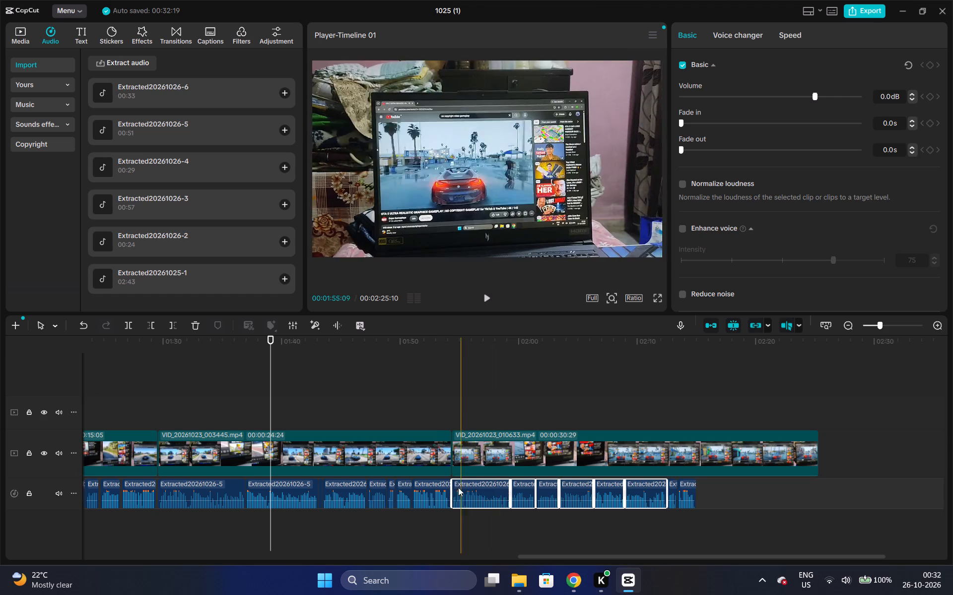
left_click(435, 489, "ctrl")
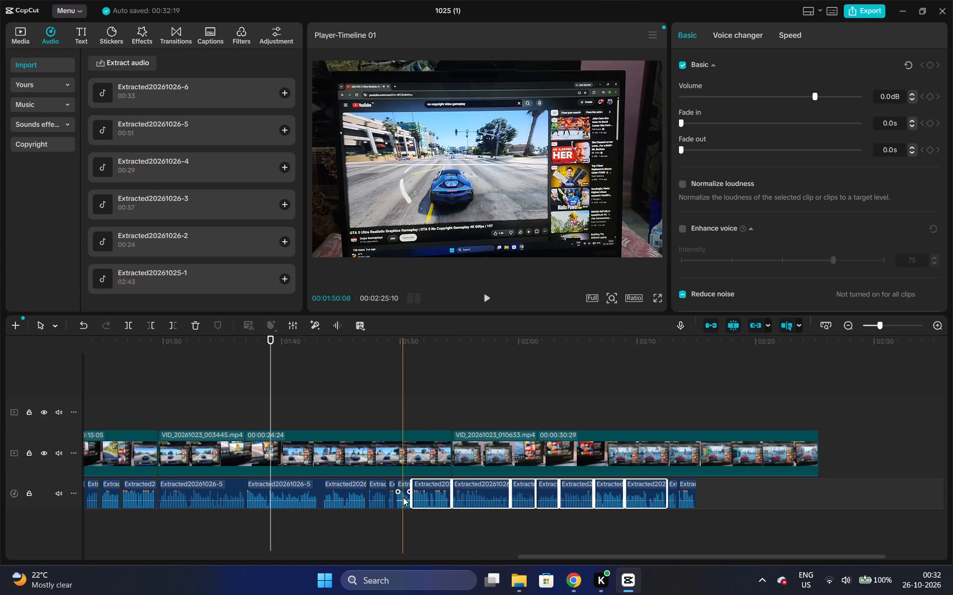
left_click(403, 497, "ctrl")
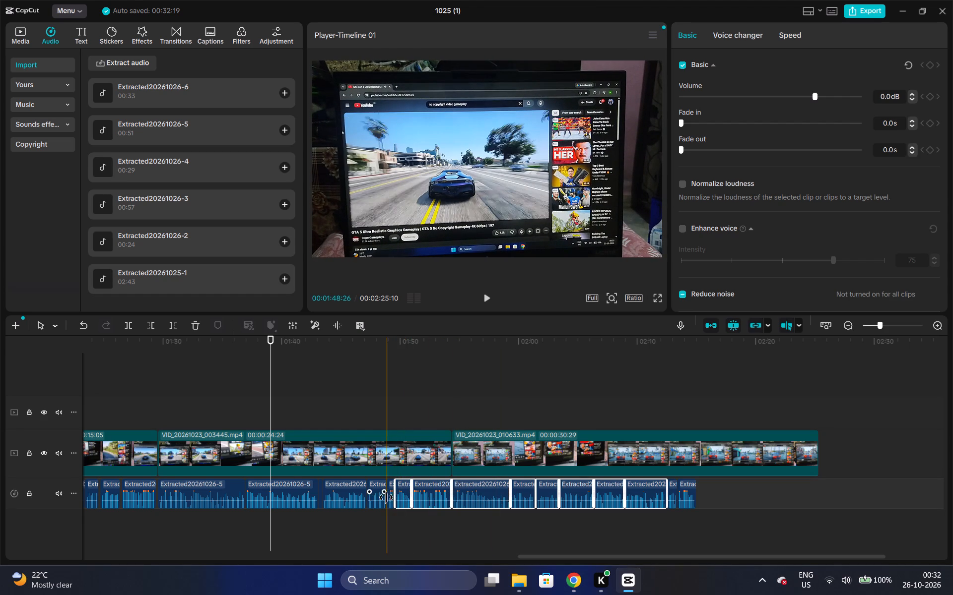
left_click(390, 500, "ctrl")
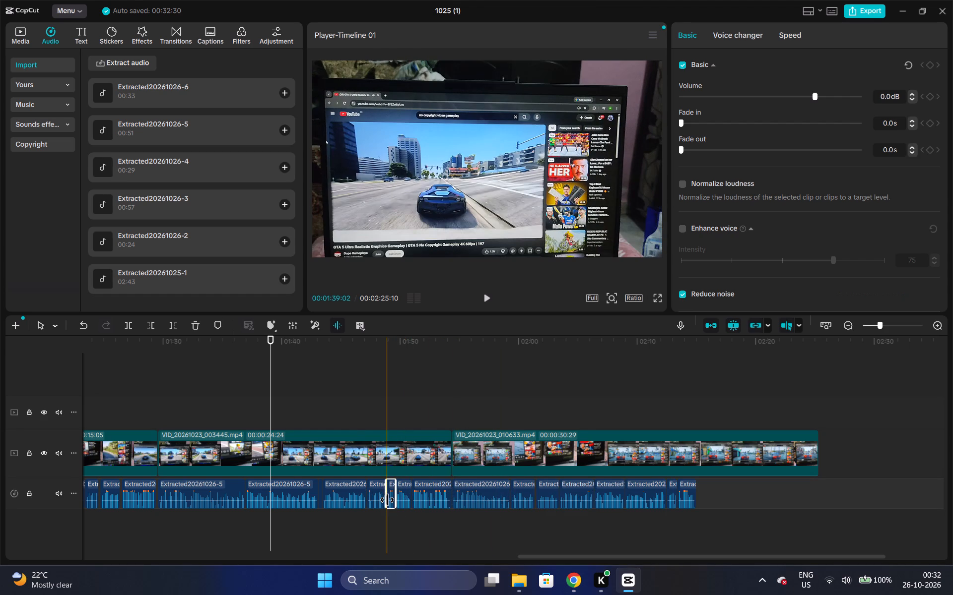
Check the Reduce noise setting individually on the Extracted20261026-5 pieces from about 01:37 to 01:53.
left_click(354, 535)
left_click(296, 501)
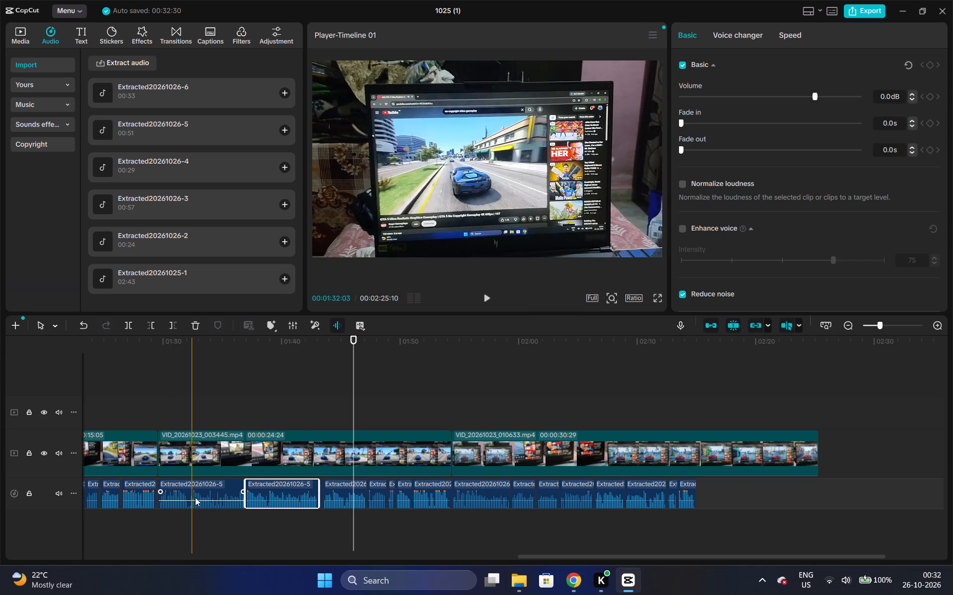
left_click(347, 499)
left_click(375, 497)
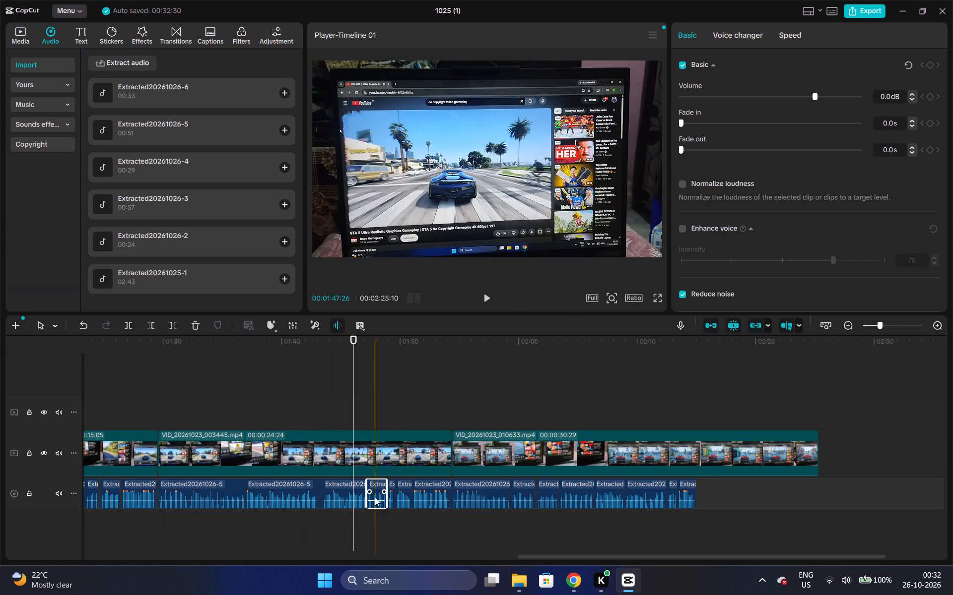
left_click(392, 497)
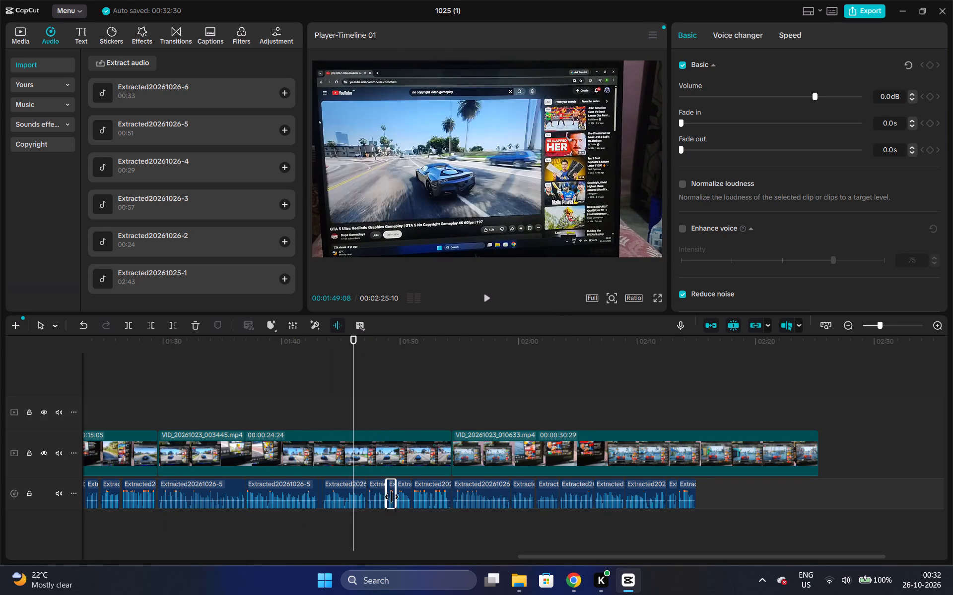
left_click(420, 496)
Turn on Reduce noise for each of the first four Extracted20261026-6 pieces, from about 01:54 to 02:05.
left_click(480, 494)
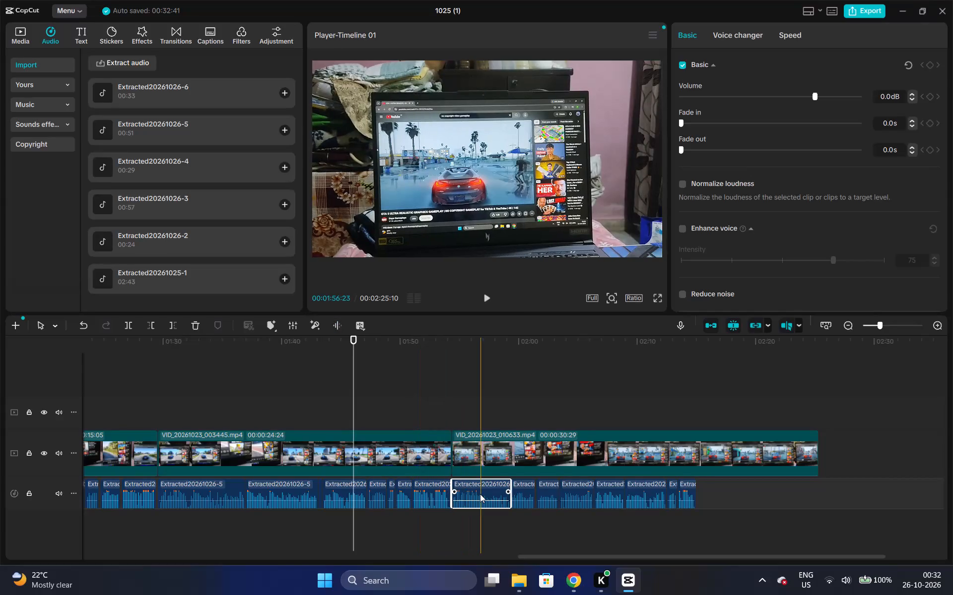
left_click(681, 296)
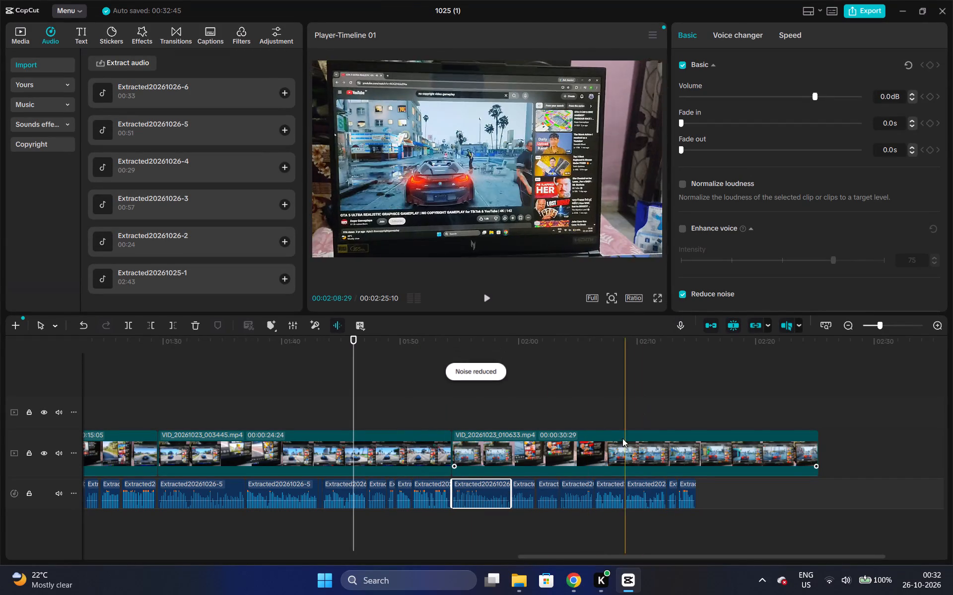
left_click(525, 485)
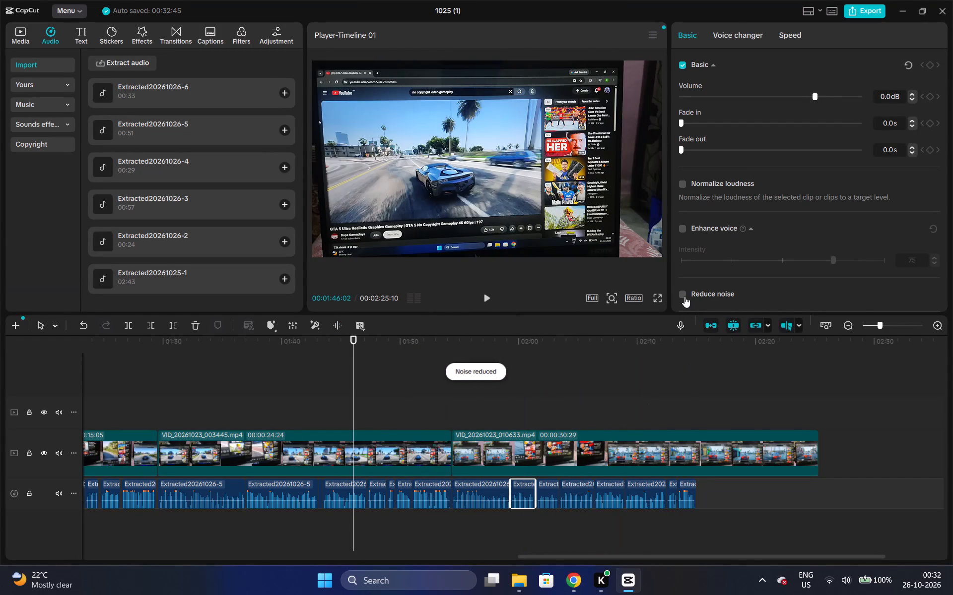
left_click(684, 297)
left_click(550, 491)
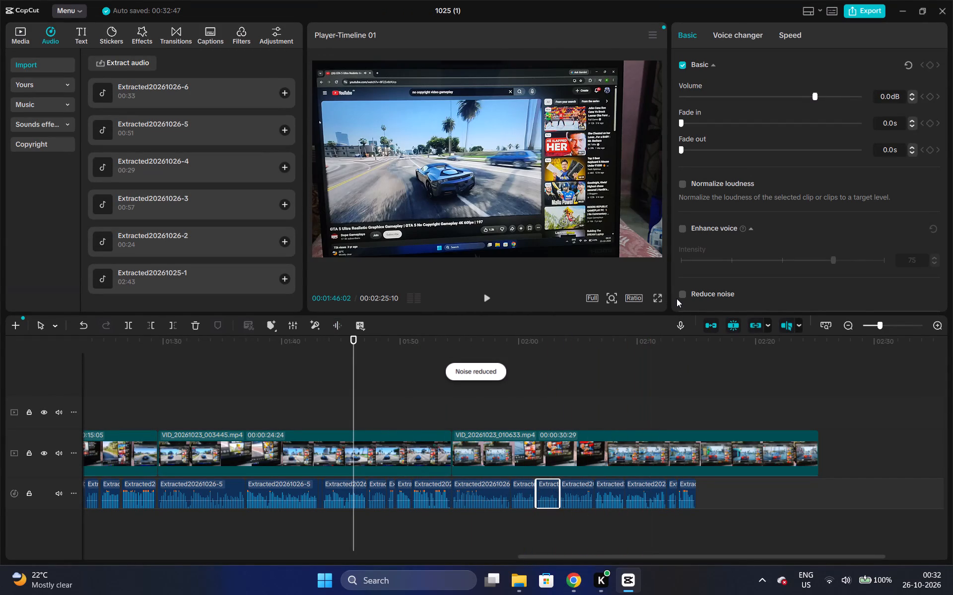
left_click(682, 293)
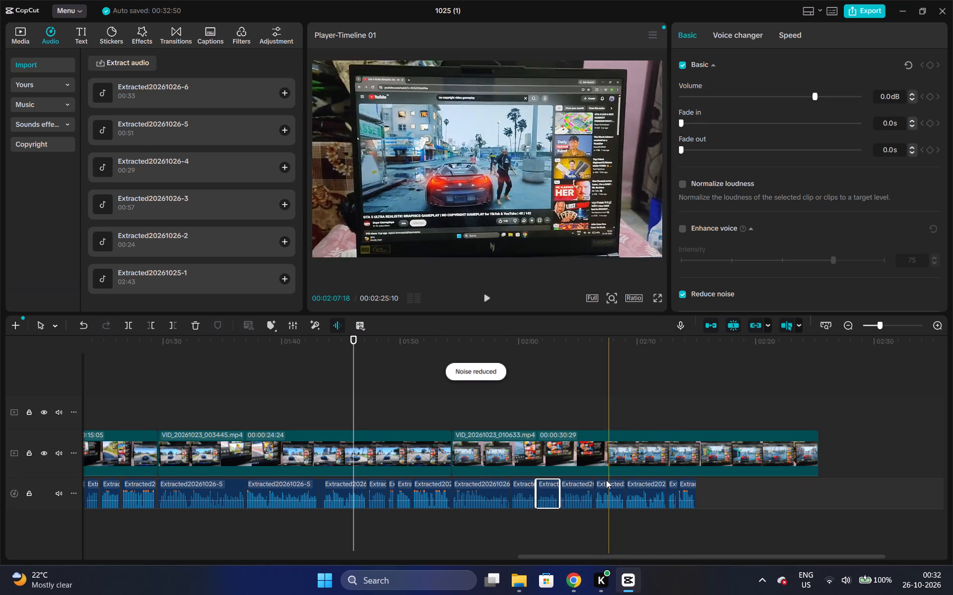
left_click(573, 495)
left_click(682, 291)
left_click(682, 299)
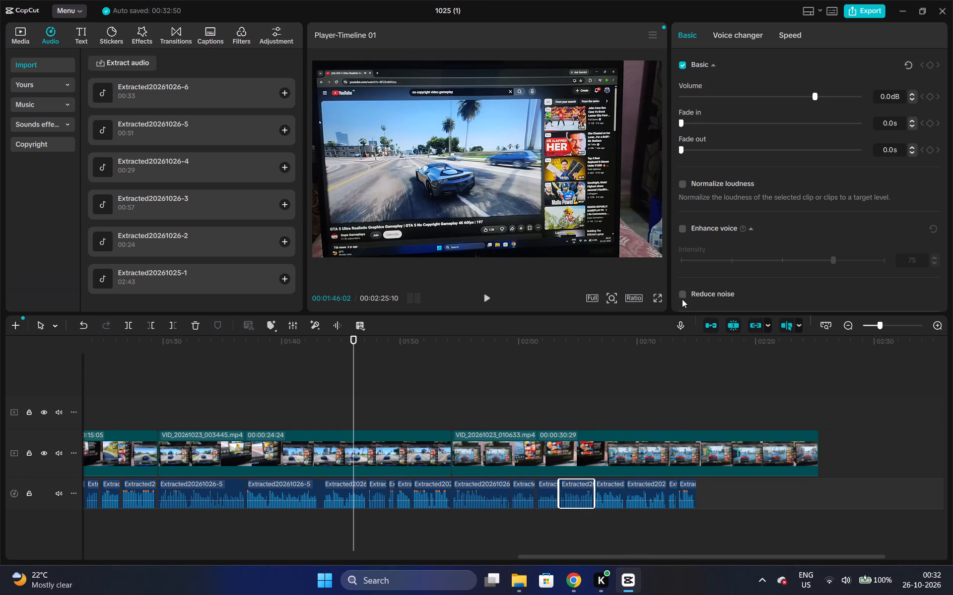
left_click(682, 292)
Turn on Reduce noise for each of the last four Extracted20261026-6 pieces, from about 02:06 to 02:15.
left_click(600, 493)
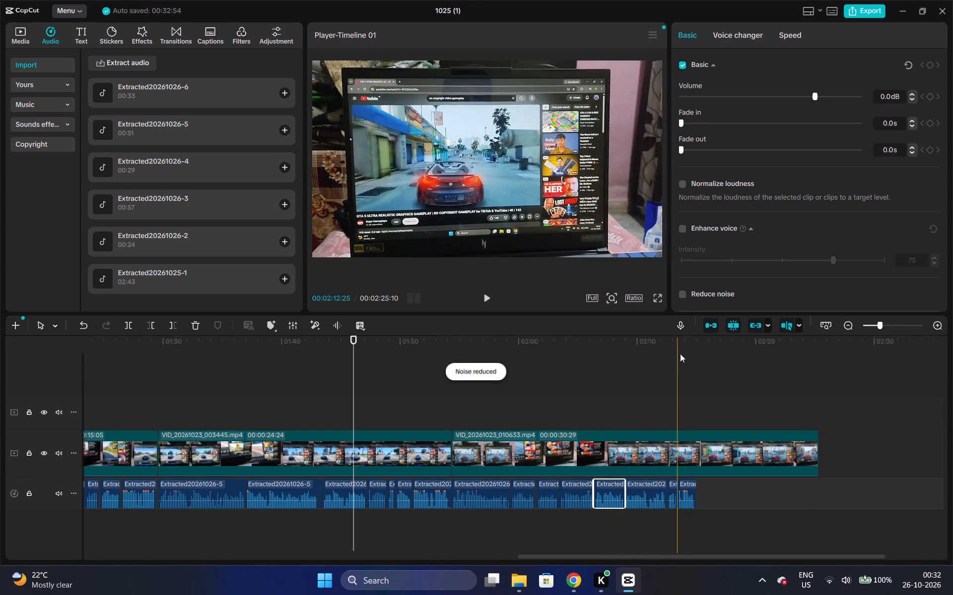
left_click(683, 297)
left_click(648, 489)
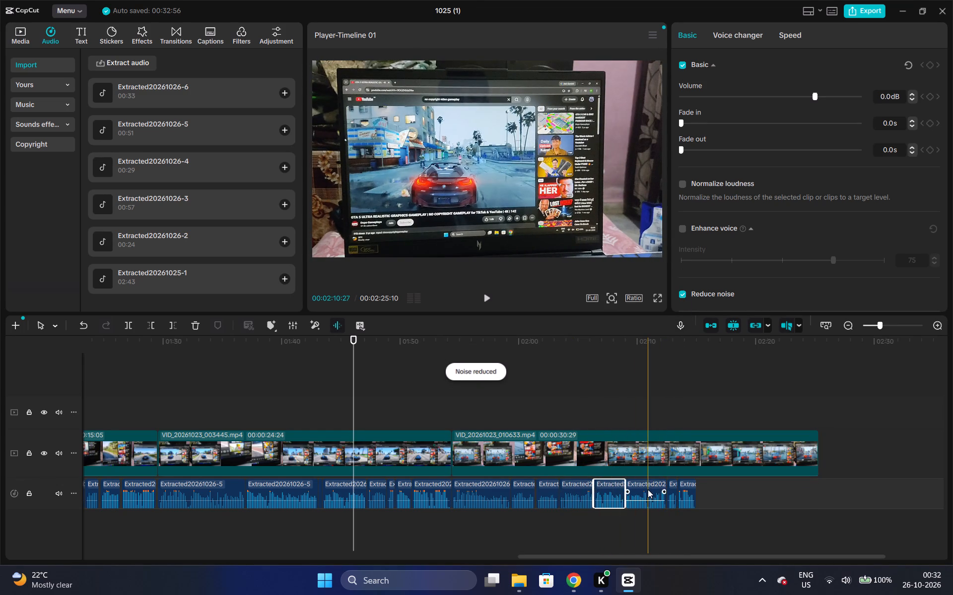
left_click(681, 294)
left_click(680, 495)
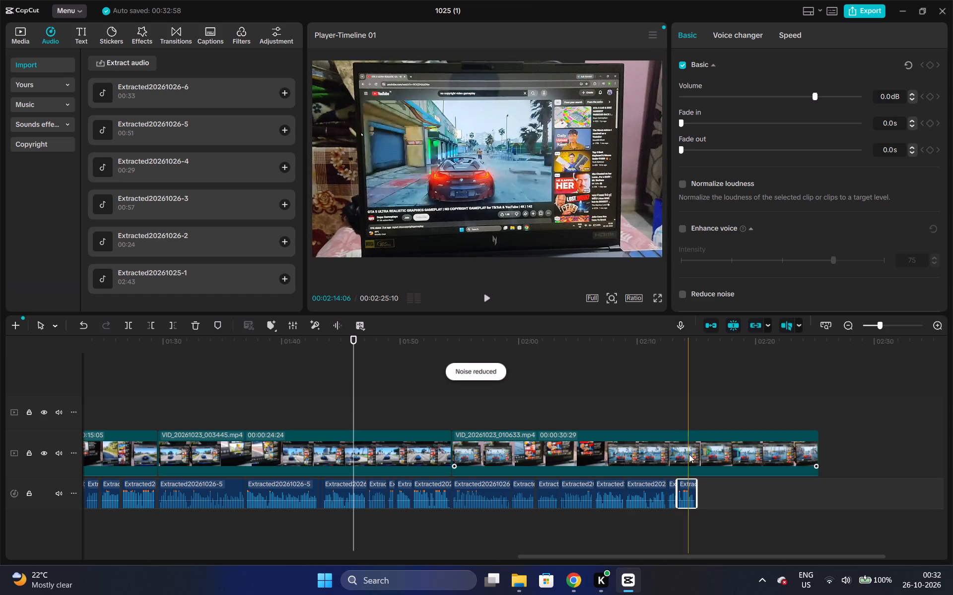
left_click(674, 498)
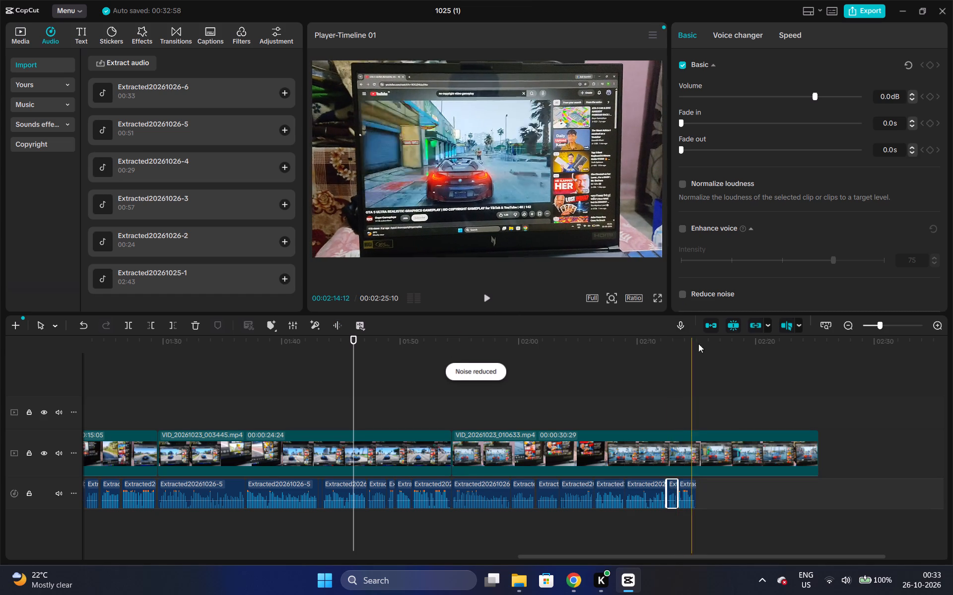
left_click(685, 297)
left_click(683, 496)
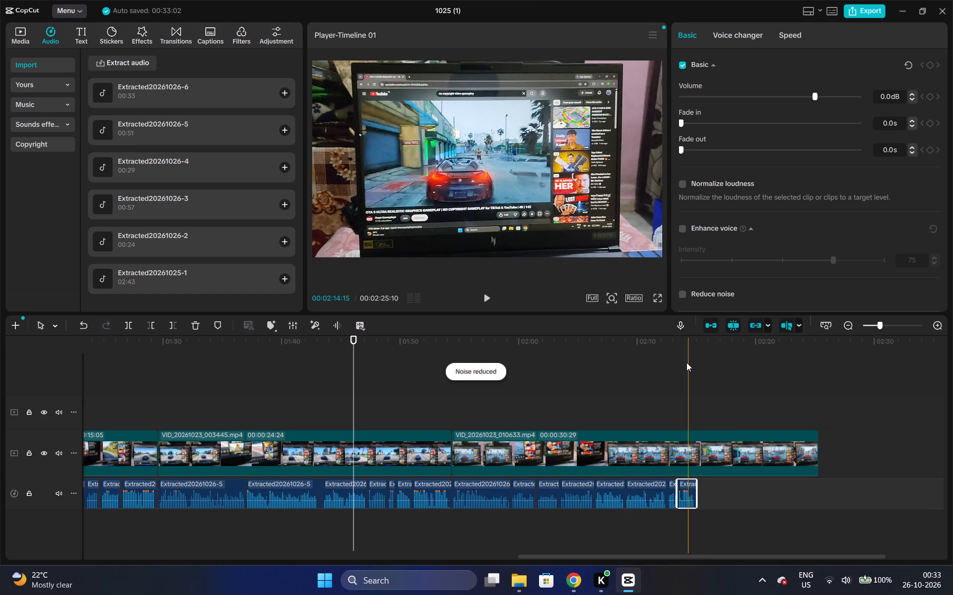
left_click(680, 293)
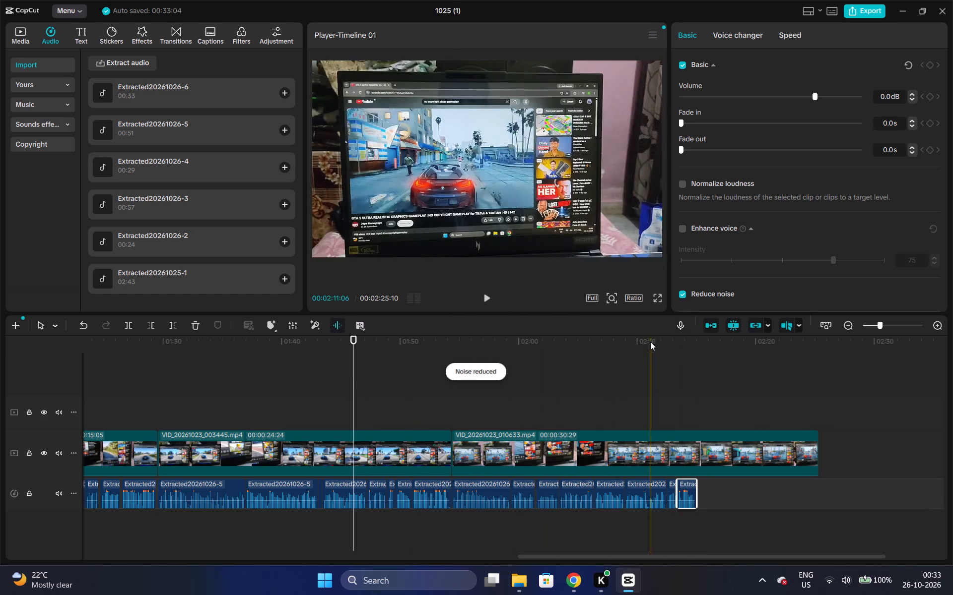
Listen to the noise-reduced narration from about 01:29 and again from about 01:53:17.
left_click(150, 340)
key("space")
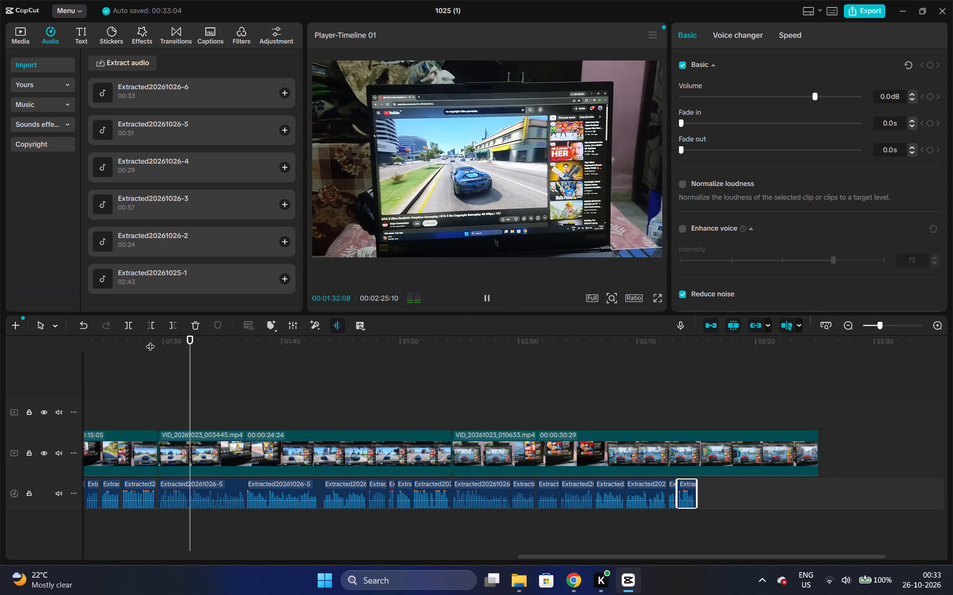
left_click(442, 340)
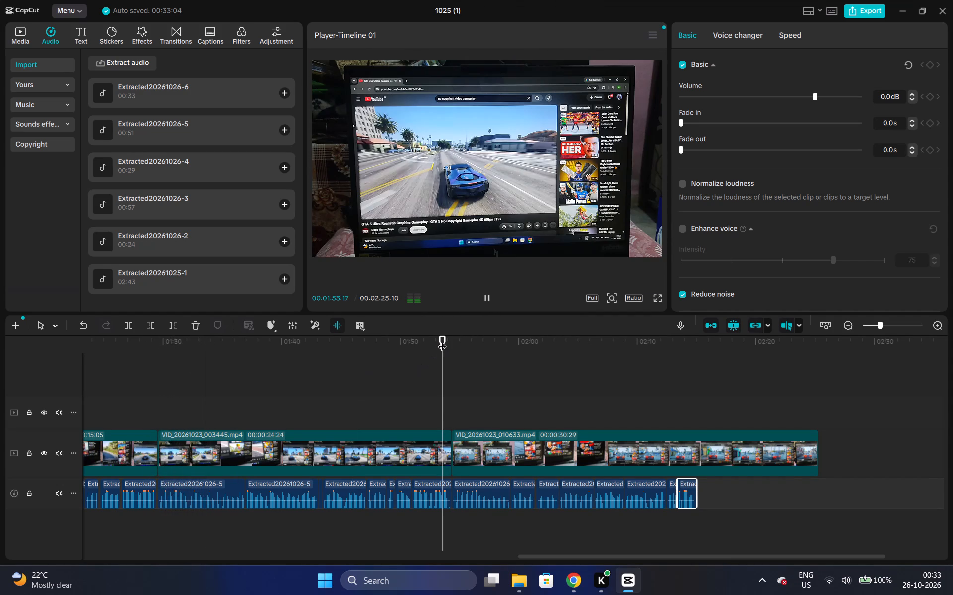
key("space")
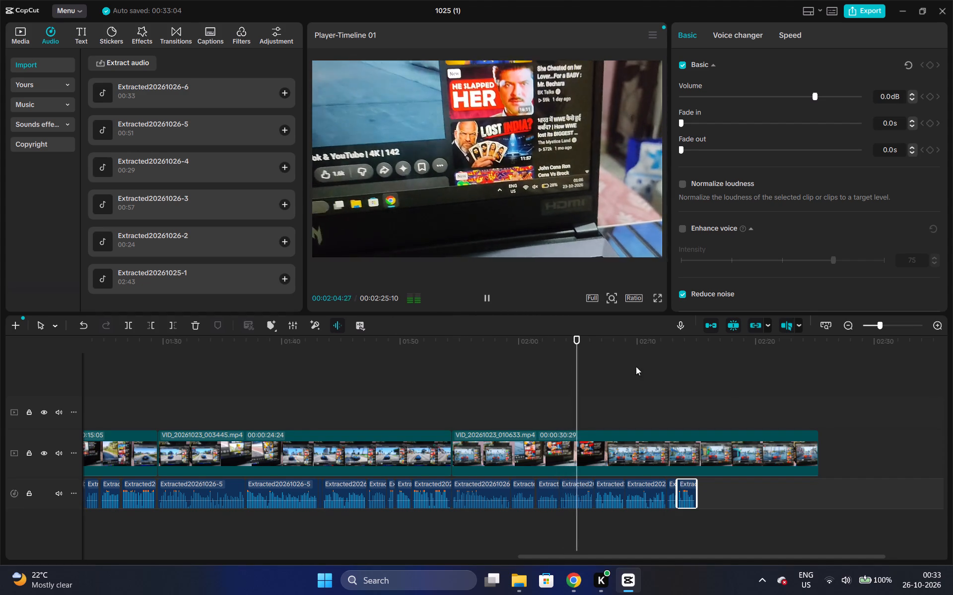
key("space")
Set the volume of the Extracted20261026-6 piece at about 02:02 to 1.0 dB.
left_click(935, 326)
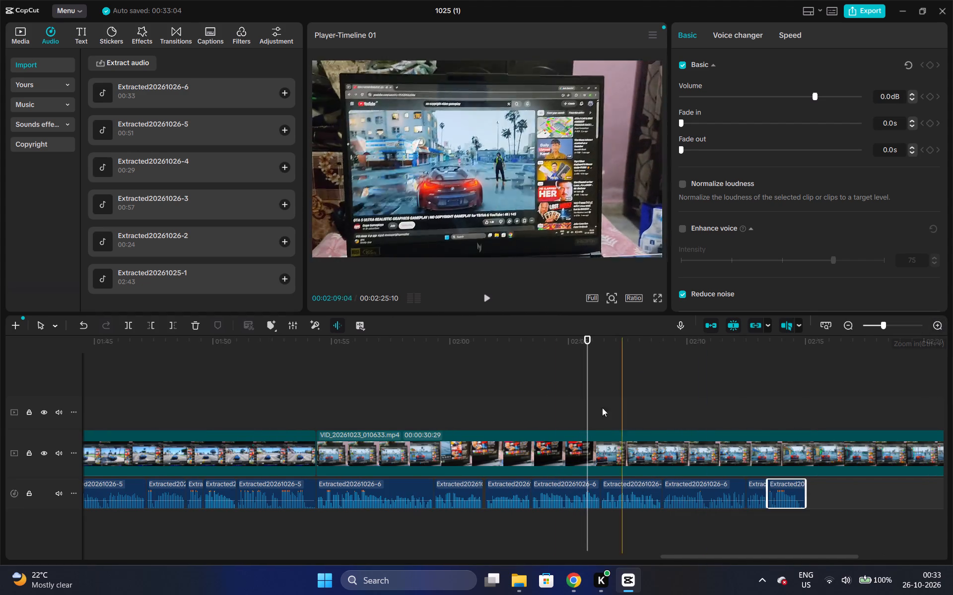
left_click(486, 361)
key("space")
key("space")
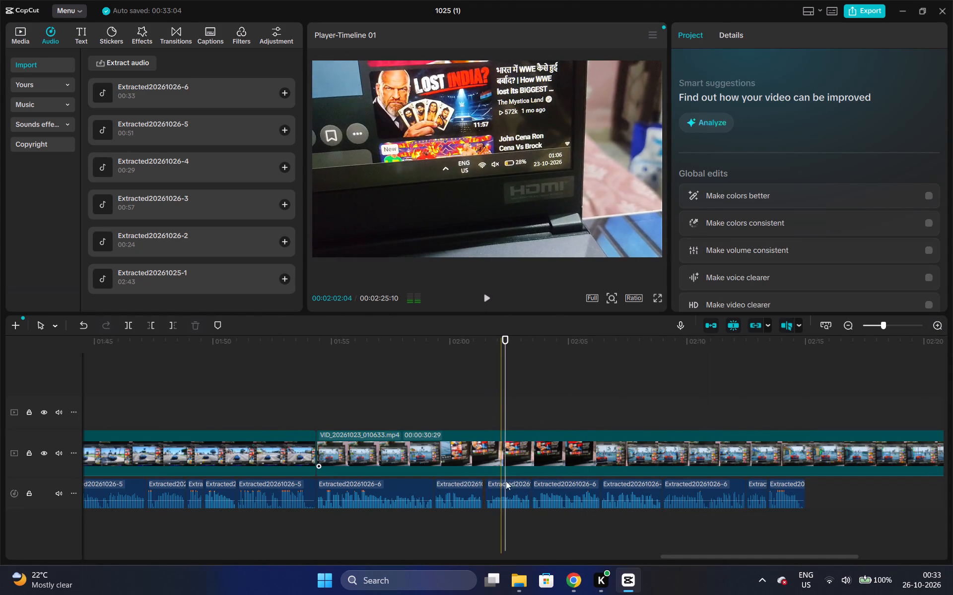
left_click_drag(511, 499, 505, 499)
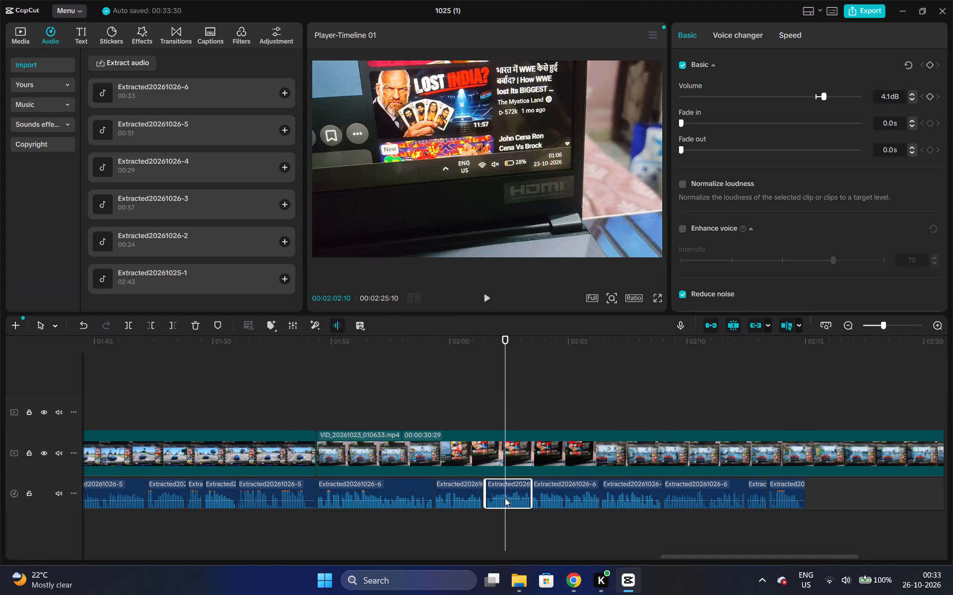
left_click(911, 101)
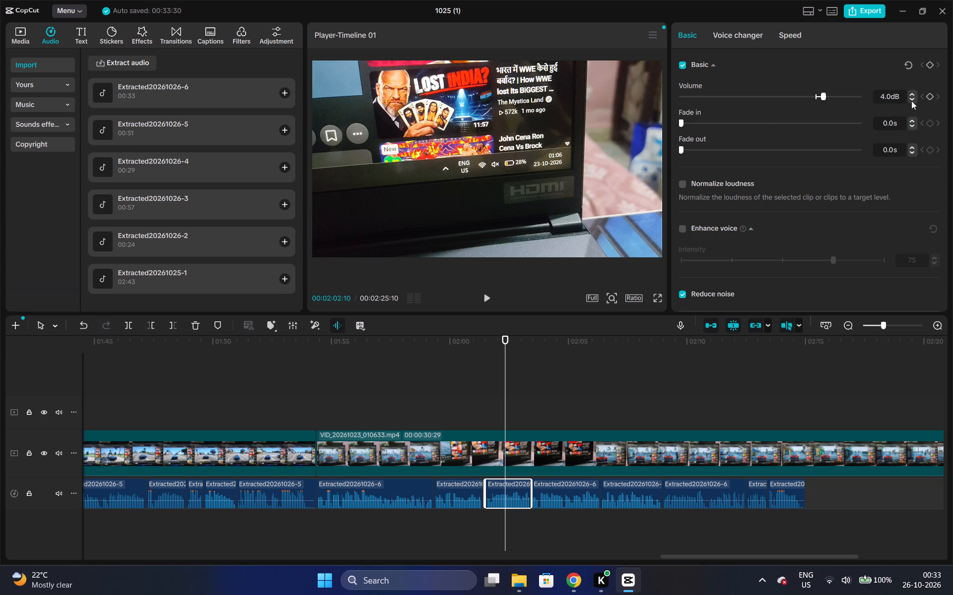
double_click(911, 101)
Play the narration from about 02:00 to its end, and trim the end of VID_20261023_010633.mp4 off at 02:15:27.
left_click(457, 346)
key("space")
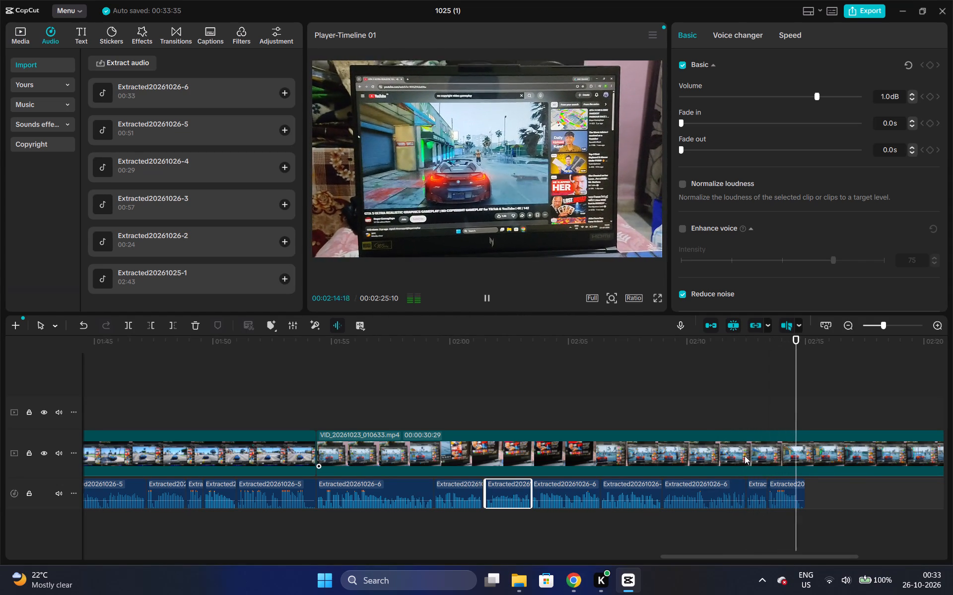
key("space")
left_click(827, 454)
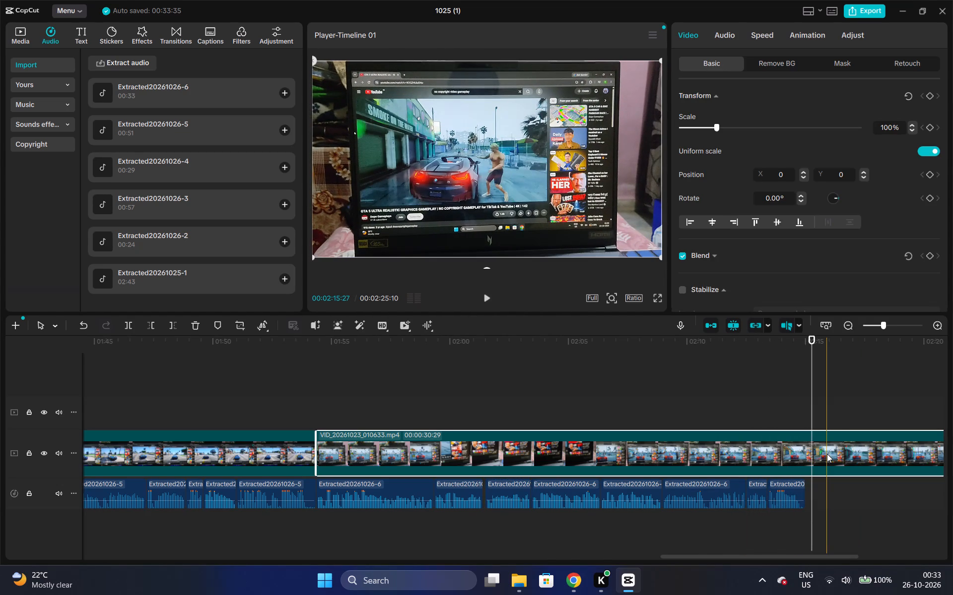
key("w")
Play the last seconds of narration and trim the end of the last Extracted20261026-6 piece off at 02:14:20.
left_click(774, 388)
key("space")
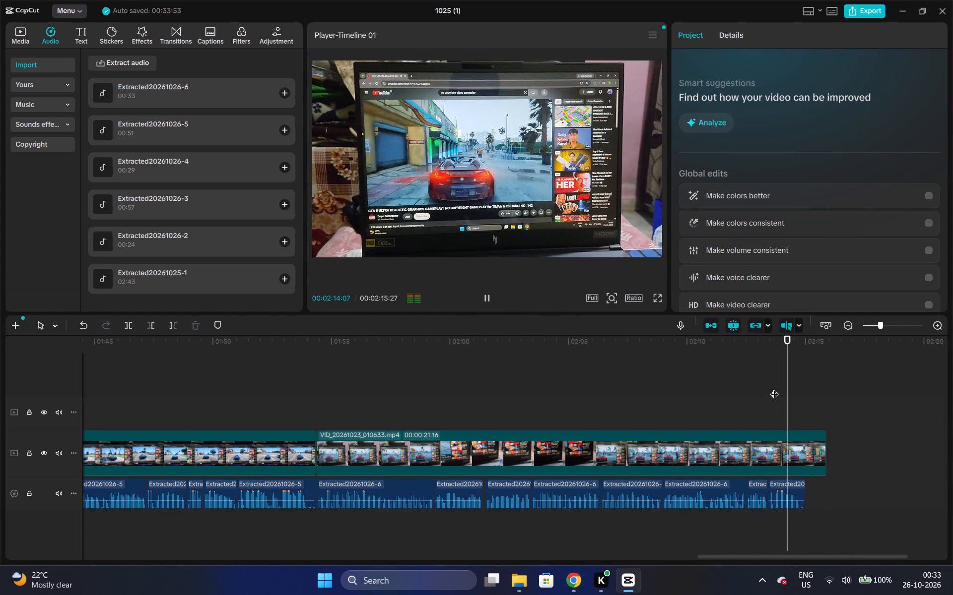
key("space")
left_click(777, 375)
key("space")
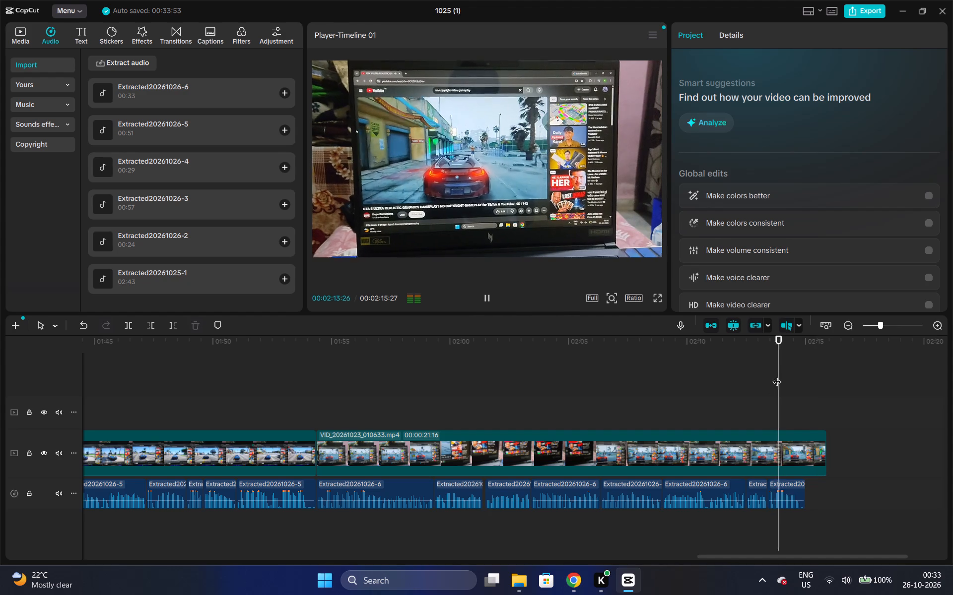
key("space")
triple_click(934, 326)
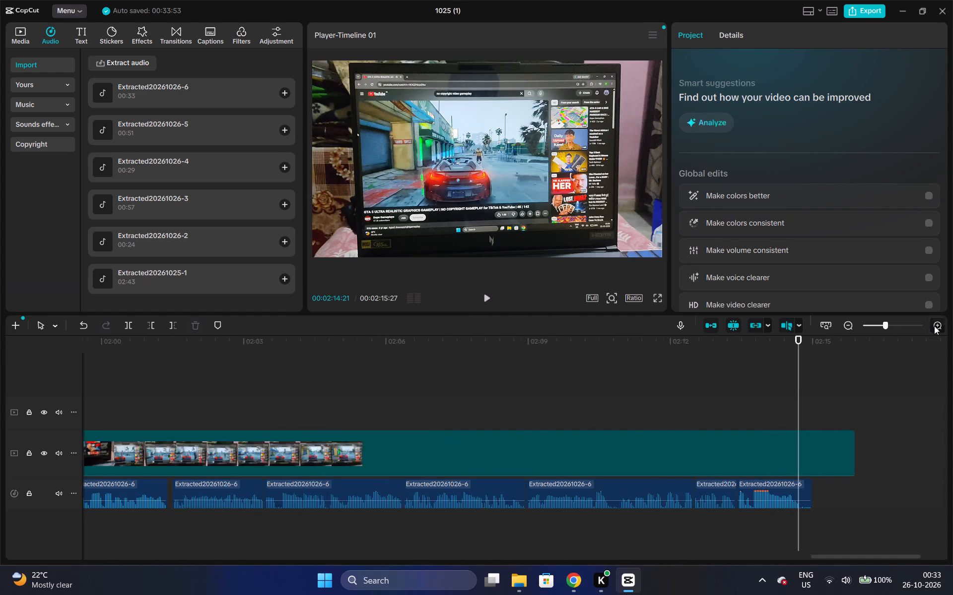
left_click(795, 476)
left_click(791, 488)
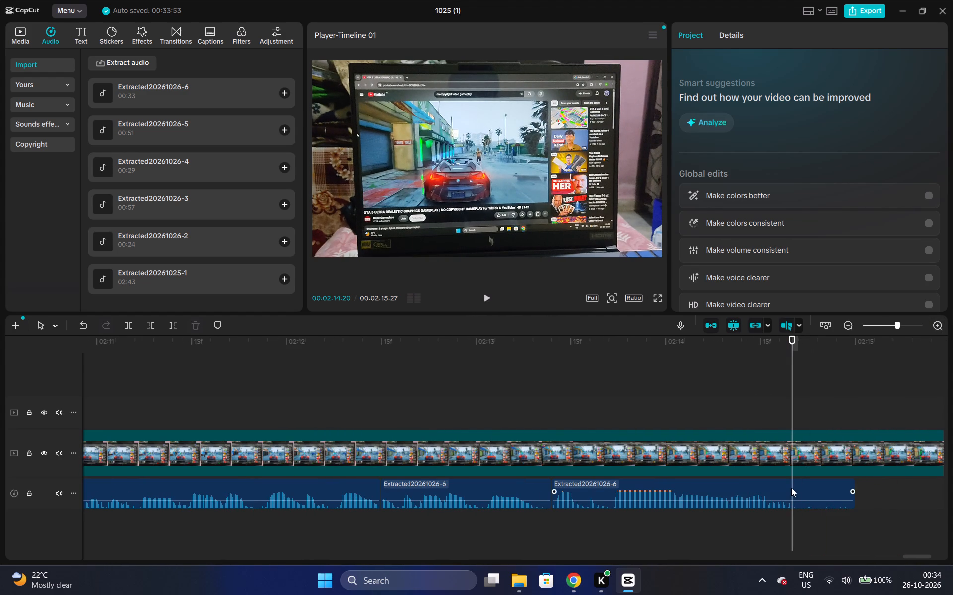
key("w")
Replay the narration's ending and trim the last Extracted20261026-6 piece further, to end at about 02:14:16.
left_click(646, 345)
key("space")
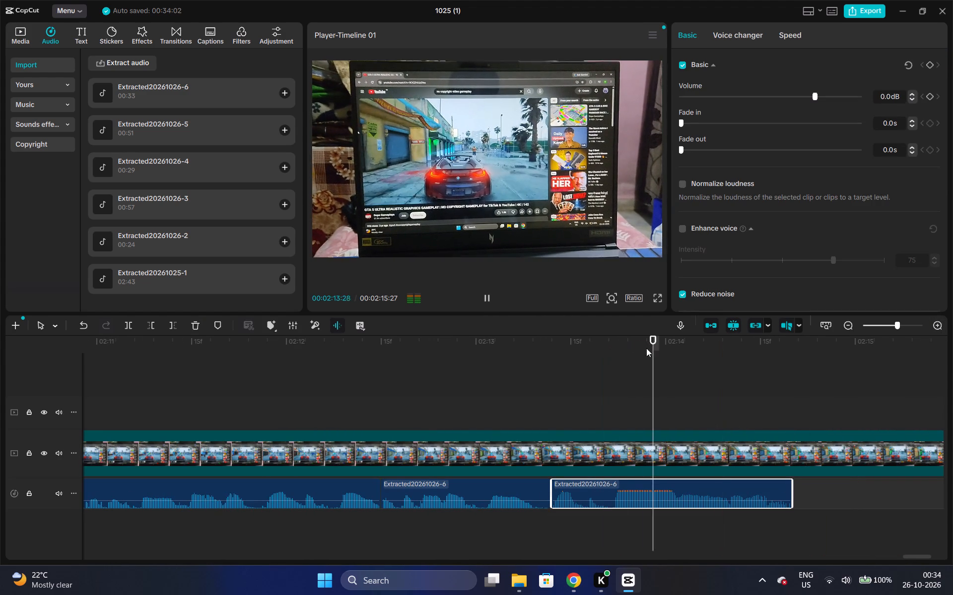
key("space")
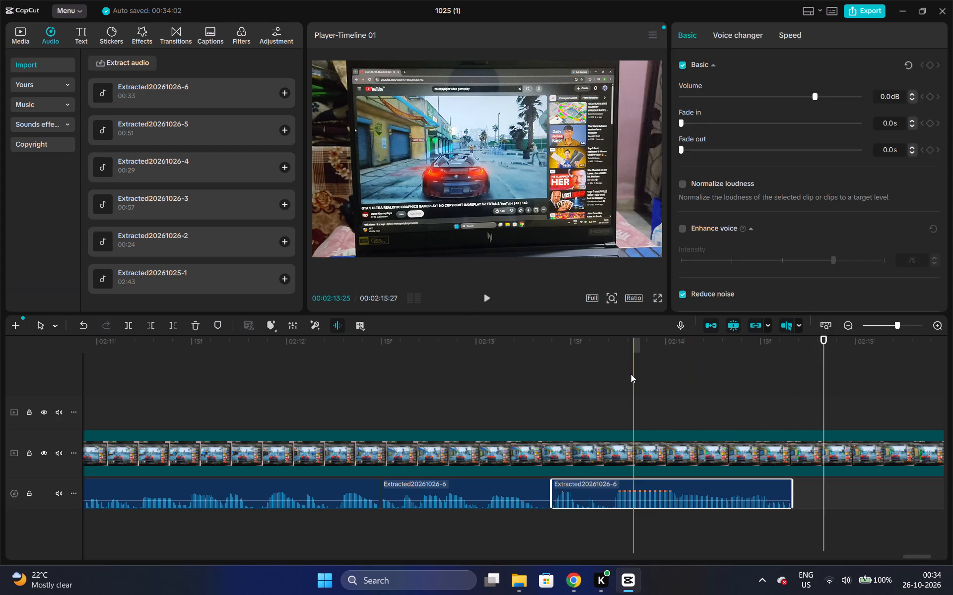
left_click(631, 374)
key("space")
key("space")
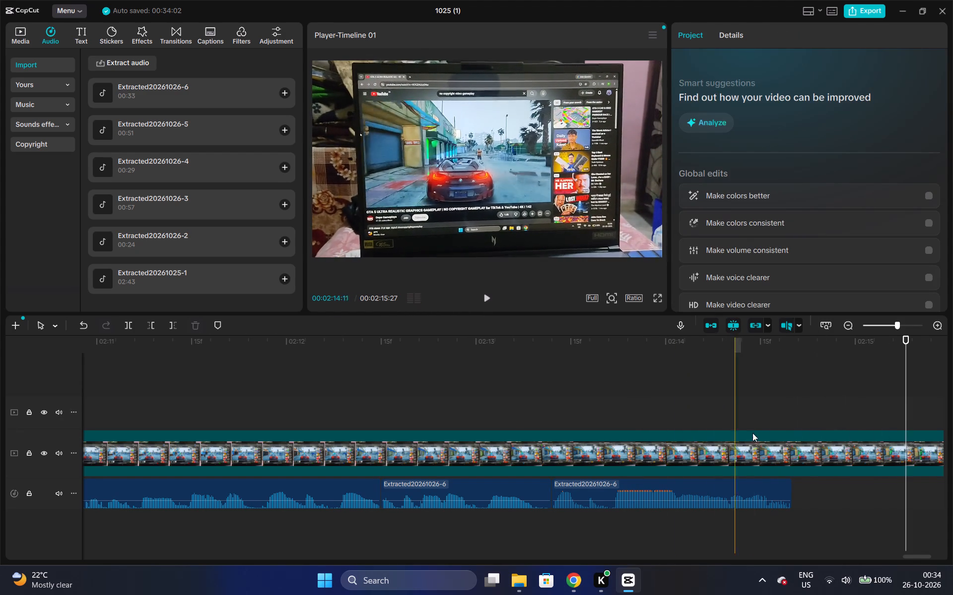
left_click(767, 498)
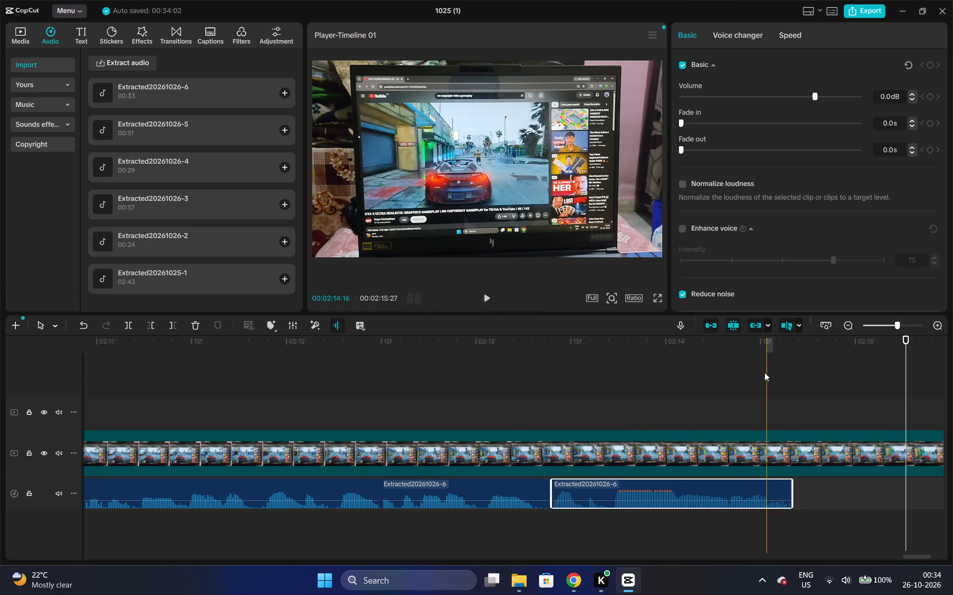
left_click(764, 351)
key("space")
key("space")
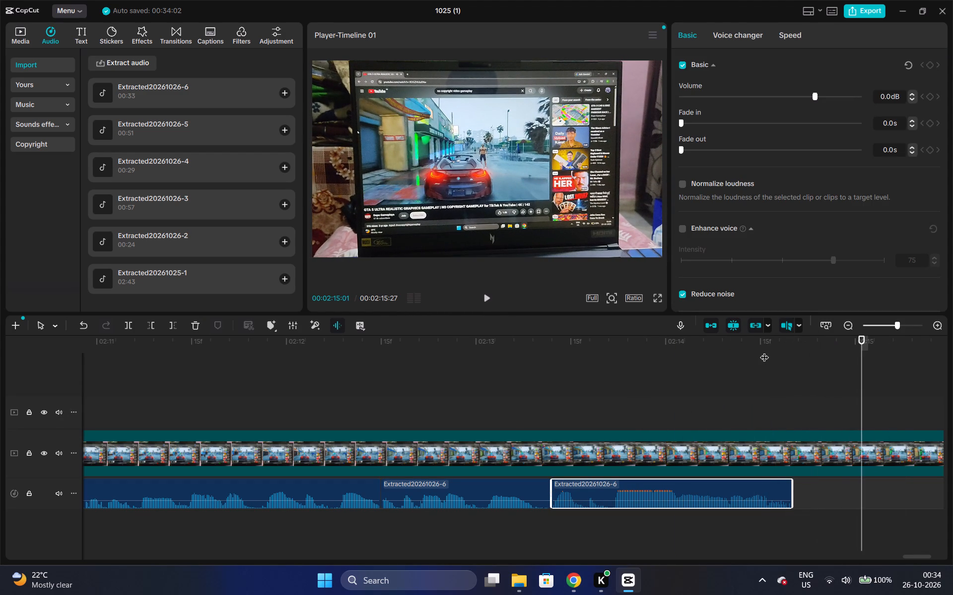
left_click(764, 347)
key("w")
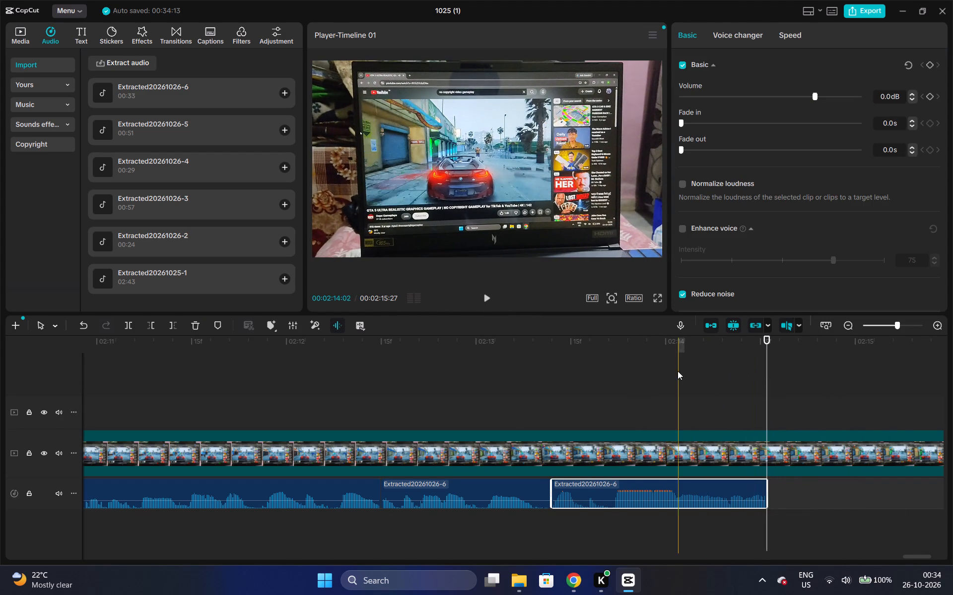
Listen to the shortened ending and trim the end of VID_20261023_010633.mp4 back to the audio's end at 02:14:16.
left_click(678, 371)
key("space")
key("space")
left_click(850, 333)
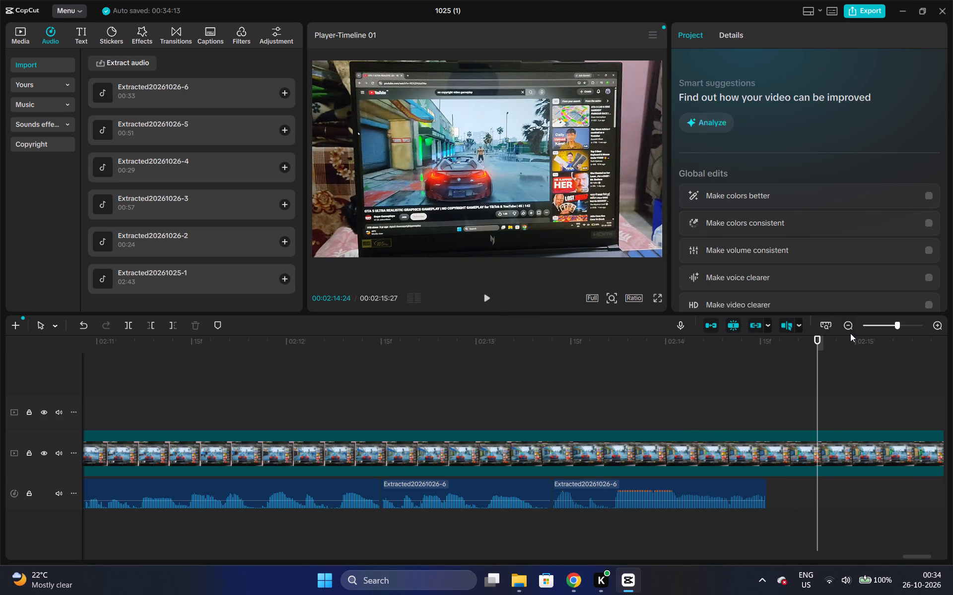
left_click(846, 329)
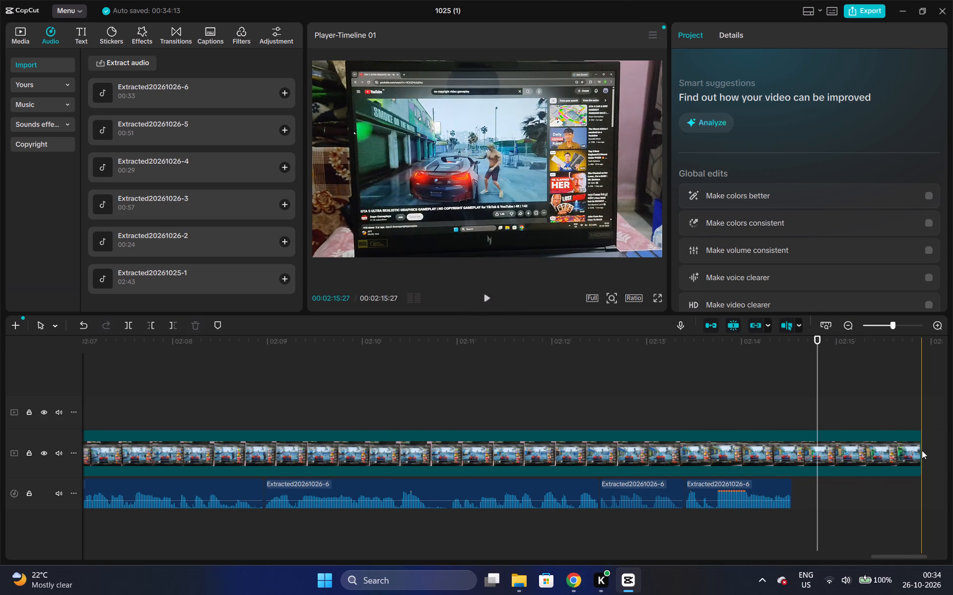
left_click_drag(920, 449, 789, 446)
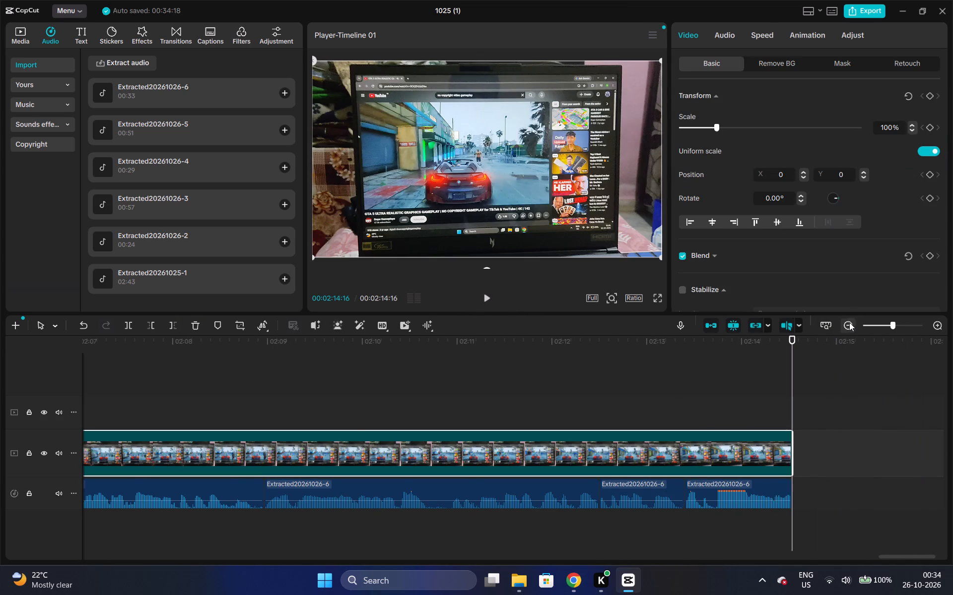
Import VID_20261023_013622.mp4 from the 2nd video folder and place it directly after the last clip on the main video track.
triple_click(849, 322)
left_click(849, 322)
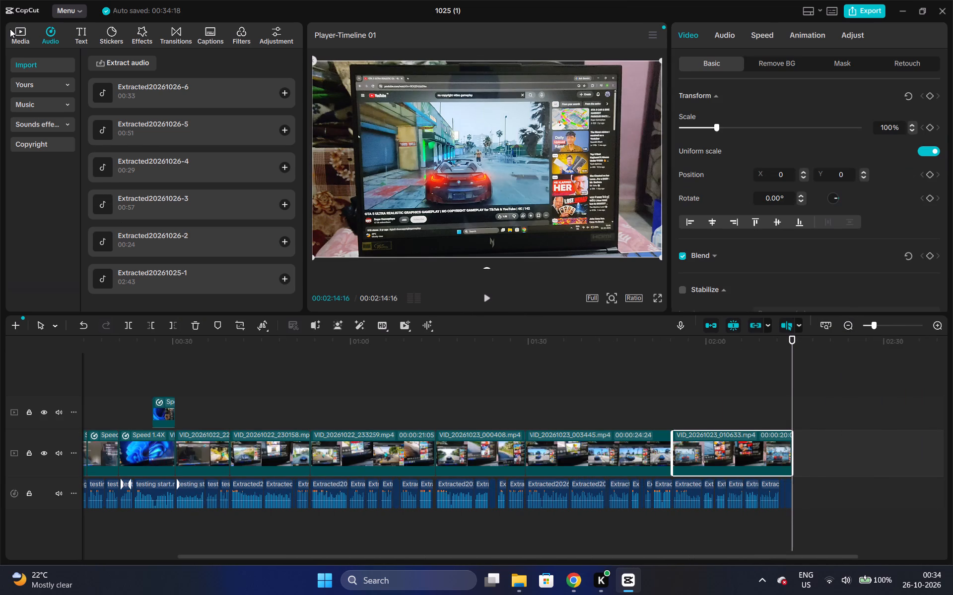
left_click(10, 29)
left_click(107, 64)
left_click(158, 90)
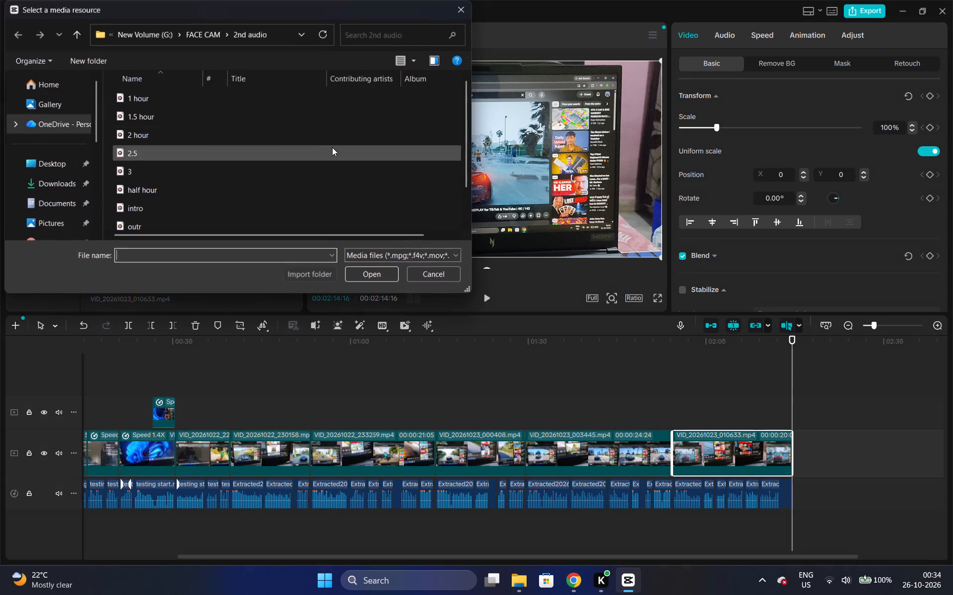
left_click(213, 33)
double_click(357, 108)
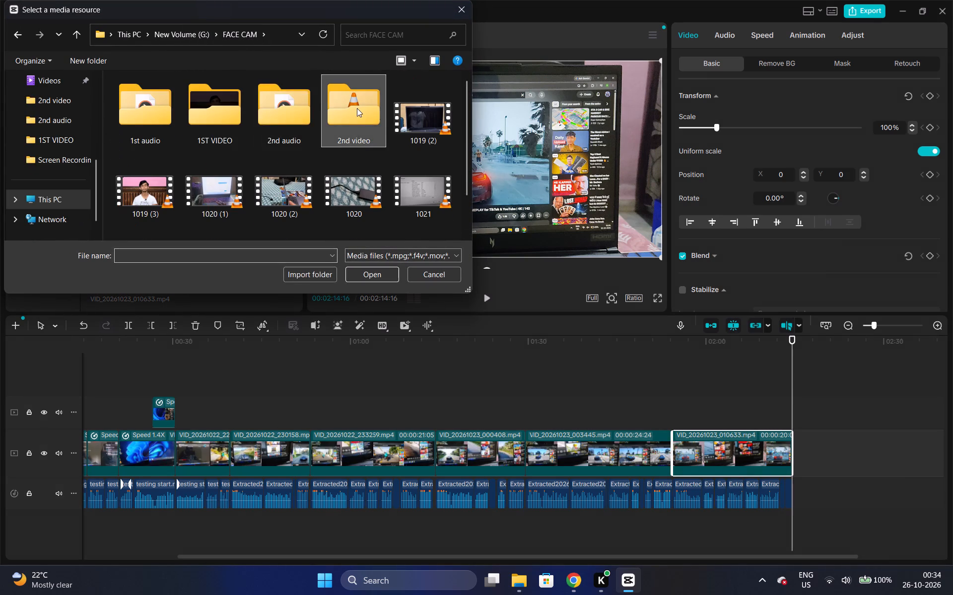
left_click(302, 199)
left_click(365, 279)
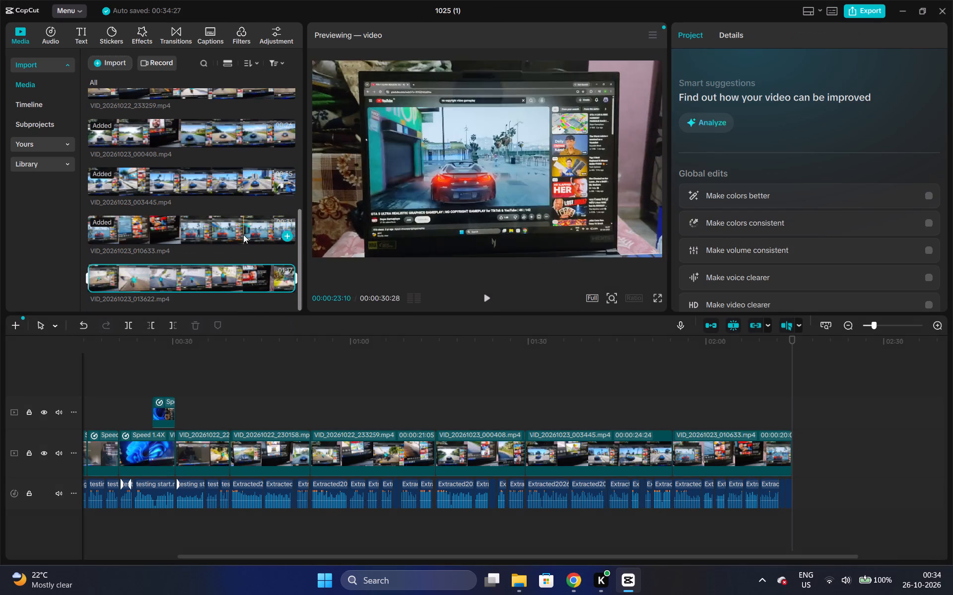
left_click_drag(200, 279, 788, 445)
Mute VID_20261023_013622.mp4 by lowering its volume to −∞ dB.
left_click(728, 43)
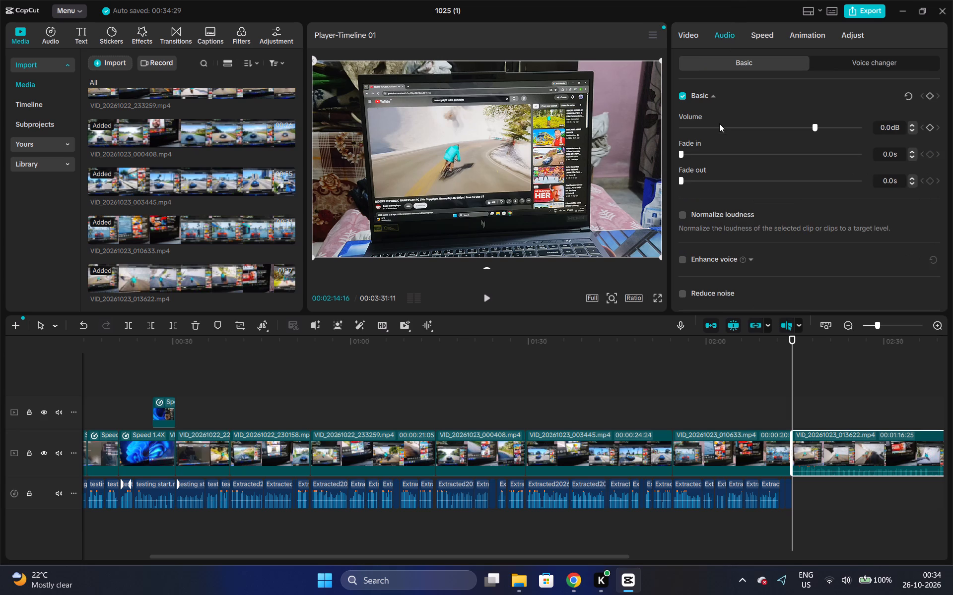
left_click_drag(719, 123, 641, 134)
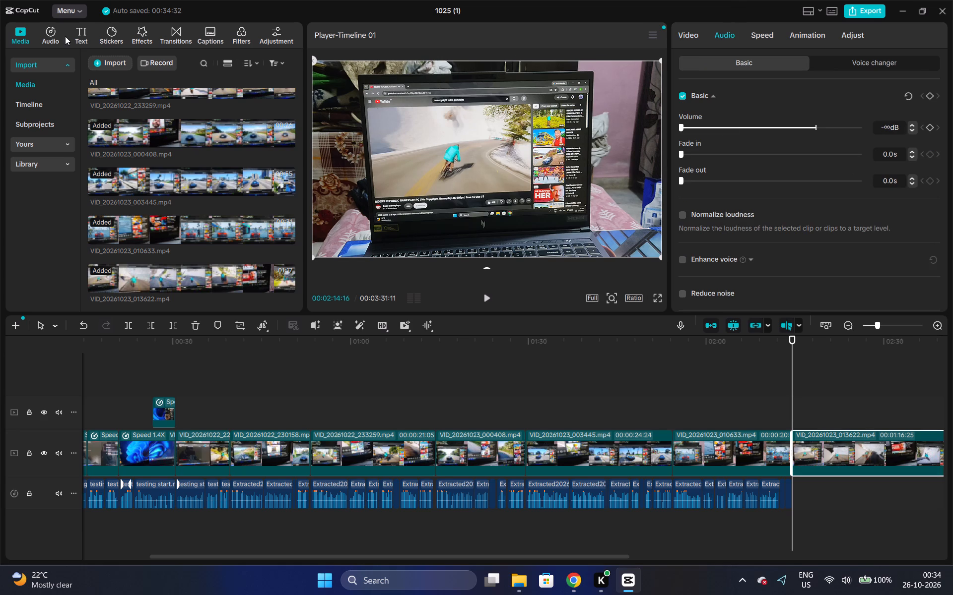
Extract the audio of file 3 from the 2nd audio folder and place it on the narration track at 02:14:16.
left_click(60, 35)
left_click(122, 56)
left_click(196, 35)
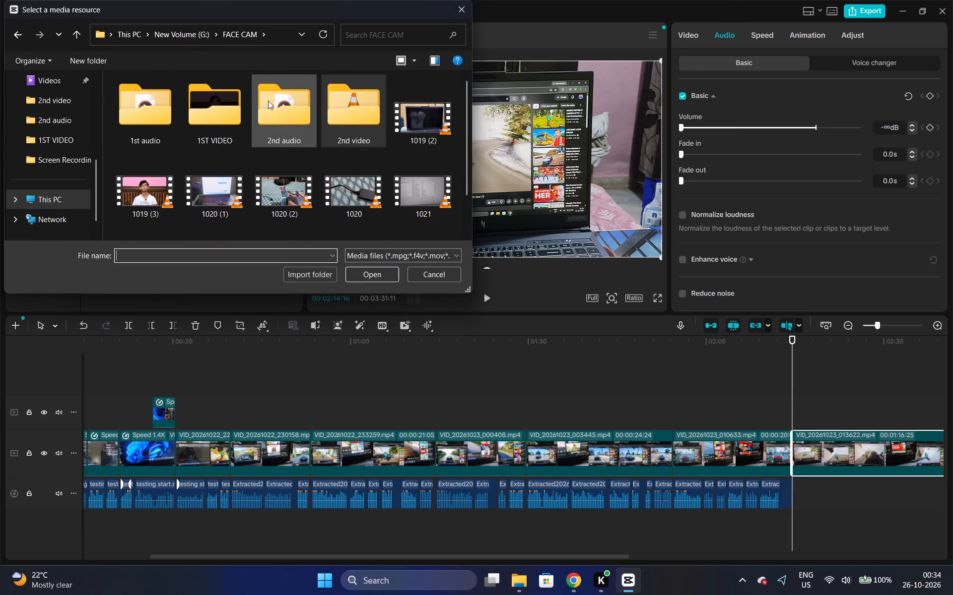
double_click(268, 101)
left_click(198, 168)
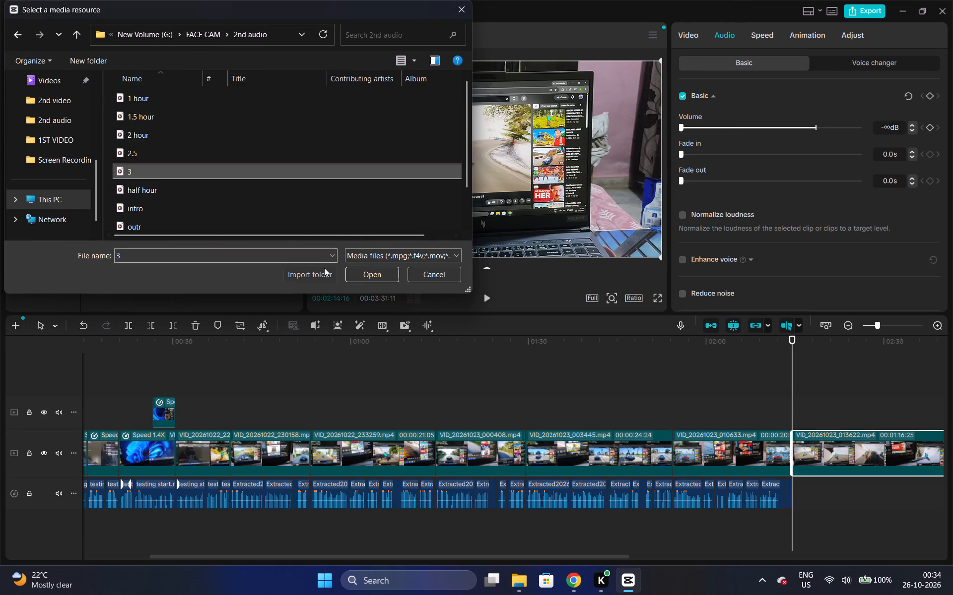
left_click(360, 271)
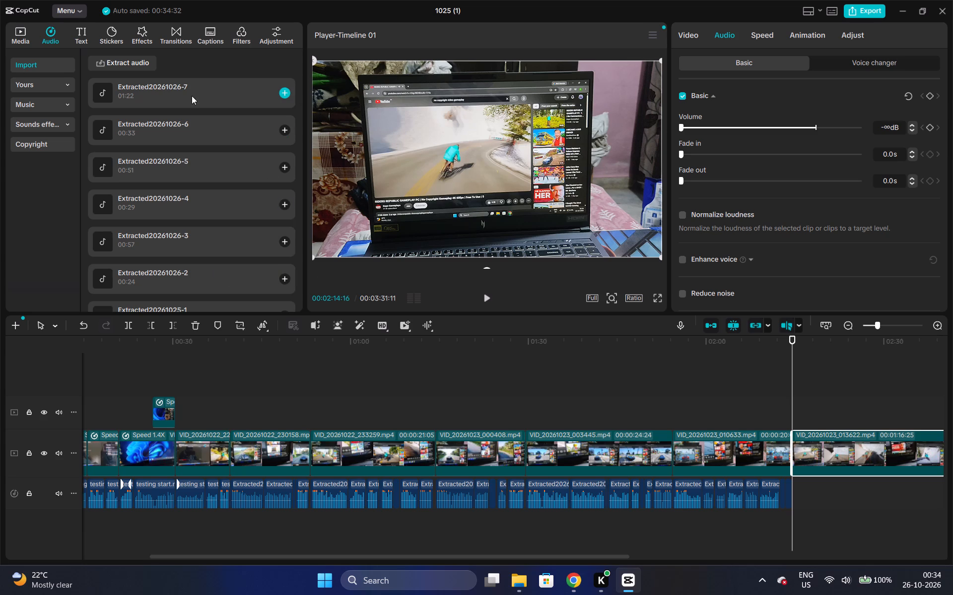
left_click_drag(182, 92, 787, 499)
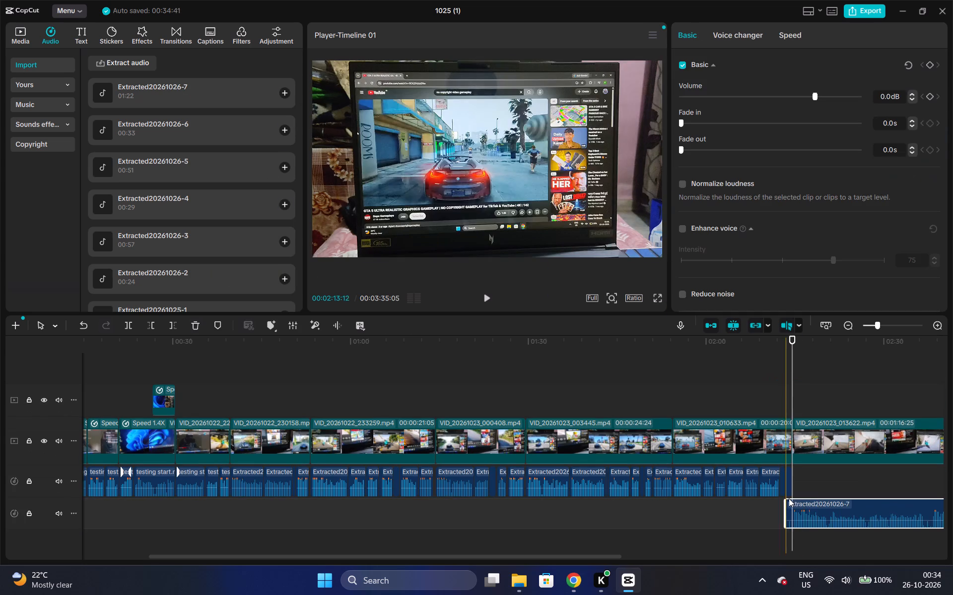
left_click_drag(802, 512, 811, 481)
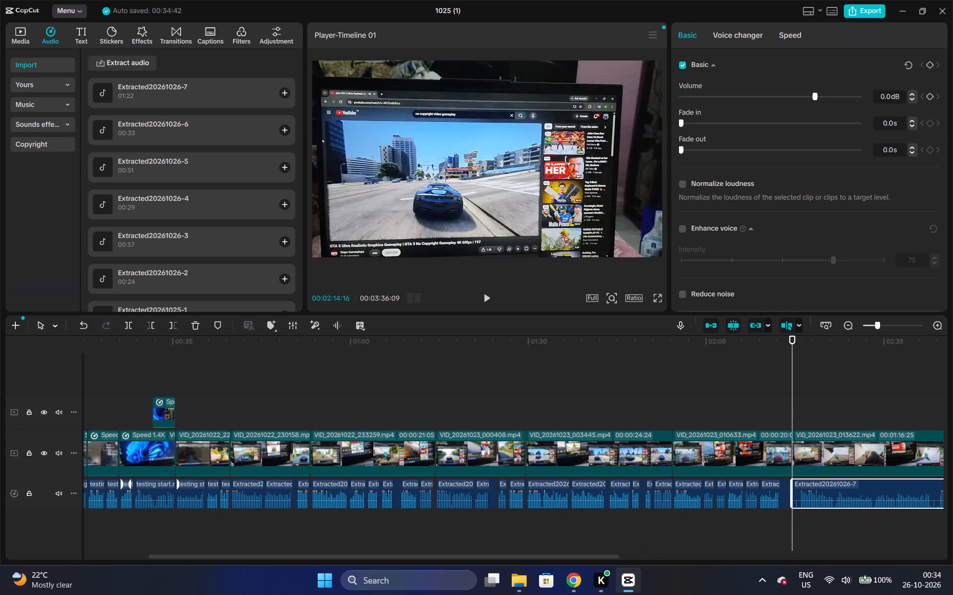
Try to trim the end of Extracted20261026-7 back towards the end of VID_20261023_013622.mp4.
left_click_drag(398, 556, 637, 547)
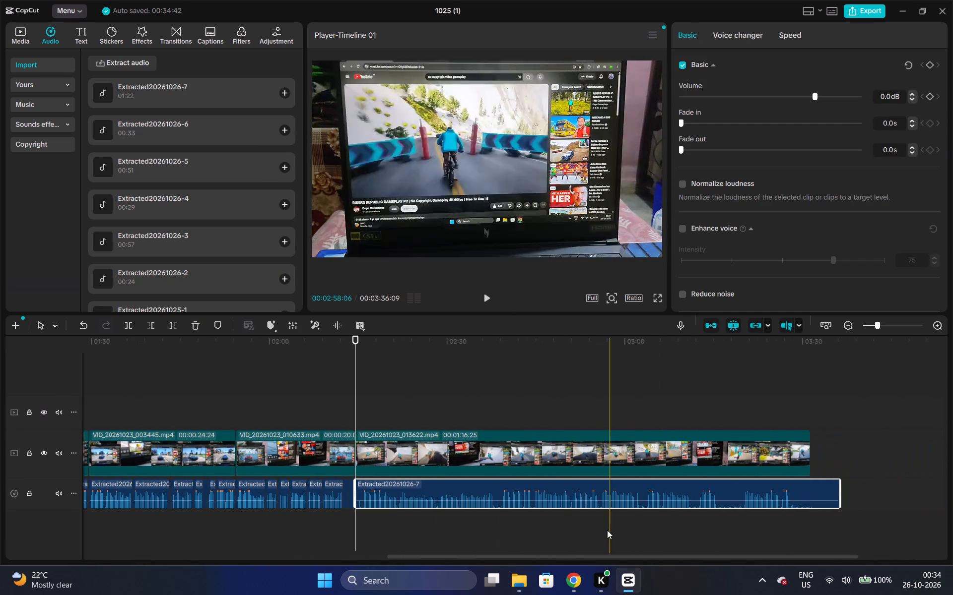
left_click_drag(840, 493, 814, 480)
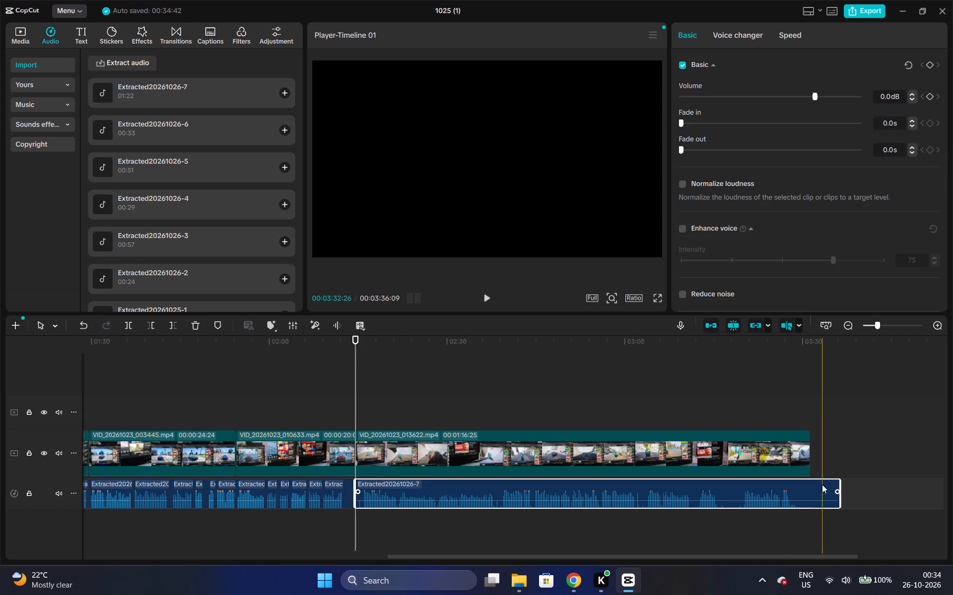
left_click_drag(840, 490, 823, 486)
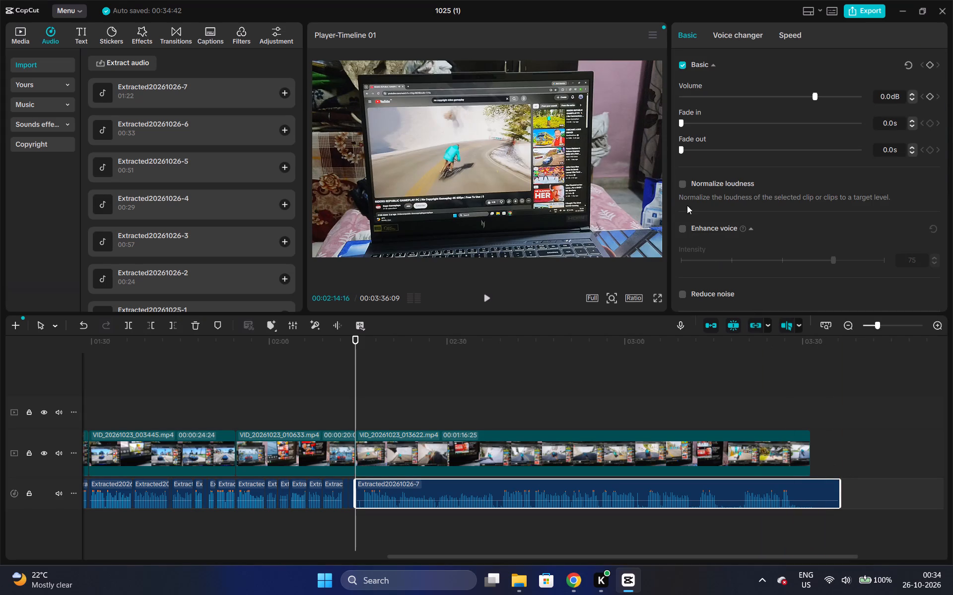
Turn on Reduce noise for Extracted20261026-7.
left_click(681, 295)
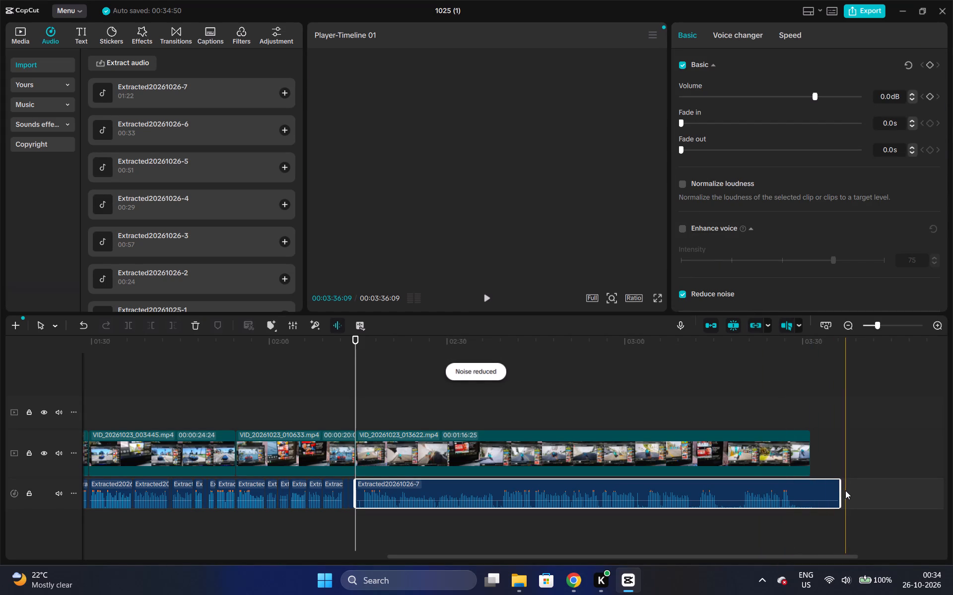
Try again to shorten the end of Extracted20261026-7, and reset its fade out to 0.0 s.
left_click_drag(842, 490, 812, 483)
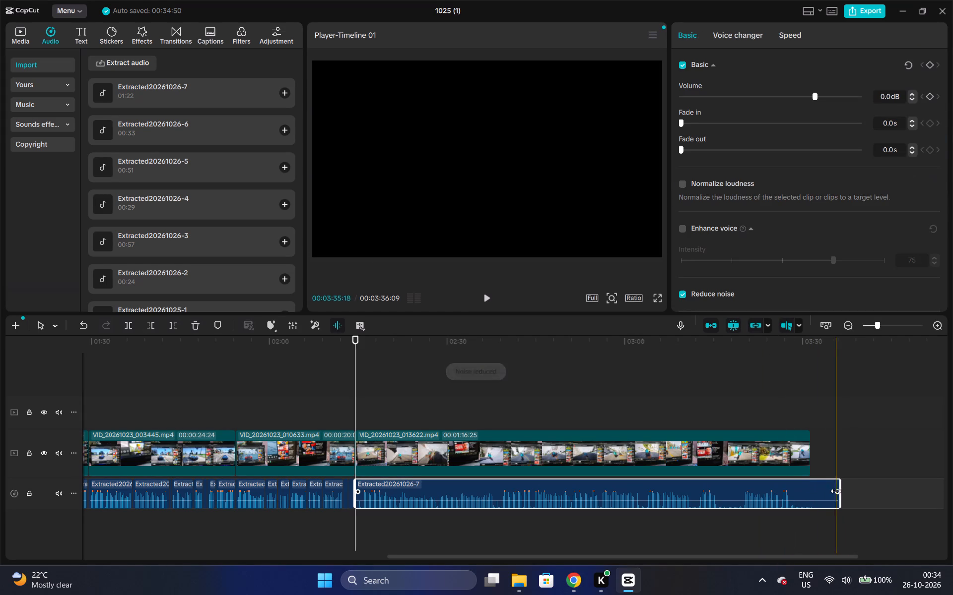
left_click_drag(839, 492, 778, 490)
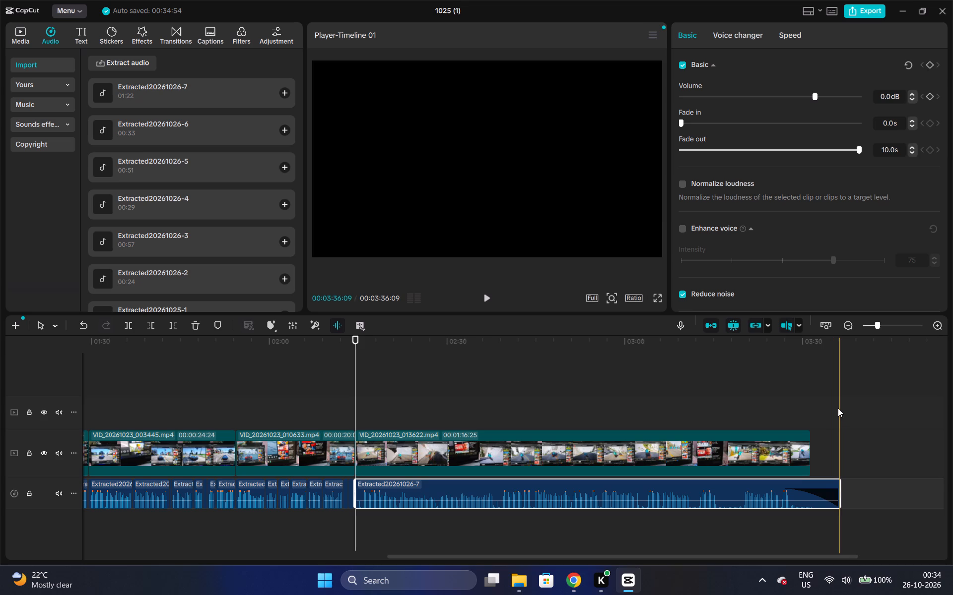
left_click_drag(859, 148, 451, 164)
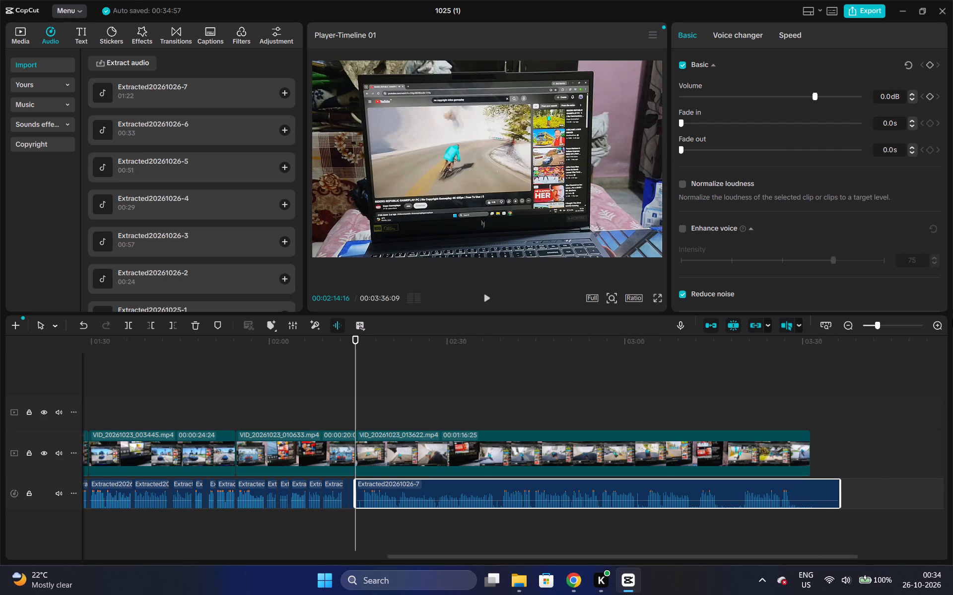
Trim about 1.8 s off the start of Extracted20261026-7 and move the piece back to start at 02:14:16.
left_click(941, 326)
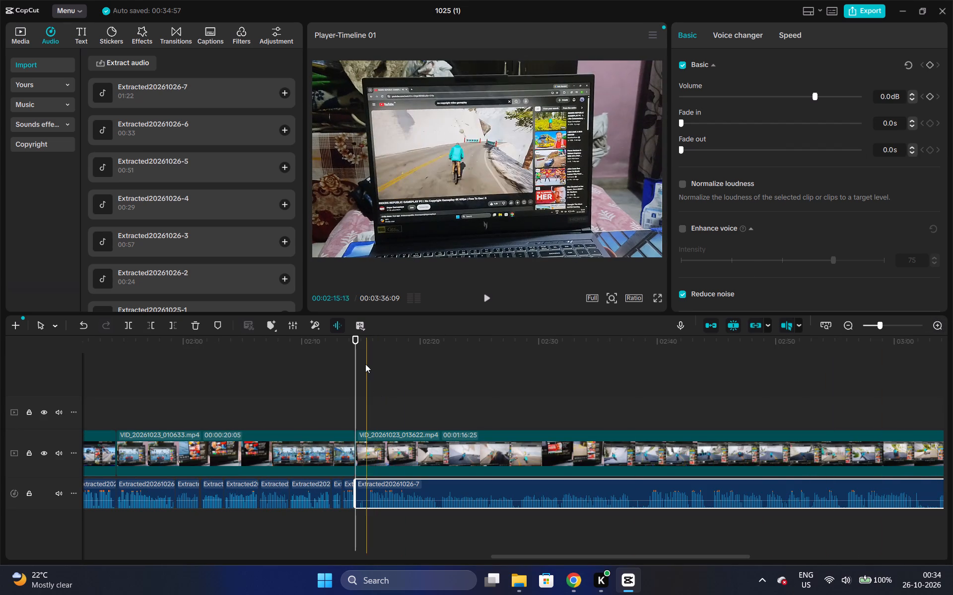
key("space")
key("space")
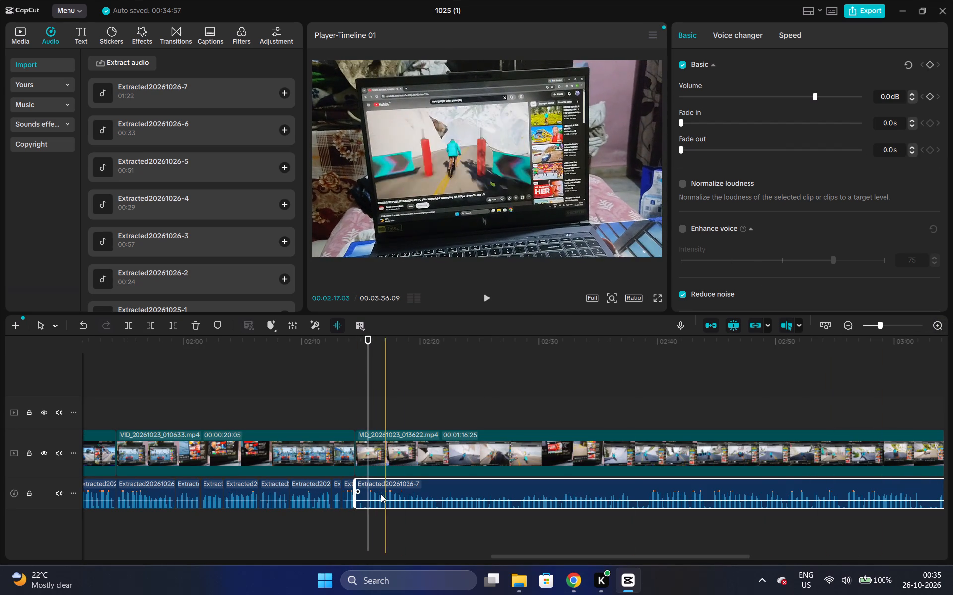
key("q")
left_click_drag(405, 493, 388, 492)
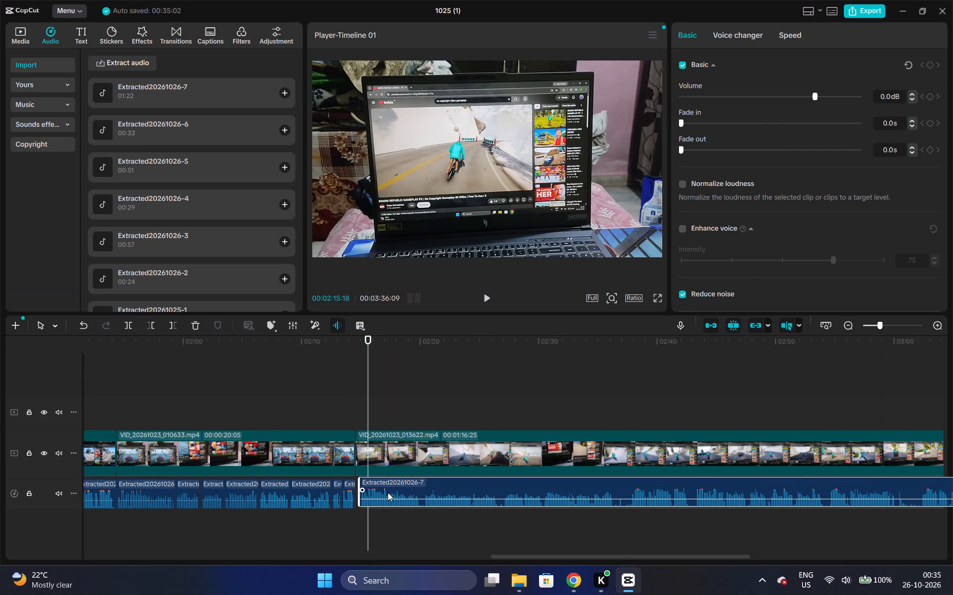
left_click_drag(388, 492, 387, 493)
Play the join, undo the last move of Extracted20261026-7, and place the piece to start at about 02:15:00.
left_click(350, 341)
key("space")
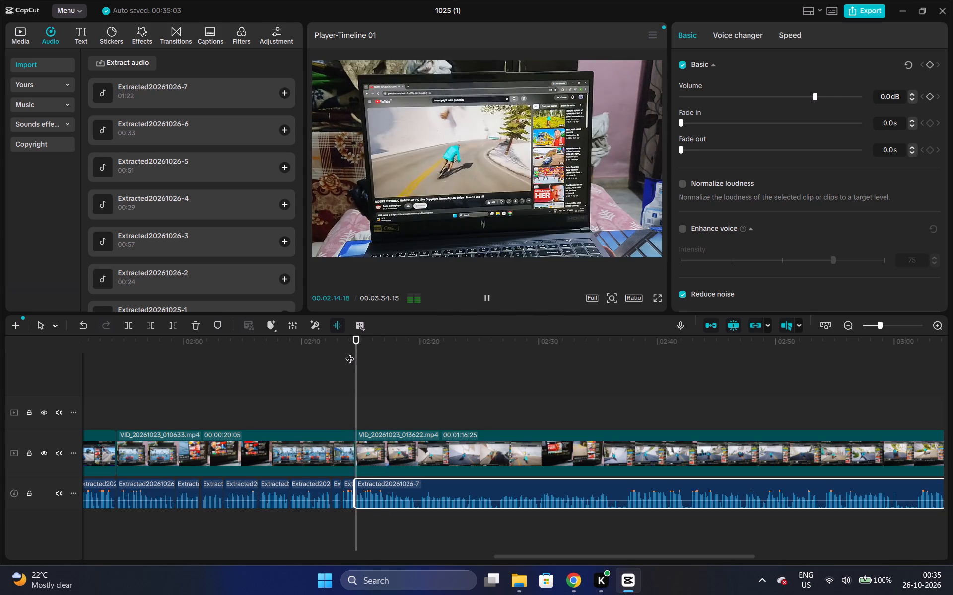
key("space")
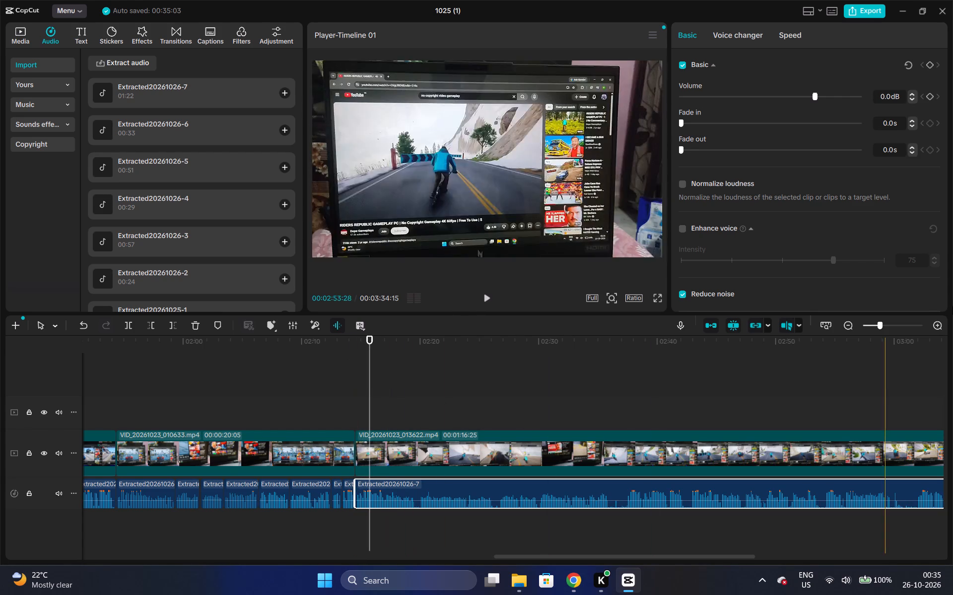
key("ctrl+z")
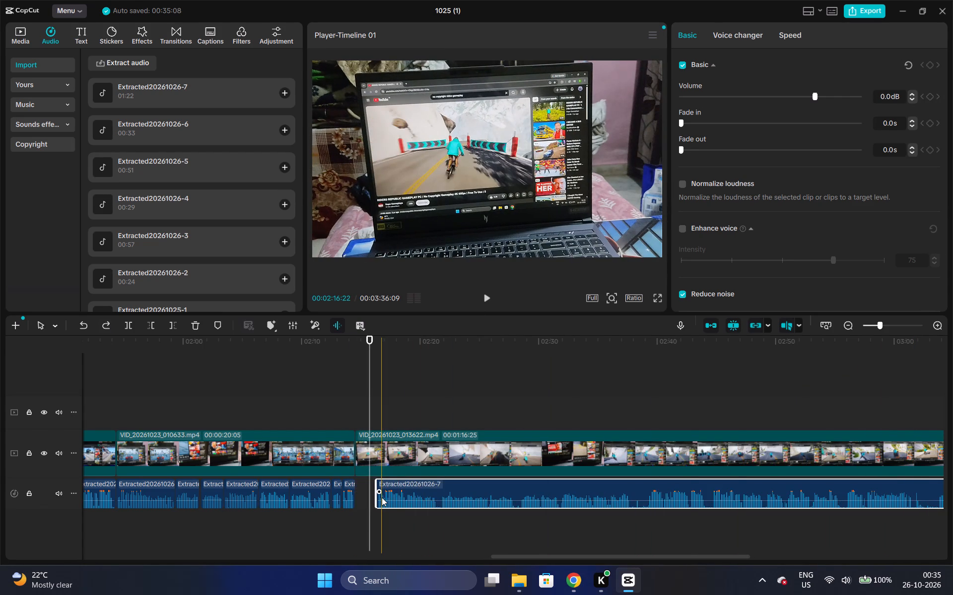
left_click_drag(392, 494, 374, 497)
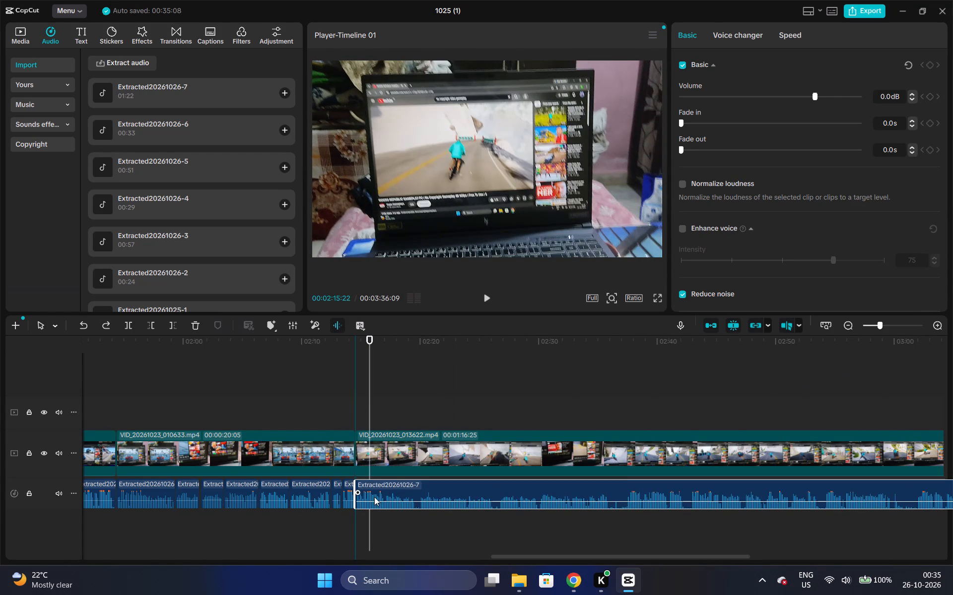
left_click_drag(374, 497, 376, 497)
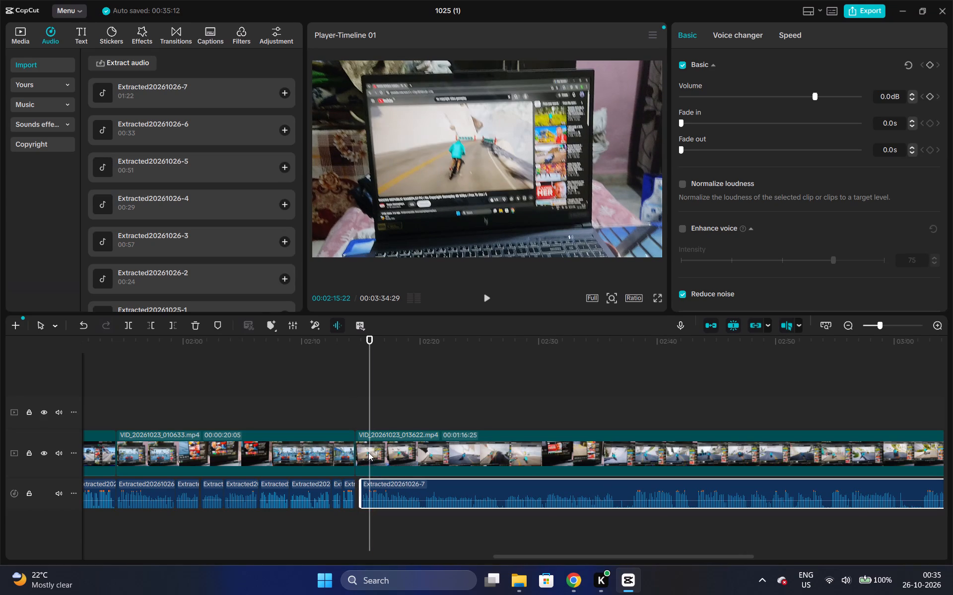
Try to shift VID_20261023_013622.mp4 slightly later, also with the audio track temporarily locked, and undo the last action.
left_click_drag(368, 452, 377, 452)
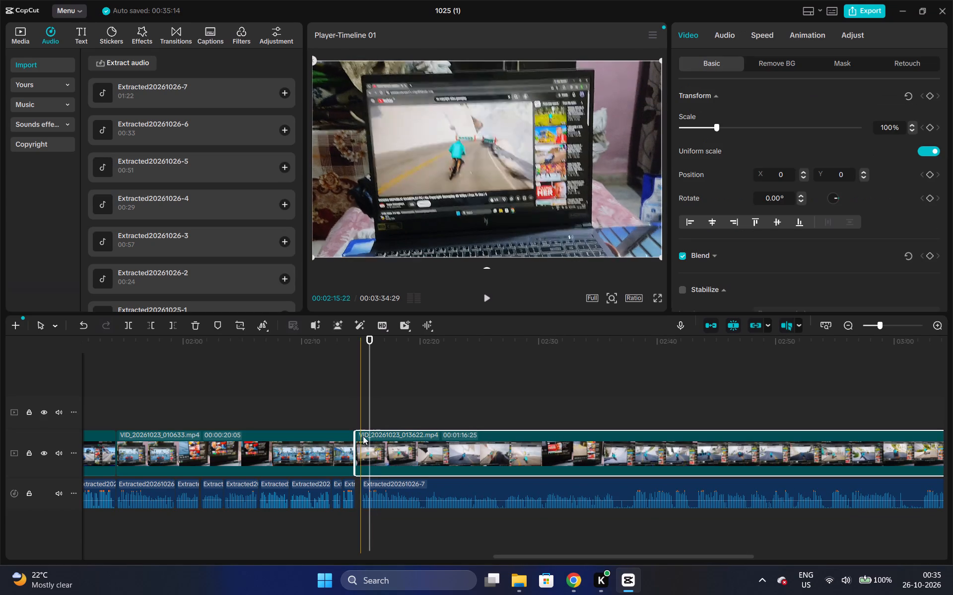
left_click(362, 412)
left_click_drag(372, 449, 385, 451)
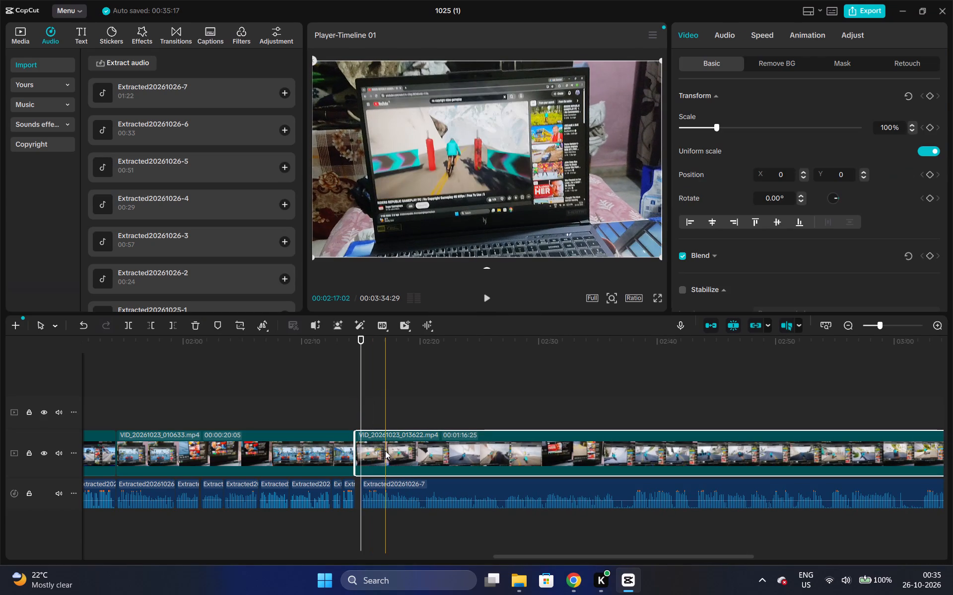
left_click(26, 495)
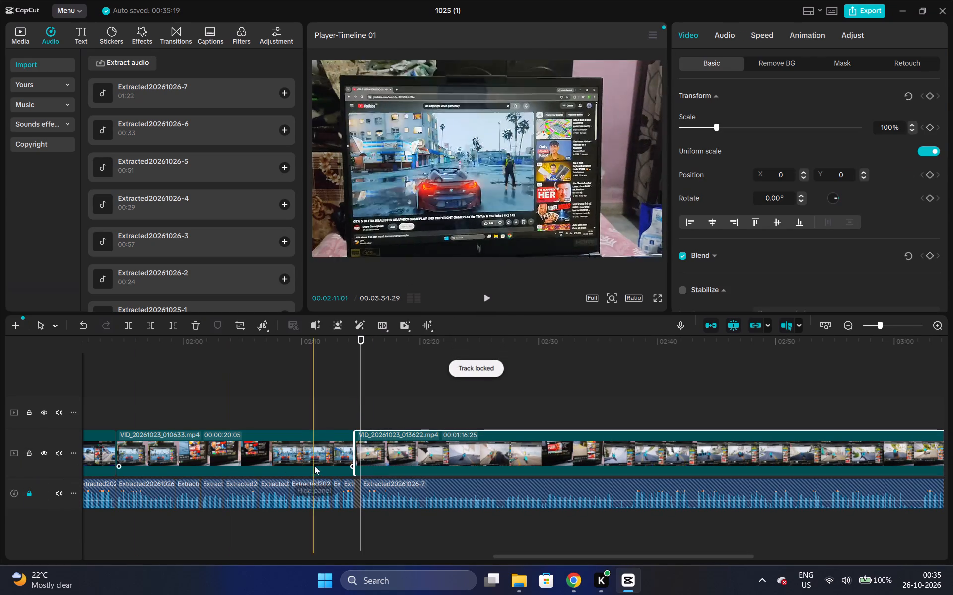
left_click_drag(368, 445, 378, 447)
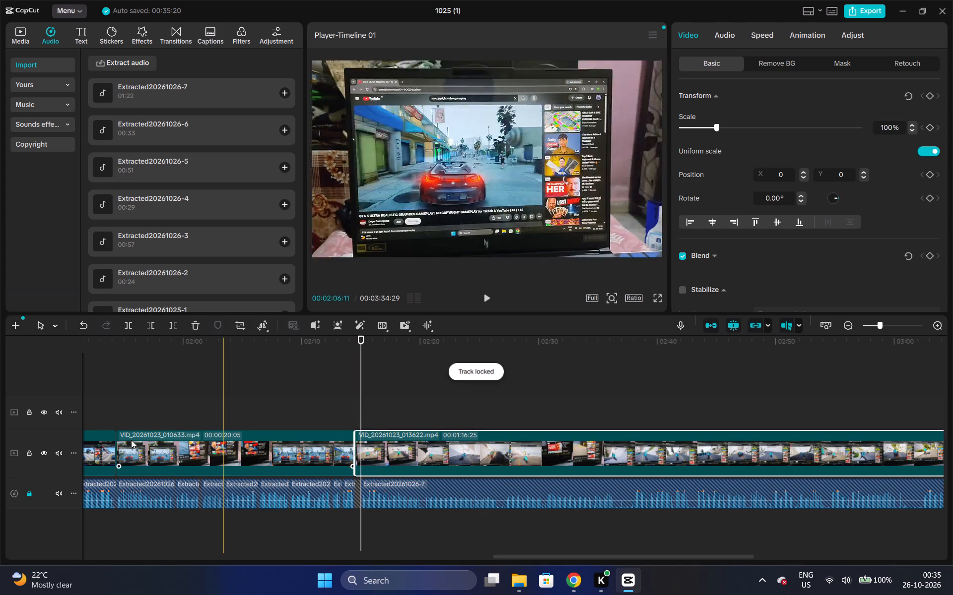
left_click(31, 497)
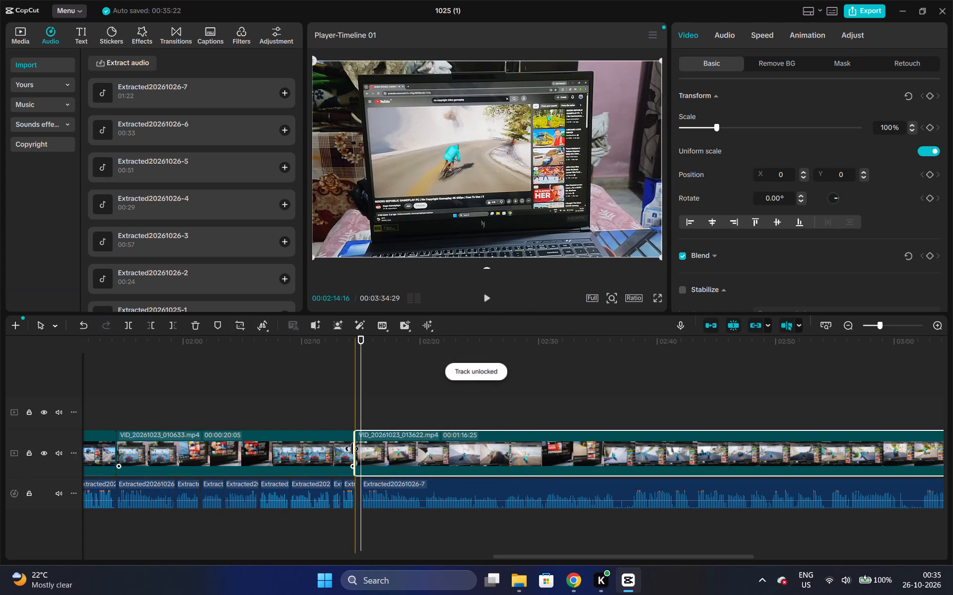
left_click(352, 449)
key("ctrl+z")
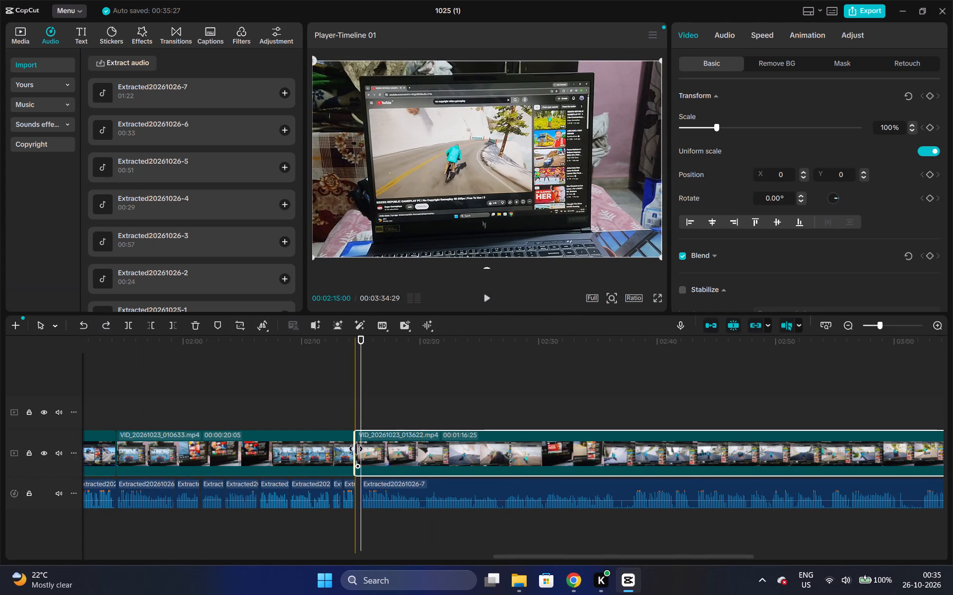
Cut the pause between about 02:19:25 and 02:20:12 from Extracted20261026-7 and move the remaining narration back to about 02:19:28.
left_click(335, 391)
key("space")
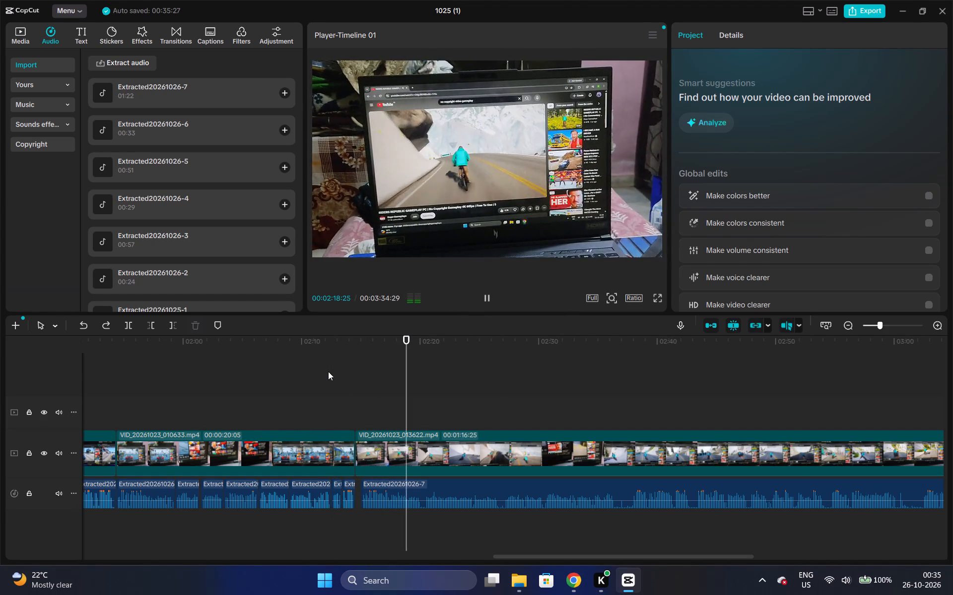
key("space")
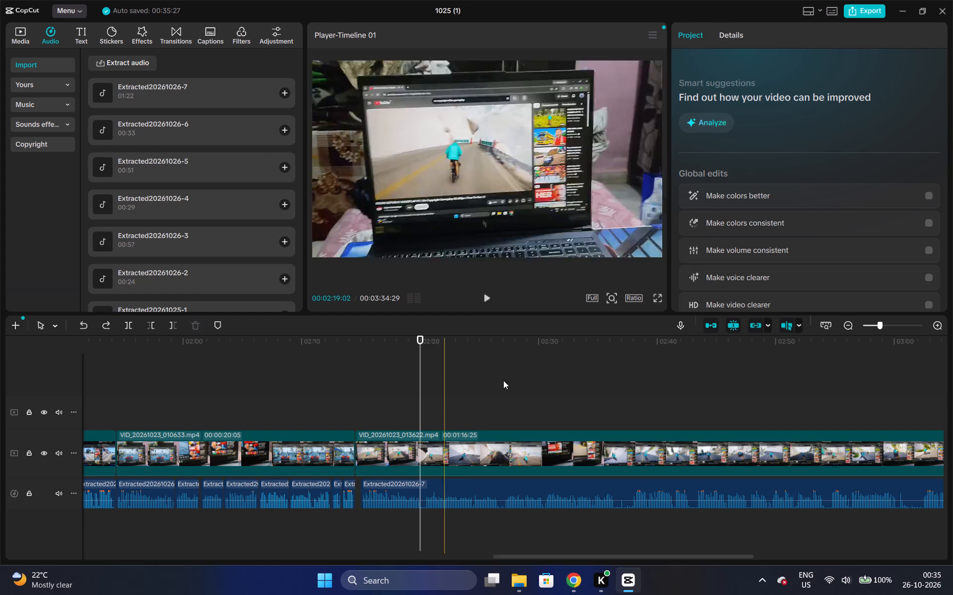
triple_click(938, 326)
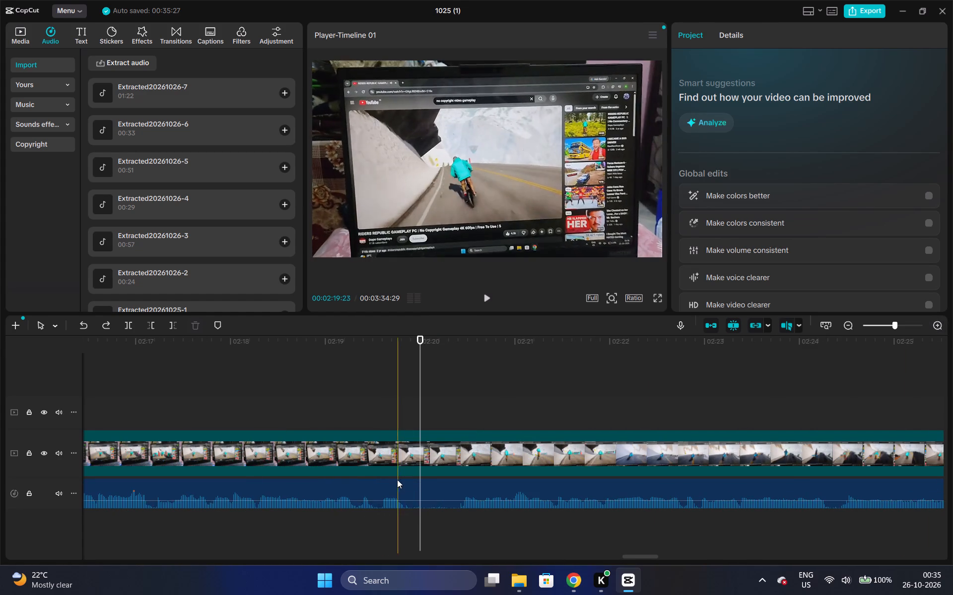
left_click(410, 493)
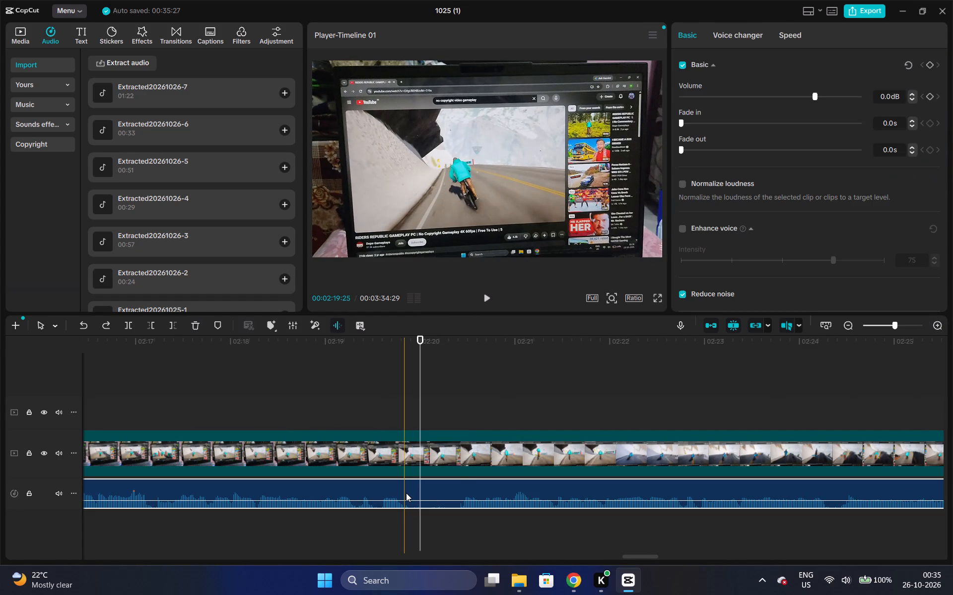
key("ctrl+b")
key("space")
key("space")
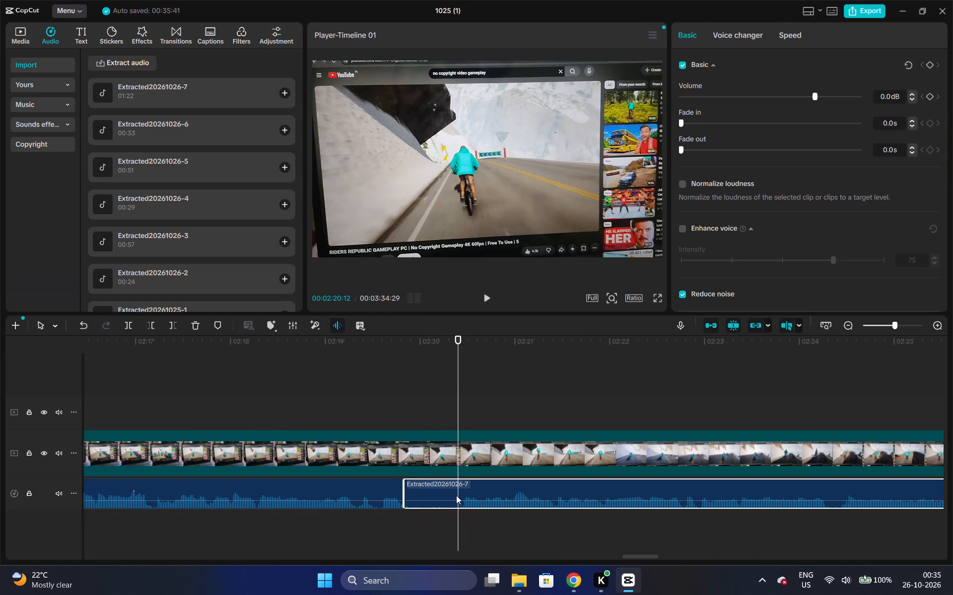
key("ctrl+b")
left_click(448, 497)
key("ctrl+x")
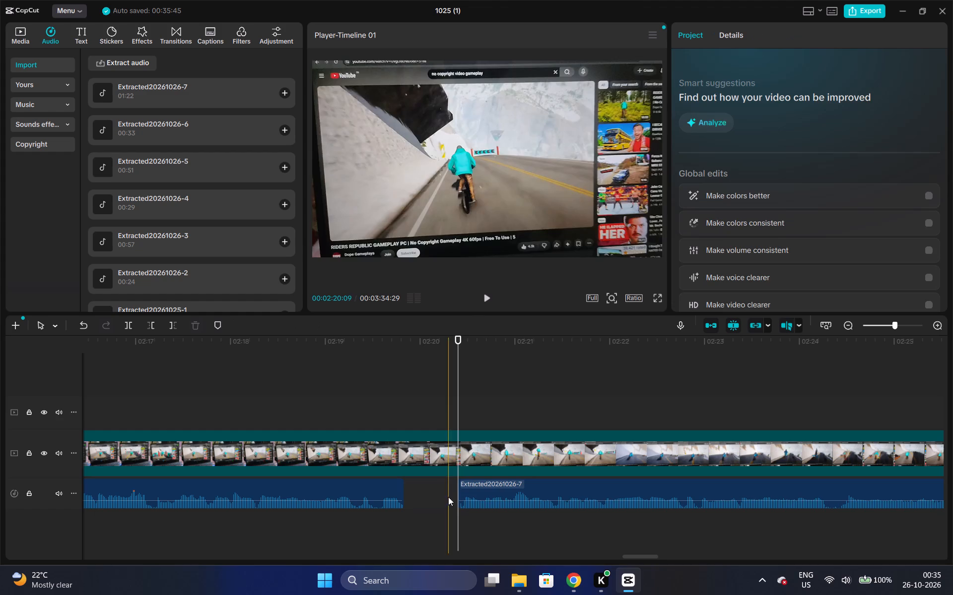
left_click_drag(494, 493, 449, 493)
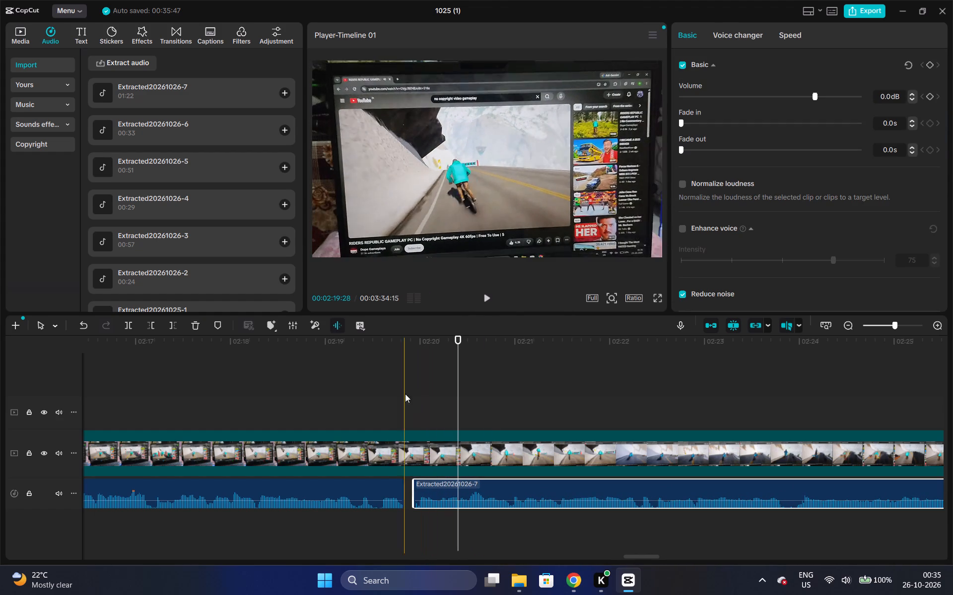
Play onward and cut the pause between 02:26:00 and about 02:26:19 out of Extracted20261026-7.
left_click(366, 353)
key("space")
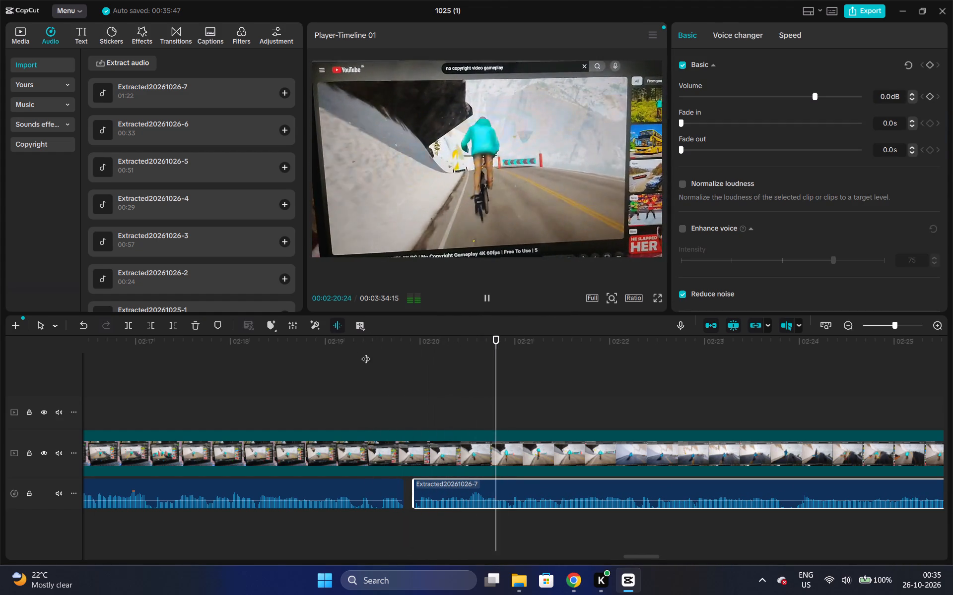
key("space")
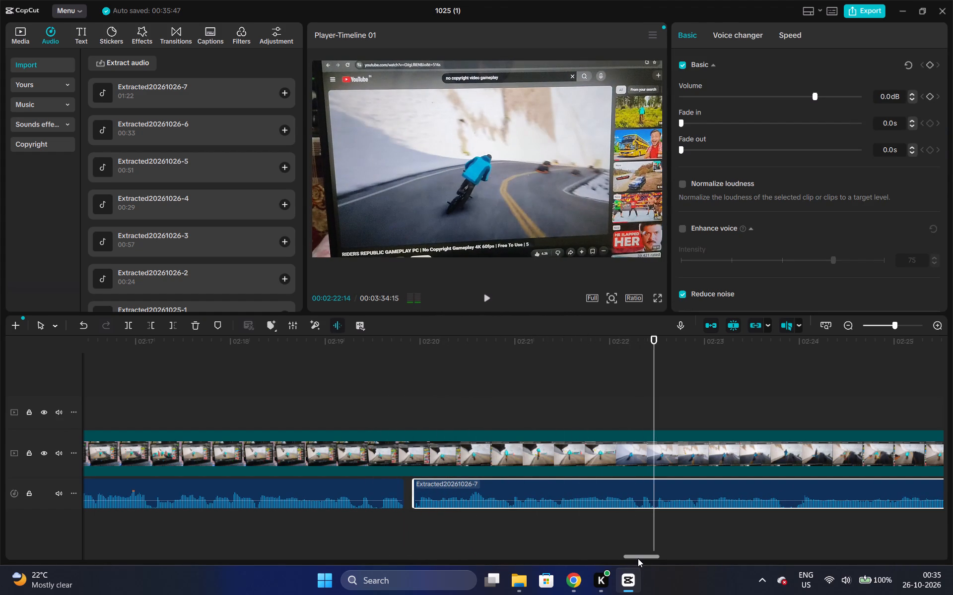
left_click_drag(638, 558, 655, 562)
key("space")
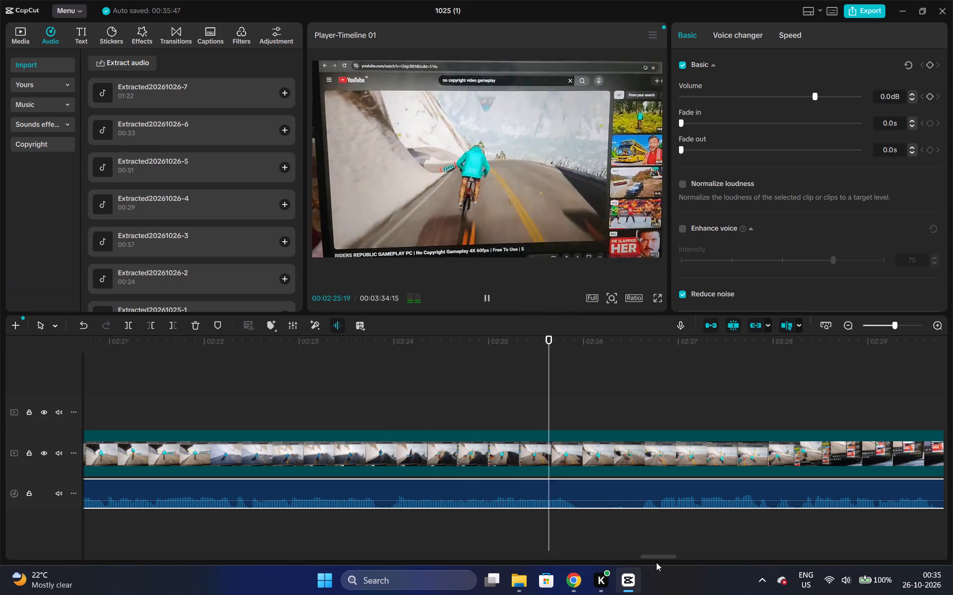
key("space")
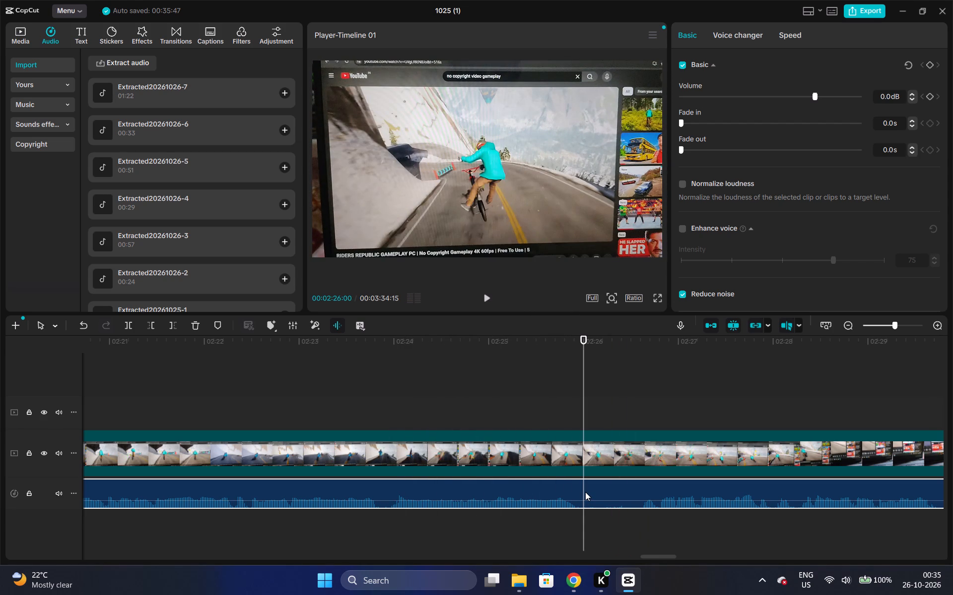
key("ctrl+b")
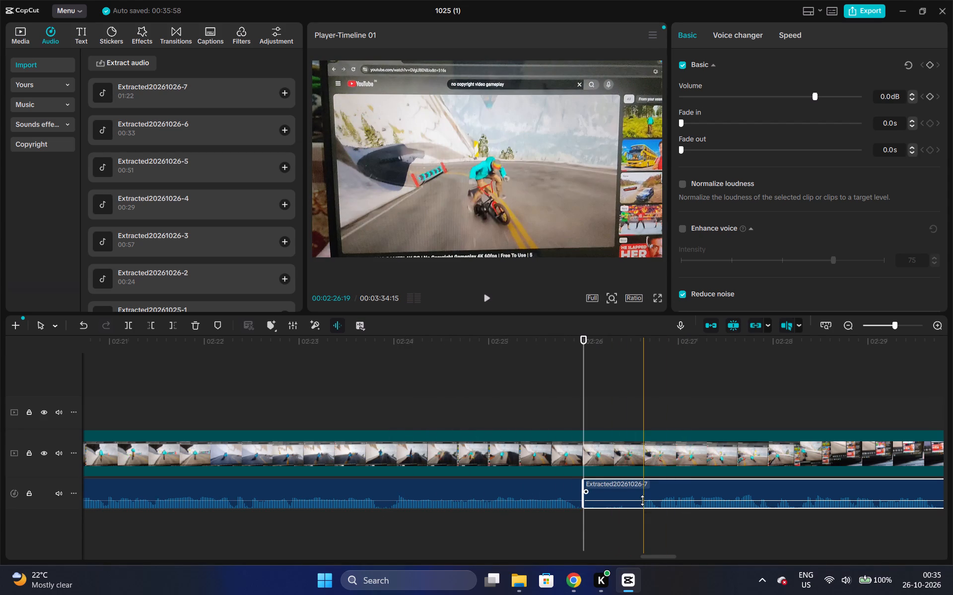
key("ctrl+b")
left_click(621, 500)
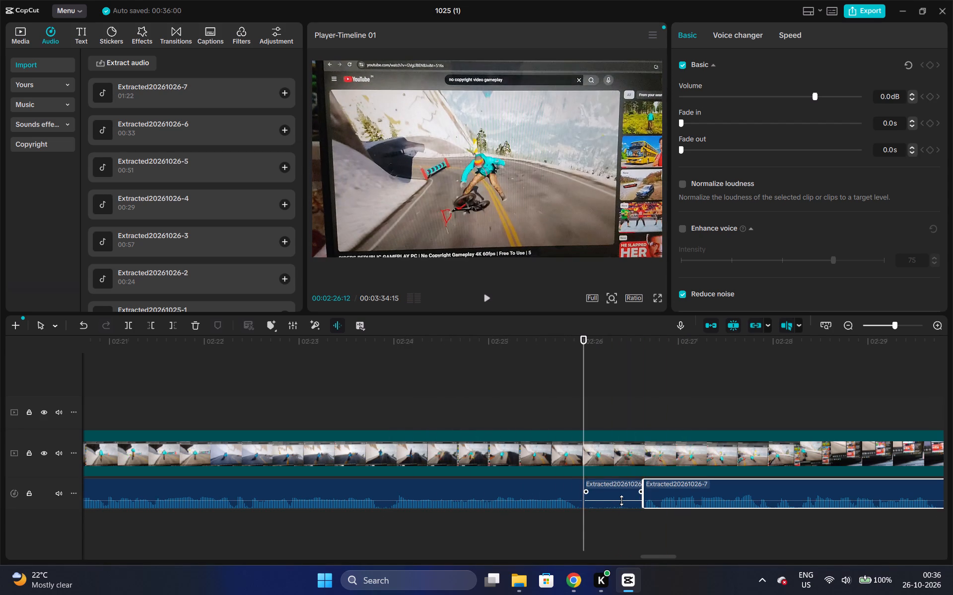
key("ctrl+x")
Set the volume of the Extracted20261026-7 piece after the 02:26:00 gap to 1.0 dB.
left_click_drag(678, 499, 633, 499)
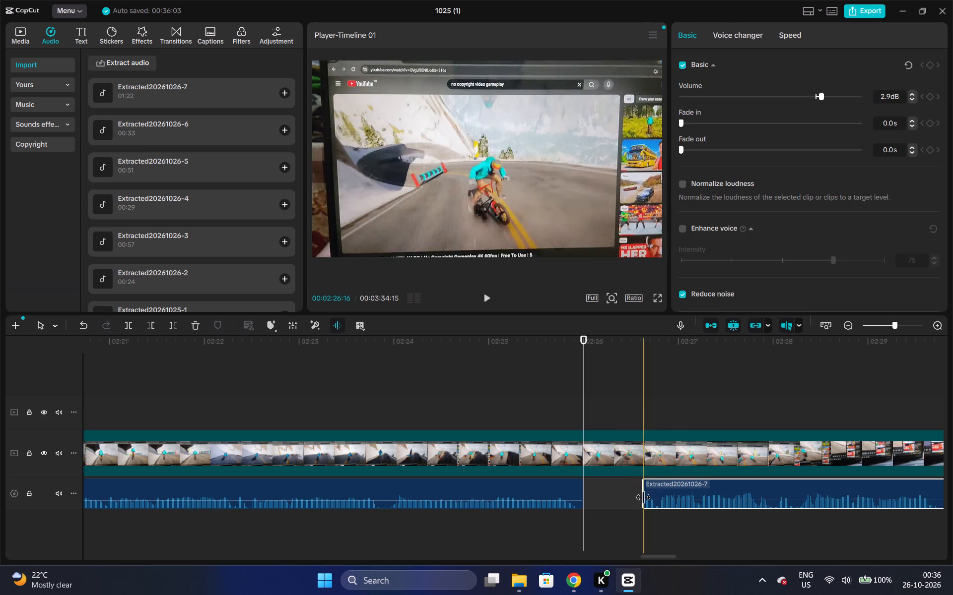
triple_click(912, 99)
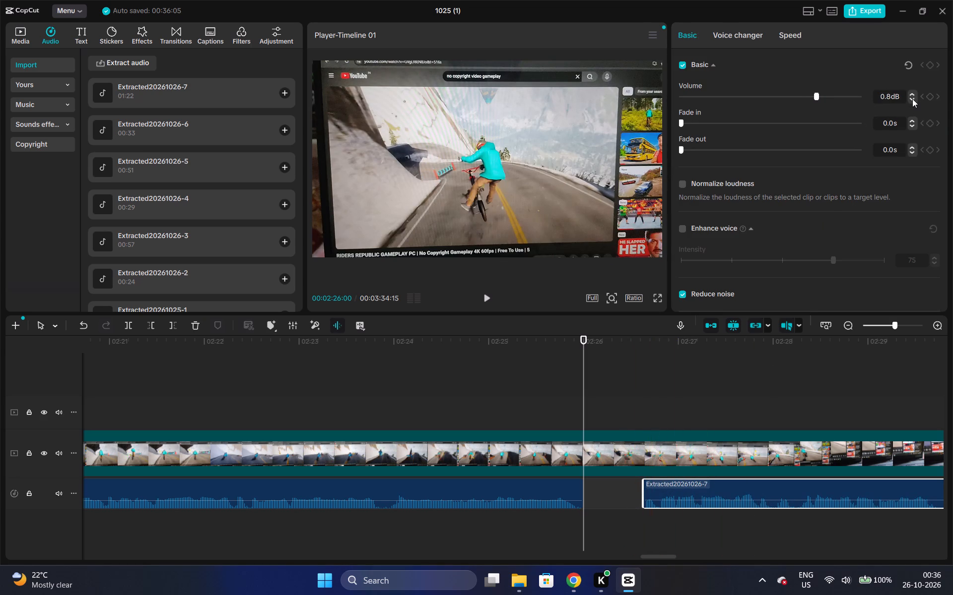
double_click(913, 95)
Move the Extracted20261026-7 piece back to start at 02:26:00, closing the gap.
left_click(724, 481)
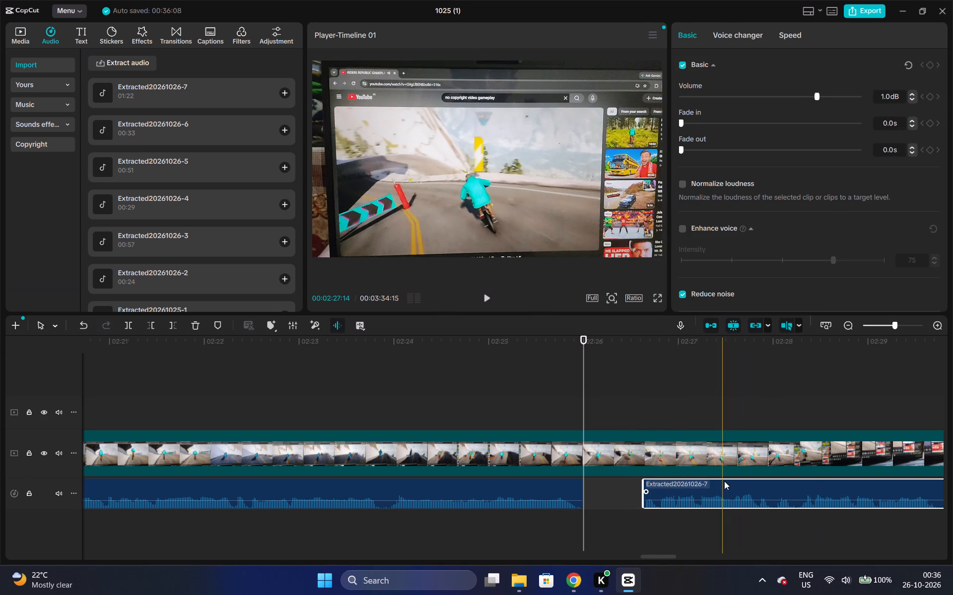
left_click_drag(724, 490, 666, 494)
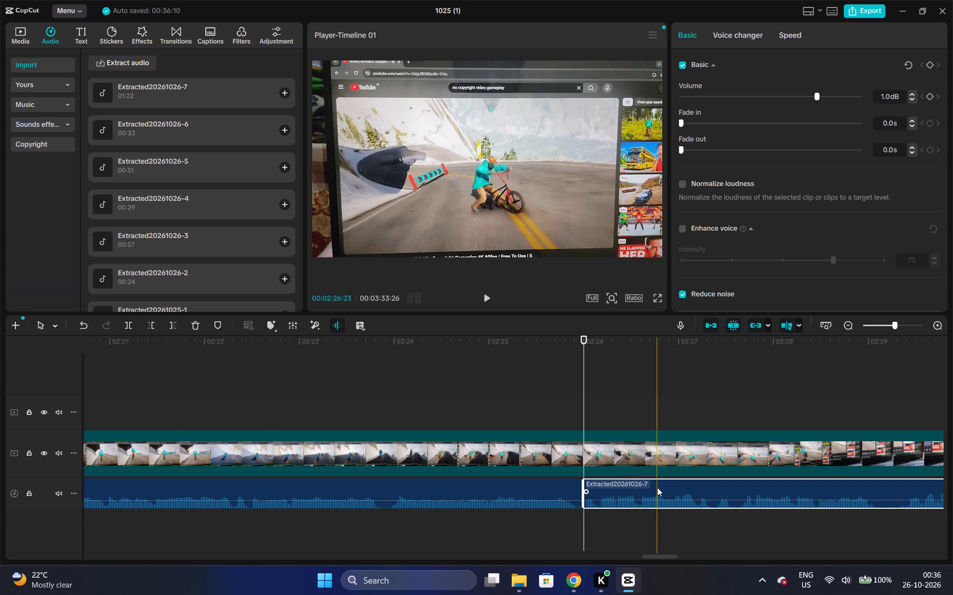
Play back the narration across the join at 02:26:00 and on to about 02:29, checking the pauses against the footage.
key("space")
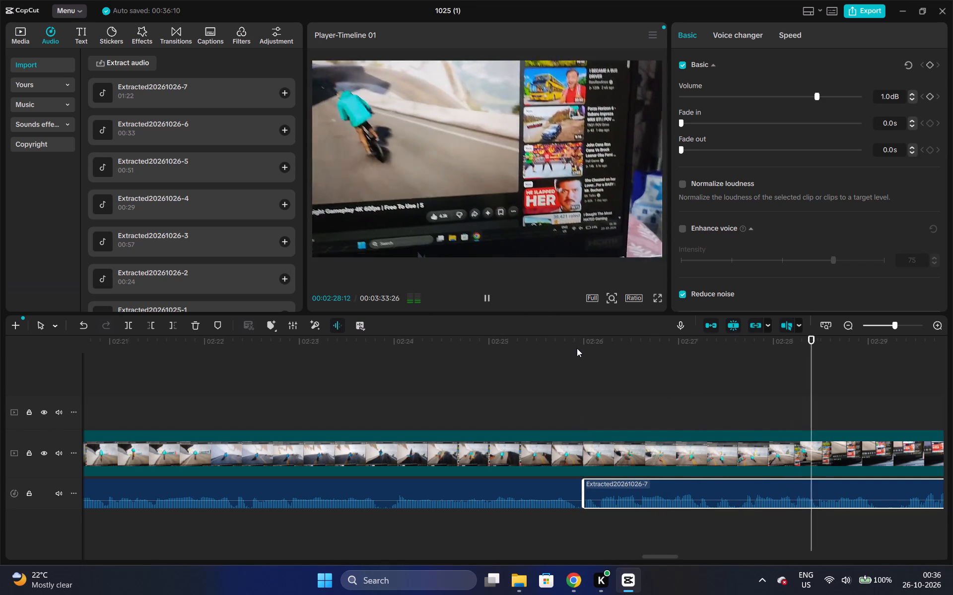
left_click(577, 348)
key("space")
key("space")
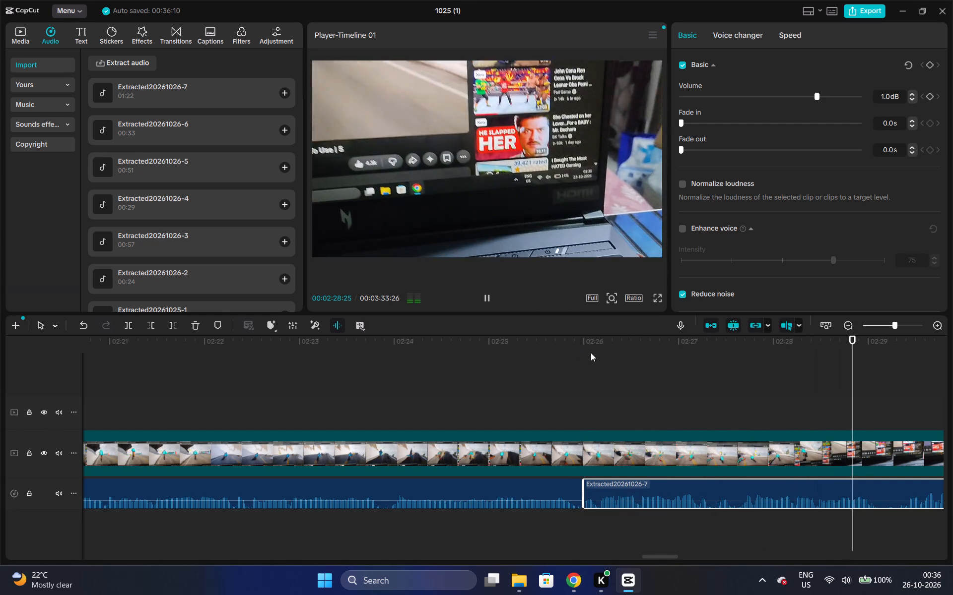
key("space")
left_click_drag(663, 555, 672, 562)
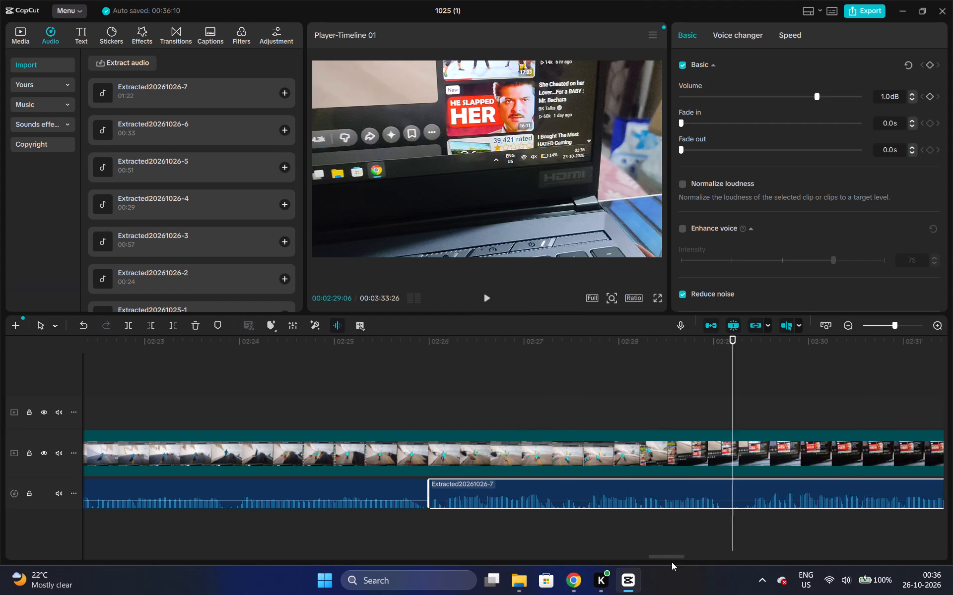
left_click_drag(672, 562, 674, 564)
left_click(933, 326)
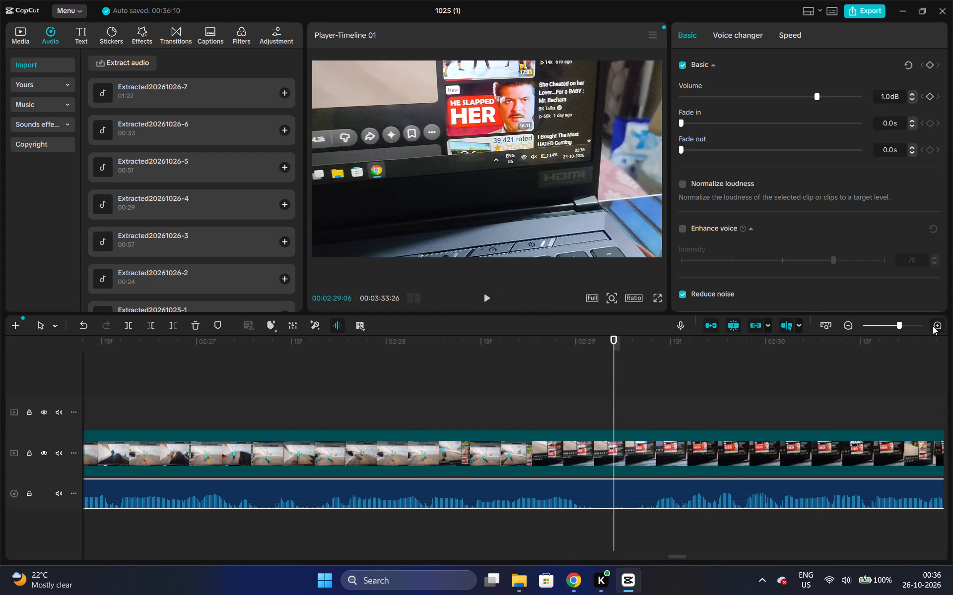
left_click_drag(676, 559, 671, 559)
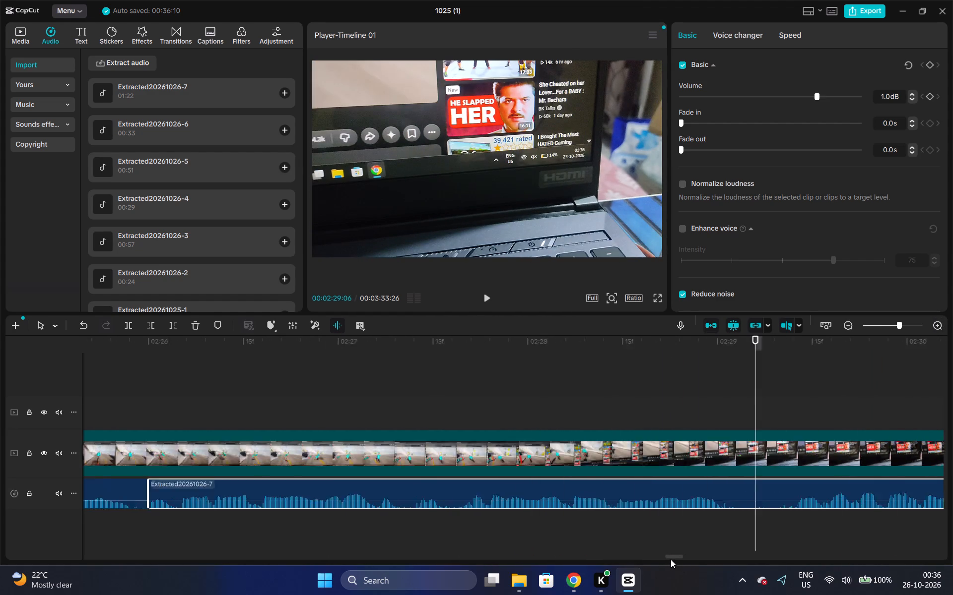
left_click_drag(671, 559, 667, 559)
left_click(422, 378)
key("space")
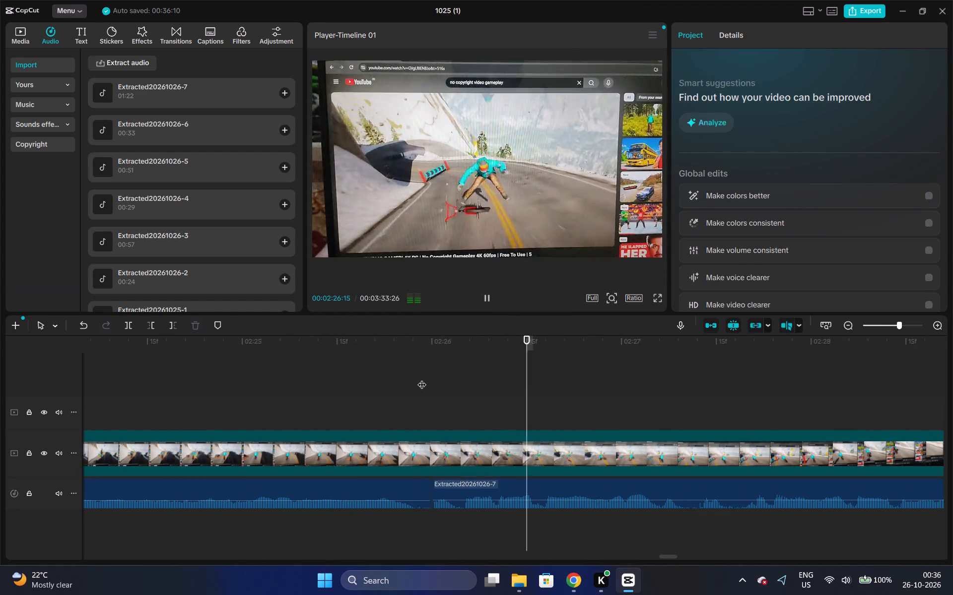
key("space")
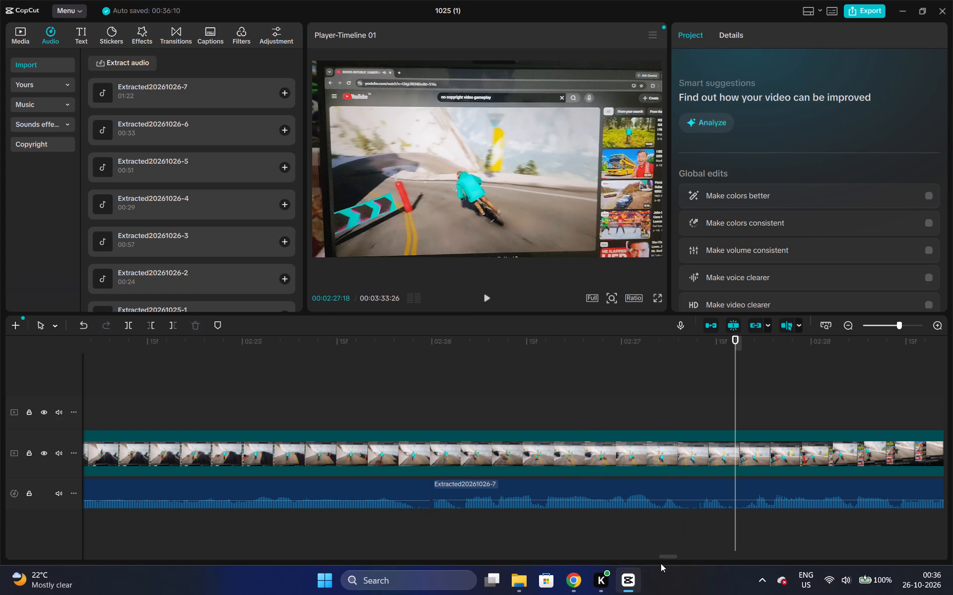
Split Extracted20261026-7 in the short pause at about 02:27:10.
left_click_drag(662, 558, 667, 560)
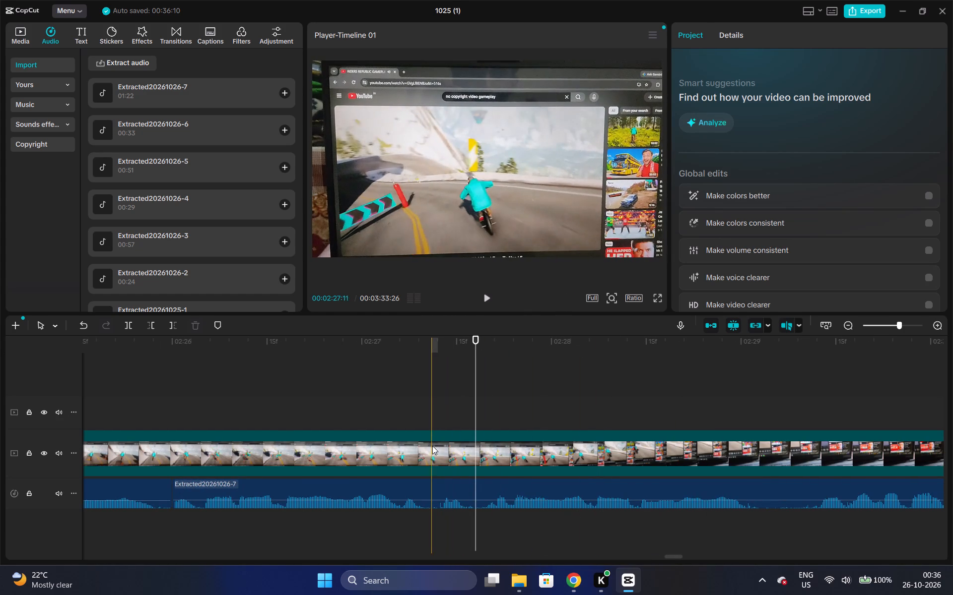
left_click(424, 482)
key("ctrl+b")
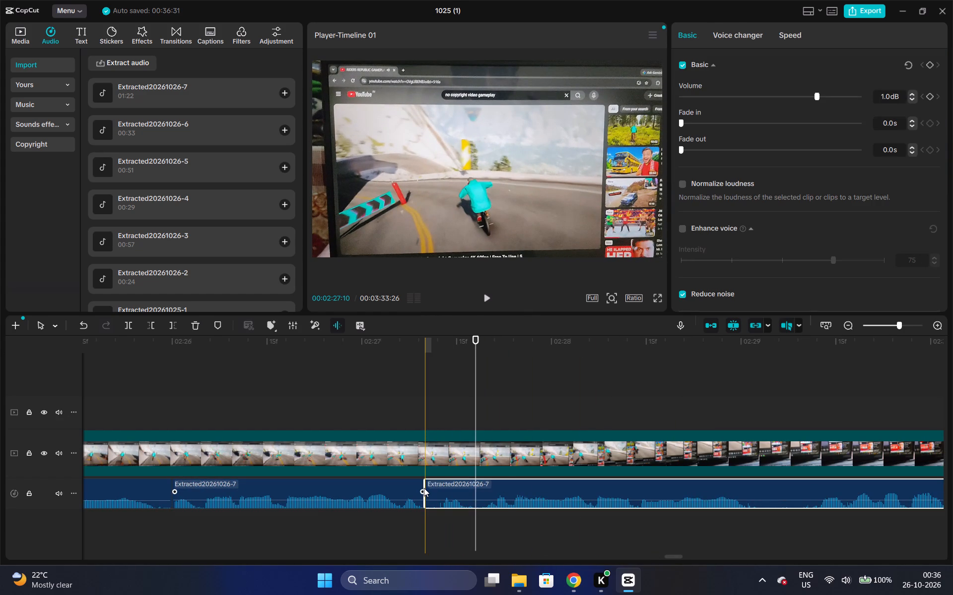
Play back the narration repeatedly around the split at 02:27:10 and on to about 02:29, checking it against the footage.
key("space")
key("space")
key("space")
key("space")
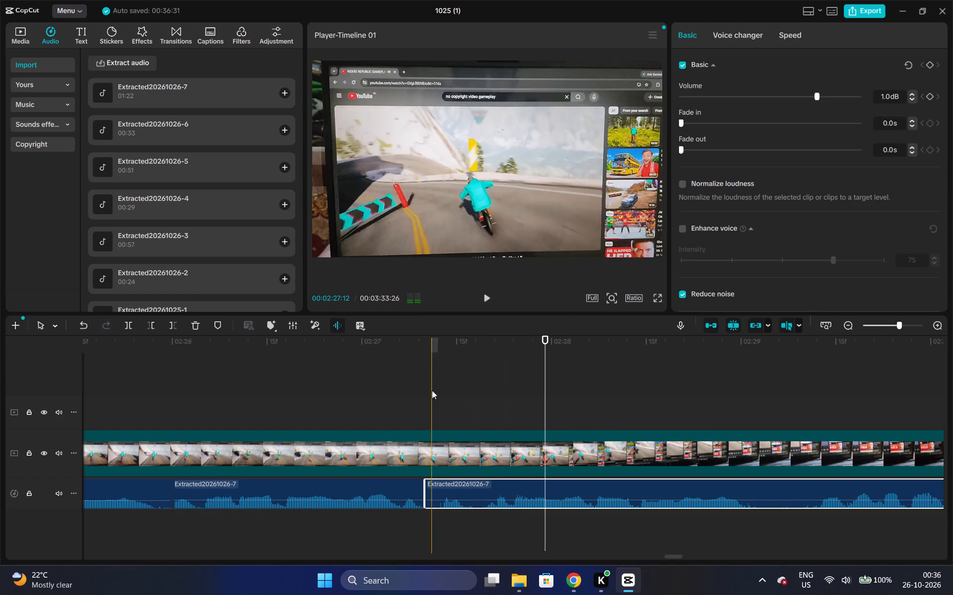
left_click(433, 344)
key("space")
key("space")
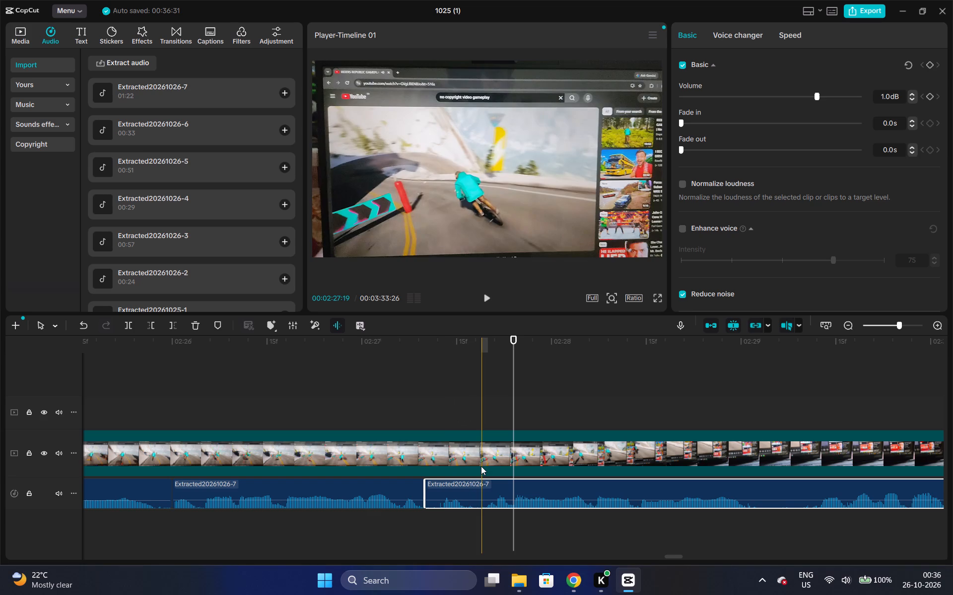
left_click(431, 352)
key("space")
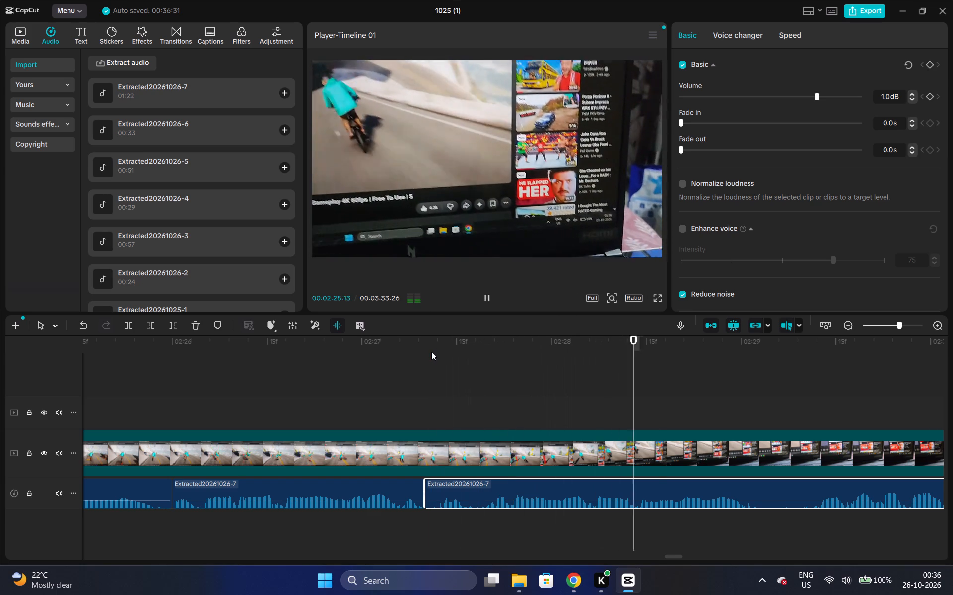
key("space")
left_click(220, 337)
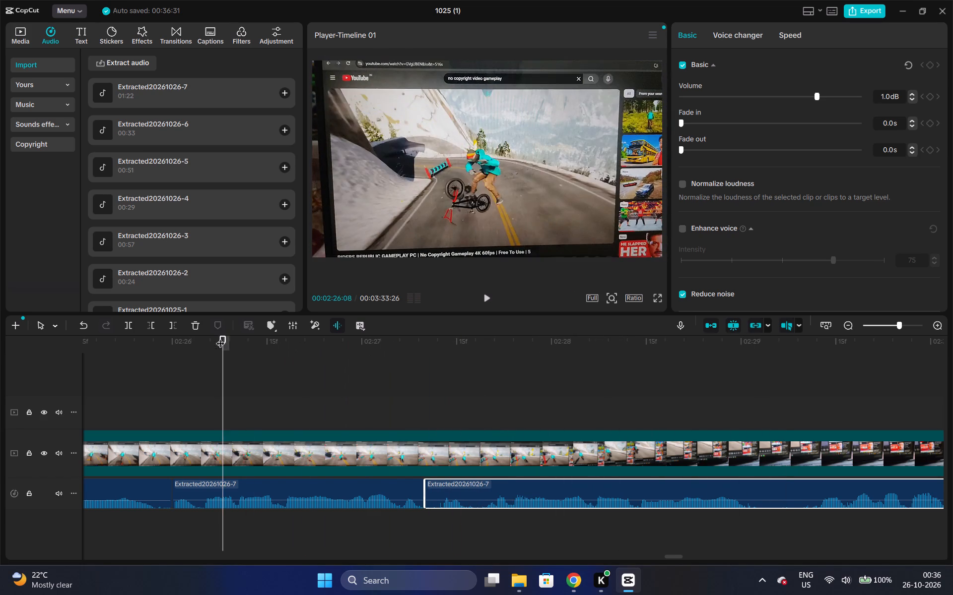
key("space")
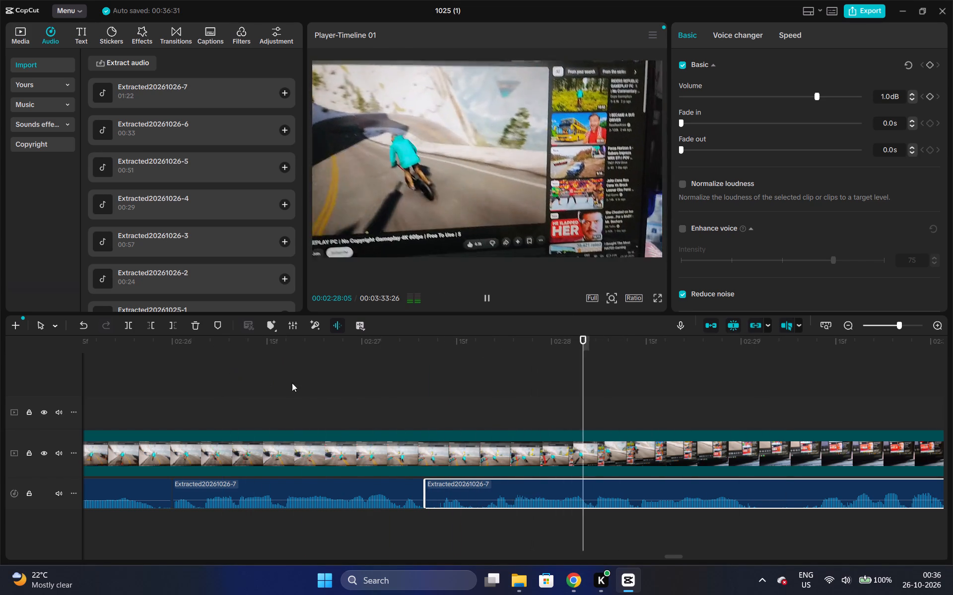
key("space")
Cut the pause between 02:29:00 and about 02:29:12 out of Extracted20261026-7.
left_click(744, 480)
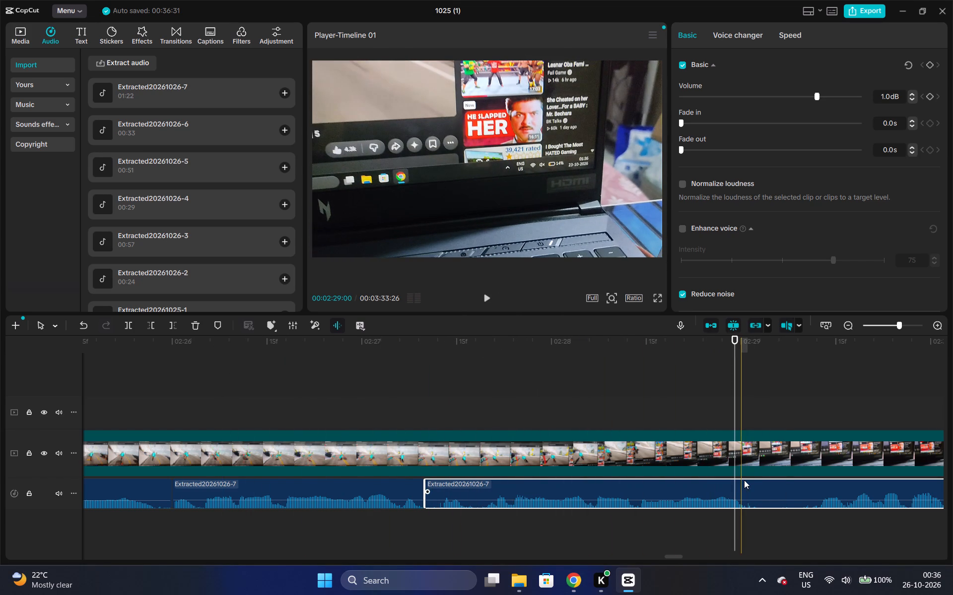
left_click(744, 491)
key("ctrl+b")
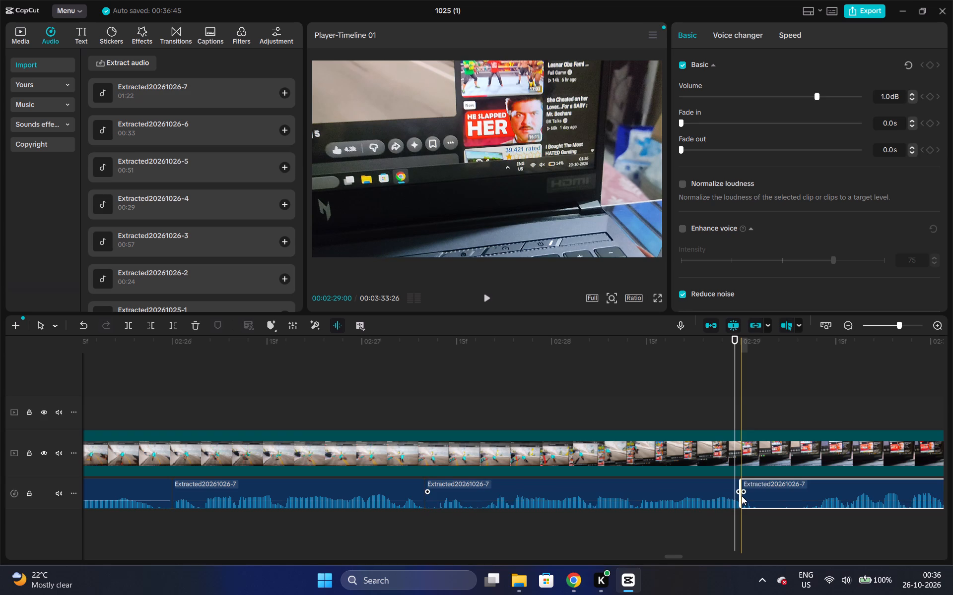
key("space")
key("space")
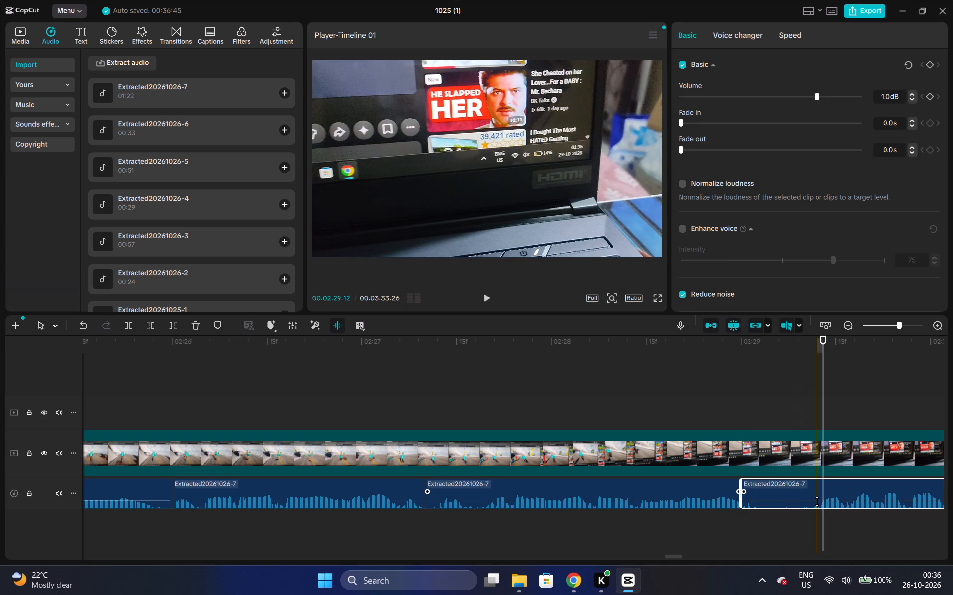
key("ctrl+b")
left_click(794, 495, "ctrl")
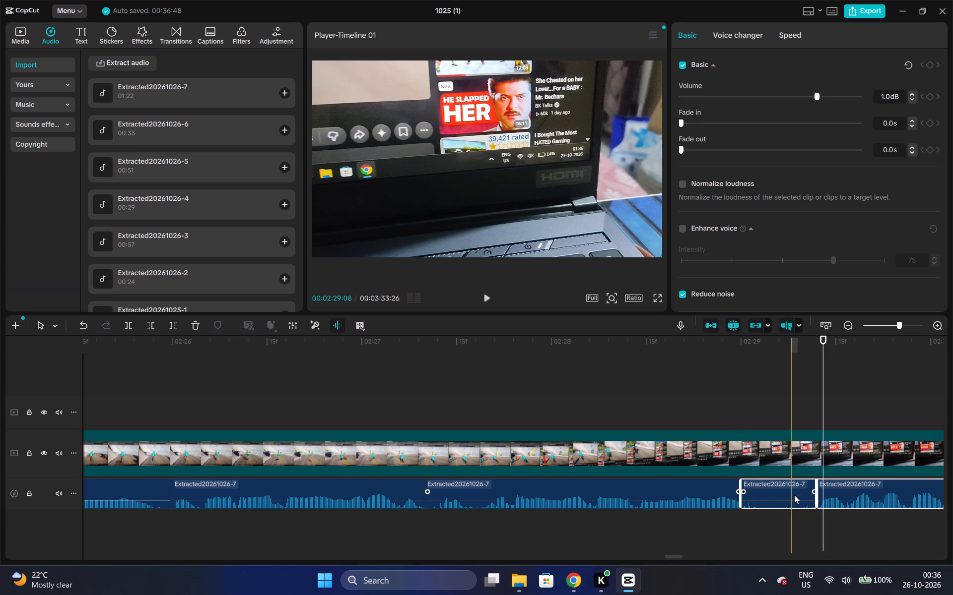
left_click(826, 496, "ctrl")
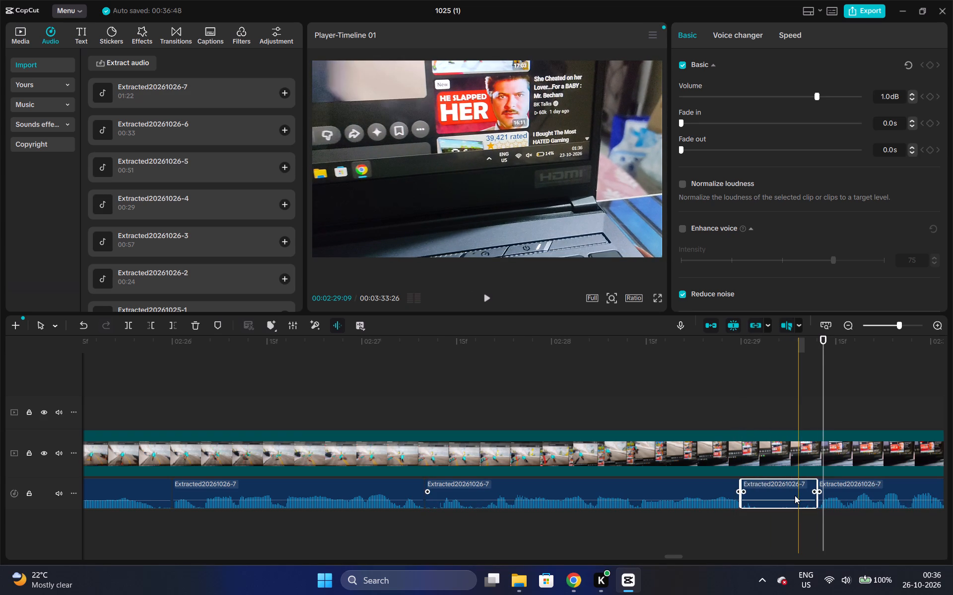
key("ctrl+x")
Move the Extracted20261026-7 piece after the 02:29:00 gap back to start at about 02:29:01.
left_click_drag(837, 492, 767, 493)
Play back the narration across the join at about 02:29 and on to about 02:31.
left_click(706, 364)
key("space")
key("space")
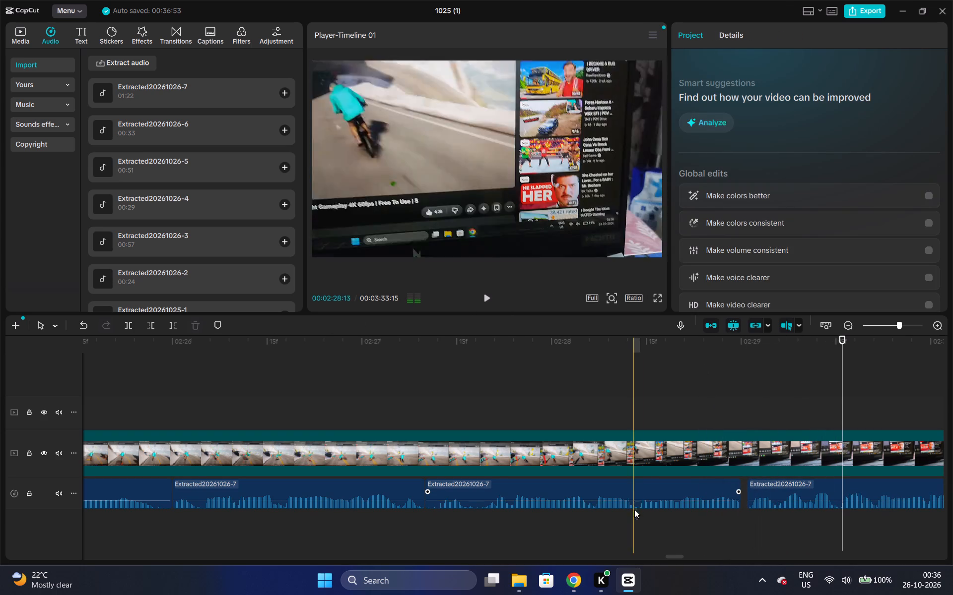
left_click_drag(673, 557, 679, 559)
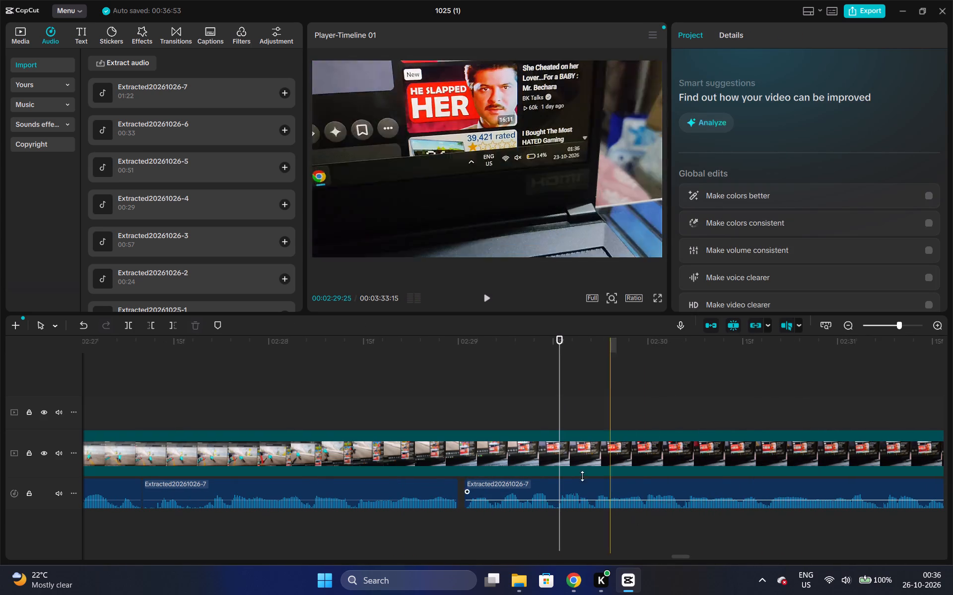
left_click(457, 349)
key("space")
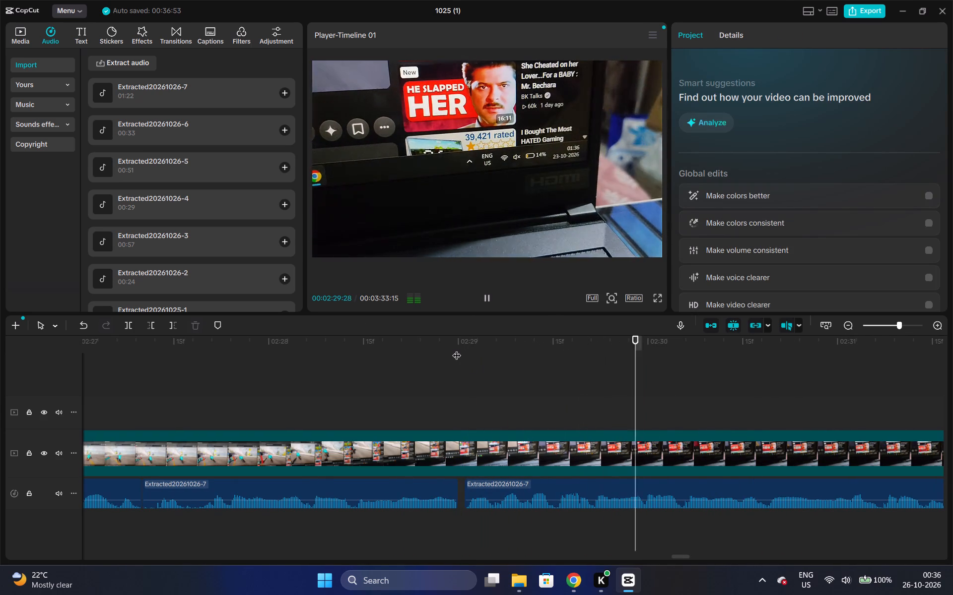
key("space")
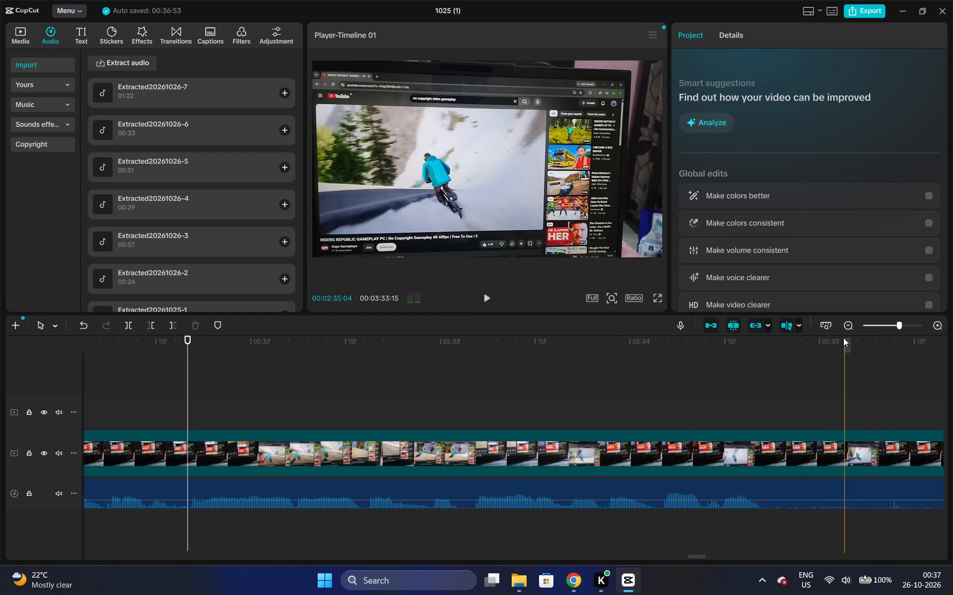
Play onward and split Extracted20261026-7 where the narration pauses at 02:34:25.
triple_click(843, 328)
left_click(843, 328)
key("space")
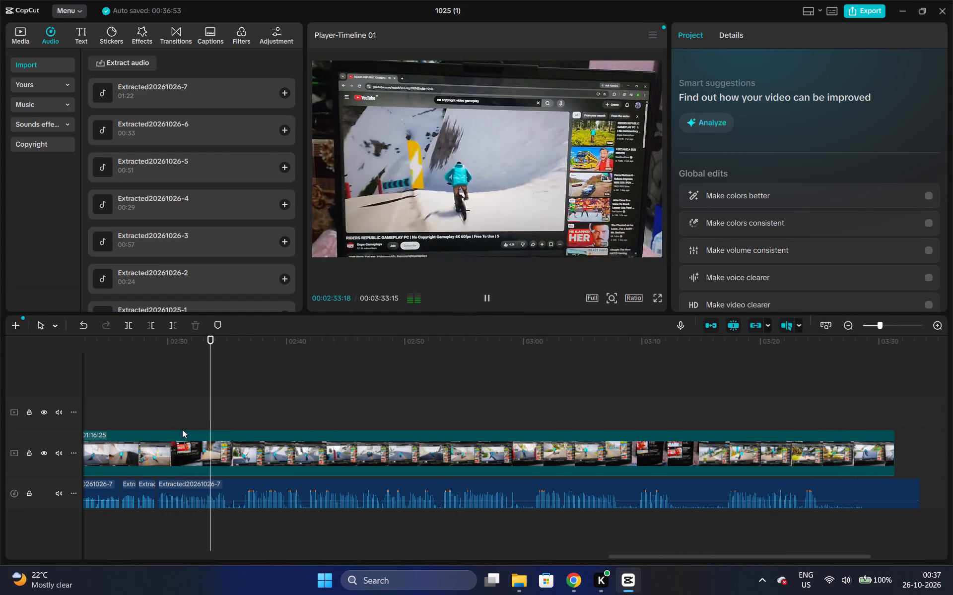
key("space")
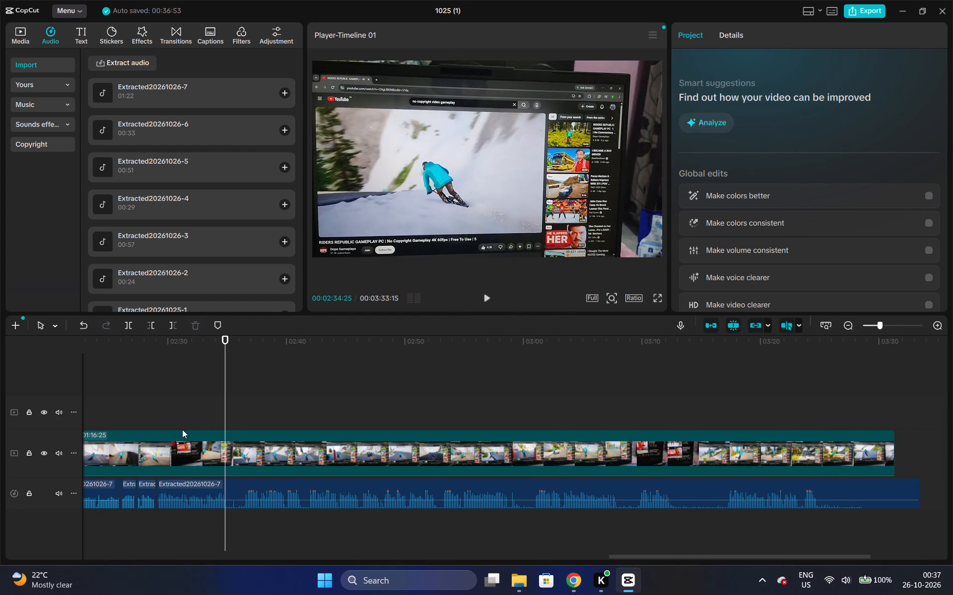
left_click(224, 500)
key("ctrl+b")
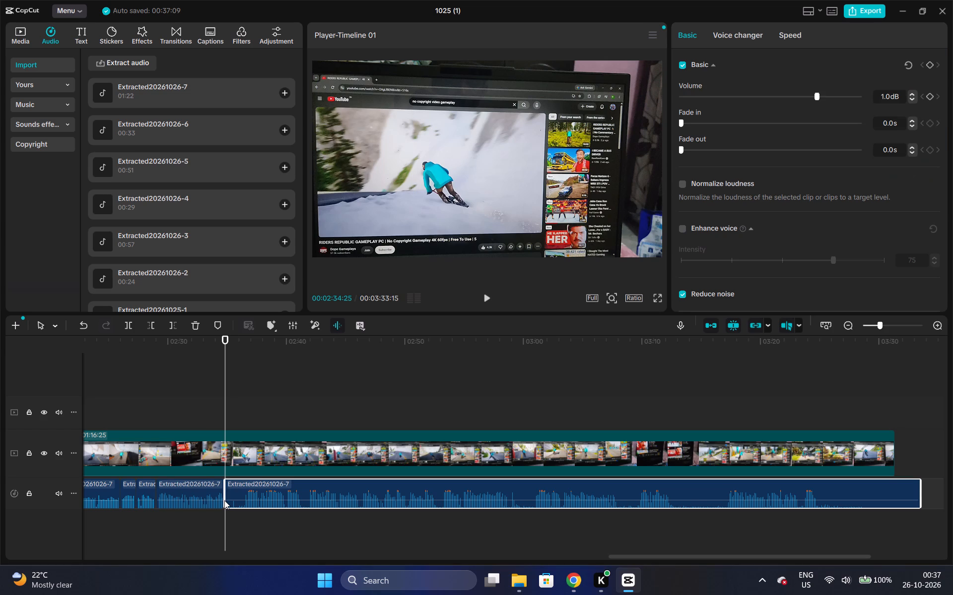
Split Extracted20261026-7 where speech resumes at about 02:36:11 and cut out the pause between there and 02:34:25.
key("space")
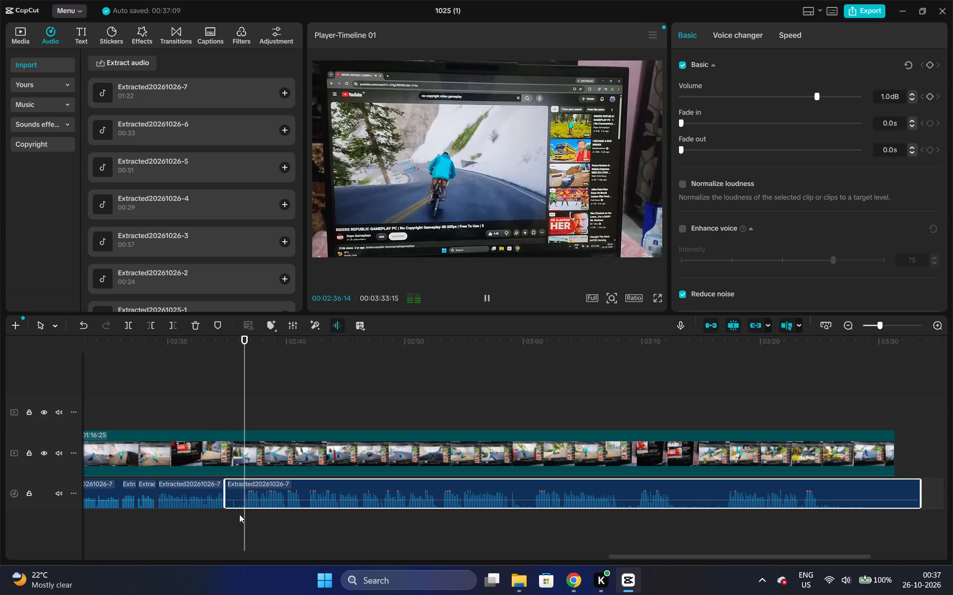
key("space")
key("Left")
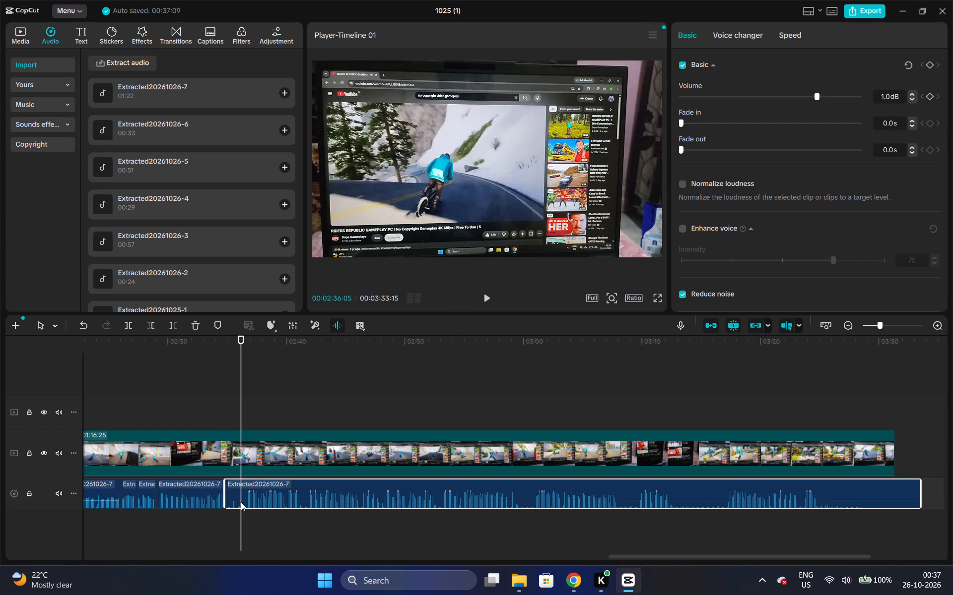
left_click(244, 500)
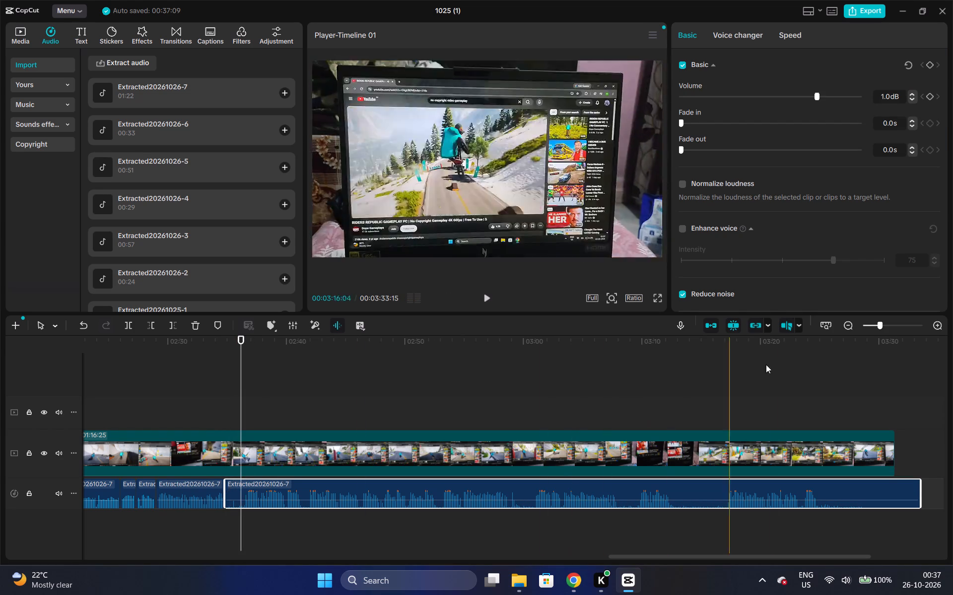
double_click(942, 321)
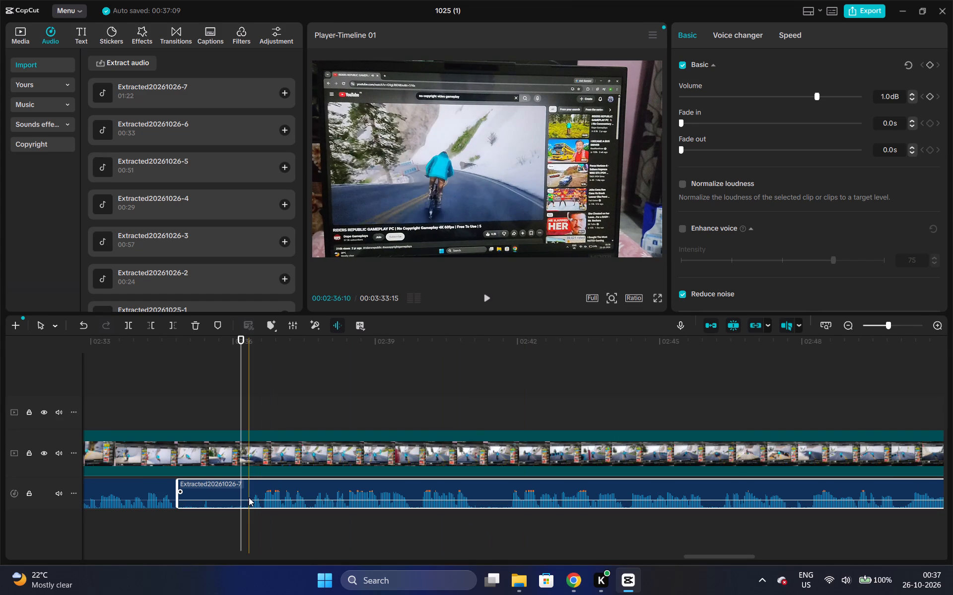
left_click(251, 502)
left_click(248, 480)
left_click(248, 486)
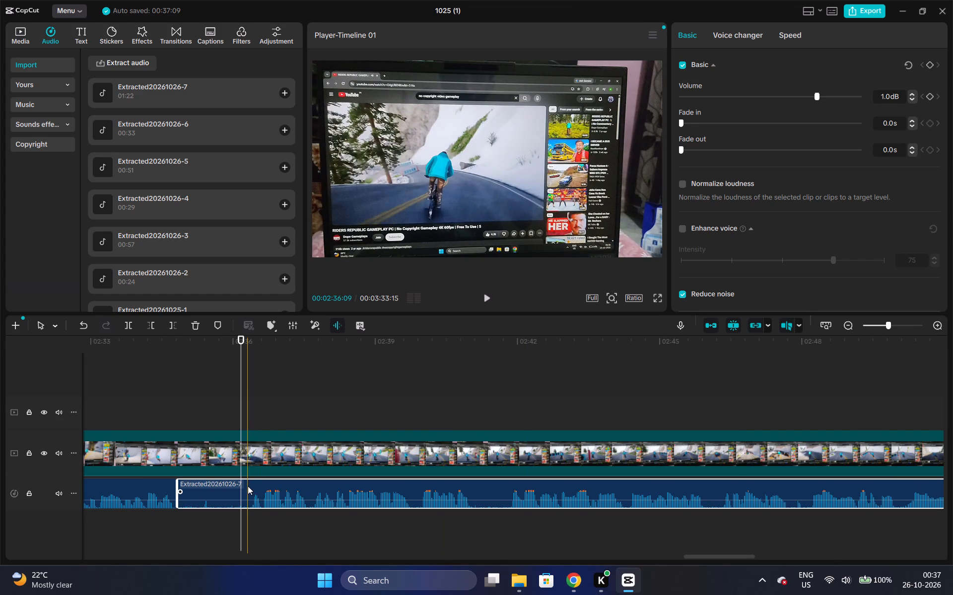
left_click(251, 489)
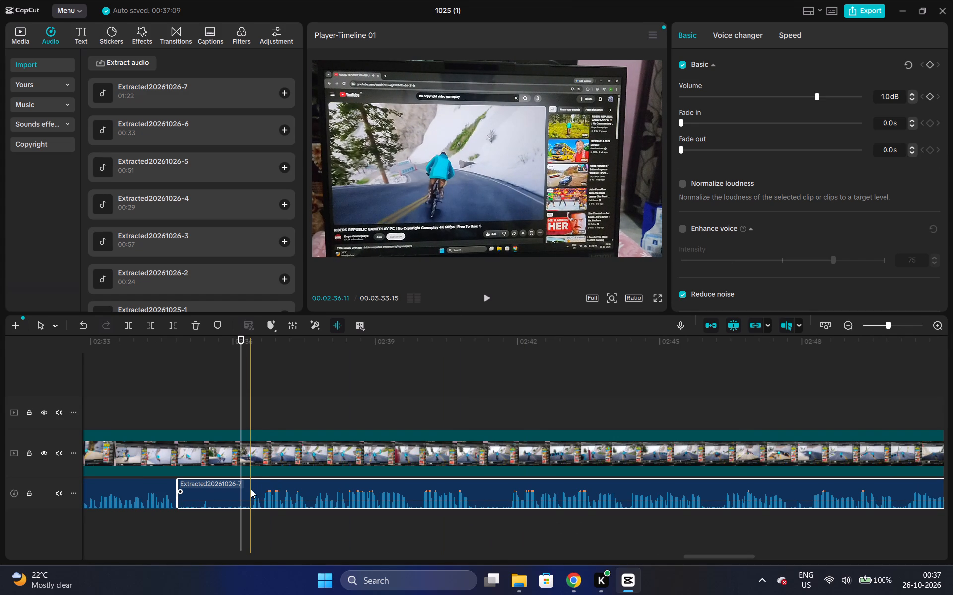
key("ctrl+b")
left_click(202, 494, "ctrl")
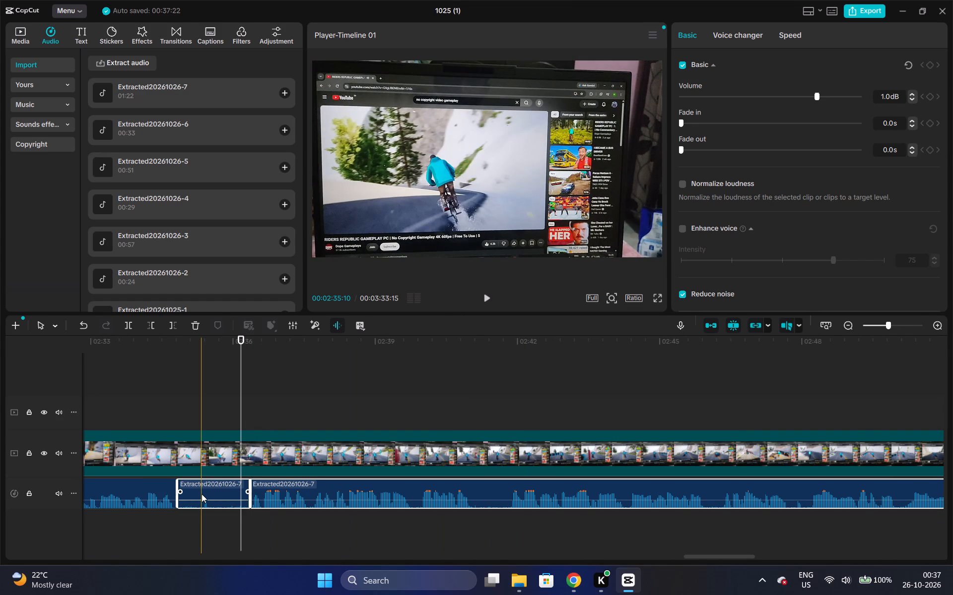
left_click(289, 494, "ctrl")
key("ctrl+x")
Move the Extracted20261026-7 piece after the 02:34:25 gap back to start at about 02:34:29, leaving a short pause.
left_click_drag(287, 497, 253, 495)
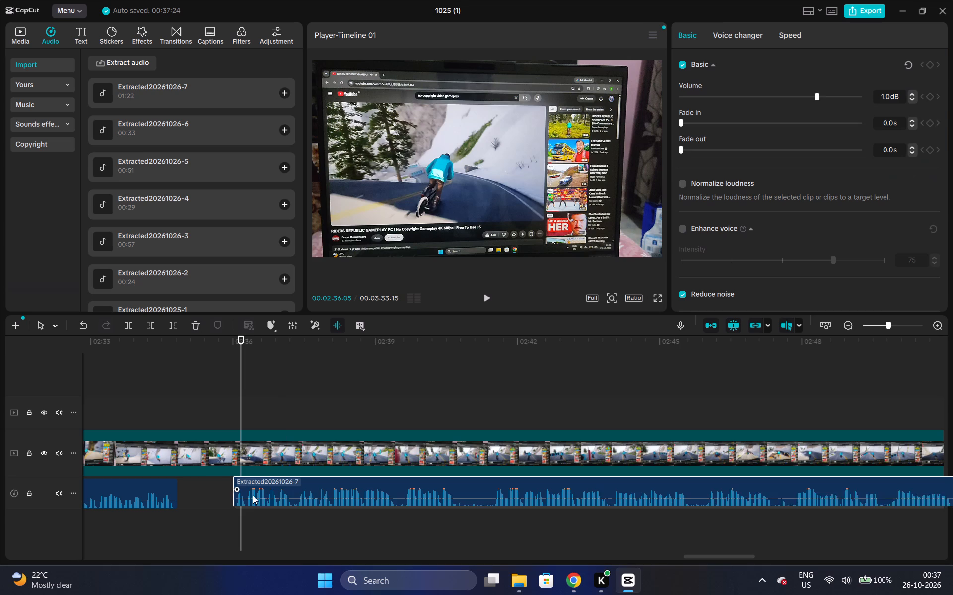
left_click_drag(253, 495, 217, 495)
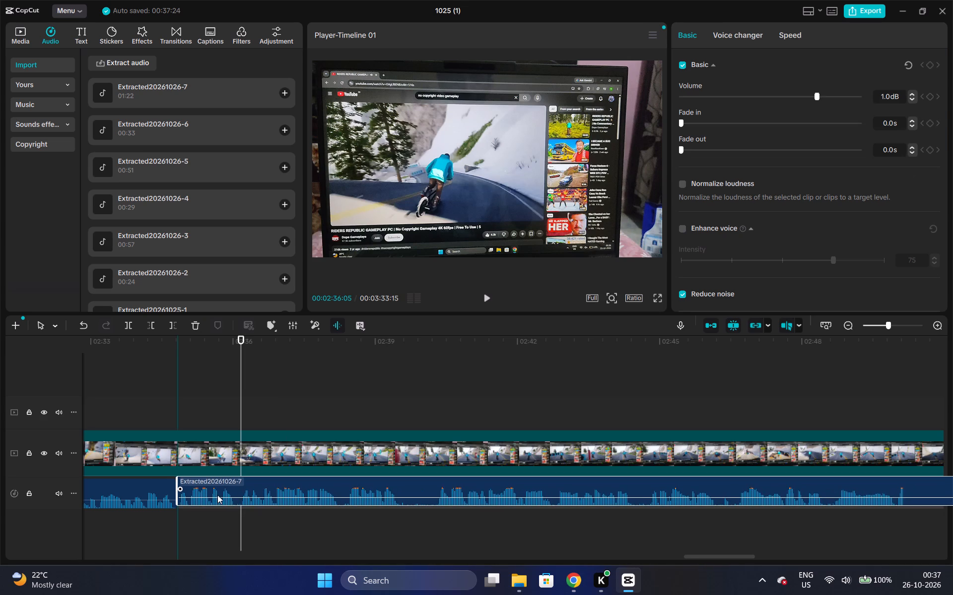
left_click_drag(217, 495, 221, 497)
Play back the narration across the join near 02:35 and on to about 02:39, checking for further pauses.
left_click(137, 344)
key("space")
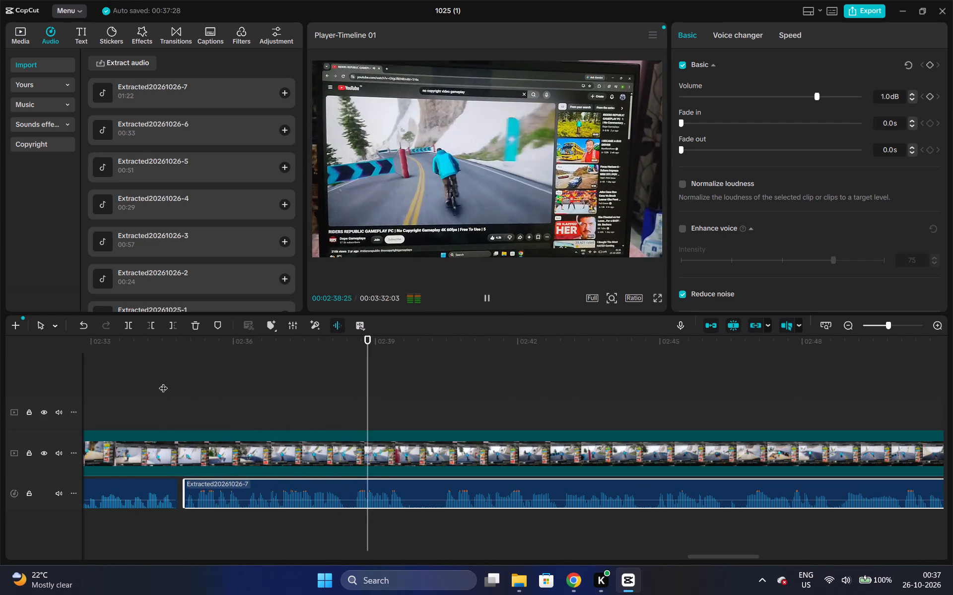
key("space")
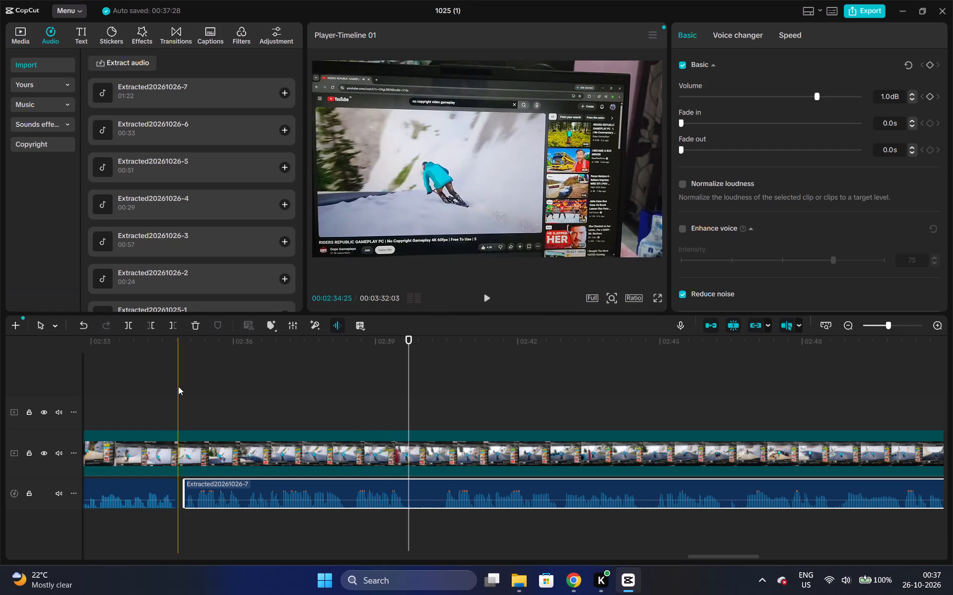
left_click(242, 374)
key("space")
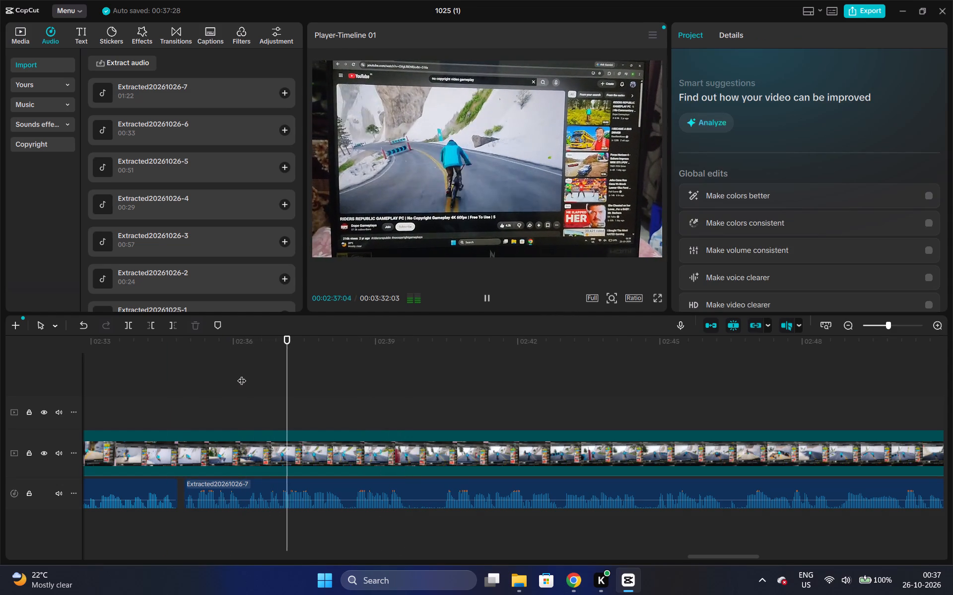
key("space")
left_click(222, 348)
key("space")
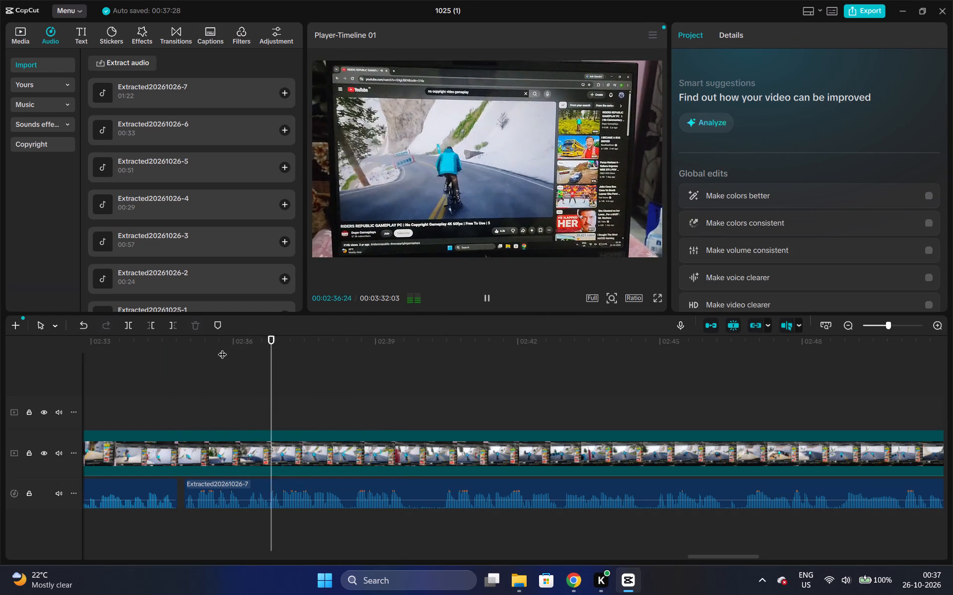
key("space")
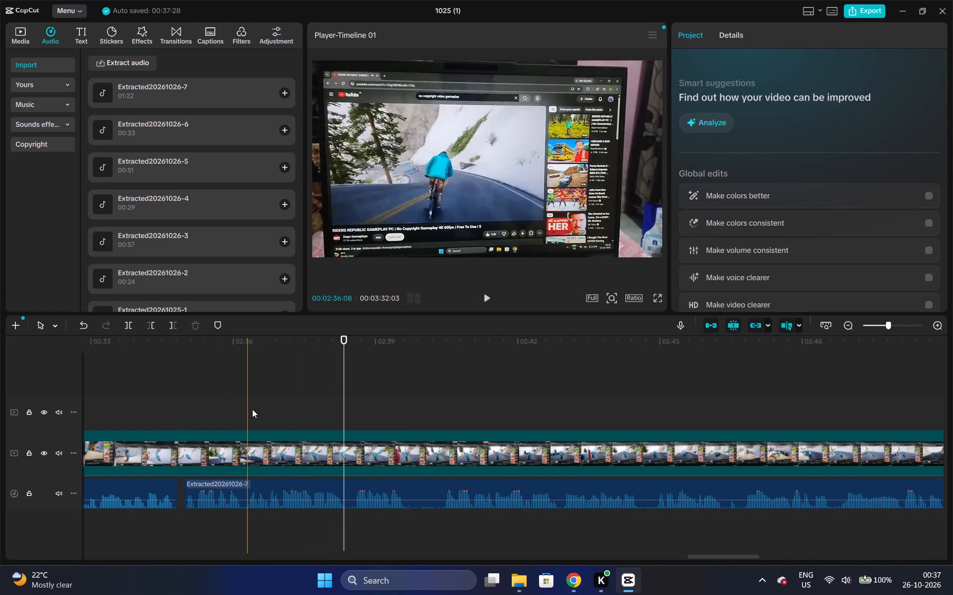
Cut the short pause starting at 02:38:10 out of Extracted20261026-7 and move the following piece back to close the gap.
left_click(343, 492)
key("ctrl+b")
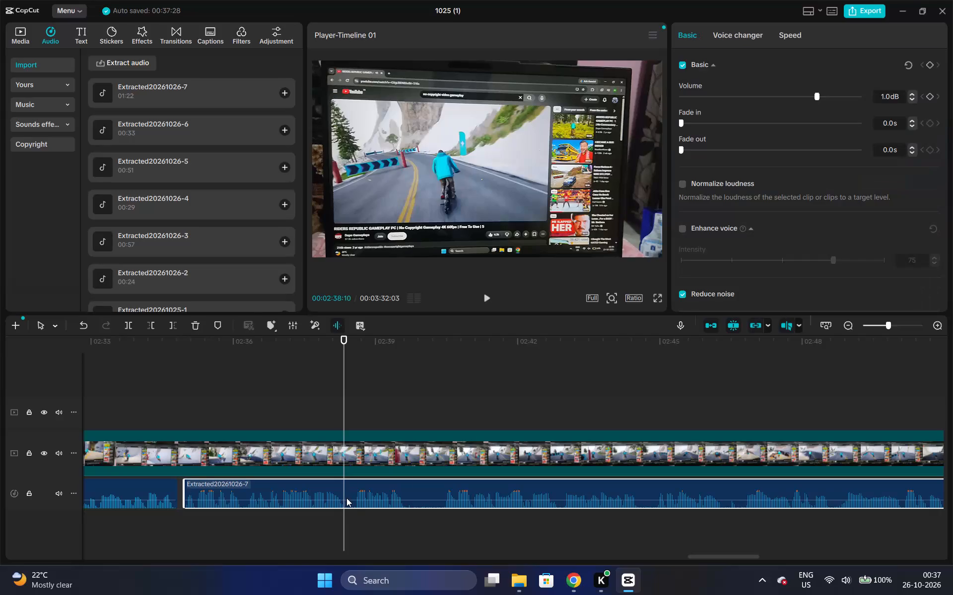
left_click(355, 507)
key("ctrl+b")
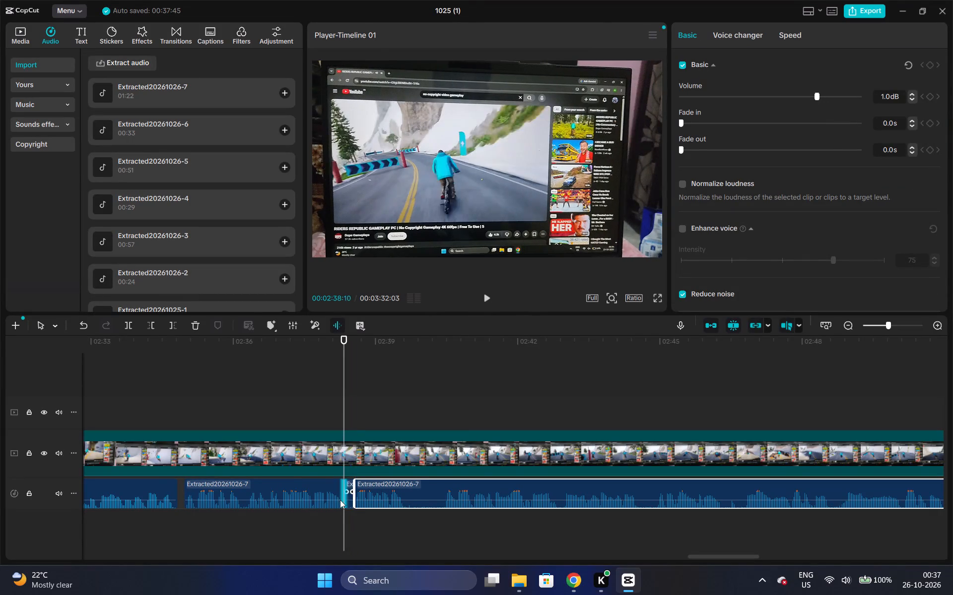
left_click(351, 498)
key("ctrl+x")
left_click_drag(364, 499, 354, 497)
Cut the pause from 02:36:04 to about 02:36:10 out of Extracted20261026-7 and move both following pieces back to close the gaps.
left_click(182, 385)
key("space")
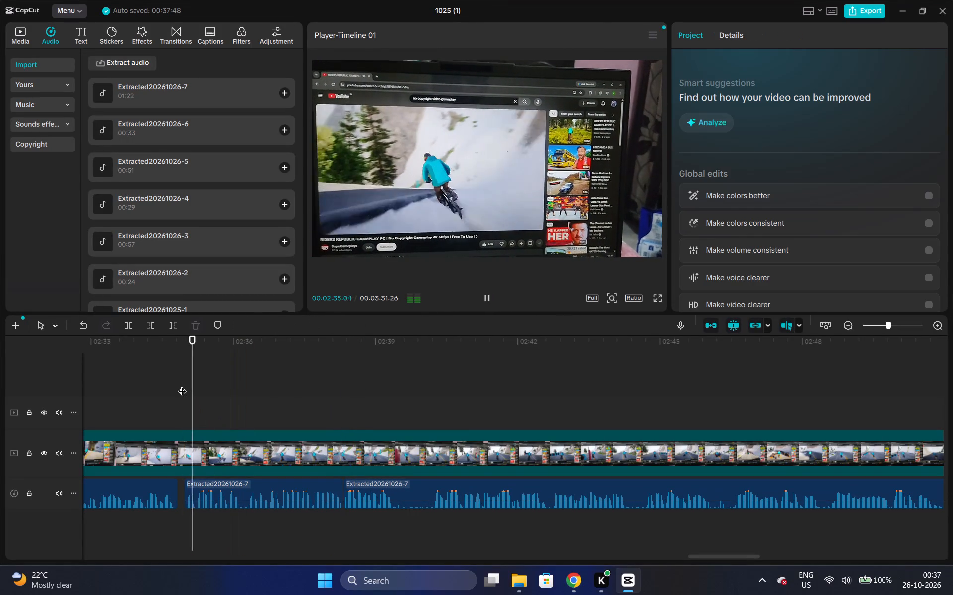
key("space")
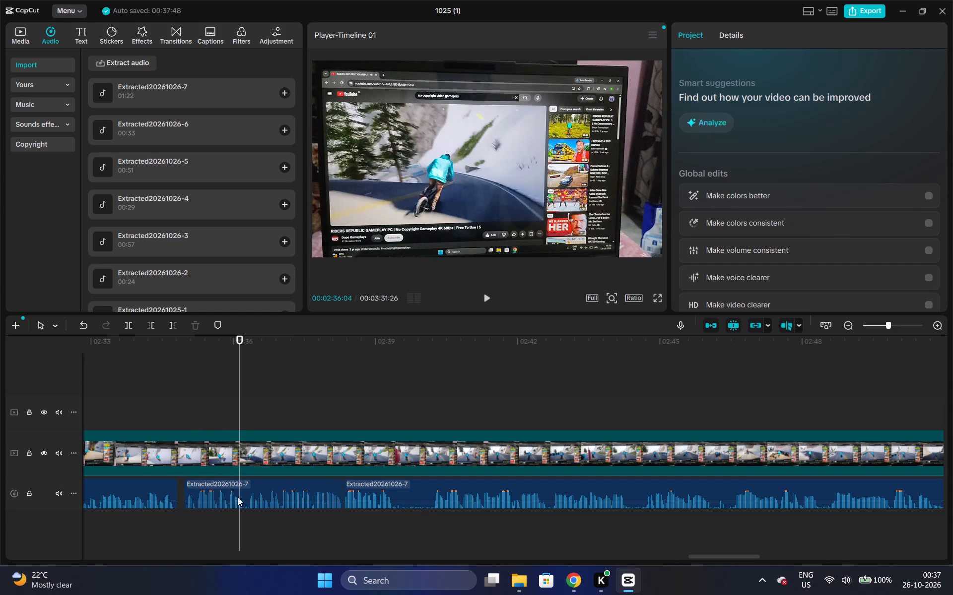
left_click(238, 497, "ctrl")
key("ctrl+b")
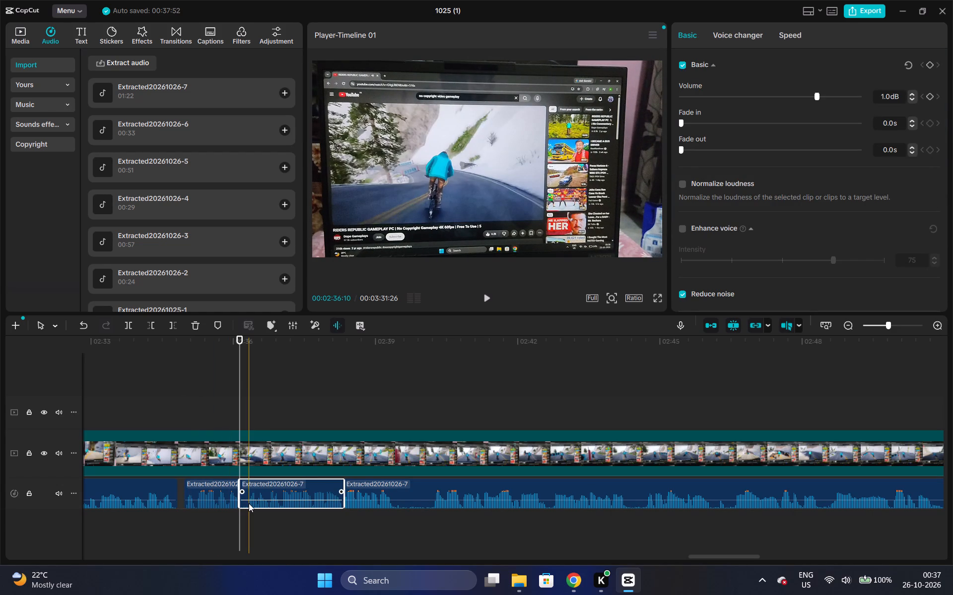
key("ctrl+b")
left_click(243, 502)
key("ctrl+x")
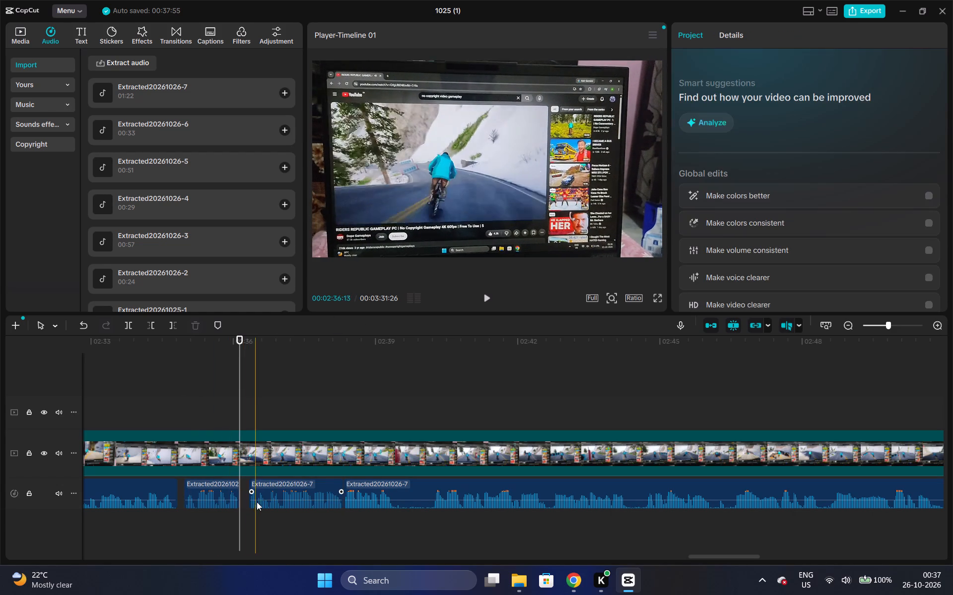
left_click_drag(262, 502, 255, 503)
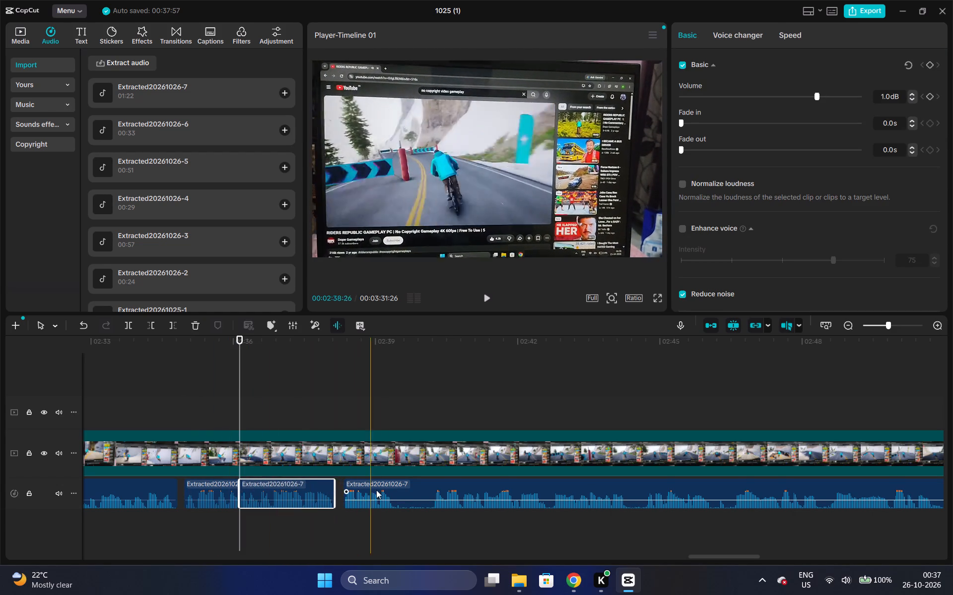
left_click_drag(385, 493, 372, 495)
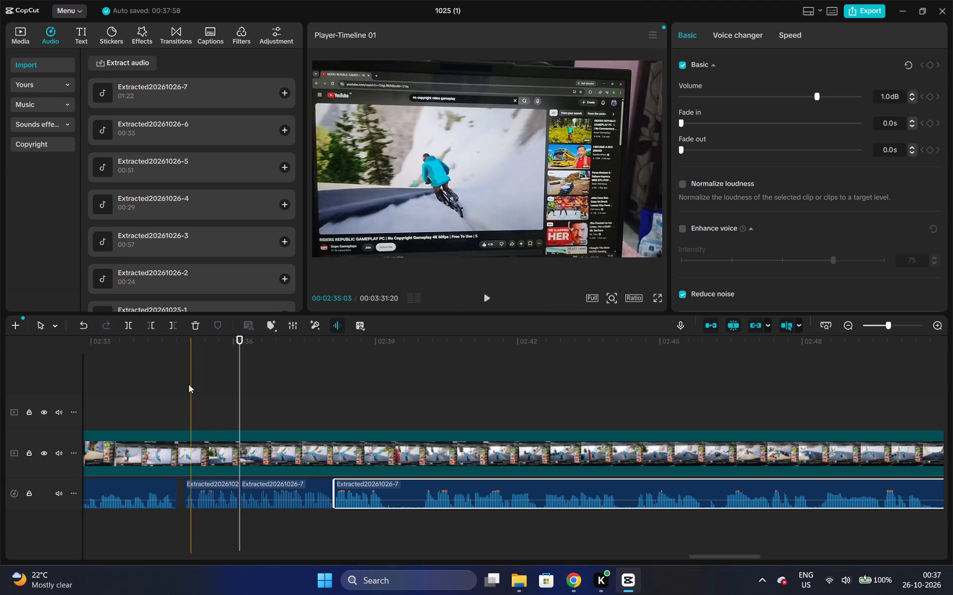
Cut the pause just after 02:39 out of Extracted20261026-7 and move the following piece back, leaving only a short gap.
left_click(188, 374)
key("space")
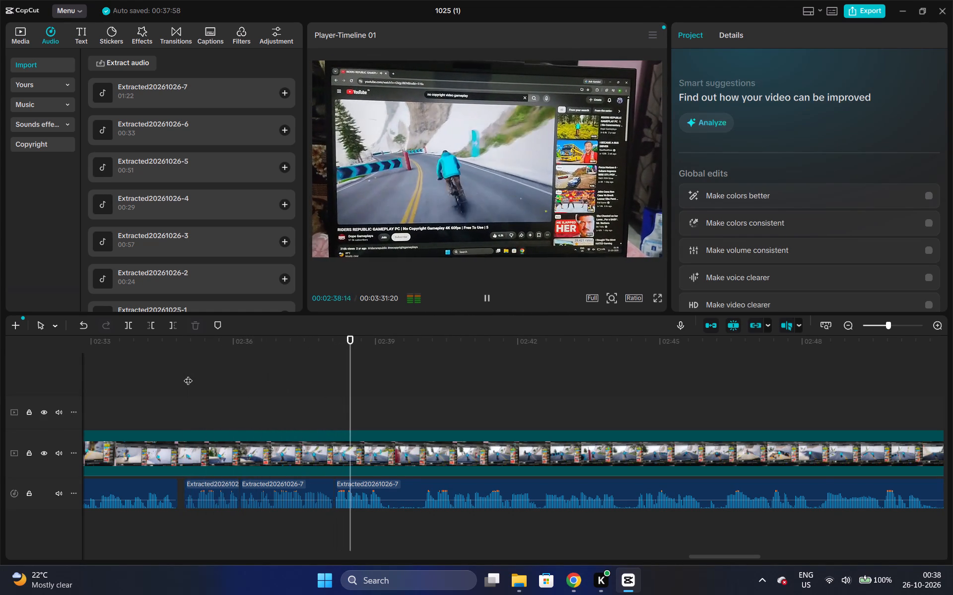
key("space")
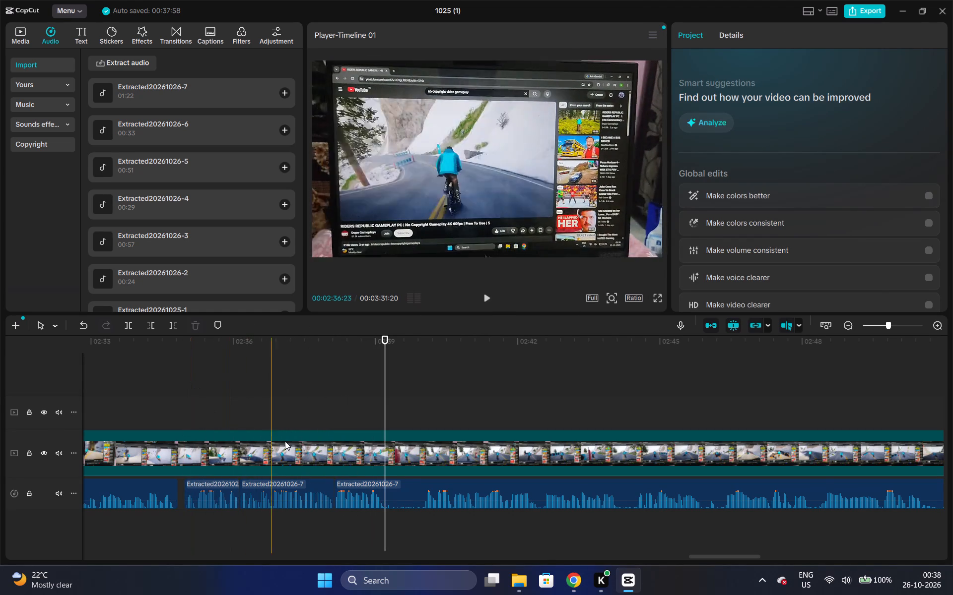
left_click(386, 496)
key("ctrl+b")
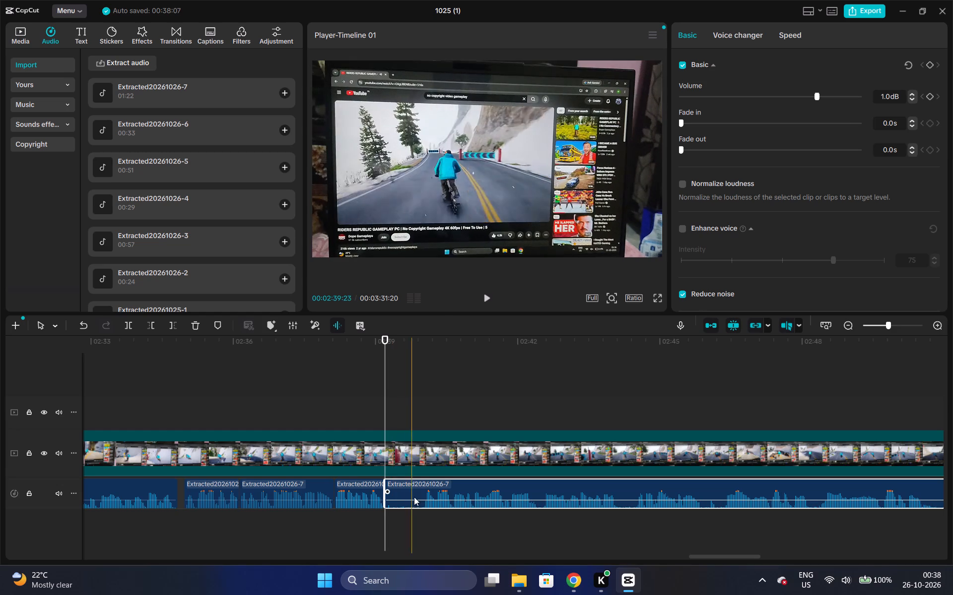
left_click(420, 506)
key("ctrl+b")
left_click(415, 497)
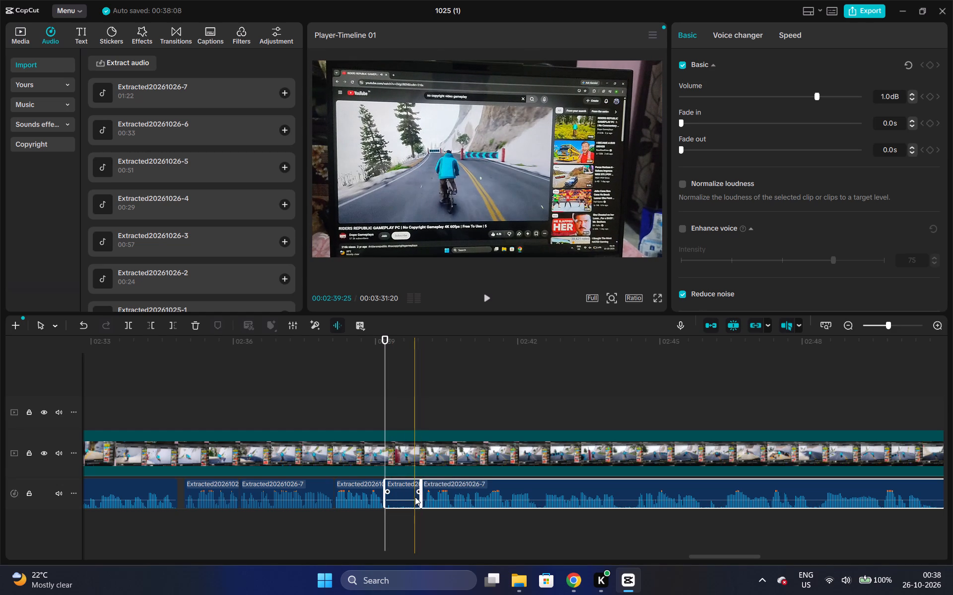
left_click(419, 497, "ctrl")
left_click(428, 497, "ctrl")
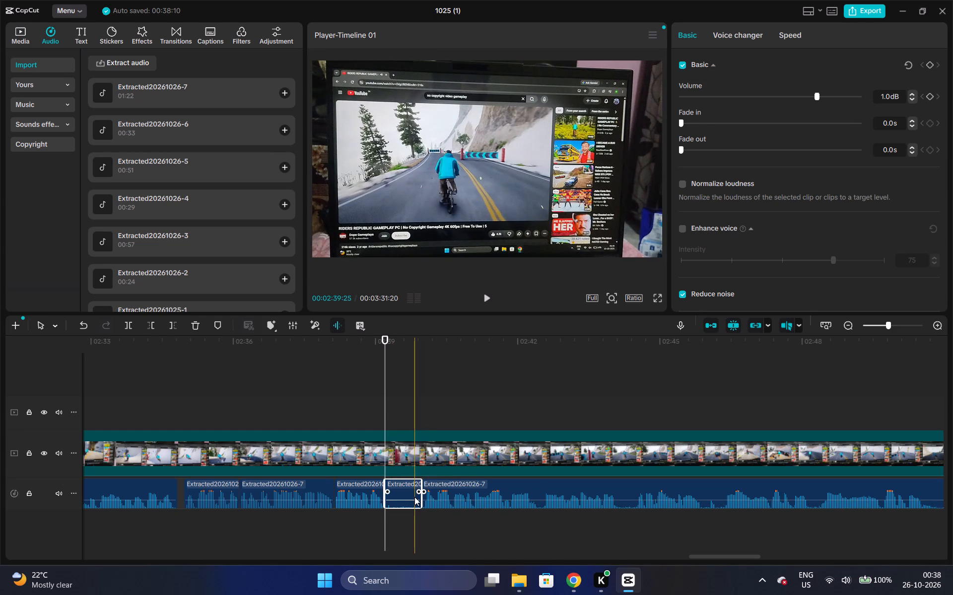
key("ctrl+x")
left_click_drag(438, 494, 407, 496)
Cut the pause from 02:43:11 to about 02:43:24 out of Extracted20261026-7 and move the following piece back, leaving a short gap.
key("space")
left_click(384, 354)
key("space")
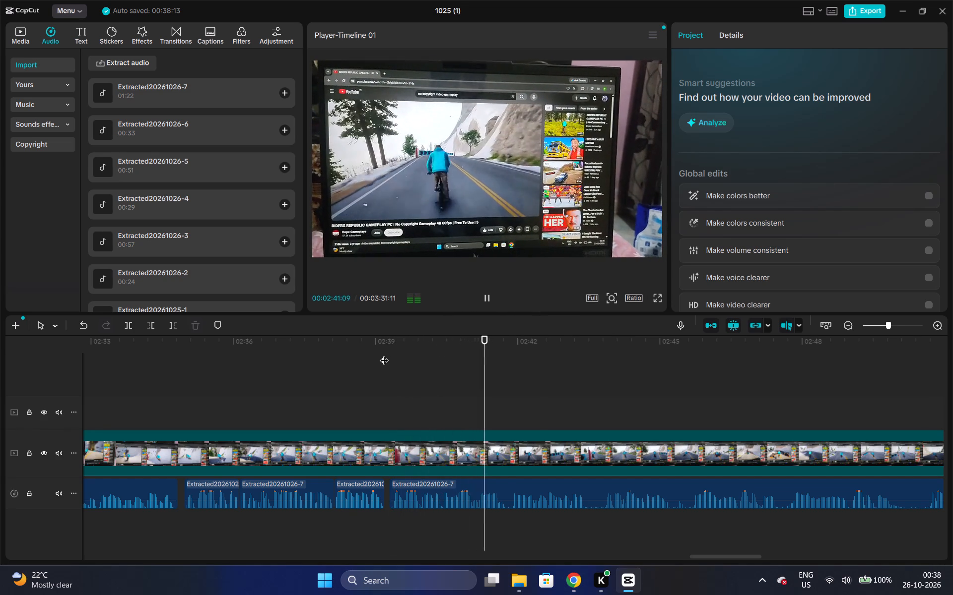
key("space")
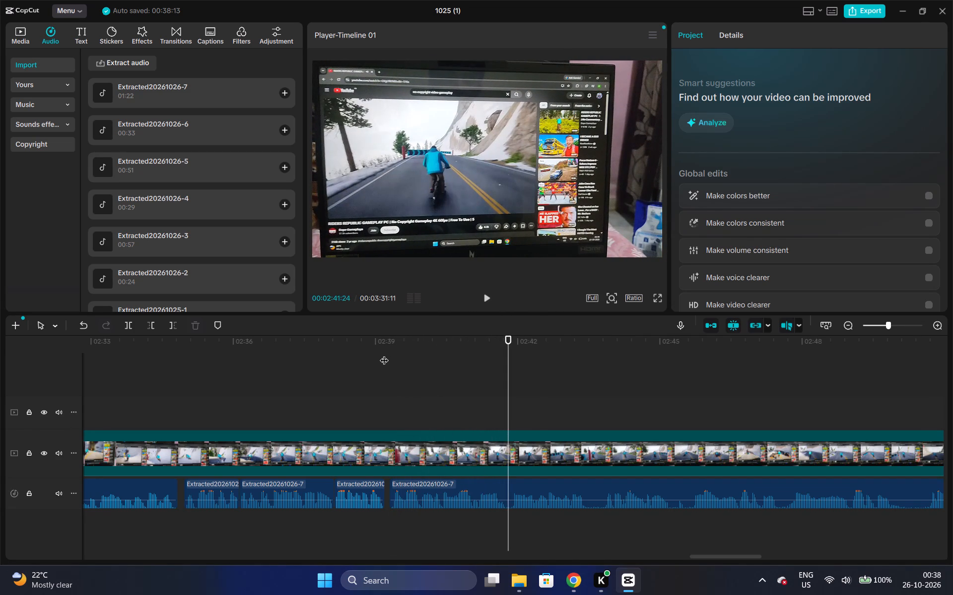
key("space")
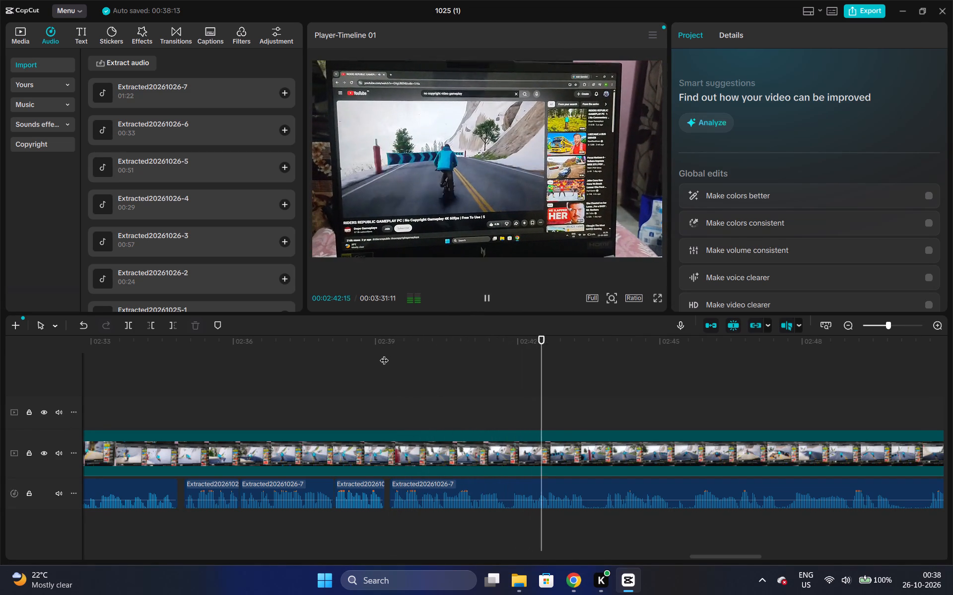
key("space")
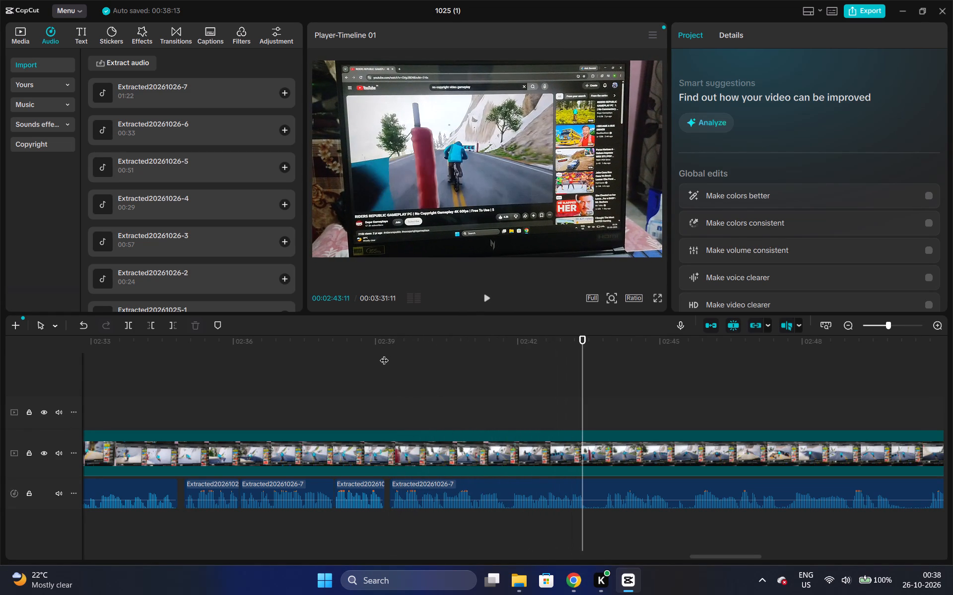
left_click(585, 502)
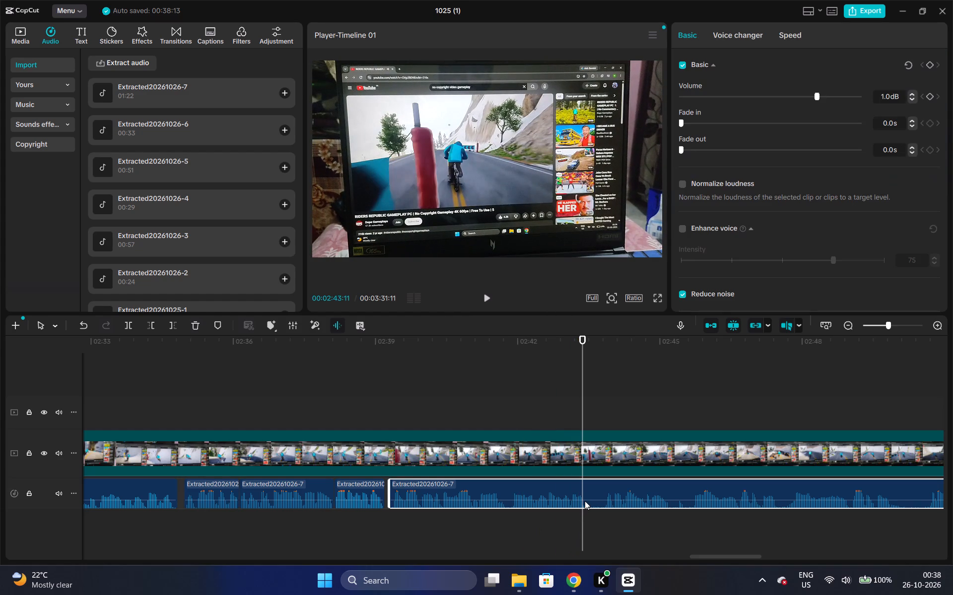
key("ctrl+b")
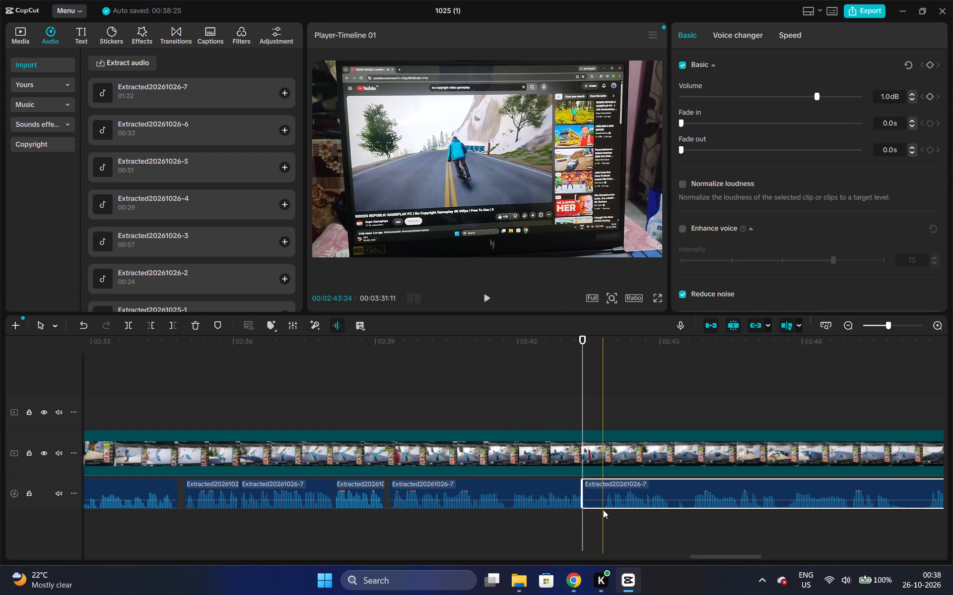
key("ctrl+b")
left_click(600, 499)
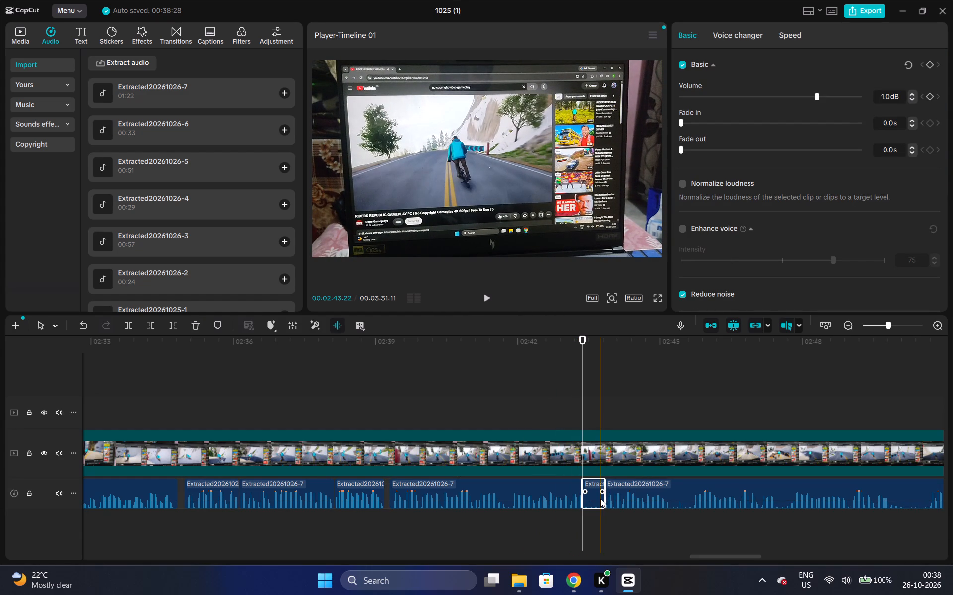
key("ctrl+x")
left_click_drag(625, 498, 607, 498)
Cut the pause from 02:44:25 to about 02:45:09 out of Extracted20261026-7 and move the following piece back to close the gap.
left_click(448, 370)
key("space")
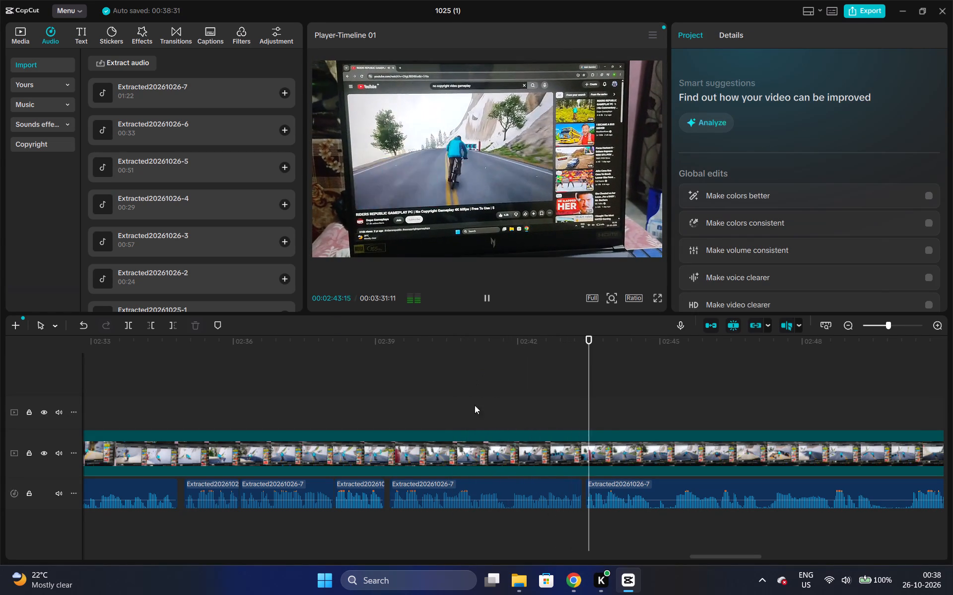
key("space")
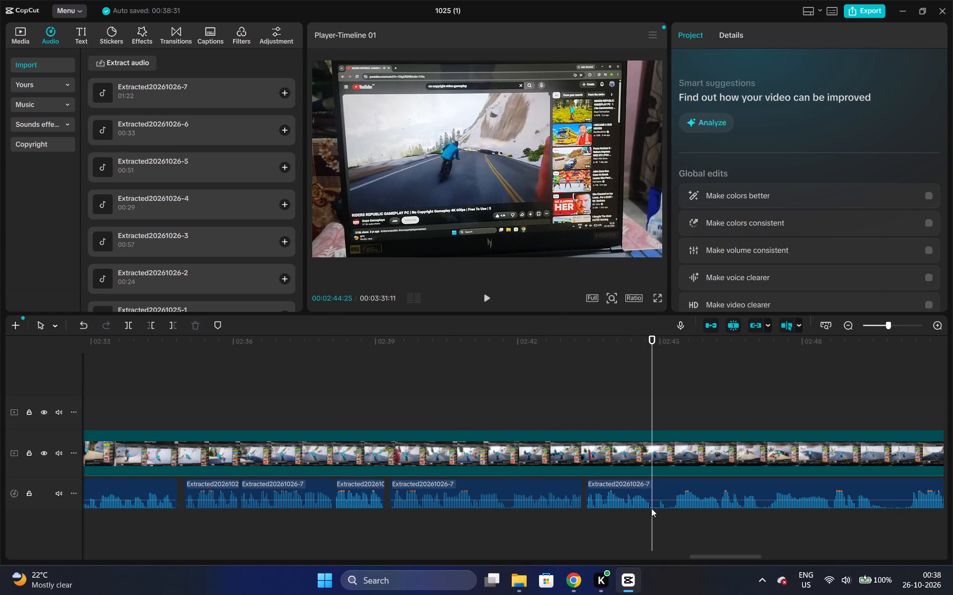
left_click(651, 503, "ctrl")
key("ctrl+b")
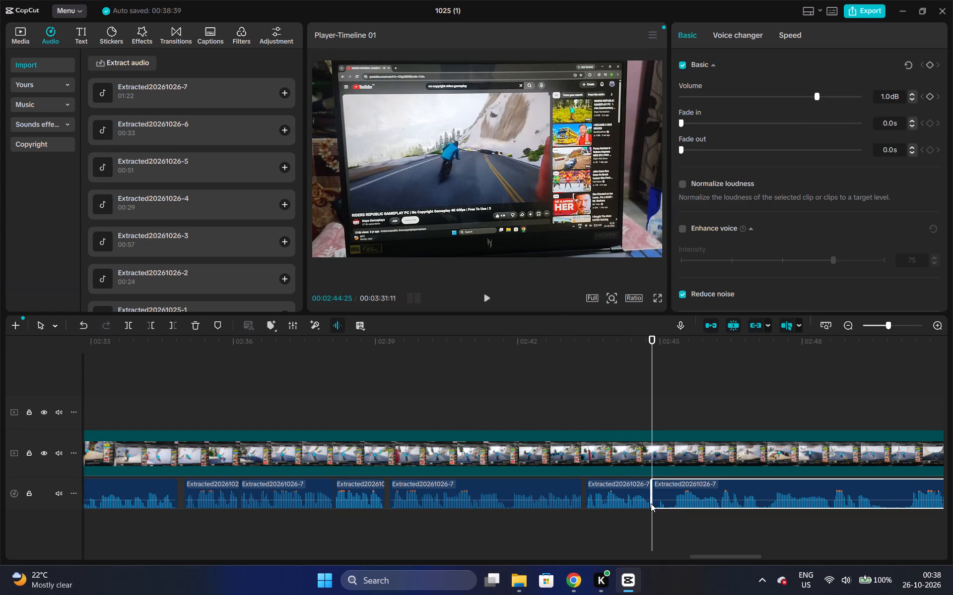
left_click(674, 503)
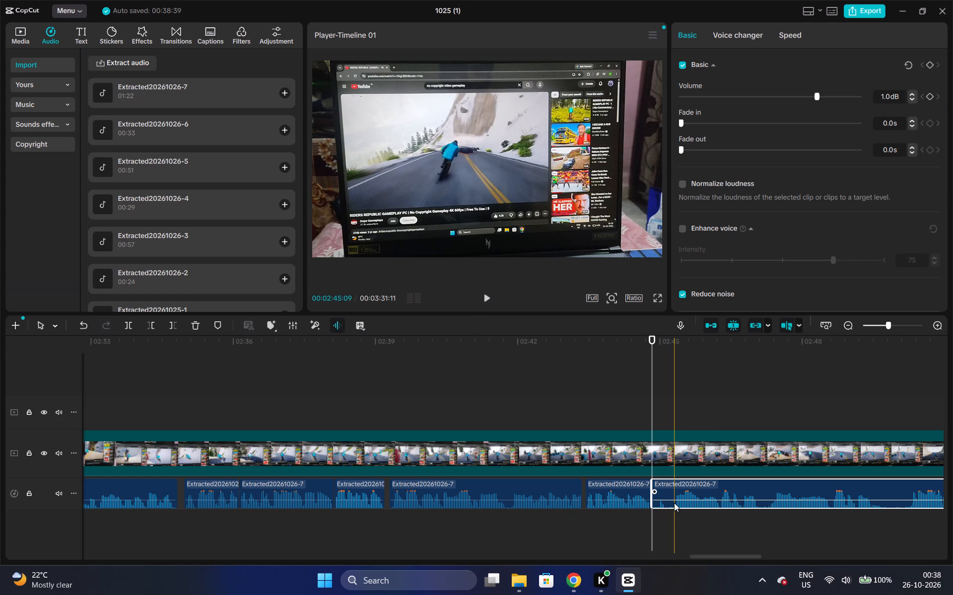
key("ctrl+b")
left_click(664, 500, "ctrl")
key("ctrl+x")
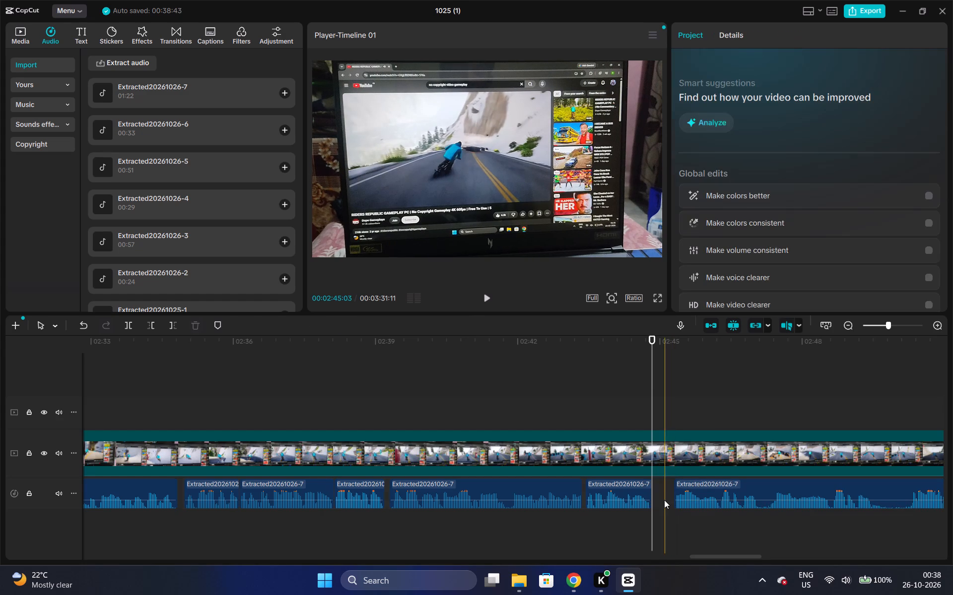
left_click_drag(695, 498, 670, 501)
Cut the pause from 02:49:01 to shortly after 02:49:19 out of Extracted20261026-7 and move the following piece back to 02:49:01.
key("space")
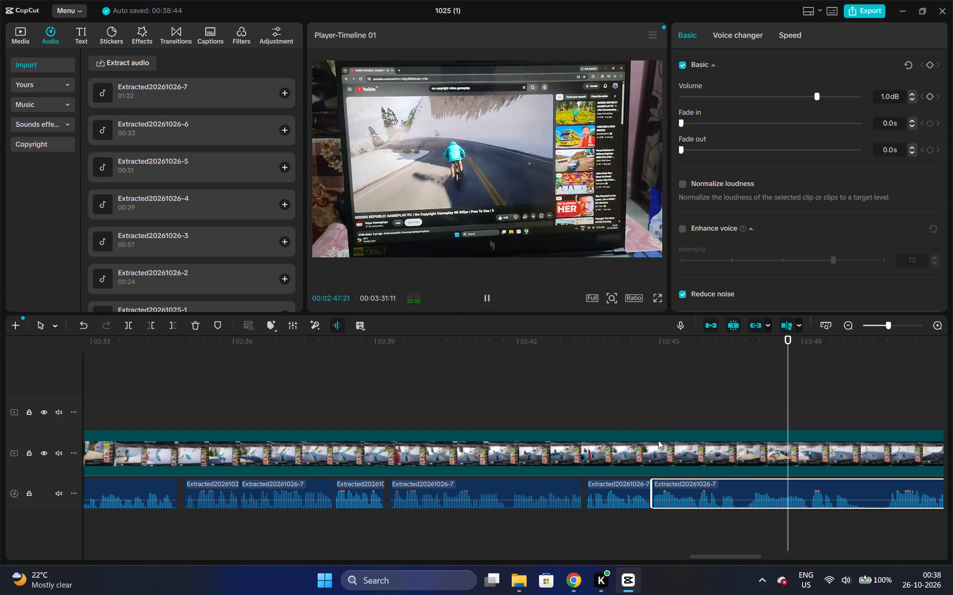
key("space")
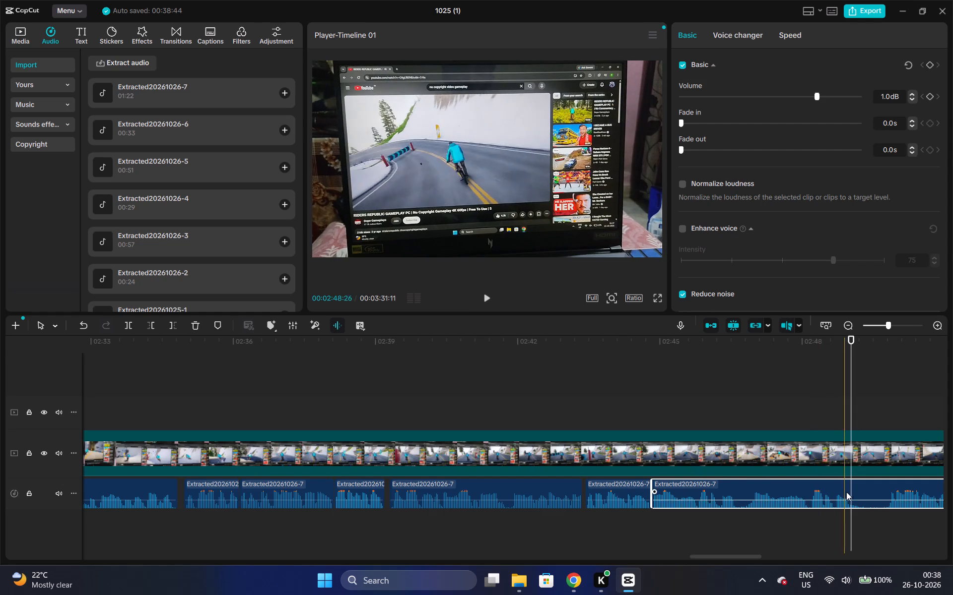
left_click(848, 497)
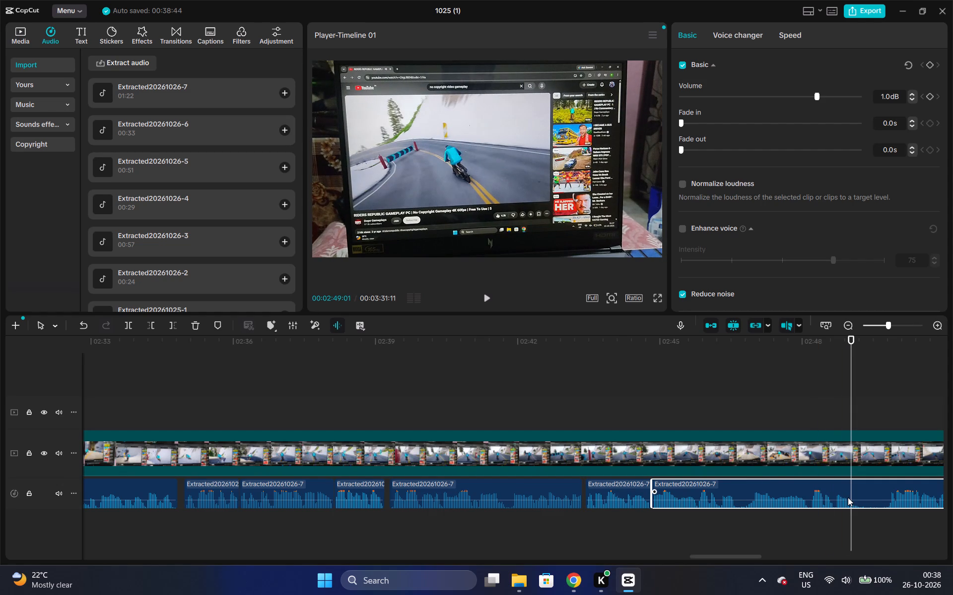
key("ctrl+b")
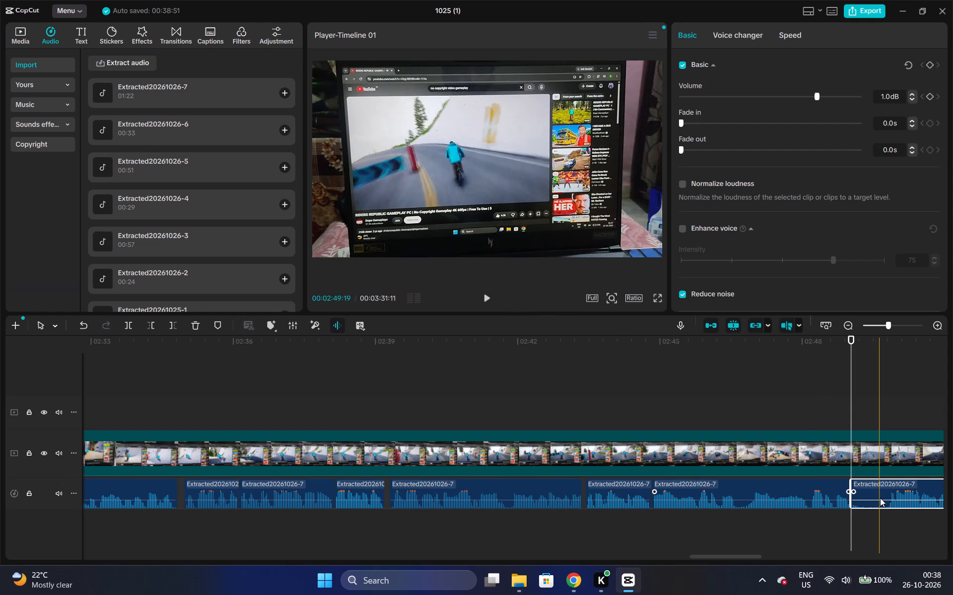
key("ctrl+b")
left_click(877, 498)
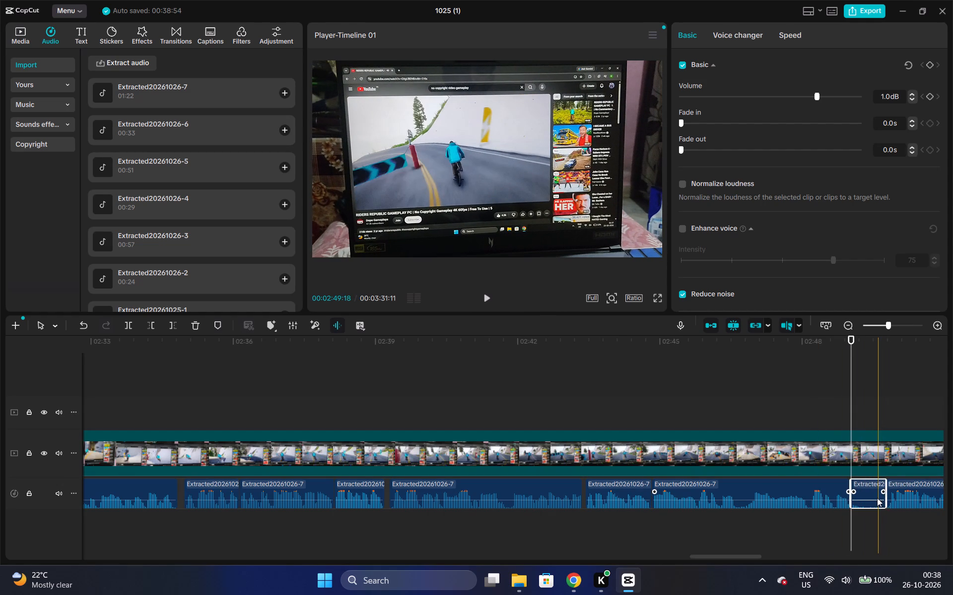
key("ctrl+x")
left_click_drag(895, 491, 863, 491)
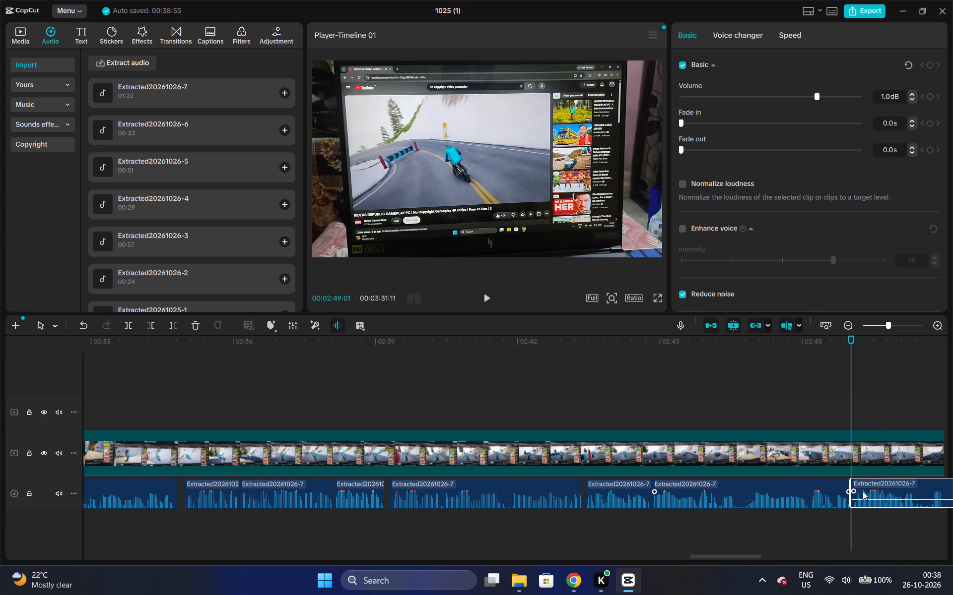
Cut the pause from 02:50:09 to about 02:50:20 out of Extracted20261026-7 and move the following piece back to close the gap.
left_click_drag(723, 556, 758, 557)
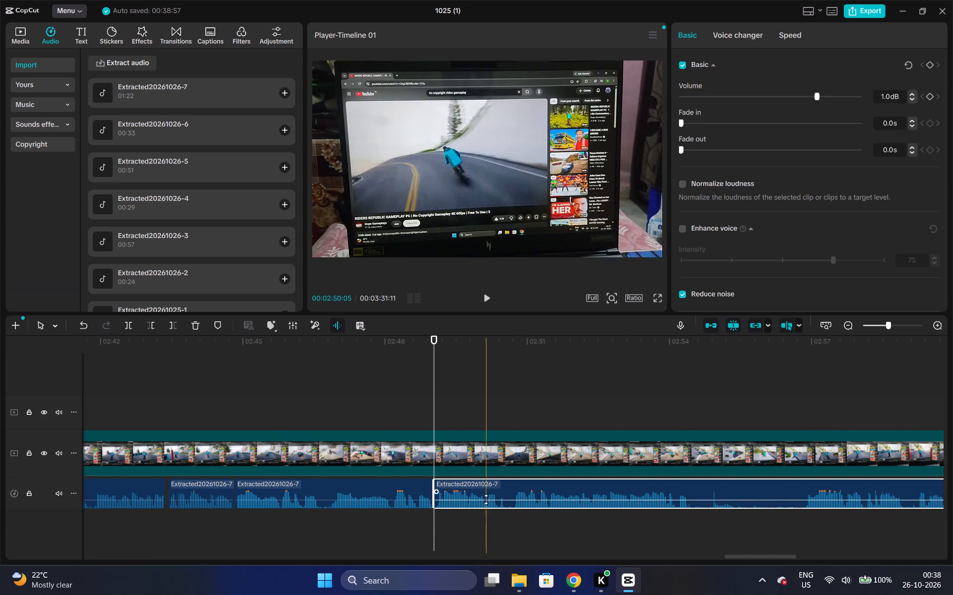
left_click(413, 365)
key("space")
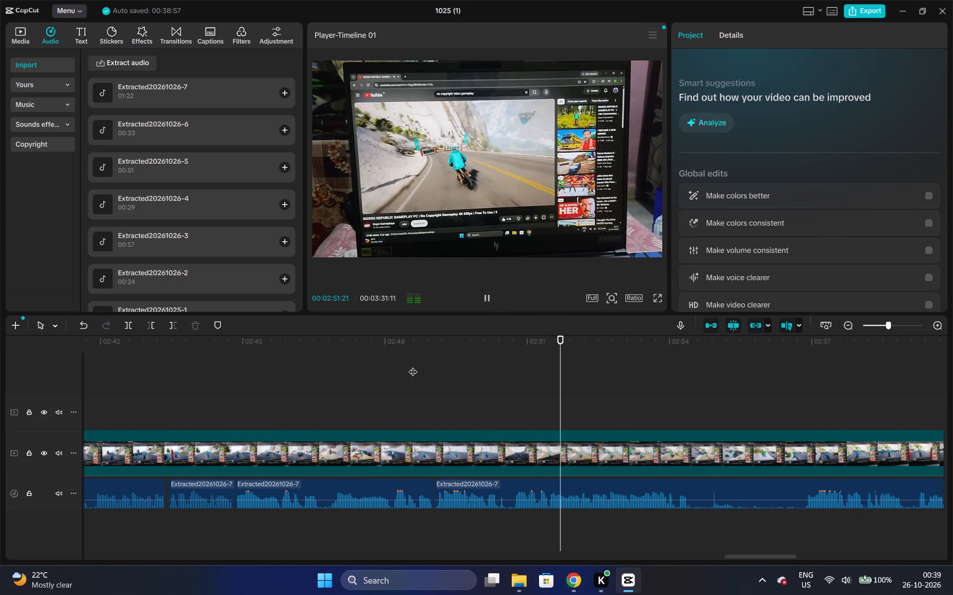
key("space")
left_click(439, 364)
key("space")
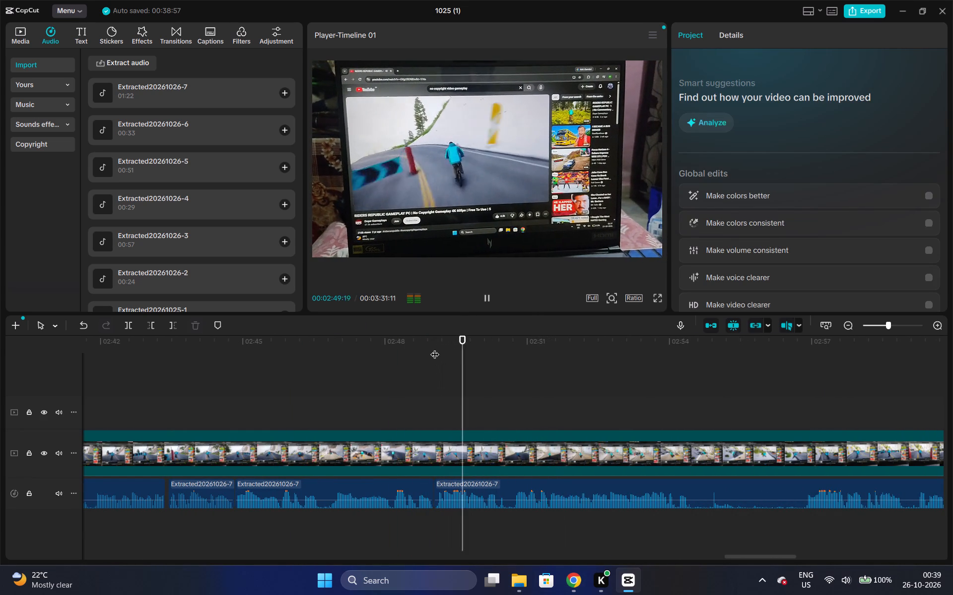
key("space")
double_click(929, 323)
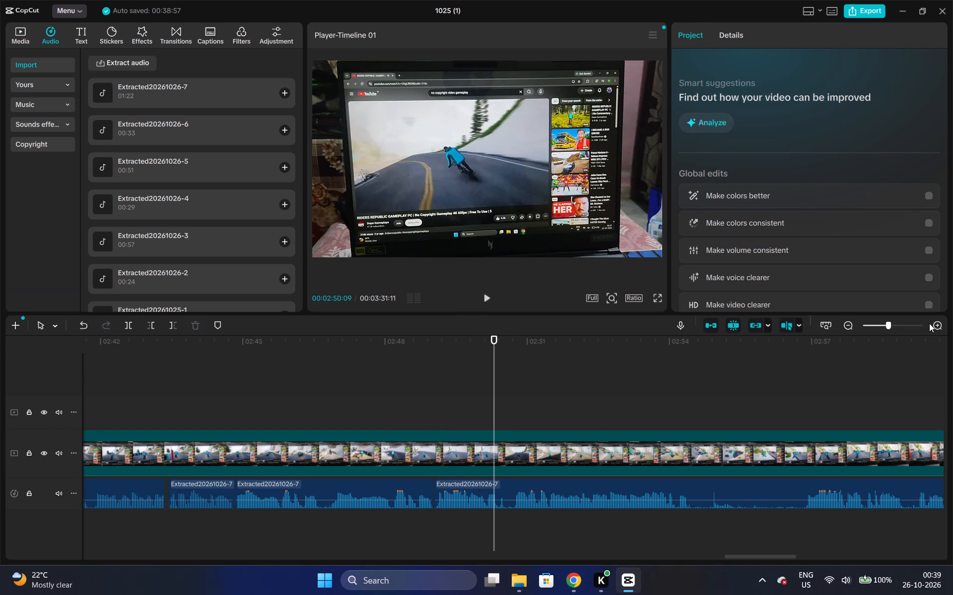
left_click(499, 493)
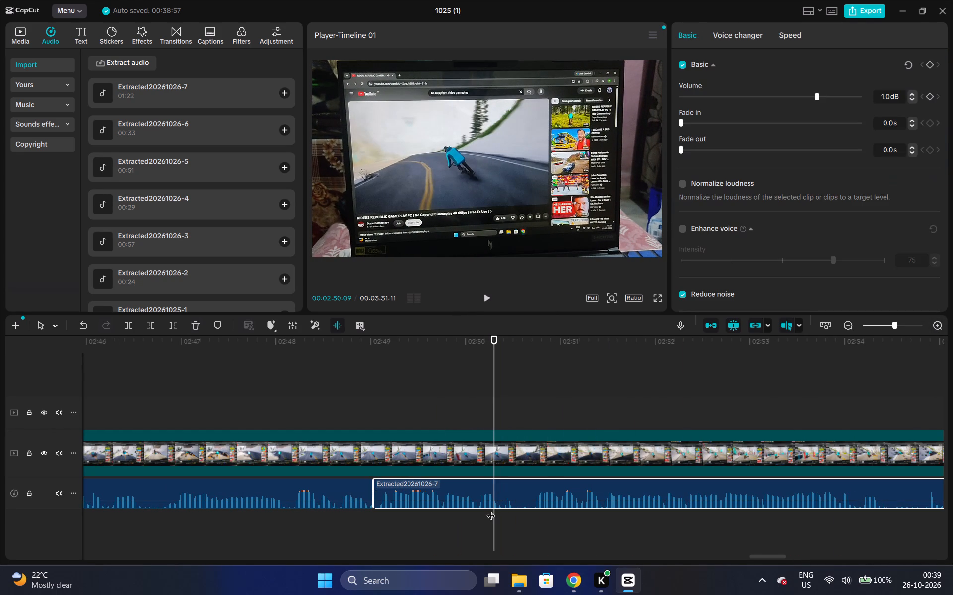
key("ctrl+b")
key("space")
key("space")
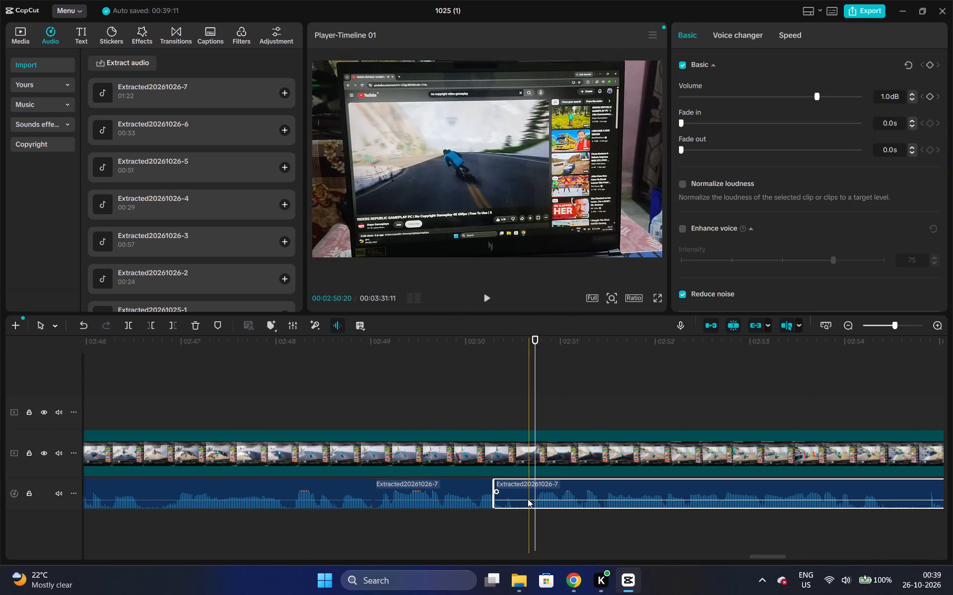
key("ctrl+b")
left_click(512, 493, "ctrl")
left_click(550, 493, "ctrl")
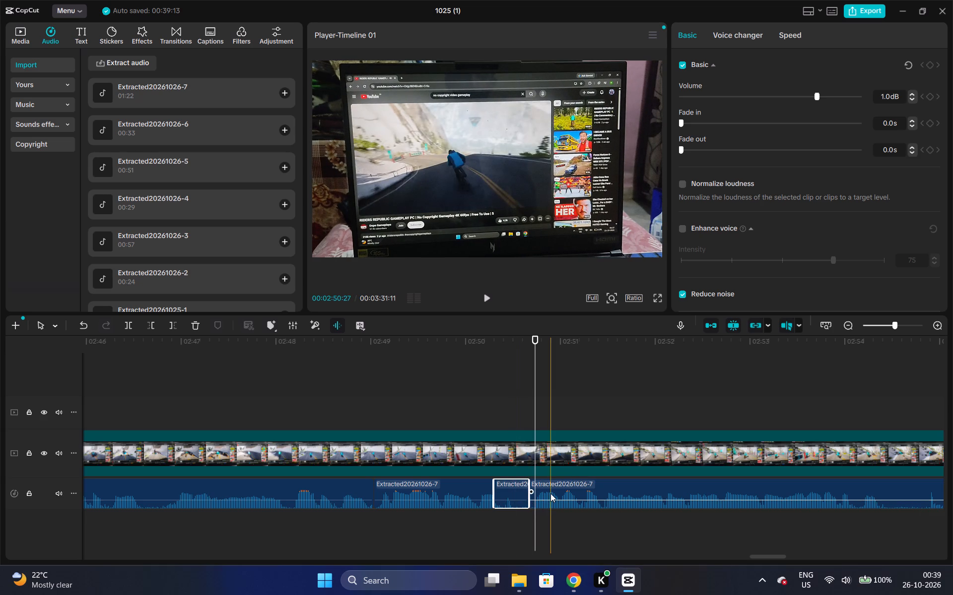
key("ctrl+x")
left_click_drag(552, 492, 517, 494)
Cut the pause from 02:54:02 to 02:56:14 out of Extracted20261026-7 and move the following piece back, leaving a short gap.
left_click(441, 401)
key("space")
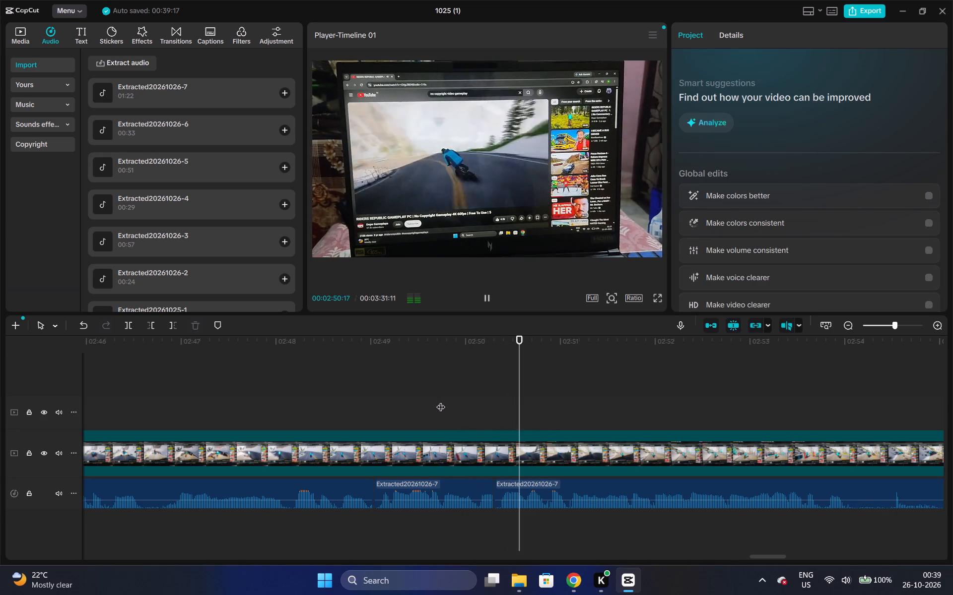
left_click(848, 328)
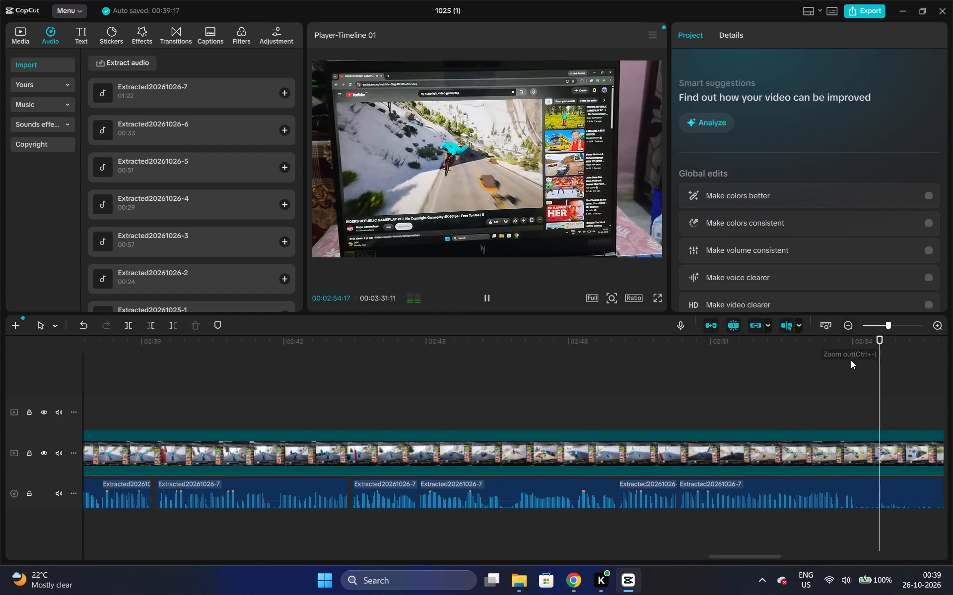
left_click(481, 300)
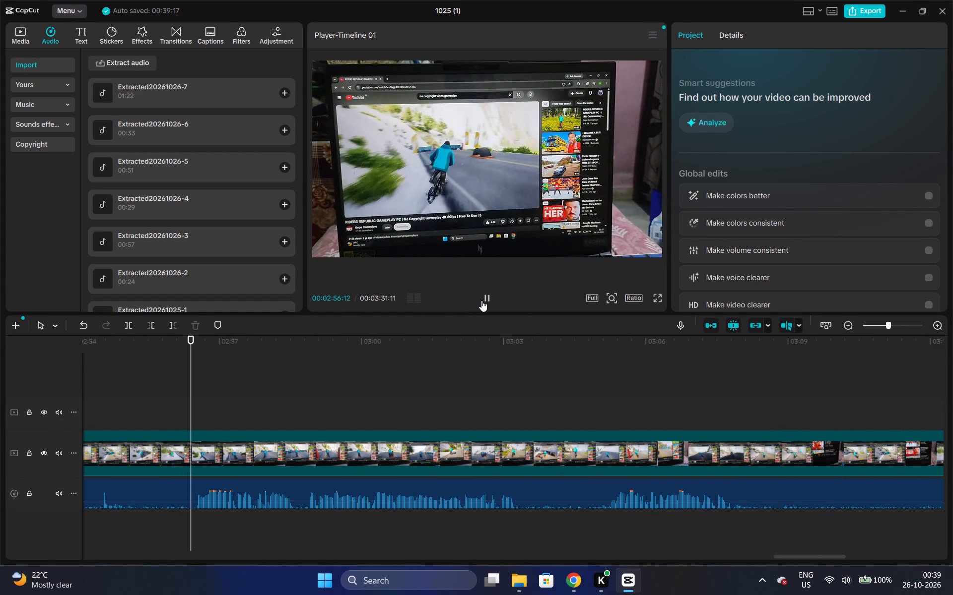
left_click_drag(800, 558, 789, 558)
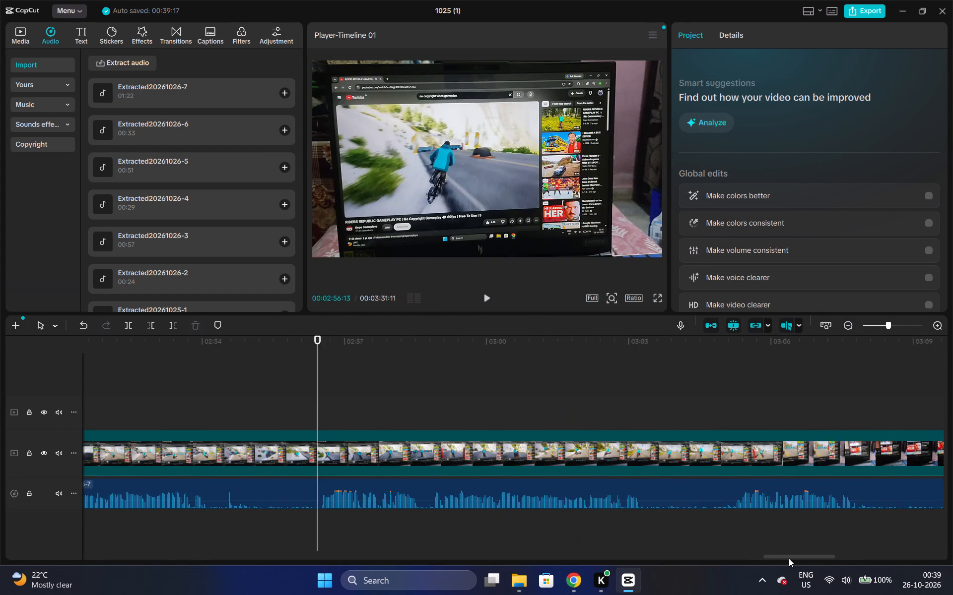
left_click_drag(789, 558, 774, 557)
left_click(290, 372)
key("space")
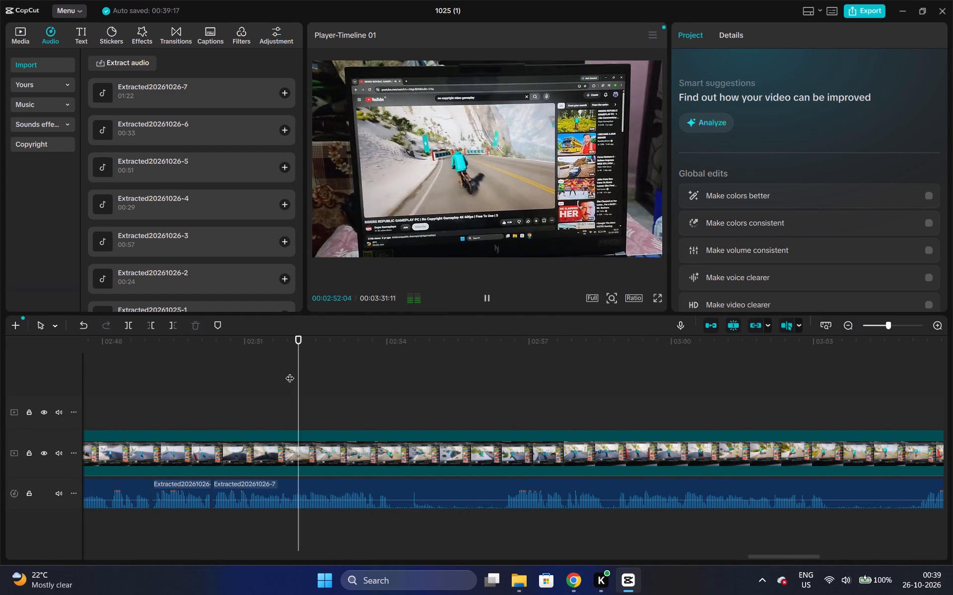
key("space")
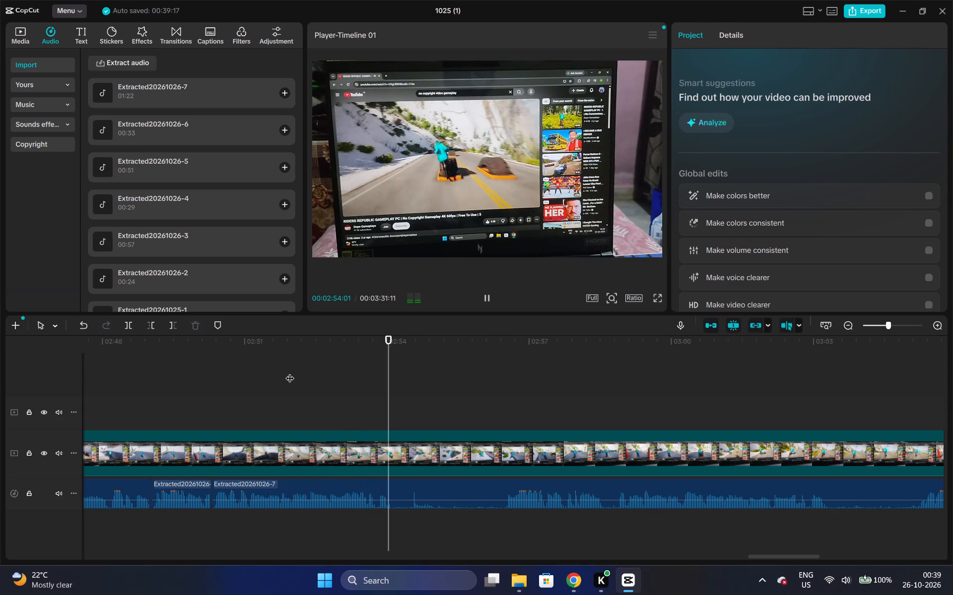
left_click(391, 491)
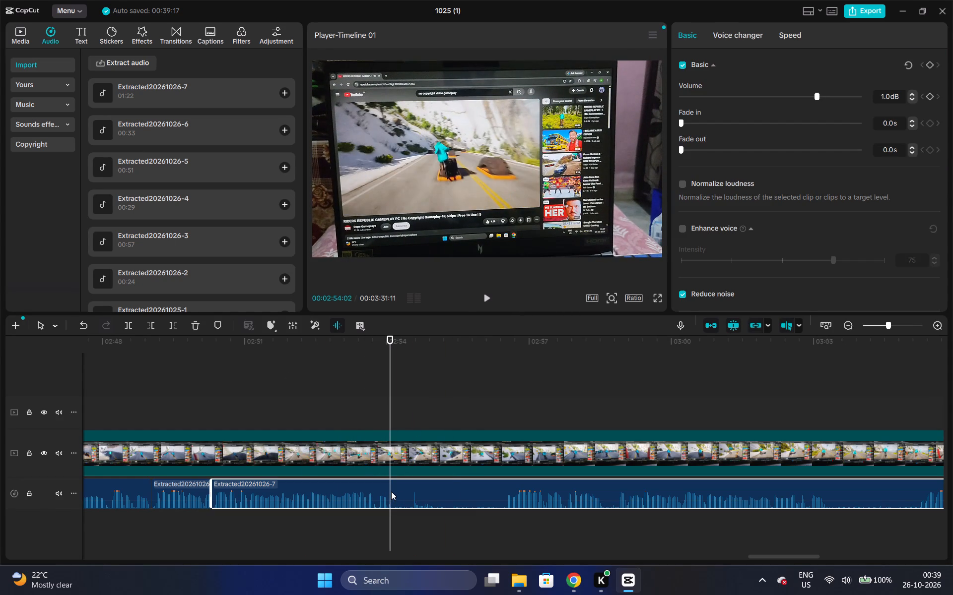
key("ctrl+b")
left_click(504, 505)
key("ctrl+b")
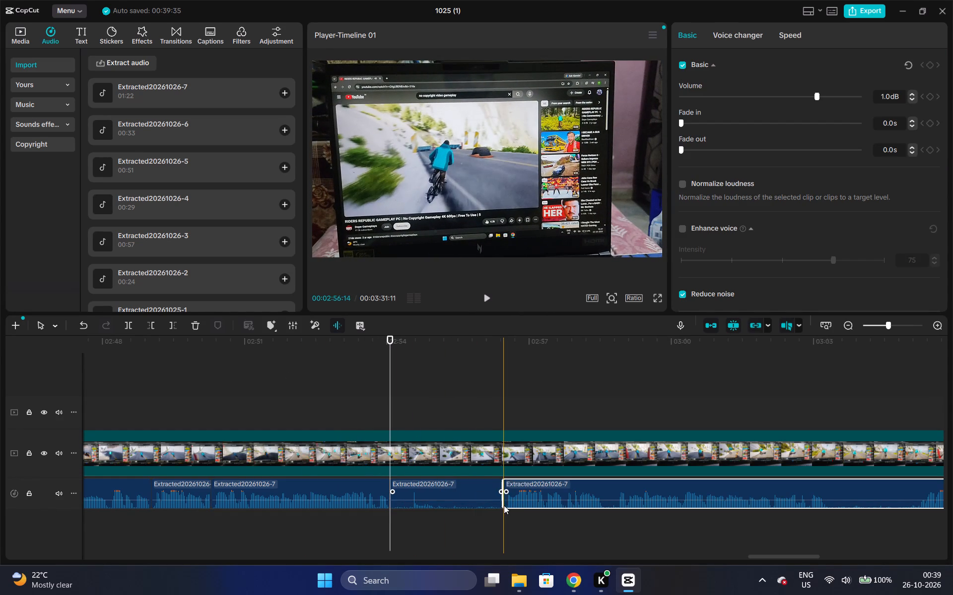
left_click(487, 500, "ctrl")
key("ctrl+x")
left_click_drag(541, 493, 475, 493)
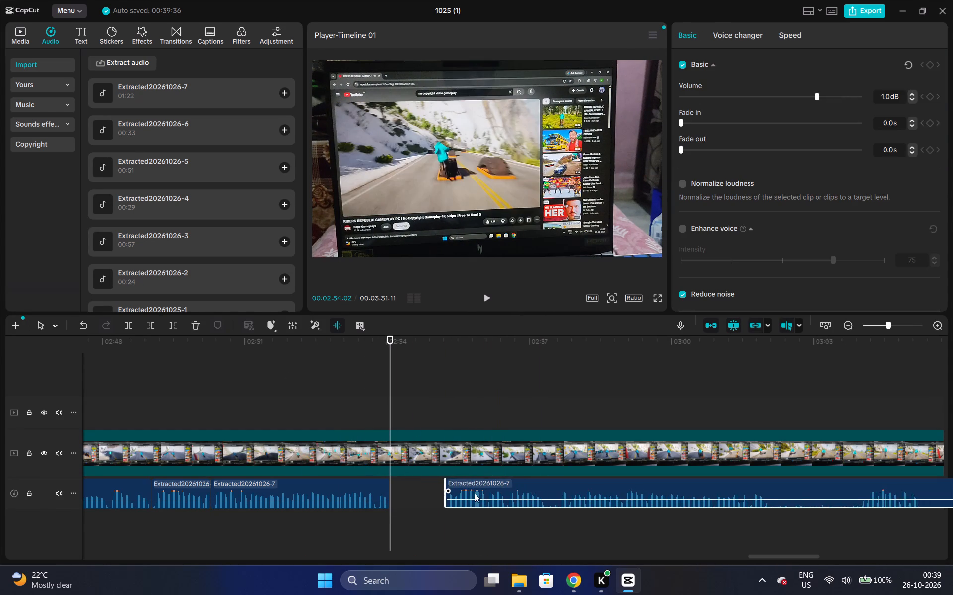
left_click_drag(475, 493, 432, 494)
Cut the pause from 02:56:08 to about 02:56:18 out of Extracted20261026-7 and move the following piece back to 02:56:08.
key("space")
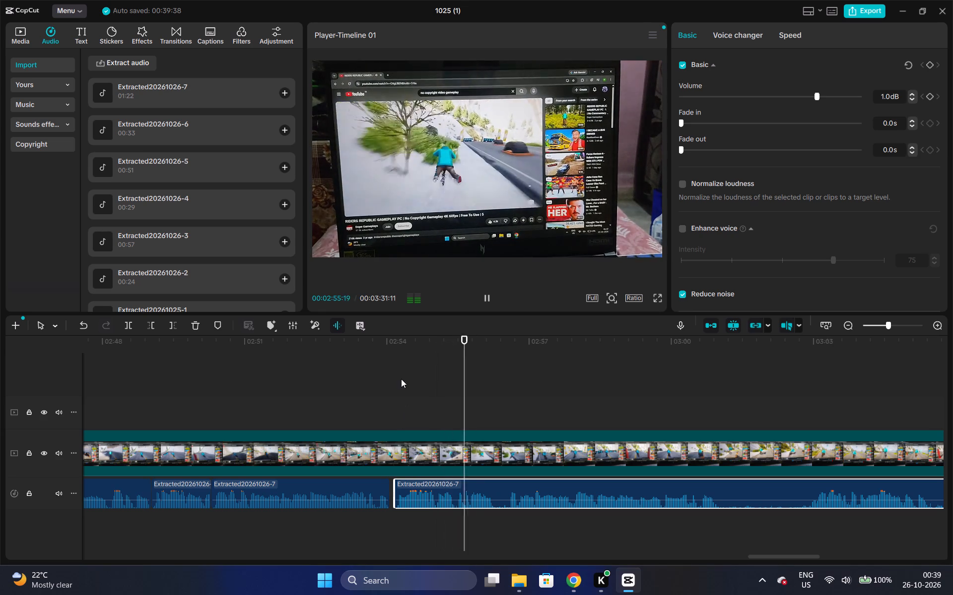
left_click(378, 345)
key("space")
key("space")
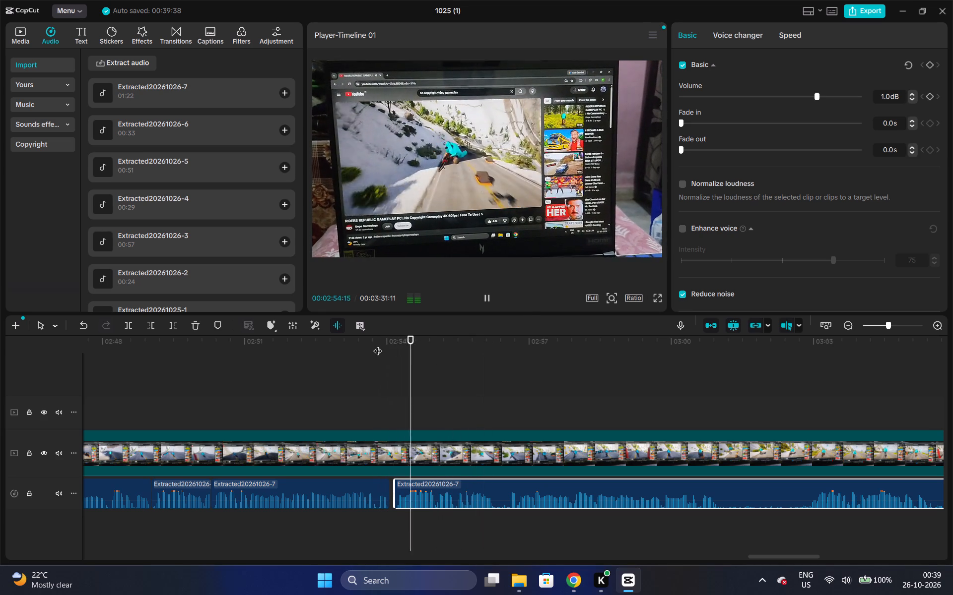
key("space")
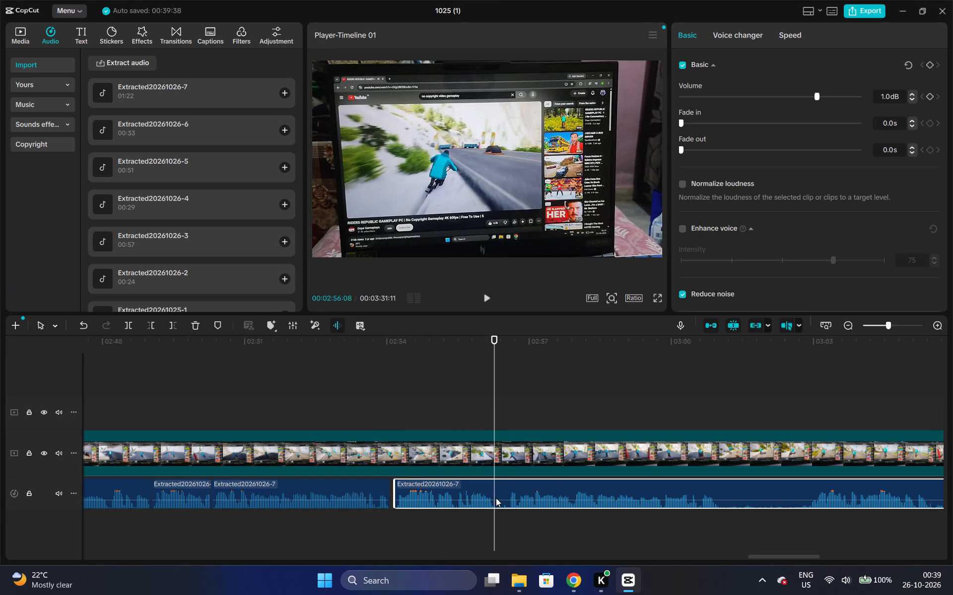
key("ctrl+b")
left_click(510, 504)
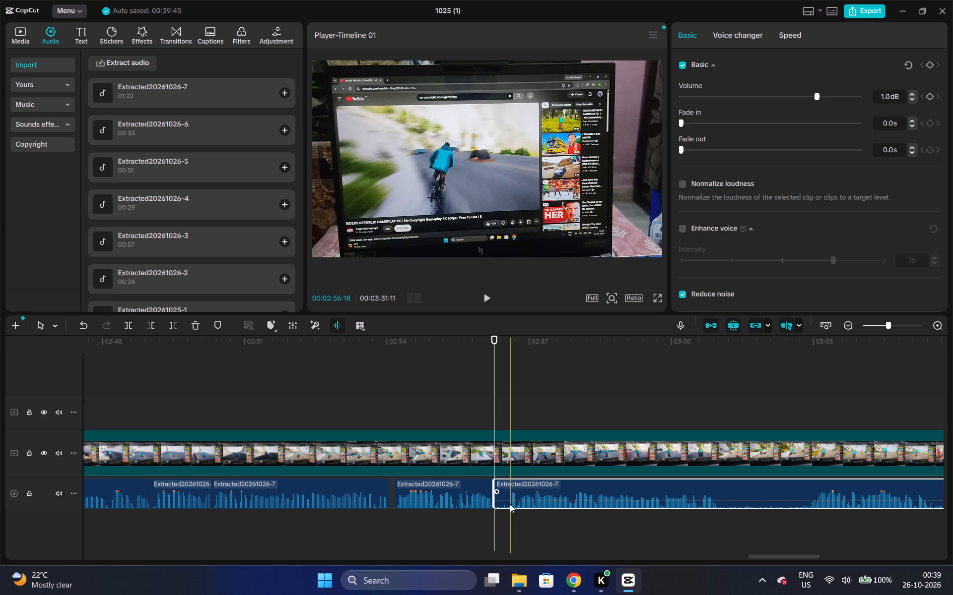
key("ctrl+b")
left_click(500, 498)
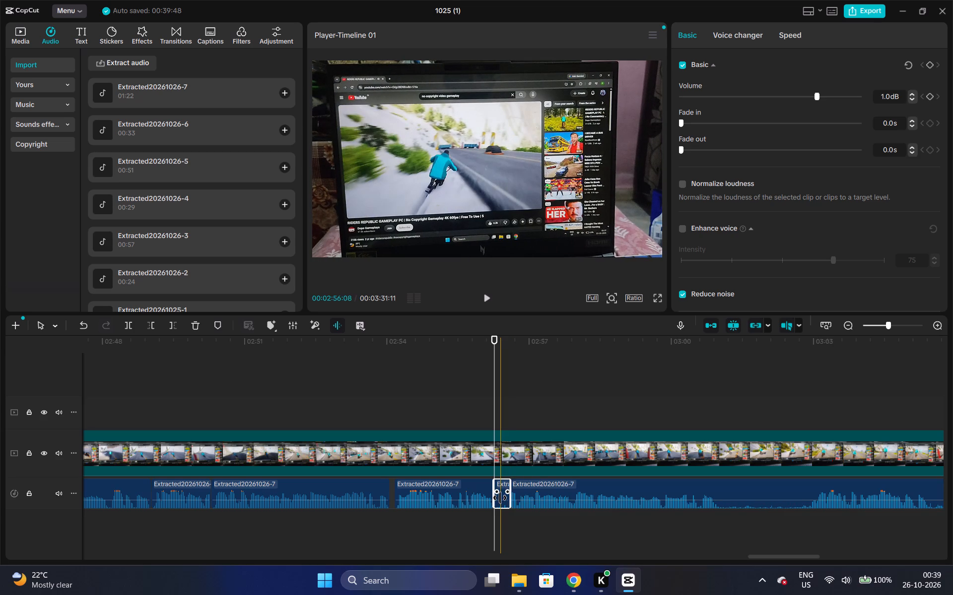
key("ctrl+x")
left_click_drag(526, 495, 512, 495)
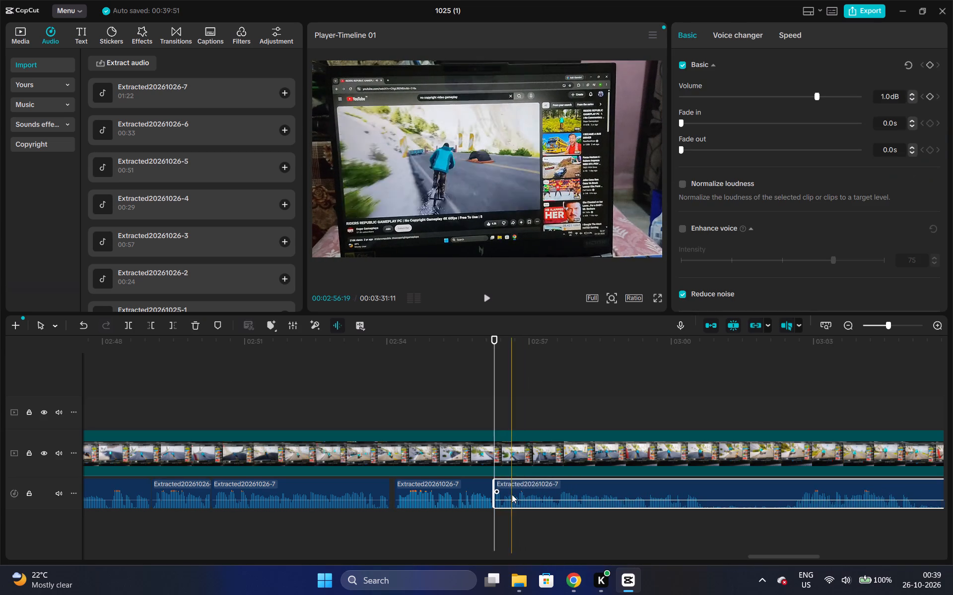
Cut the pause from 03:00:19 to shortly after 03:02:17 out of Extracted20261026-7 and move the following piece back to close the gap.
key("space")
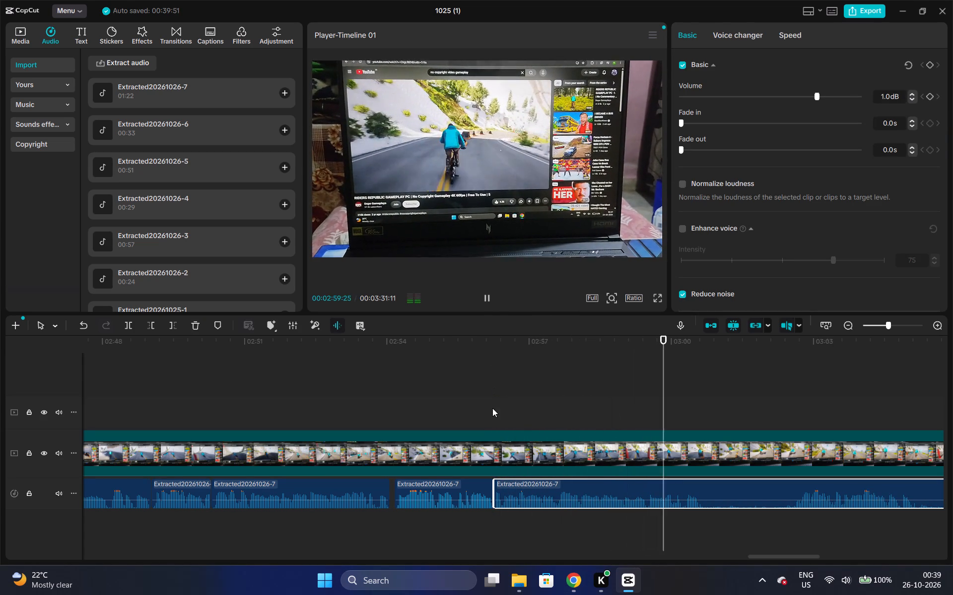
key("space")
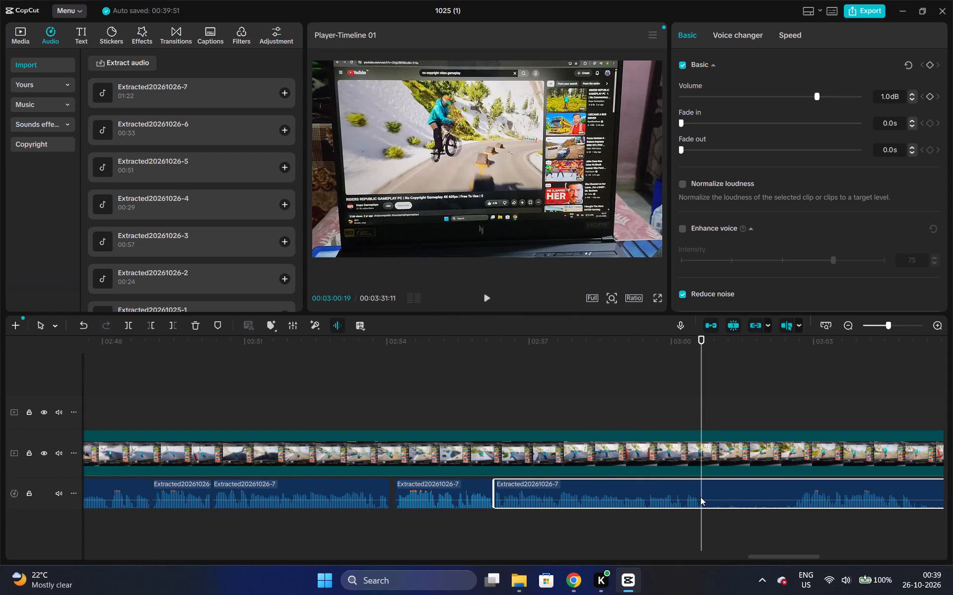
key("ctrl+b")
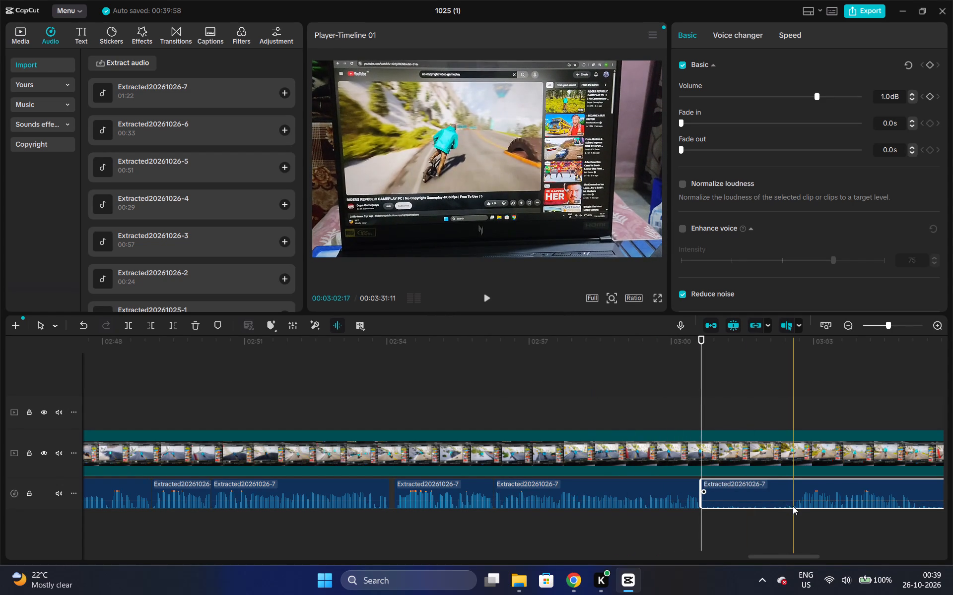
key("ctrl+b")
left_click(751, 493)
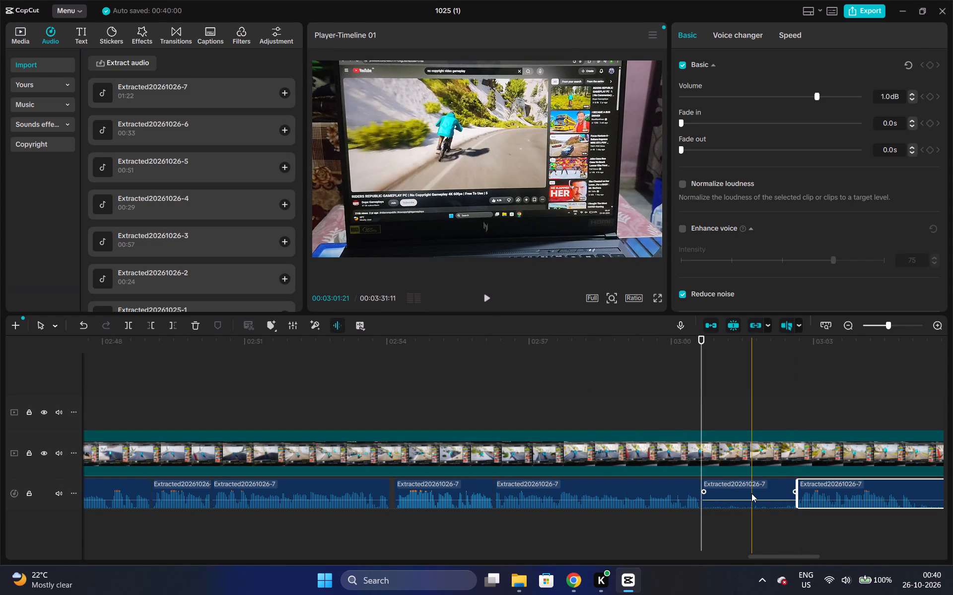
key("ctrl+x")
left_click_drag(833, 492, 745, 493)
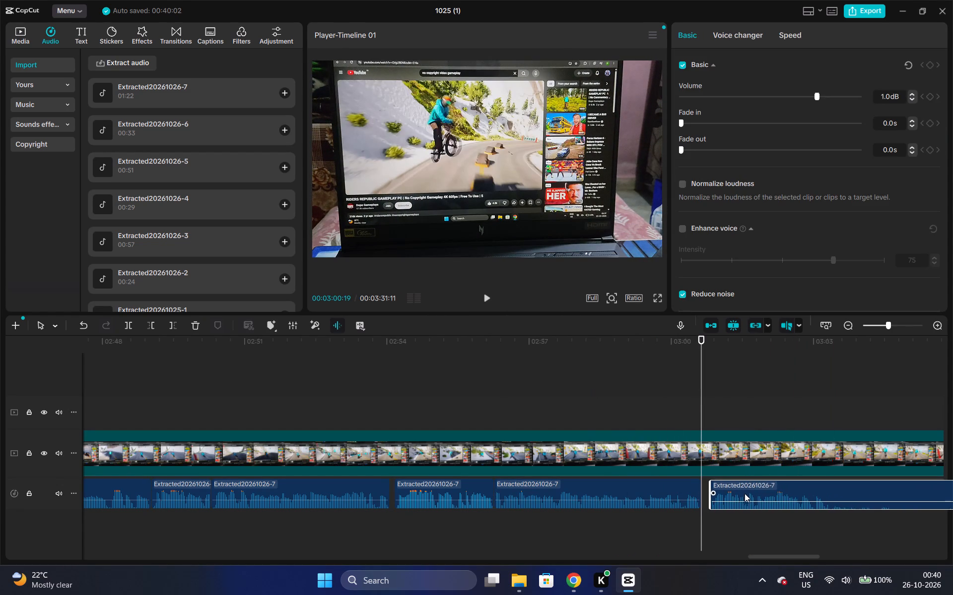
left_click_drag(745, 493, 740, 492)
Cut the pause from 03:03:01 to about 03:08:00 out of Extracted20261026-7, move the following piece back to close the gap, and play the join.
left_click(419, 393)
key("space")
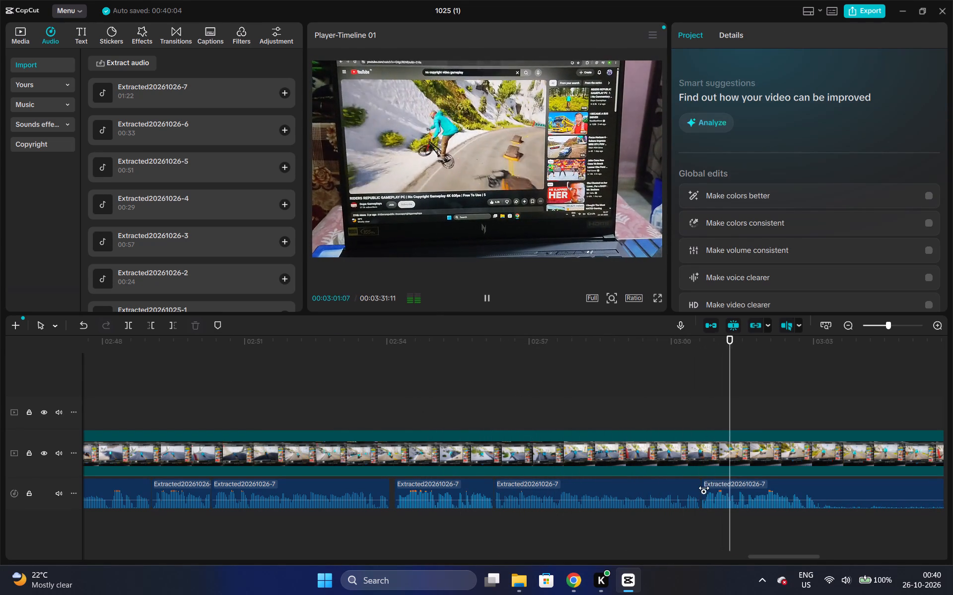
key("space")
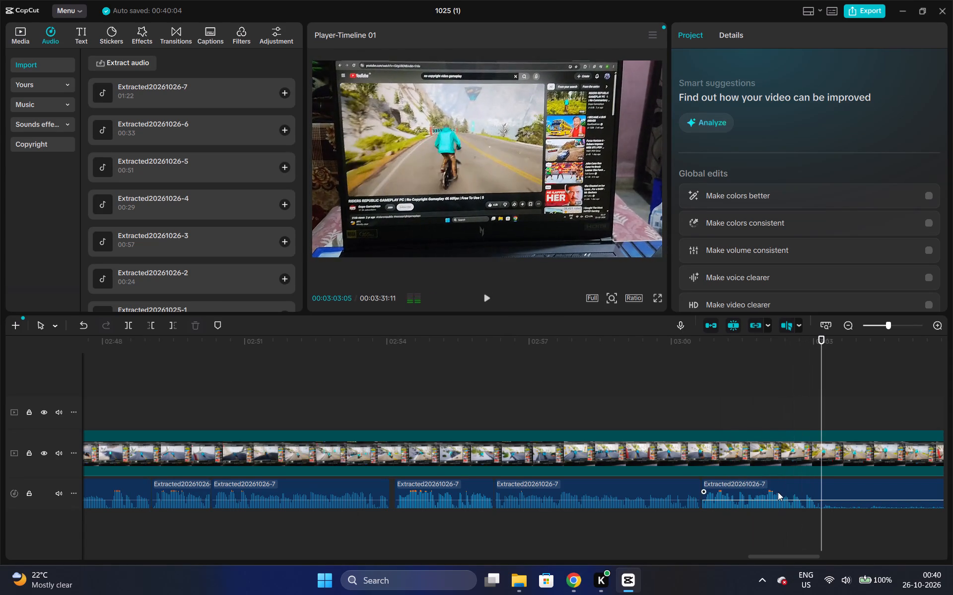
left_click_drag(772, 555, 784, 559)
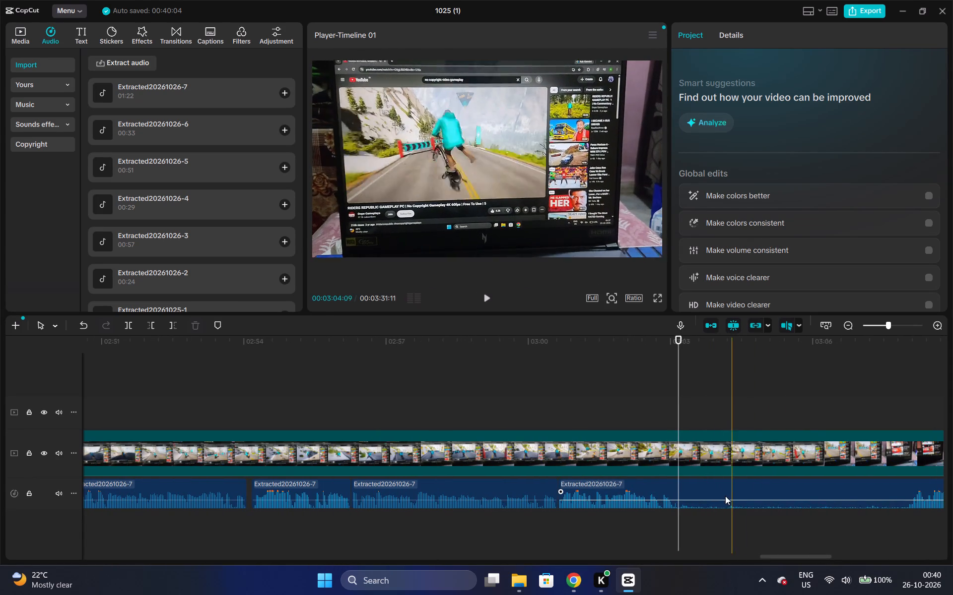
left_click(672, 479)
key("ctrl+b")
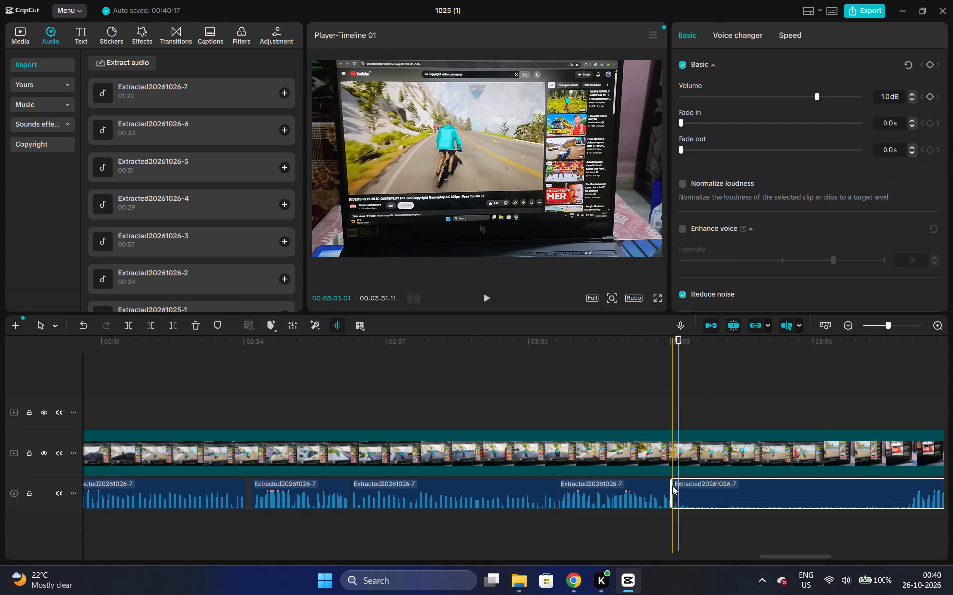
key("space")
key("space")
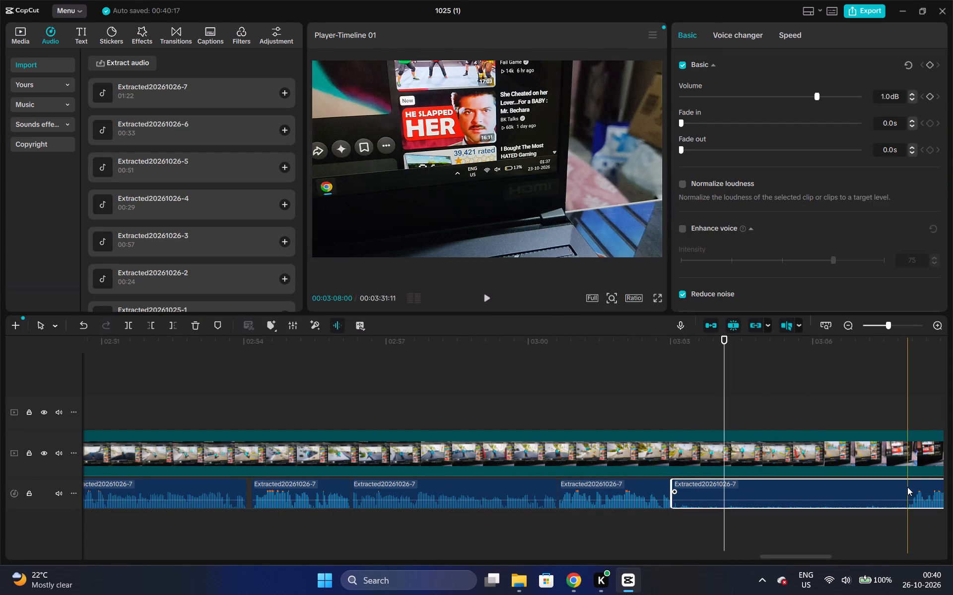
key("ctrl+b")
left_click(862, 489)
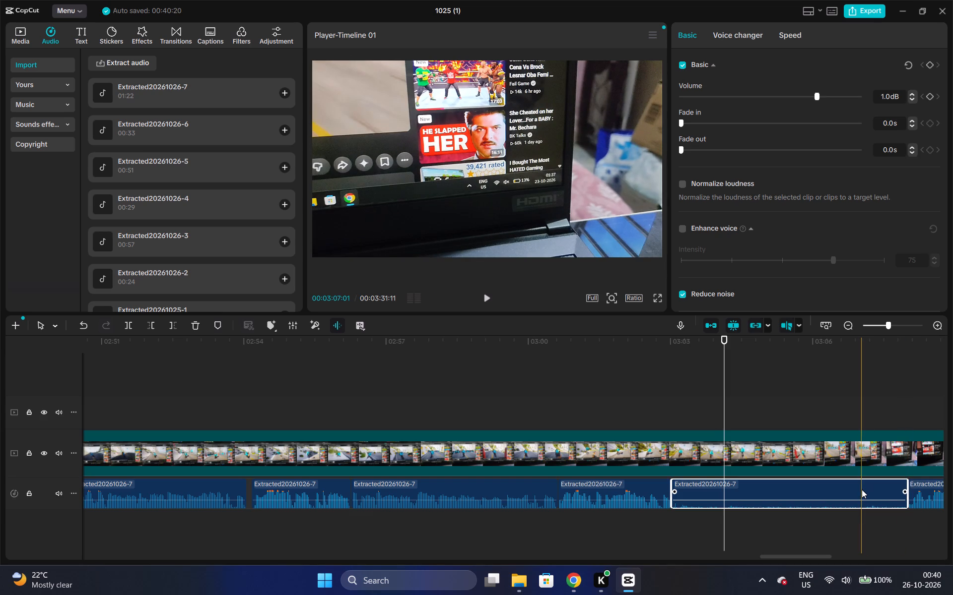
key("ctrl+x")
left_click_drag(925, 490, 735, 492)
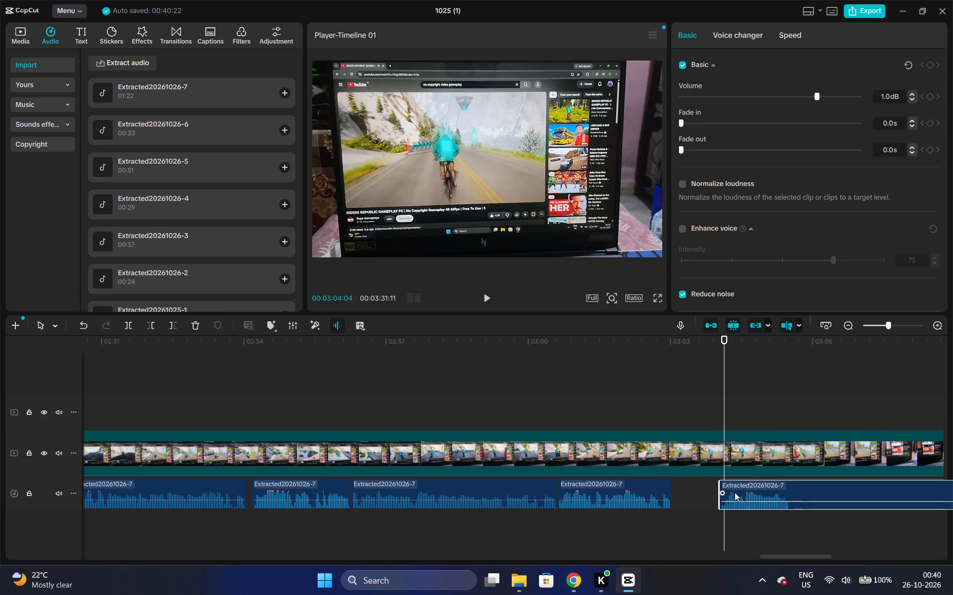
left_click_drag(735, 492, 688, 491)
left_click(639, 388)
key("space")
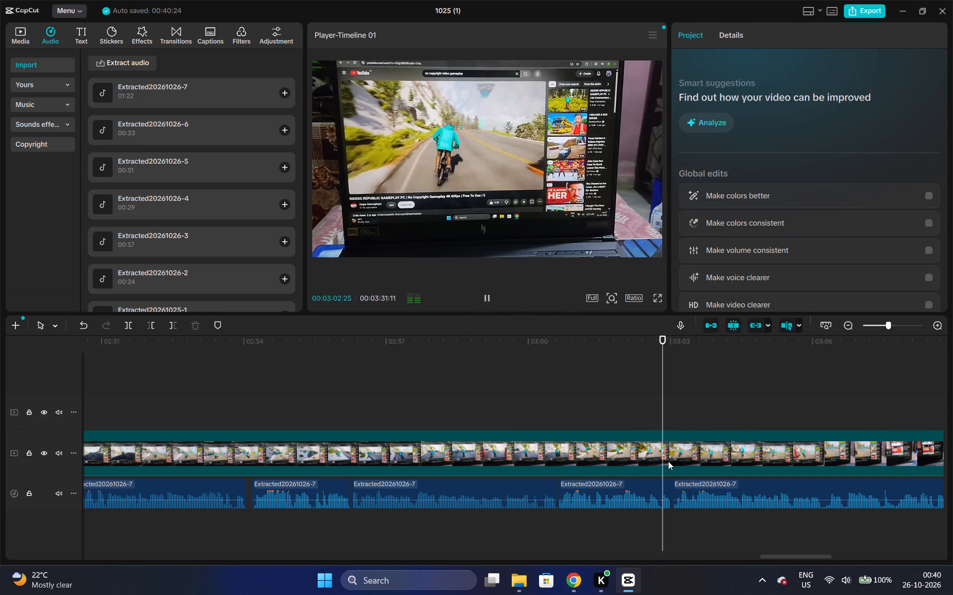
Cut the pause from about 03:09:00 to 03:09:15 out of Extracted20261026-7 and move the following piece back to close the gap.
key("space")
left_click_drag(781, 556, 805, 558)
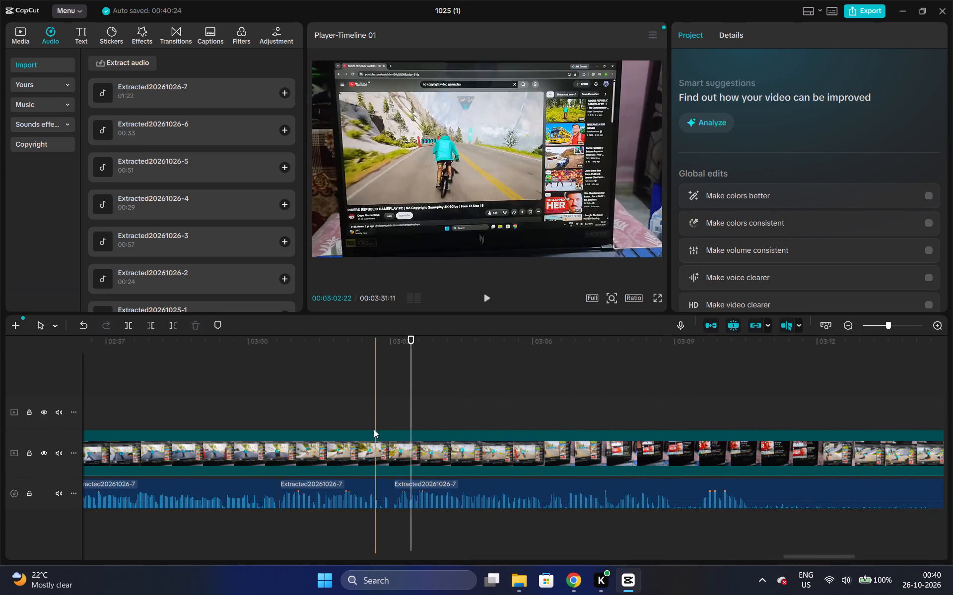
left_click(372, 415)
key("space")
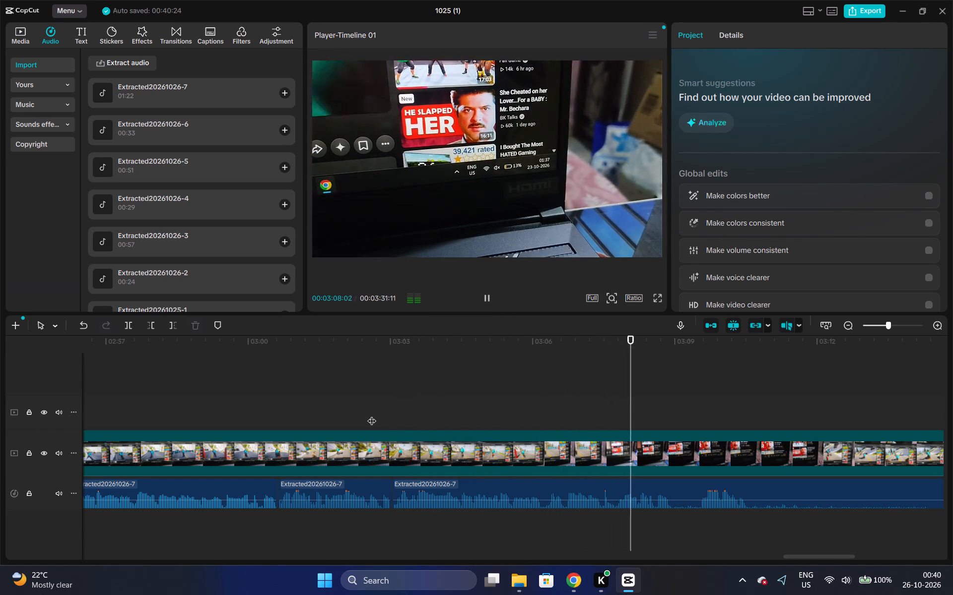
key("space")
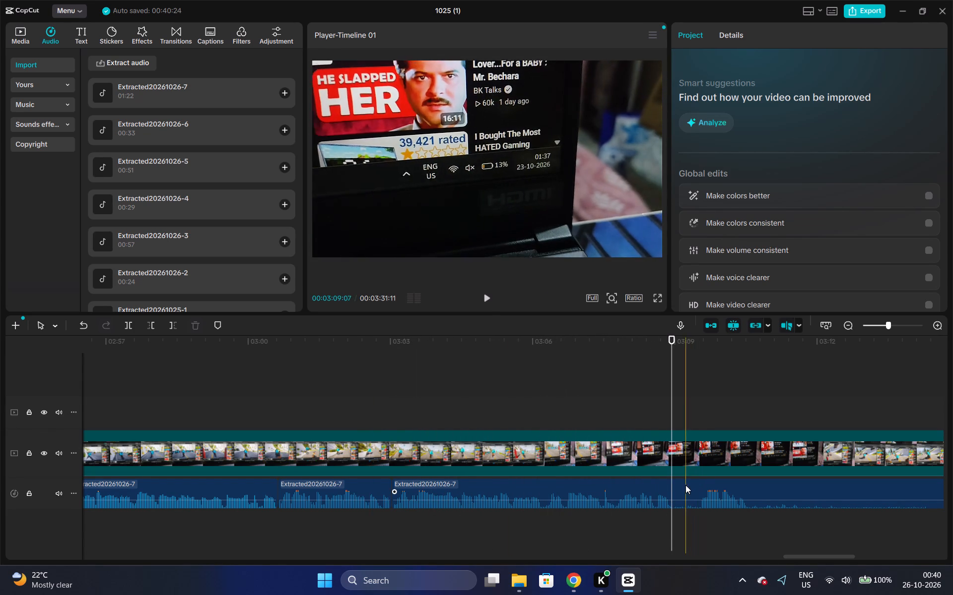
left_click(668, 494)
key("ctrl+b")
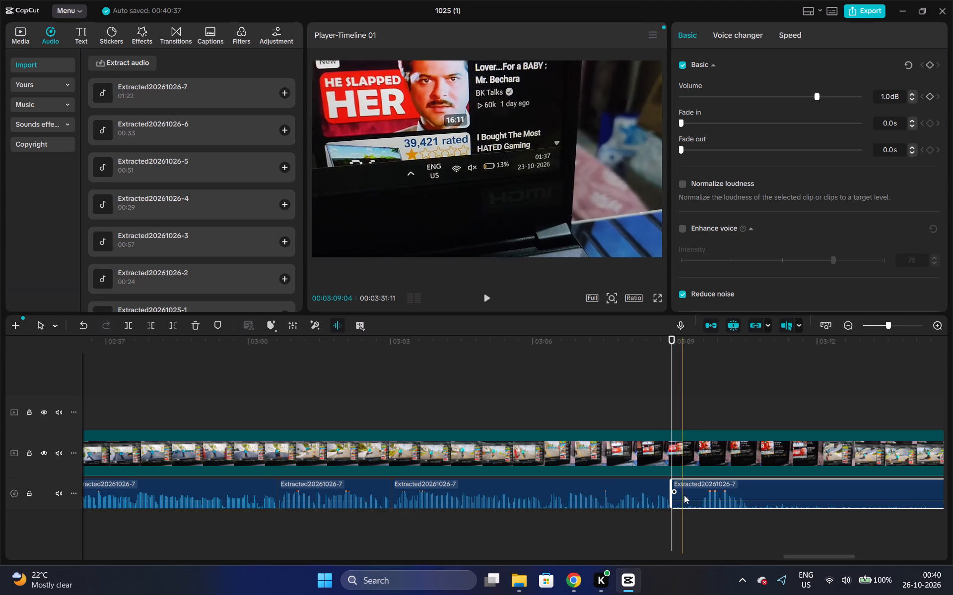
left_click(699, 507)
key("ctrl+b")
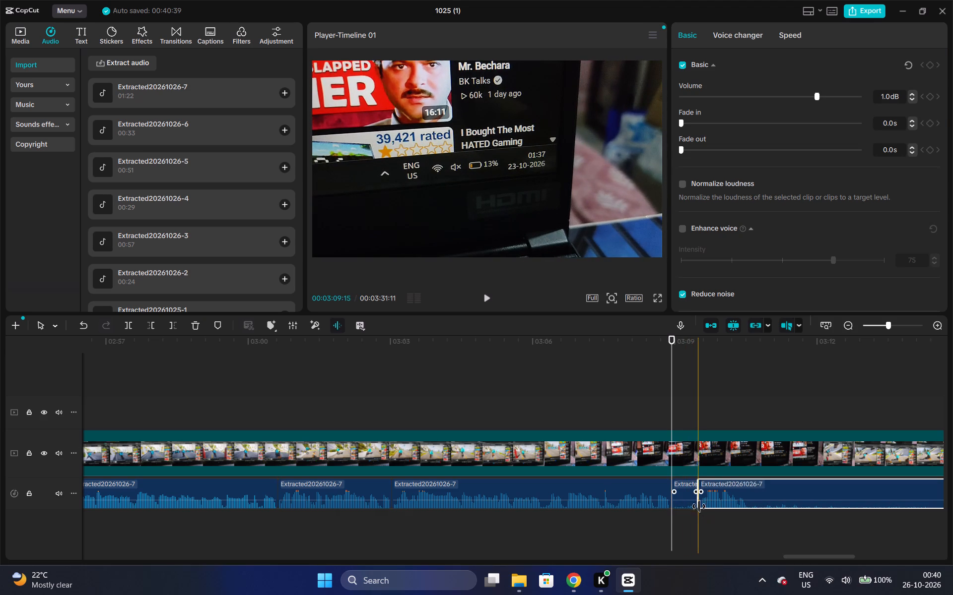
left_click(688, 501)
key("ctrl+x")
left_click_drag(728, 493, 702, 494)
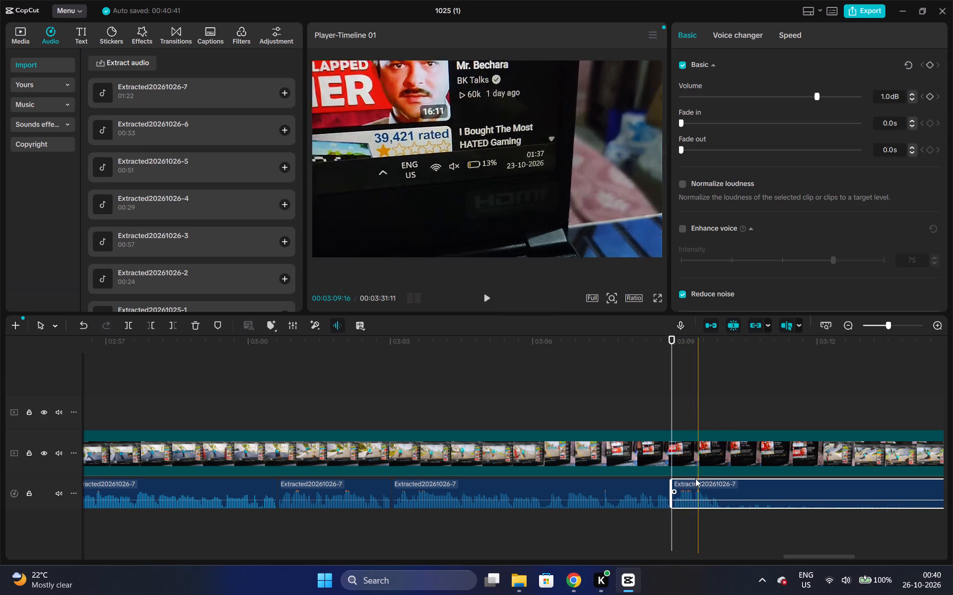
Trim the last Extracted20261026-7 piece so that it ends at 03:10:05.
left_click(657, 355)
key("space")
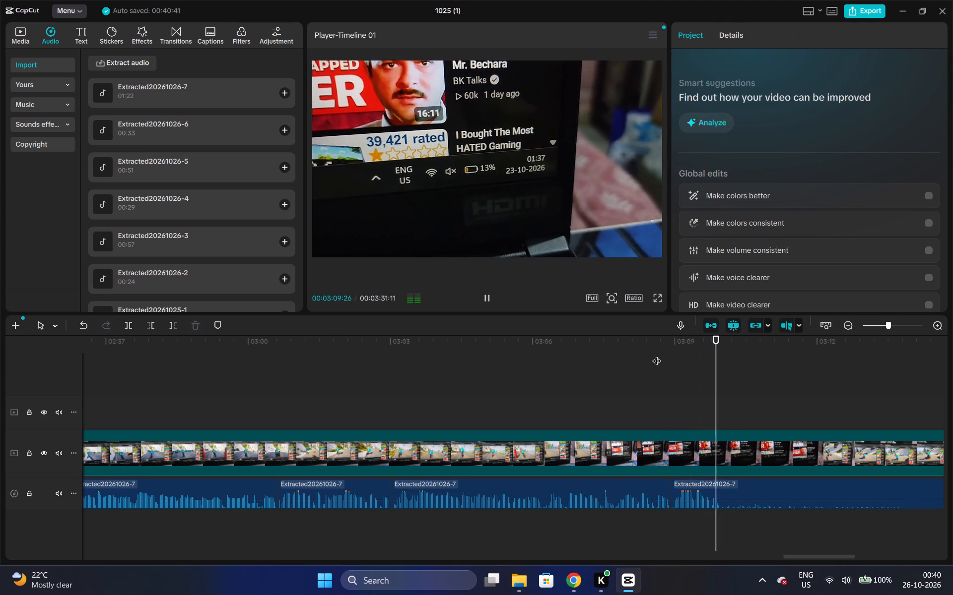
key("space")
left_click(729, 489)
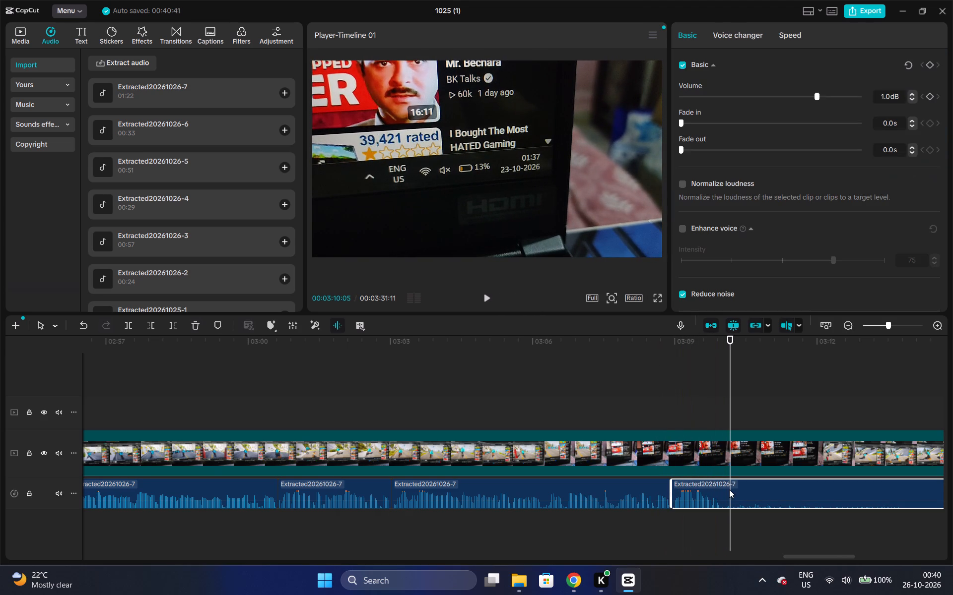
key("w")
Check the footage from 03:27:00 and play the whole video full screen from the start to the end of the voice-over.
triple_click(849, 324)
double_click(849, 324)
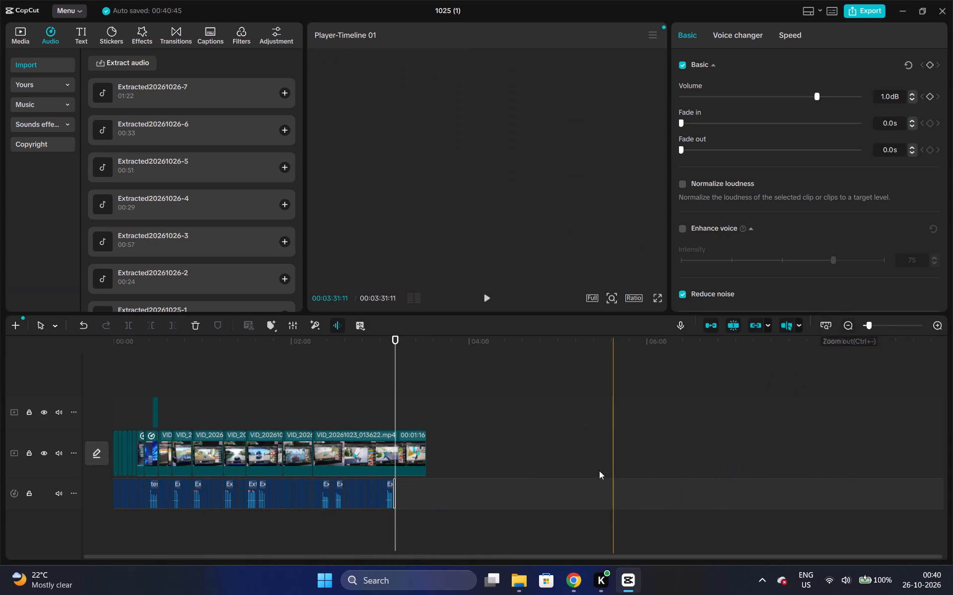
triple_click(933, 322)
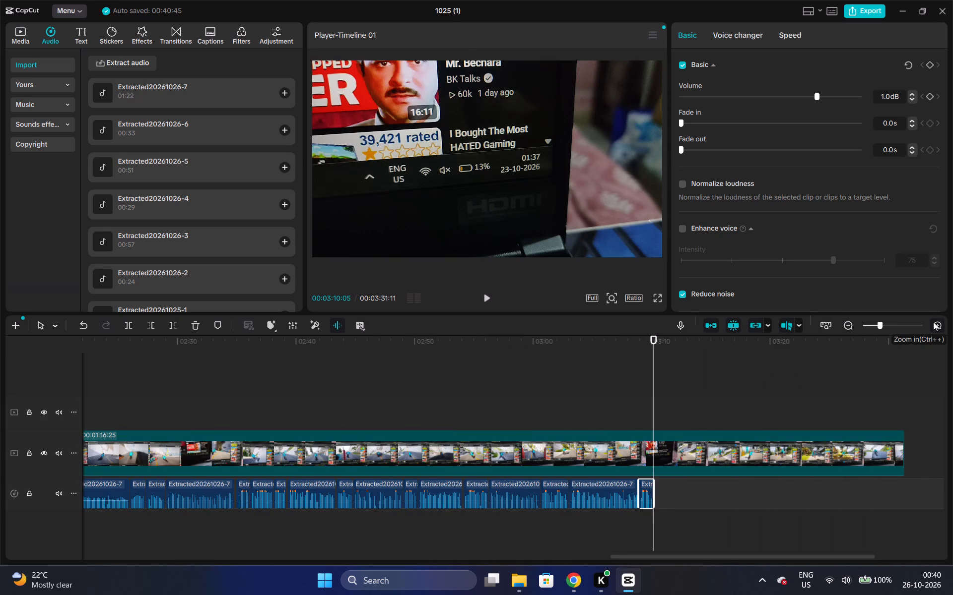
left_click(853, 447)
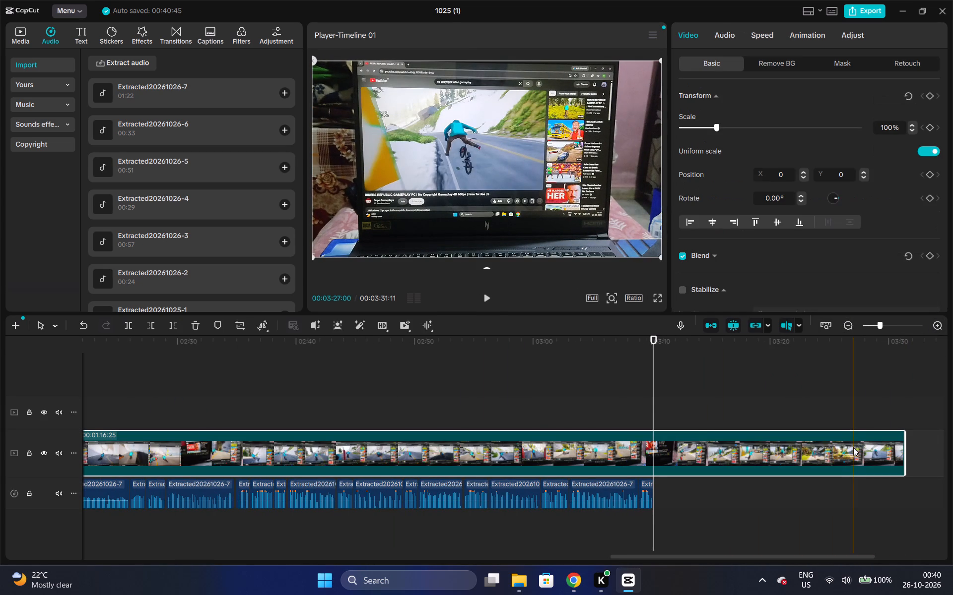
key("space")
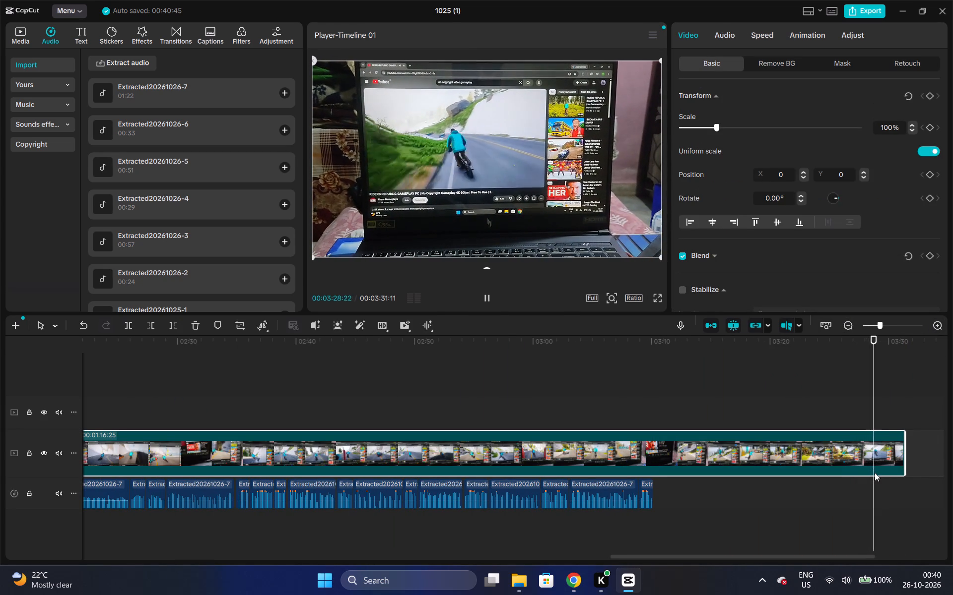
key("space")
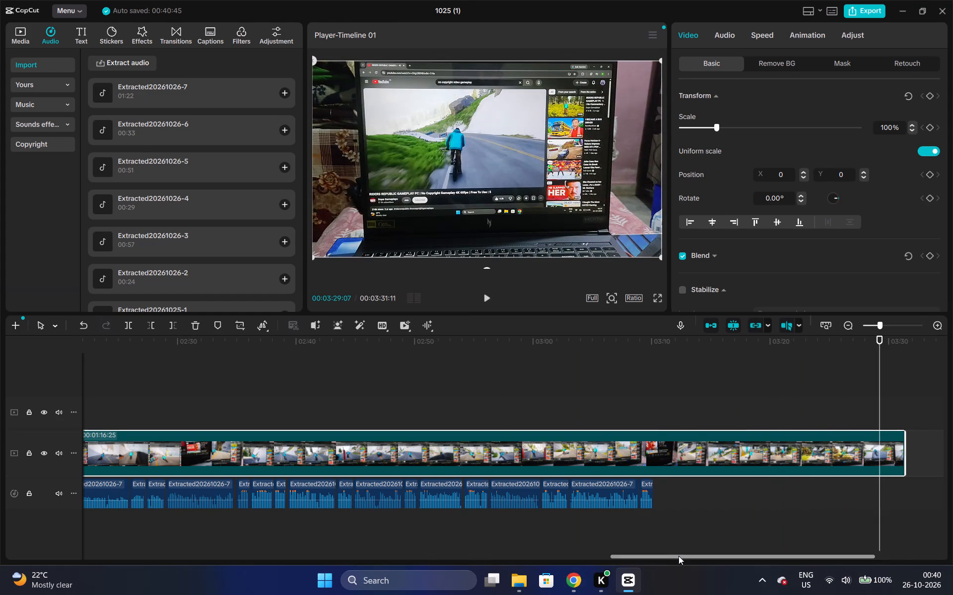
left_click_drag(679, 556, 416, 547)
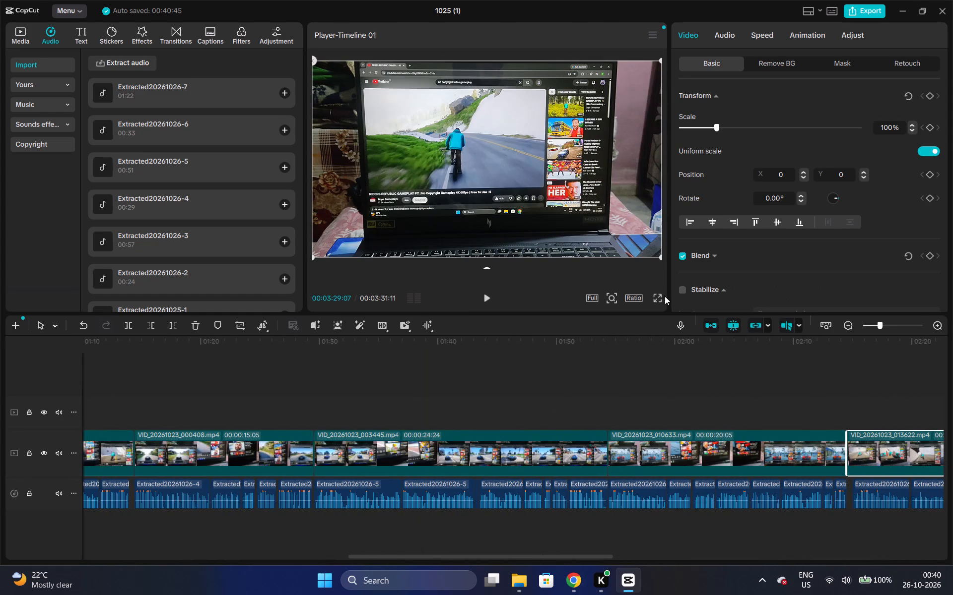
left_click(659, 303)
left_click(657, 298)
left_click_drag(418, 538, 401, 538)
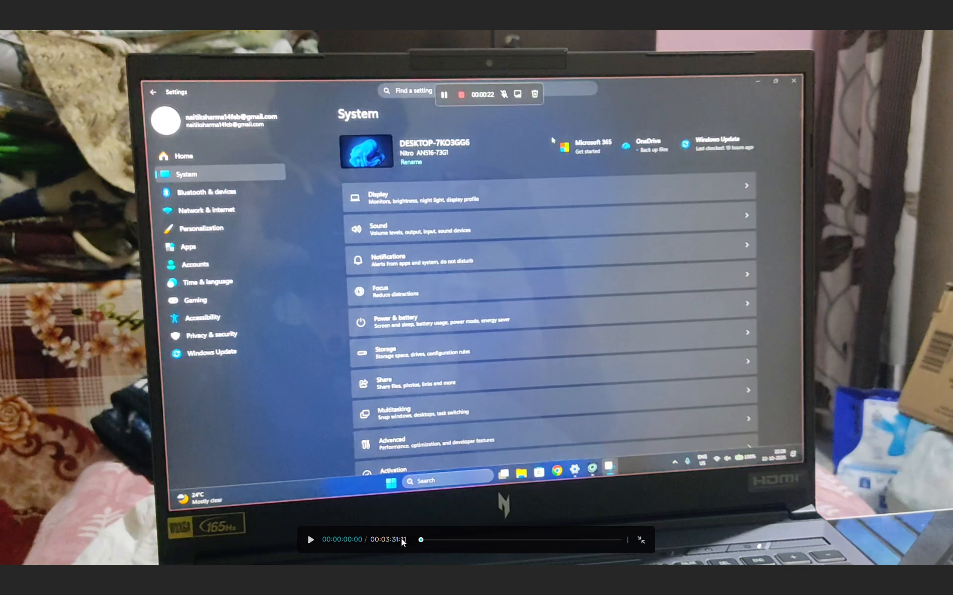
left_click_drag(401, 538, 391, 538)
left_click(313, 542)
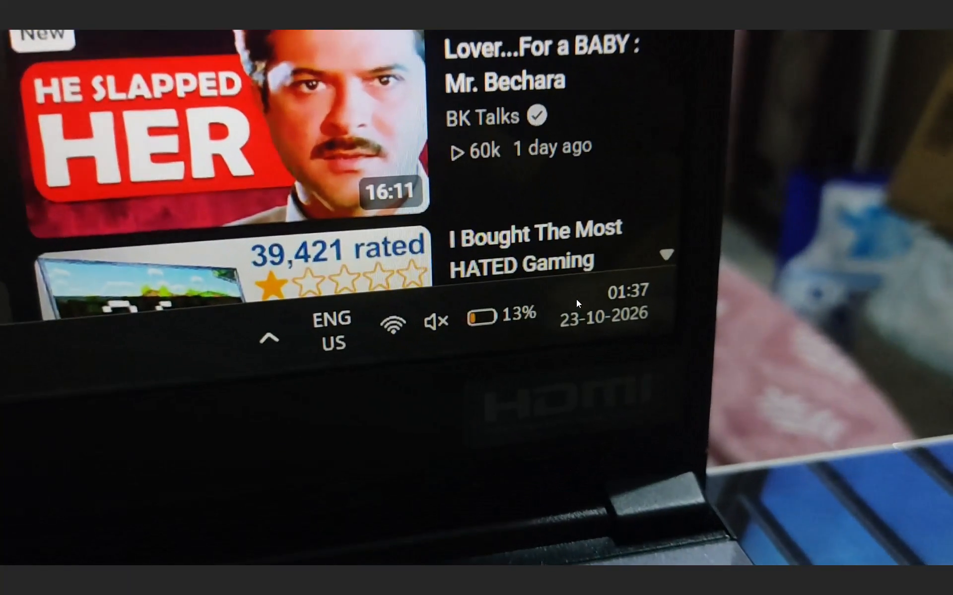
key("Escape")
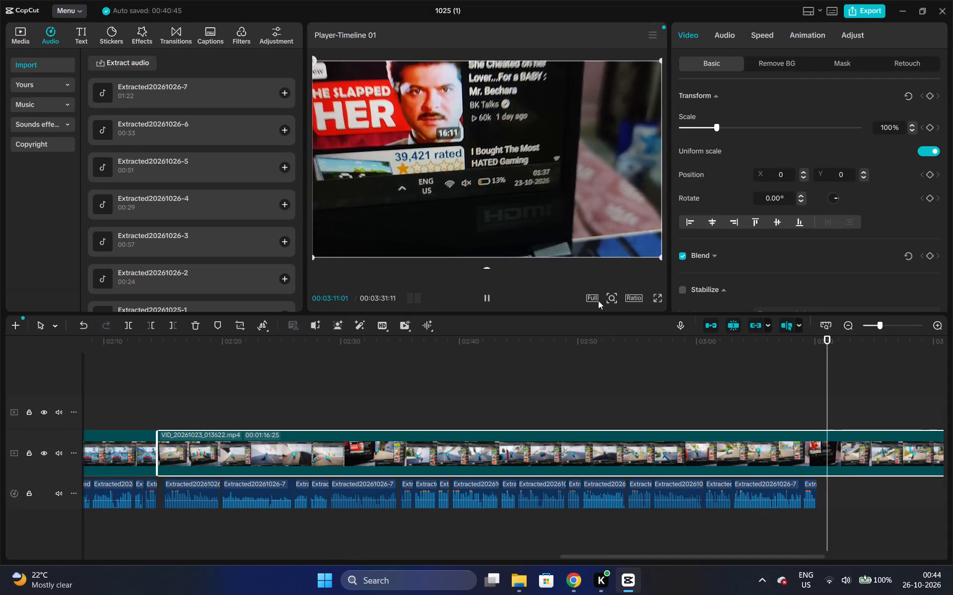
Split VID_20261023_013622.mp4 at 03:05:10 and move the second part onto the track above the main video, starting at about 03:00.
double_click(844, 321)
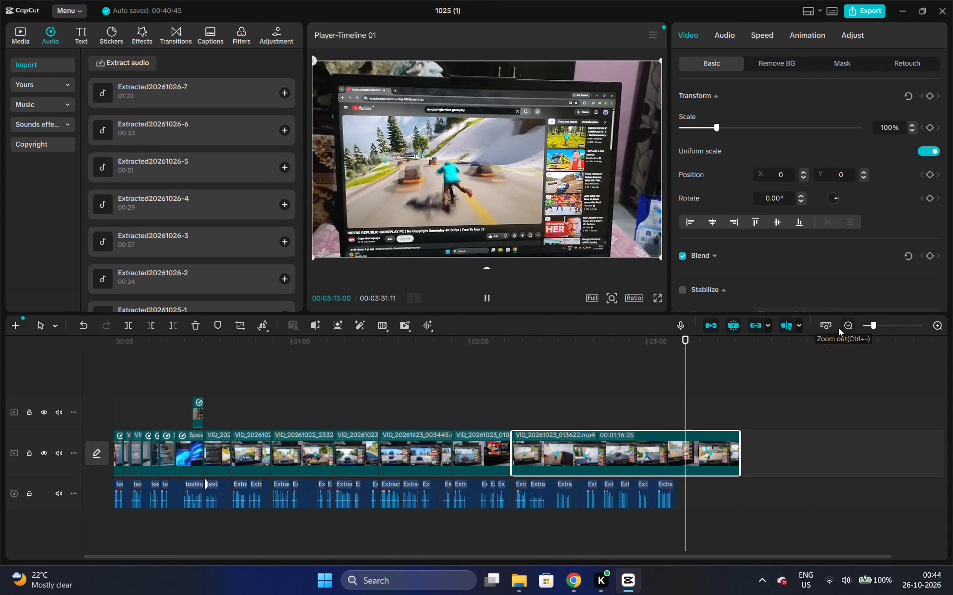
left_click(513, 342)
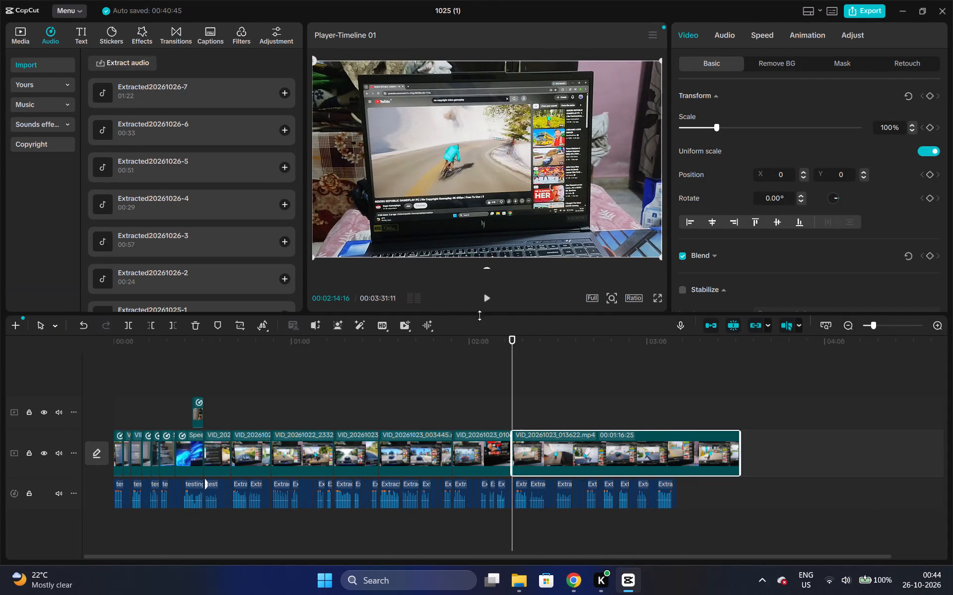
left_click(482, 294)
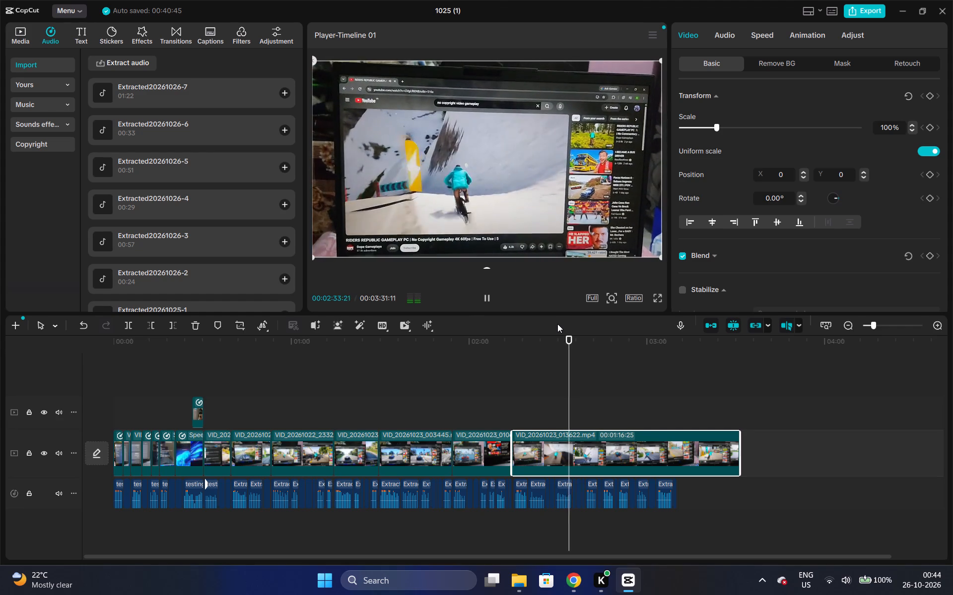
left_click(599, 344)
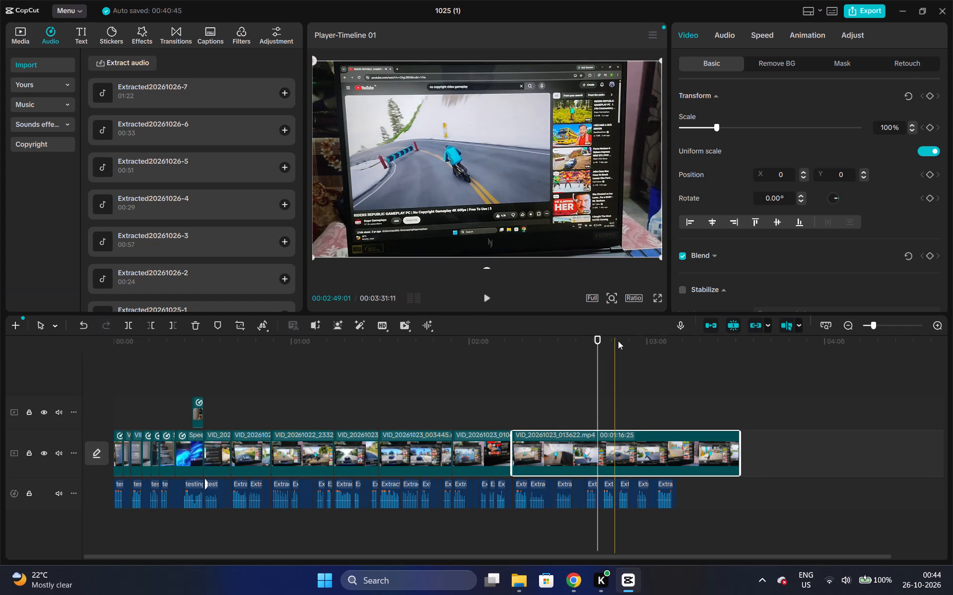
left_click(618, 341)
key("space")
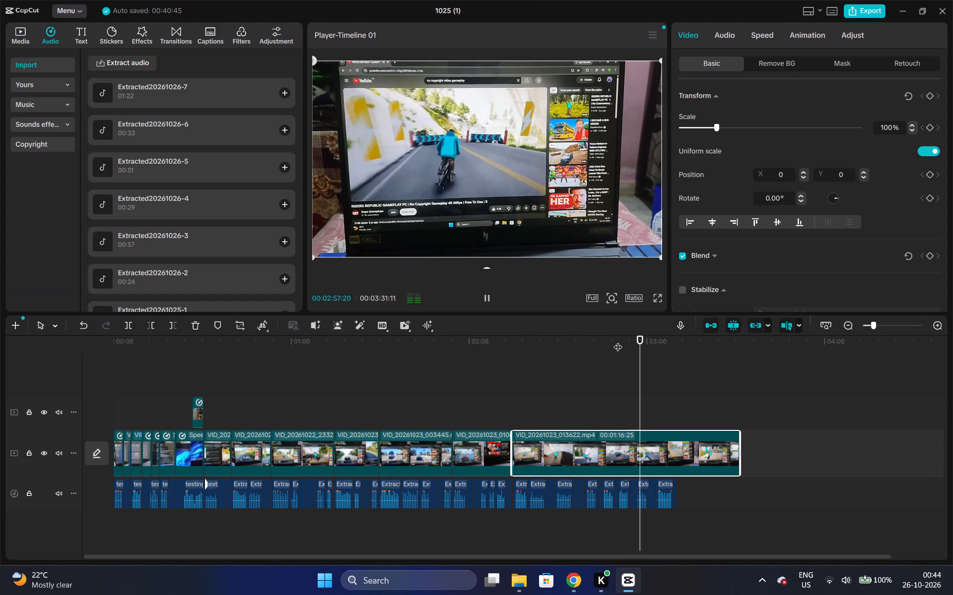
key("space")
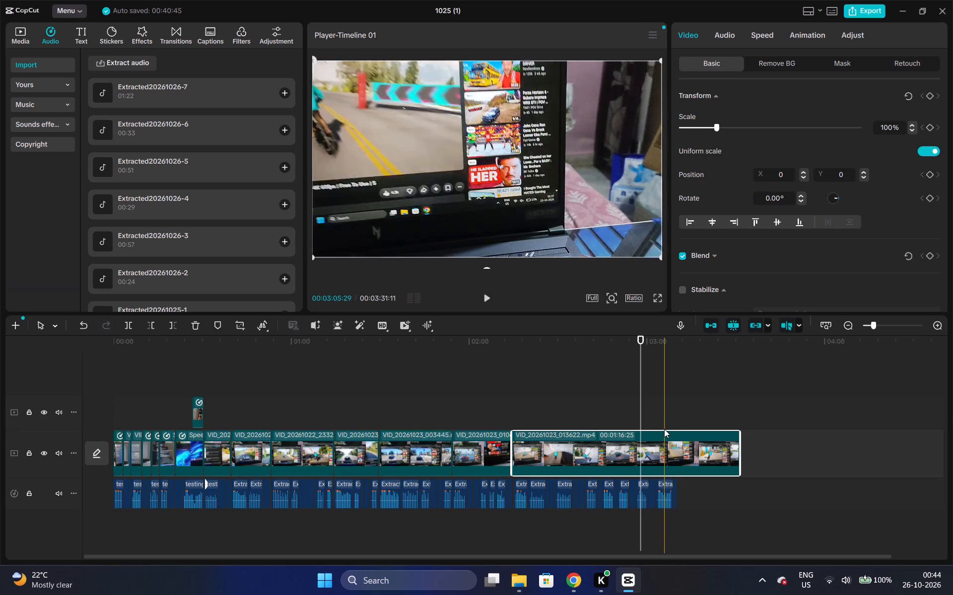
left_click(663, 429)
left_click(663, 433)
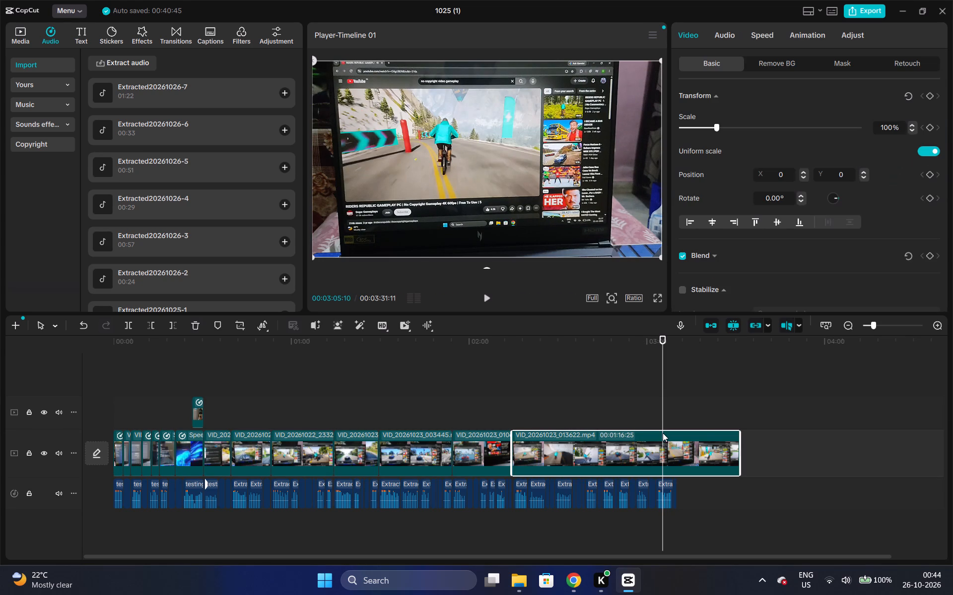
key("ctrl+b")
left_click_drag(695, 442, 691, 434)
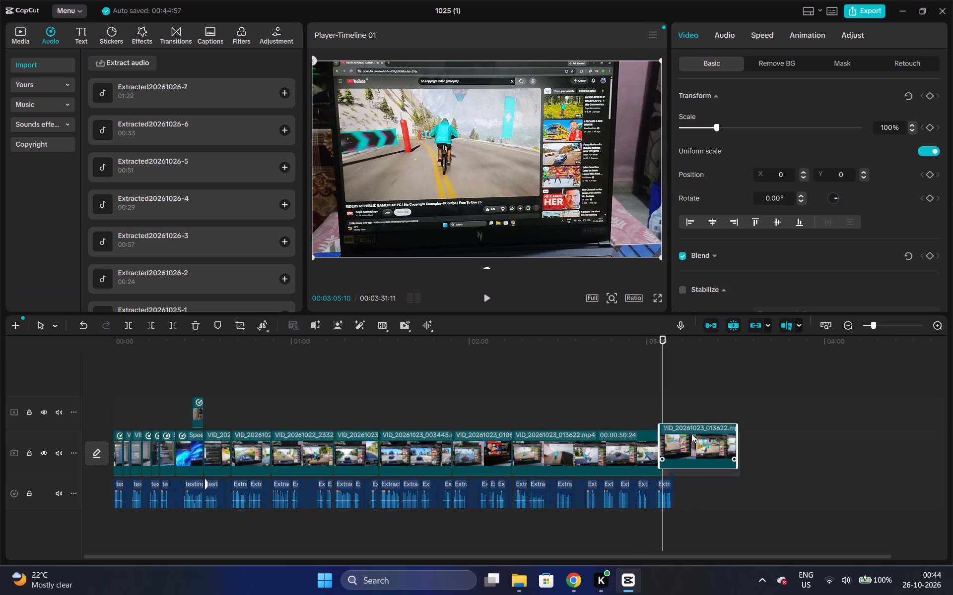
left_click_drag(691, 434, 684, 408)
Play the voice-over up to 02:59:15 and move the overlaid VID_20261023_013622.mp4 piece earlier to start at about 02:56.
left_click(595, 360)
key("space")
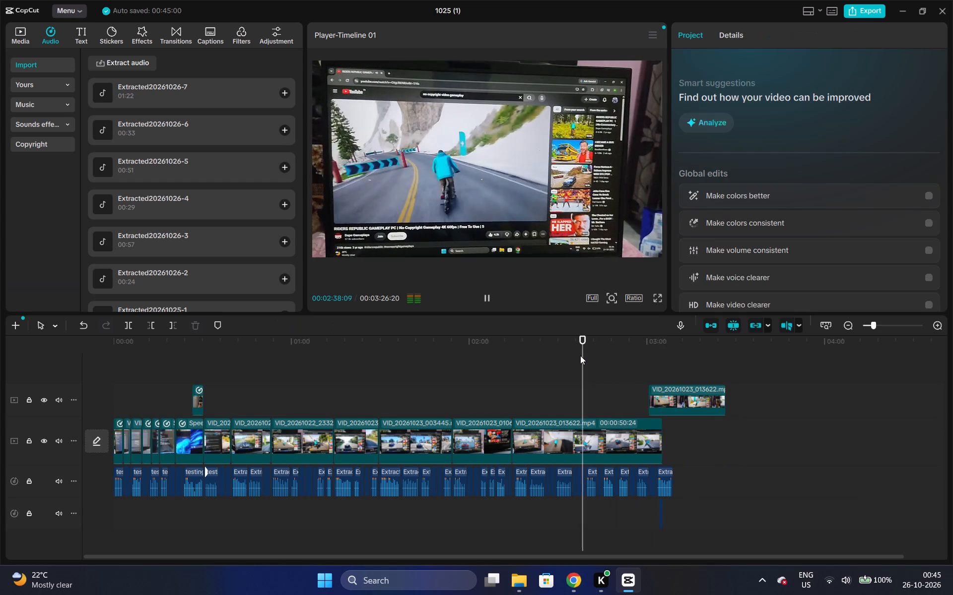
left_click(609, 341)
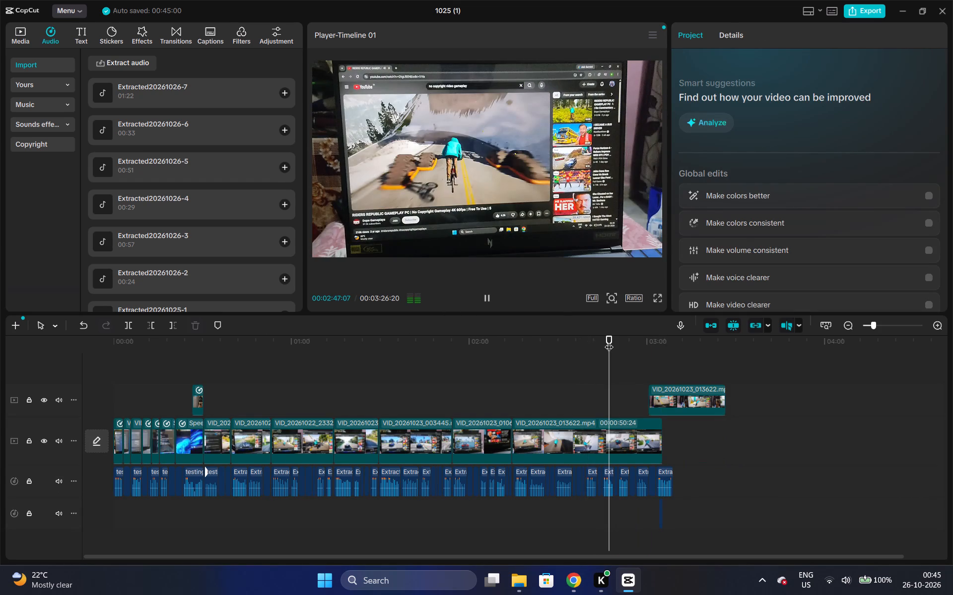
key("space")
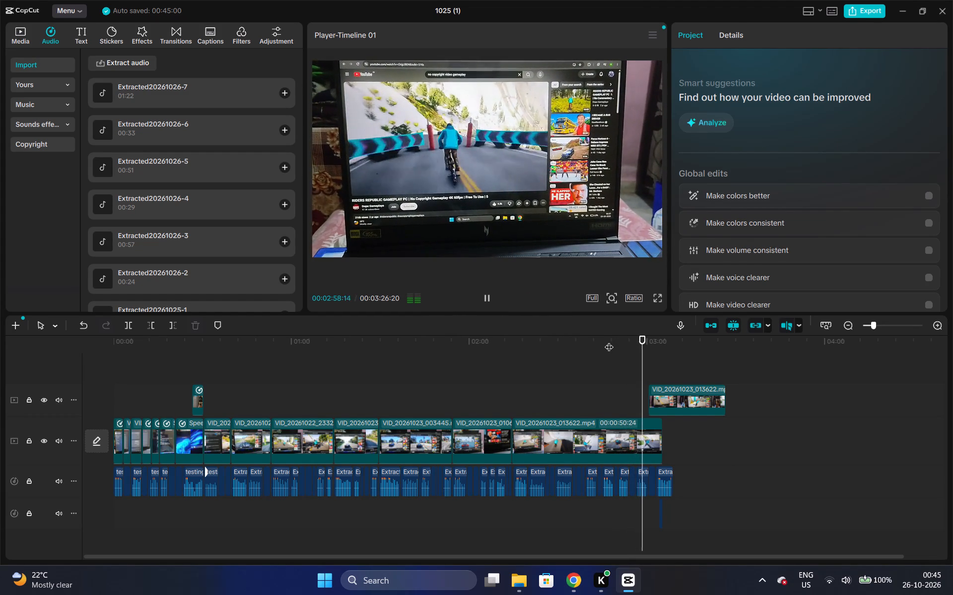
key("space")
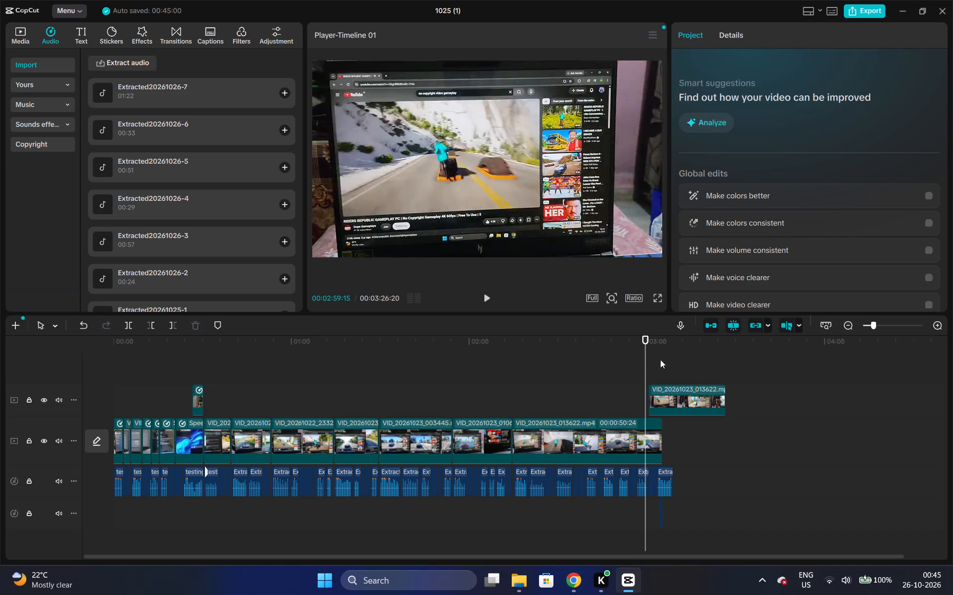
left_click_drag(665, 393, 655, 396)
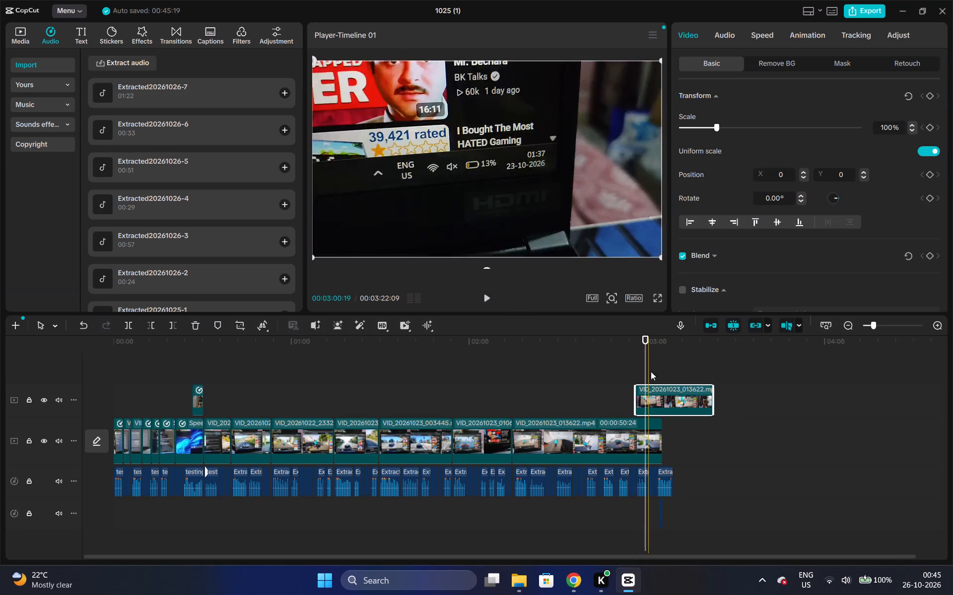
Play the closing narration from about 02:53 to 03:05:11 and again from 02:47:22 to check it against the overlaid footage.
left_click(627, 355)
key("space")
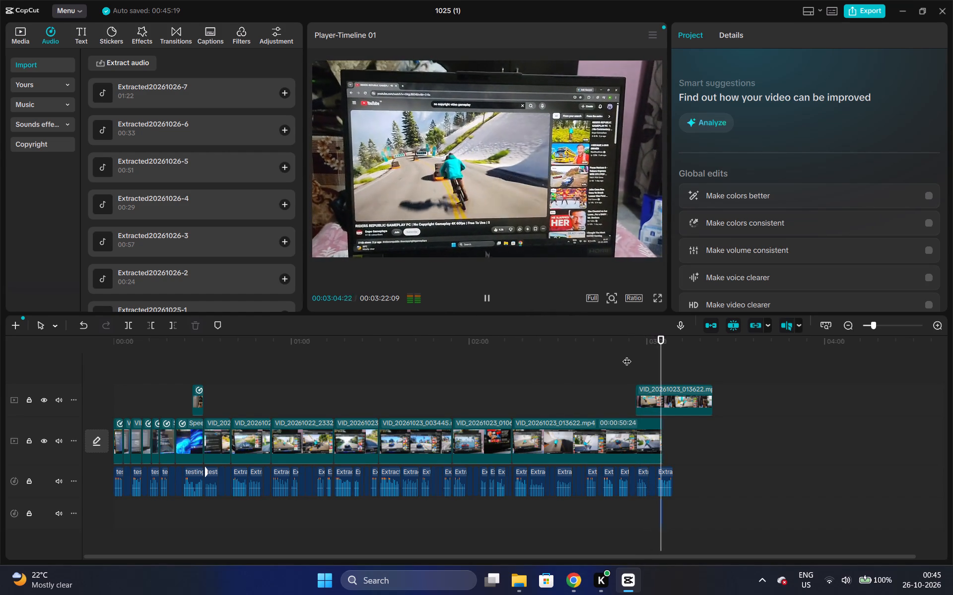
key("space")
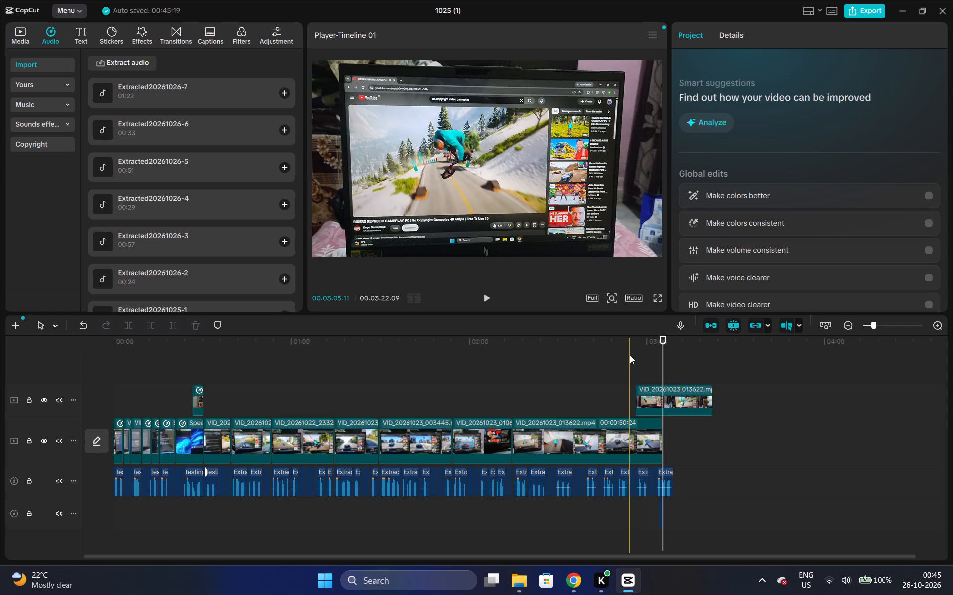
left_click(628, 355)
left_click(656, 385)
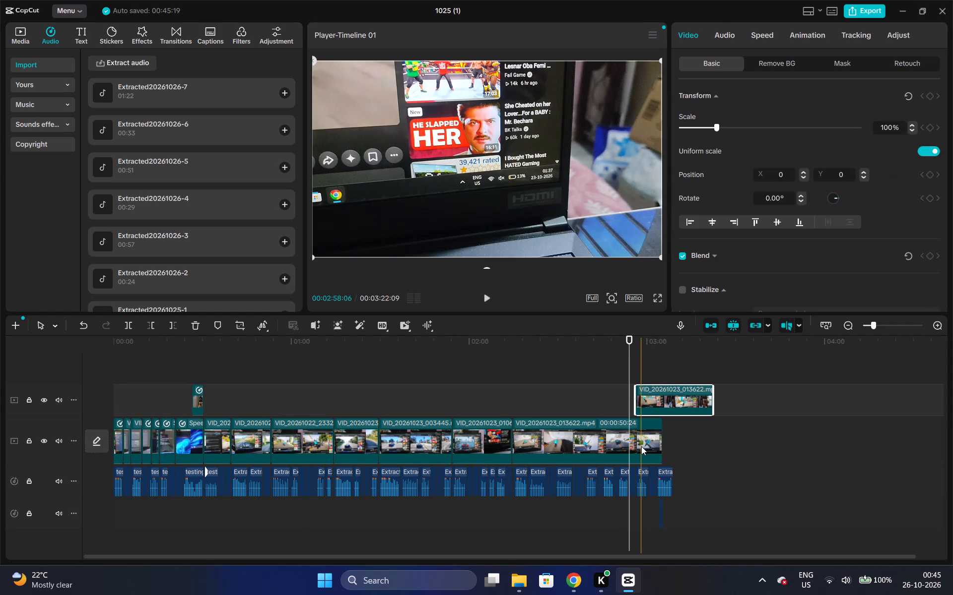
left_click(641, 446)
left_click(611, 380)
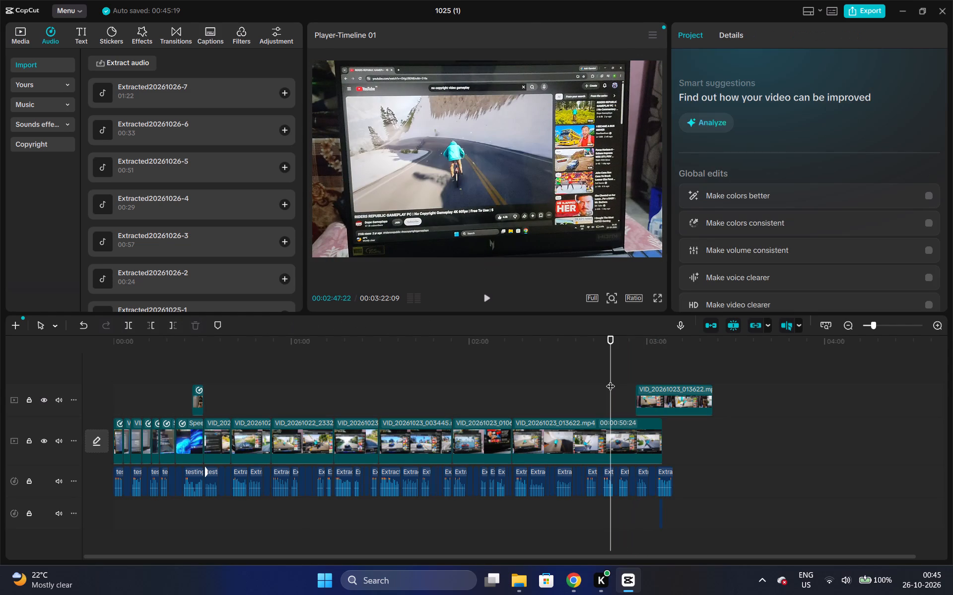
key("space")
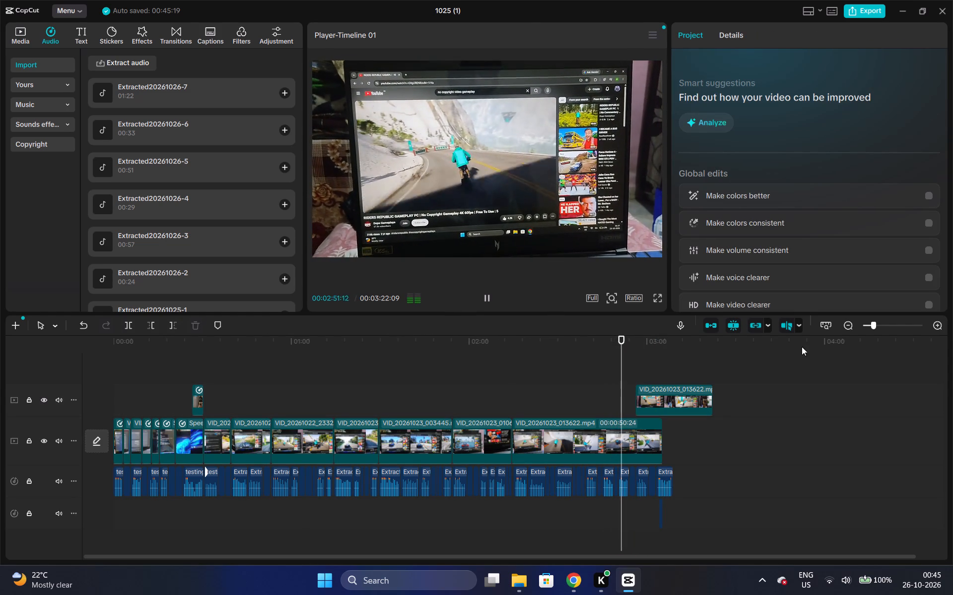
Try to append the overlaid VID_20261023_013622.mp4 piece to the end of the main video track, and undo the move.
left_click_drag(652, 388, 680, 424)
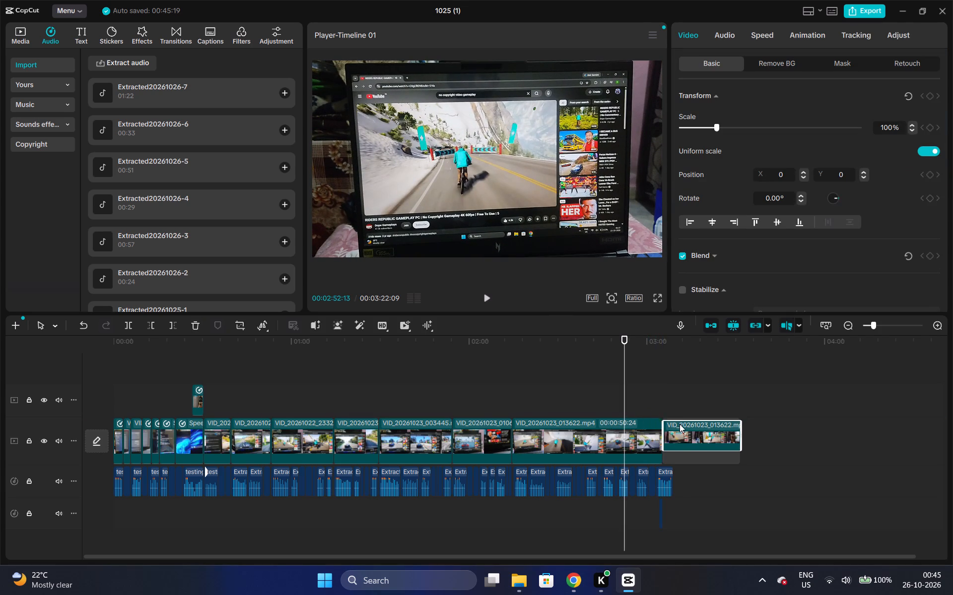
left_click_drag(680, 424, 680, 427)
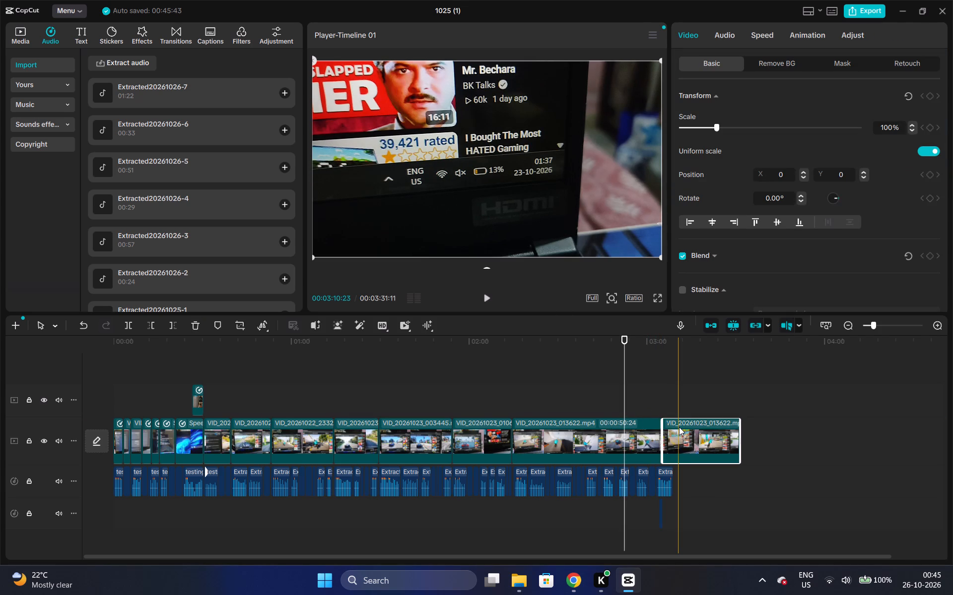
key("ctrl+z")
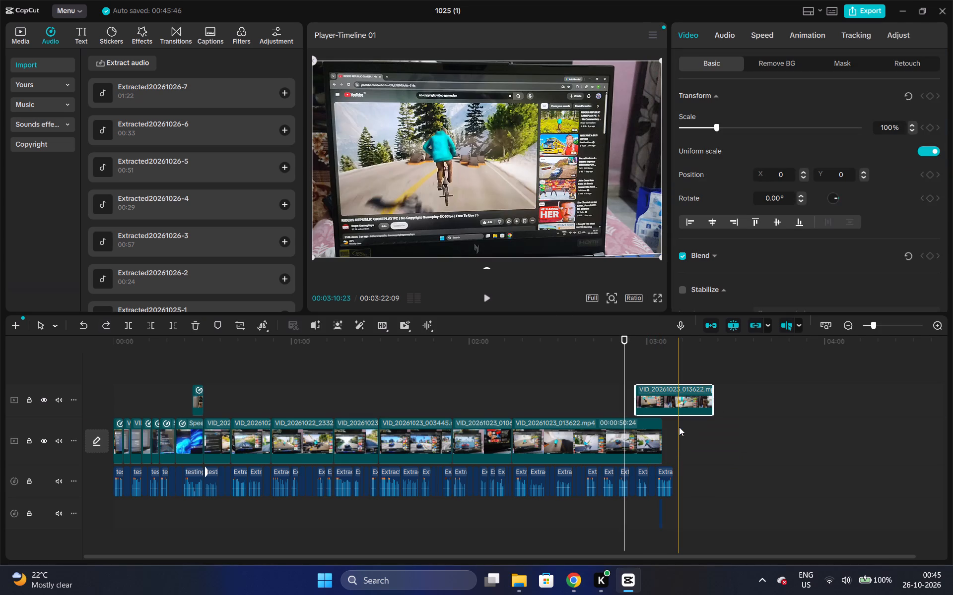
Split VID_20261023_013622.mp4 on the main track at 02:56:08, where the overlaid piece starts, and select the second part.
left_click(657, 433)
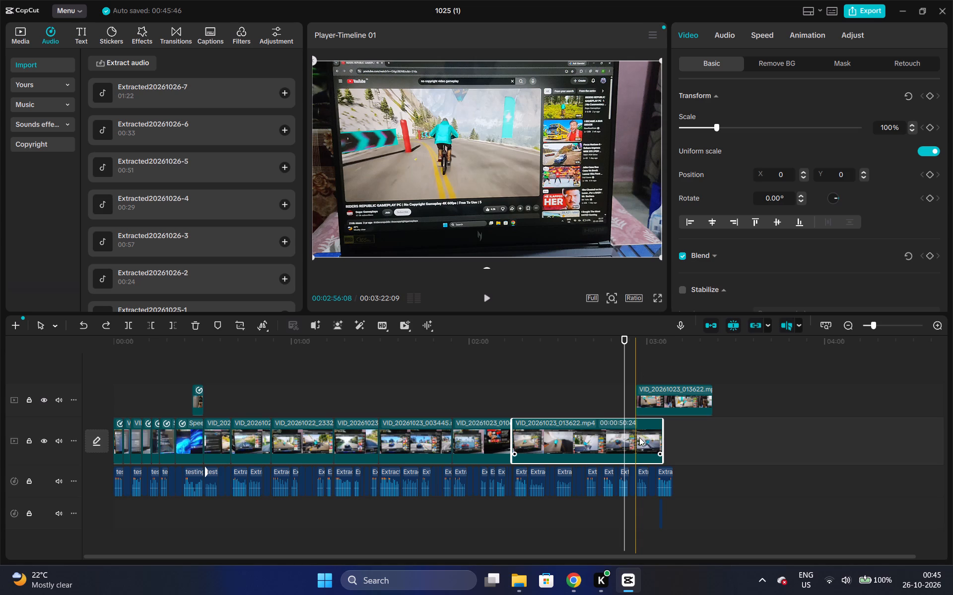
key("ctrl+b")
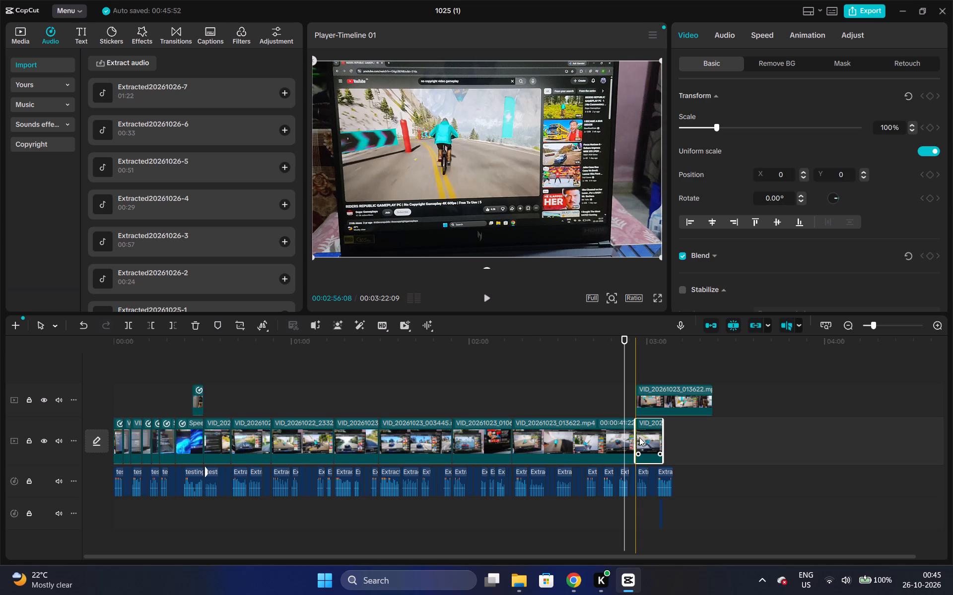
left_click(649, 437)
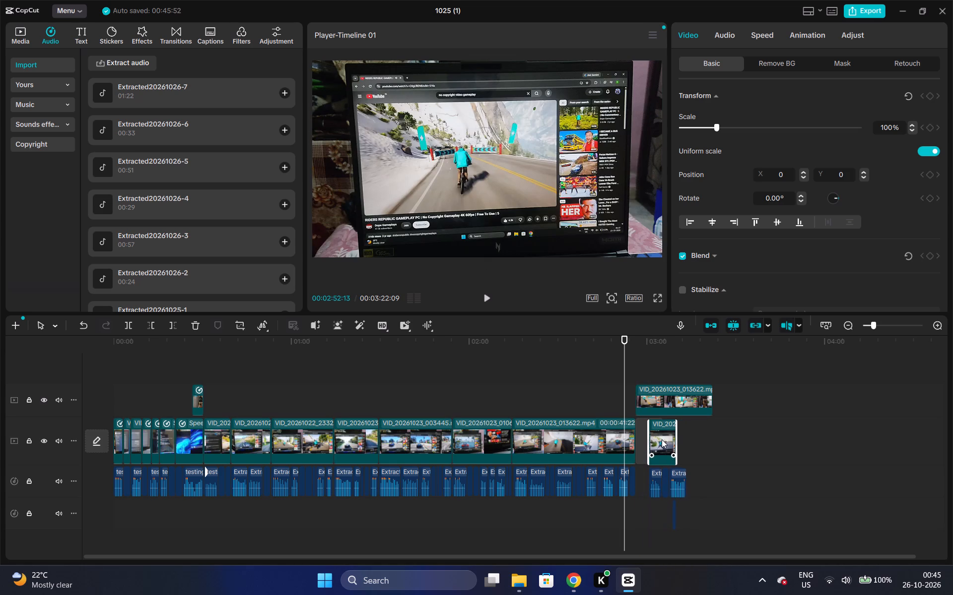
left_click(668, 437)
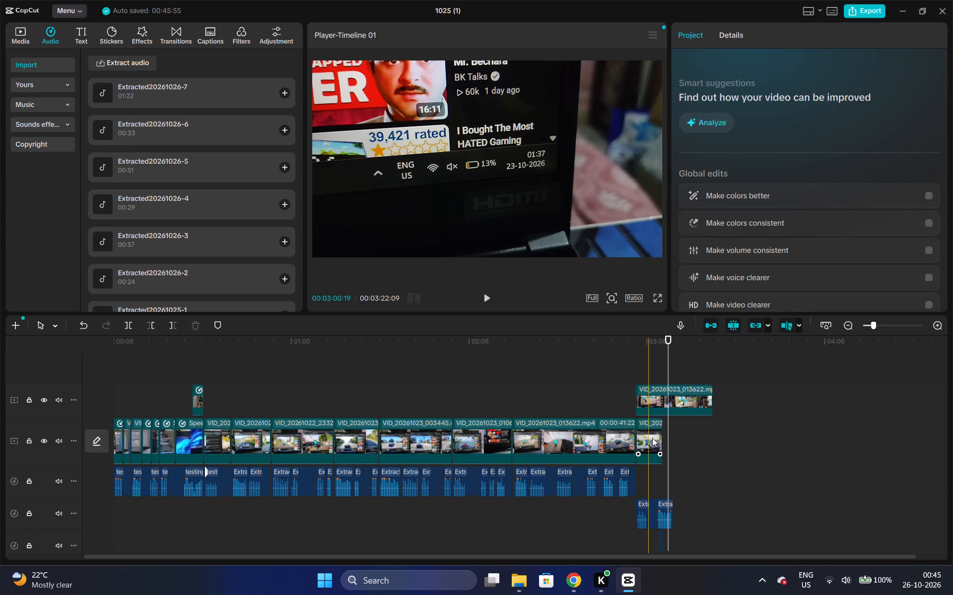
left_click(650, 438)
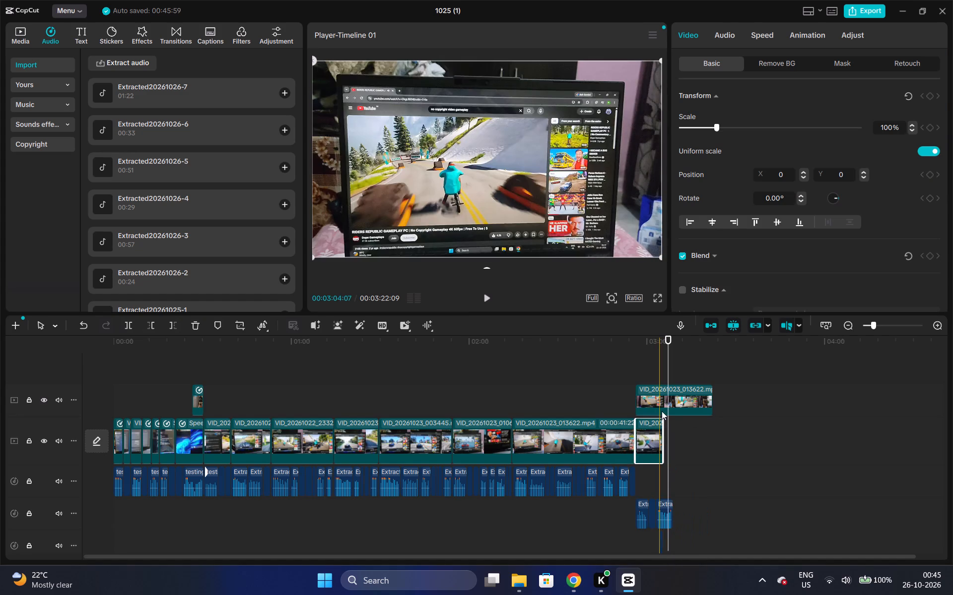
Play the ending, extend the very short last extracted audio piece, and place it directly after the preceding voice-over at about 03:09.
left_click(628, 357)
key("space")
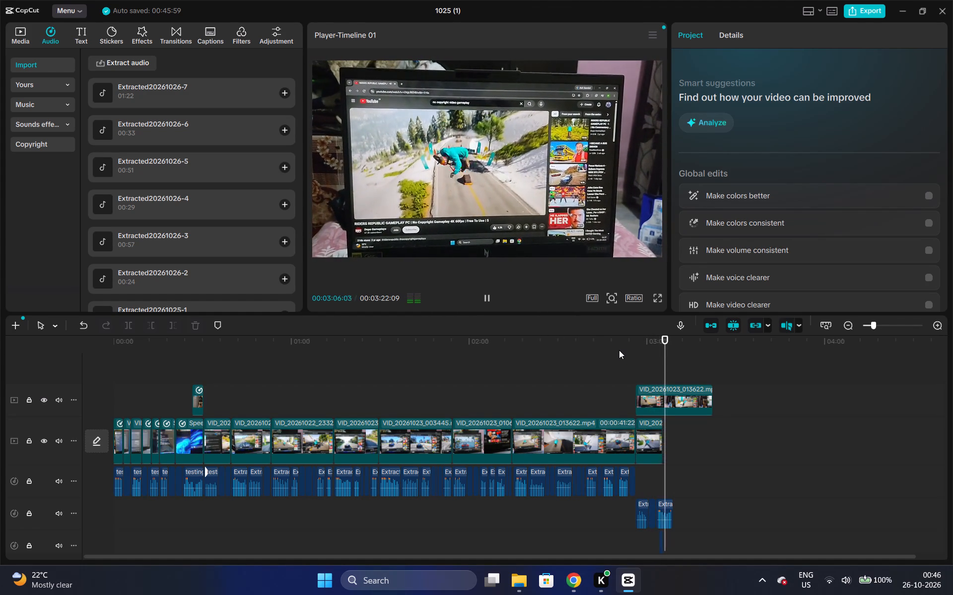
key("space")
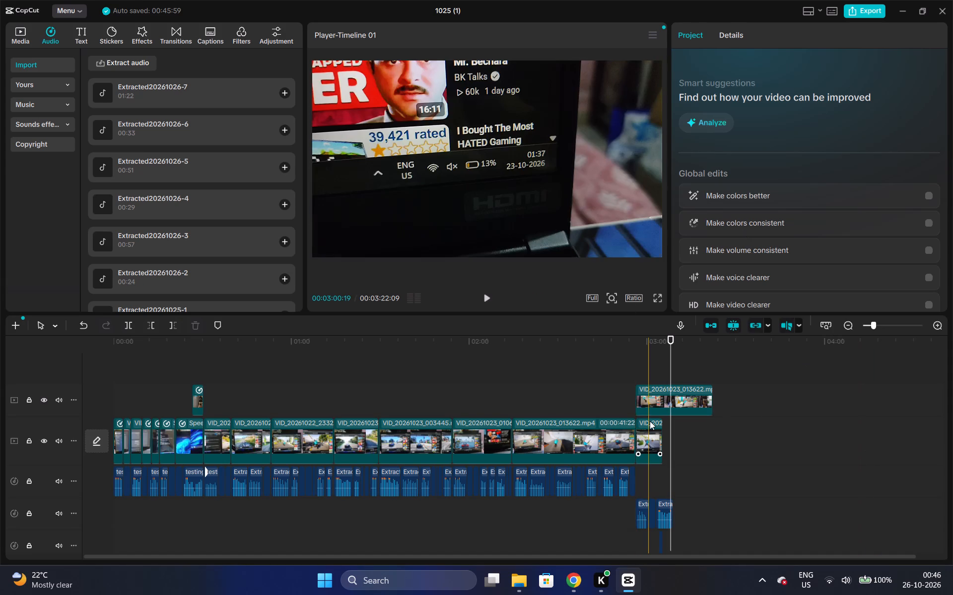
left_click(650, 421)
left_click(693, 382)
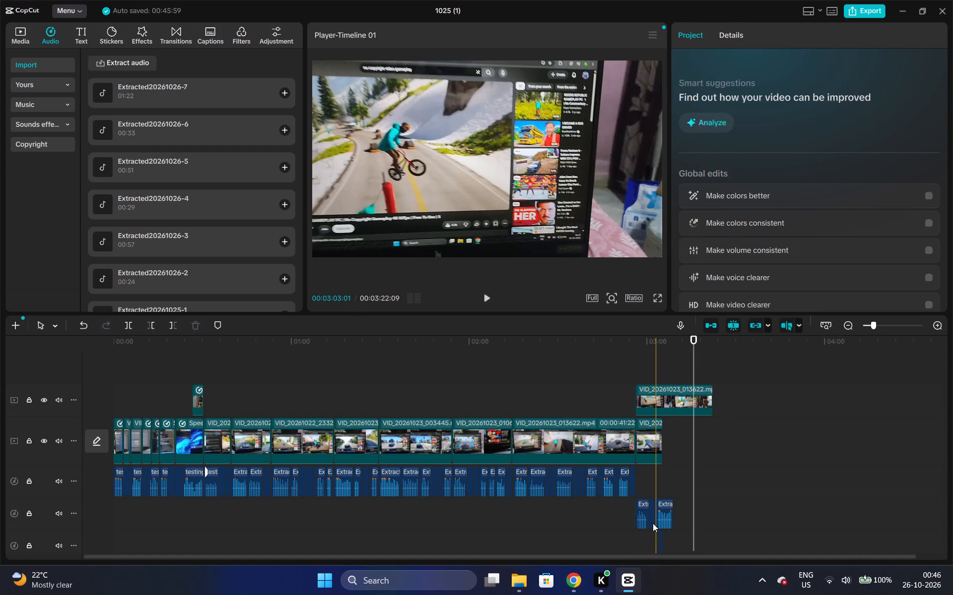
left_click(660, 536)
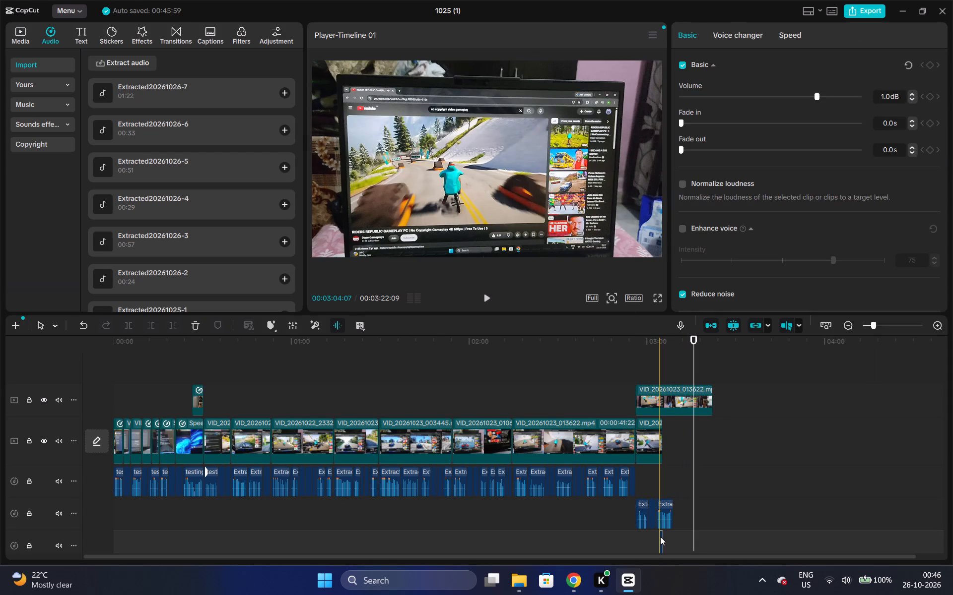
left_click_drag(660, 536, 683, 522)
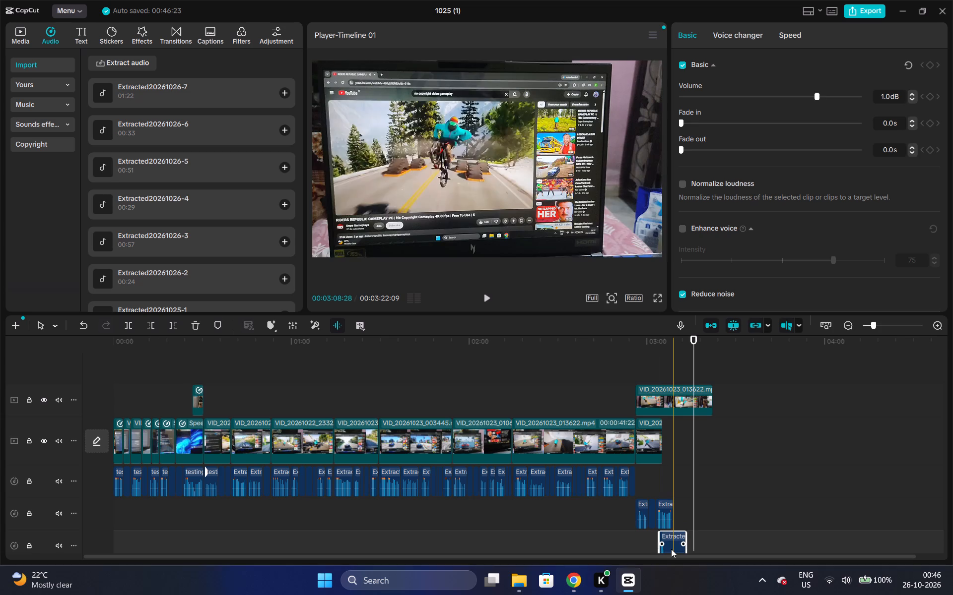
left_click_drag(671, 549, 687, 517)
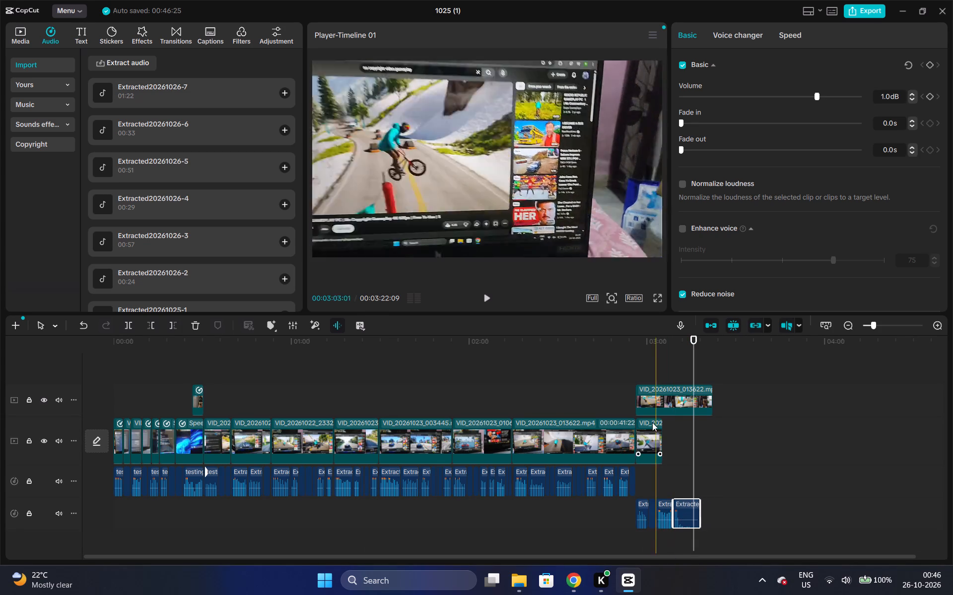
Play the extended audio and trim the last extracted piece so that it ends at 03:11:09.
left_click(638, 368)
key("space")
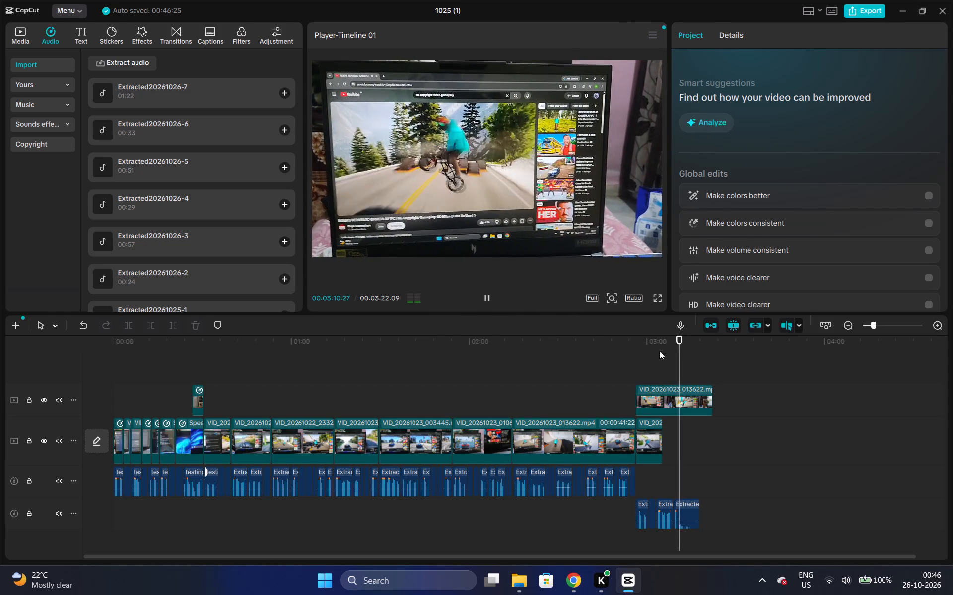
key("space")
left_click(690, 509)
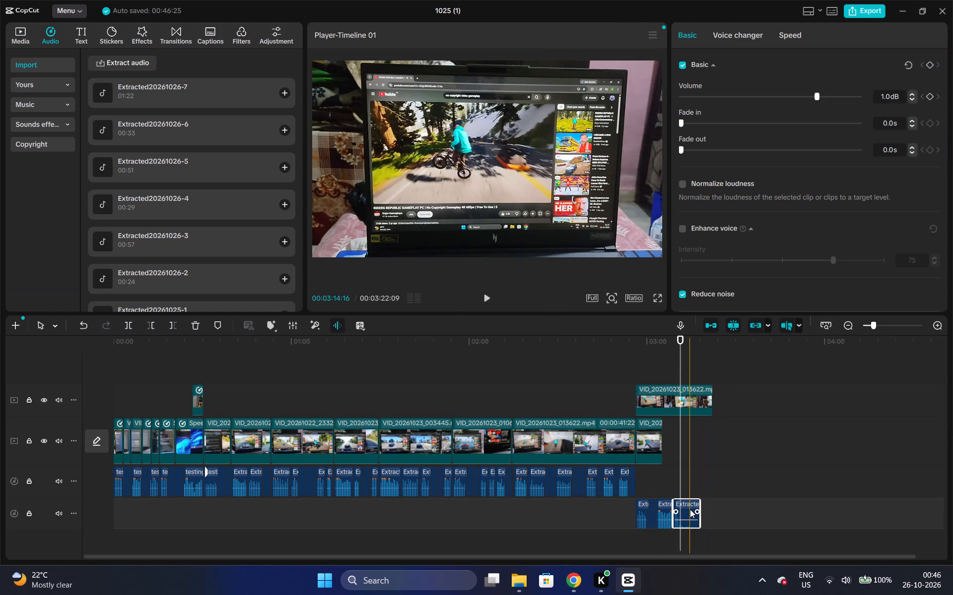
key("w")
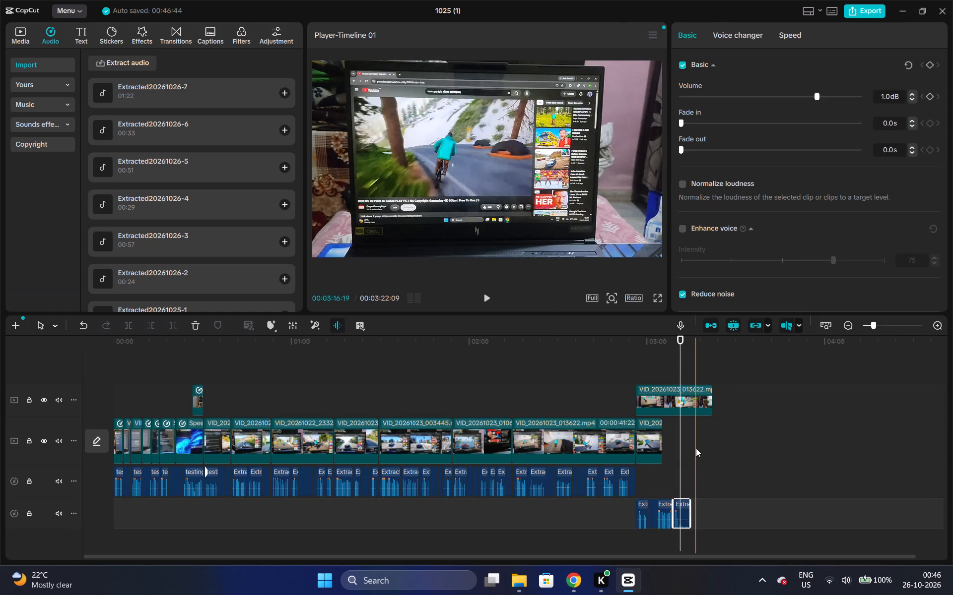
key("w")
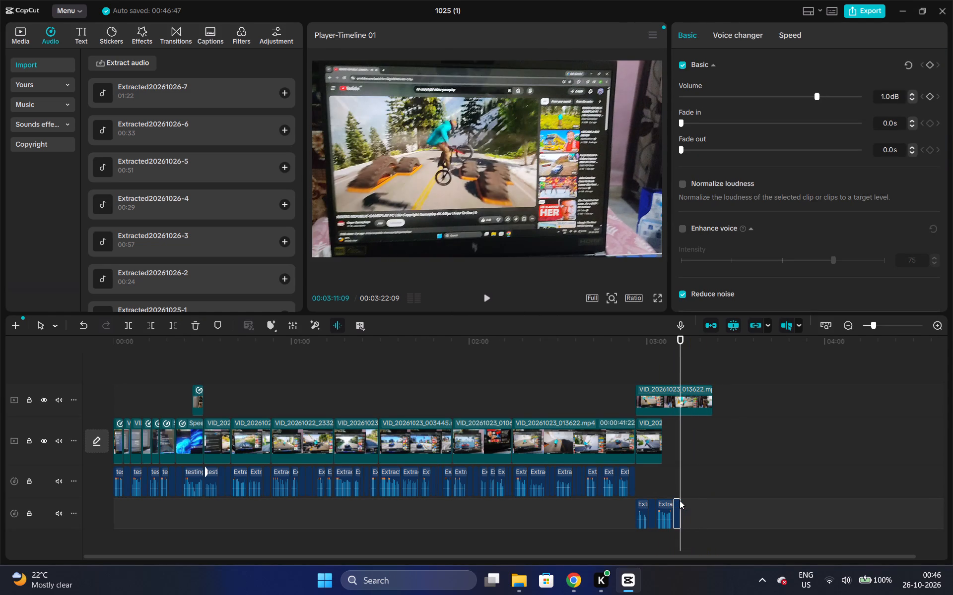
Trim the end of the overlaid VID_20261023_013622.mp4 piece to 03:11:09, matching the end of the voice-over.
left_click_drag(711, 400, 693, 396)
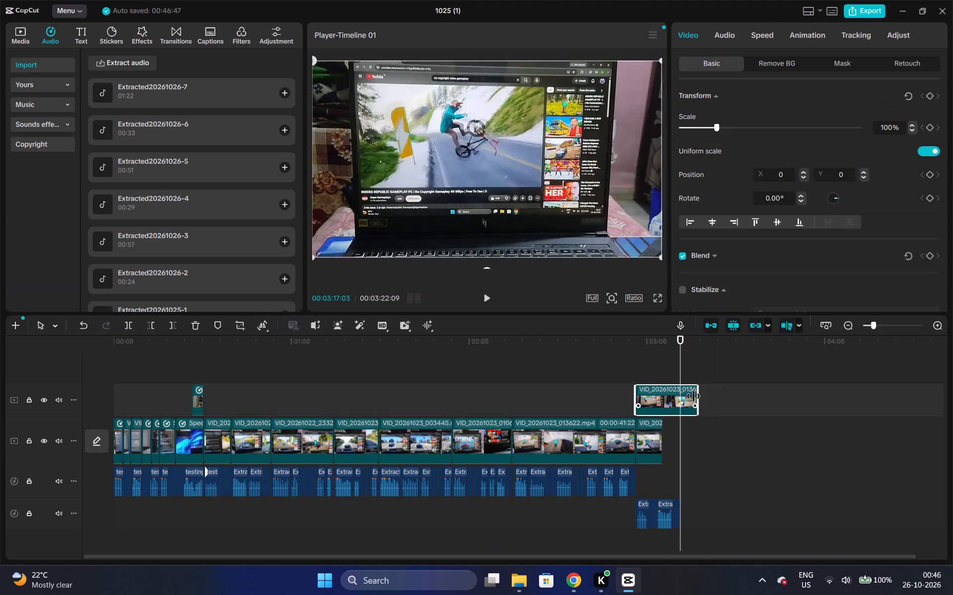
left_click_drag(693, 396, 681, 394)
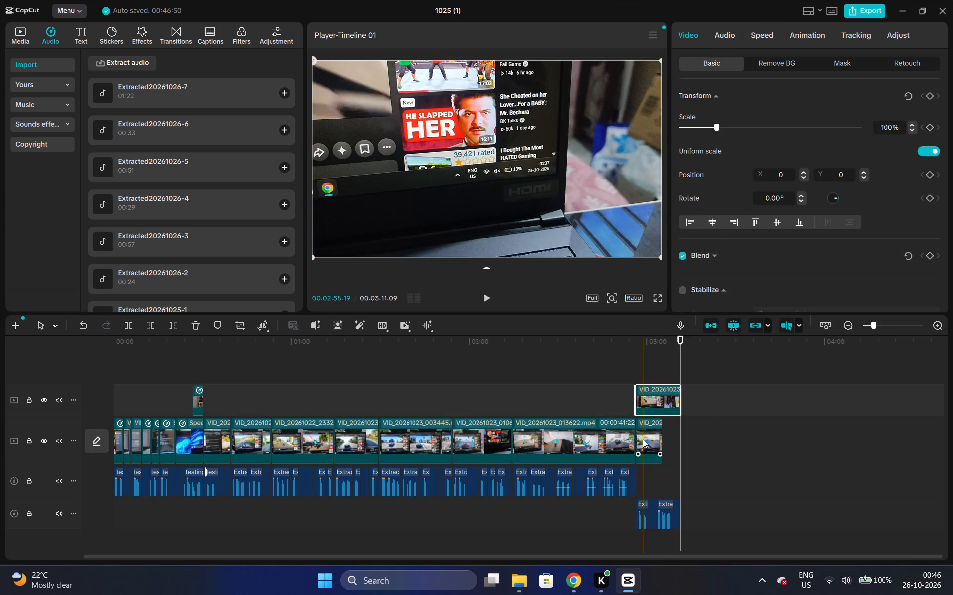
Lock the lower audio track holding the closing voice-over and cut the last VID_20261023_013622.mp4 piece from the main track.
left_click(643, 439)
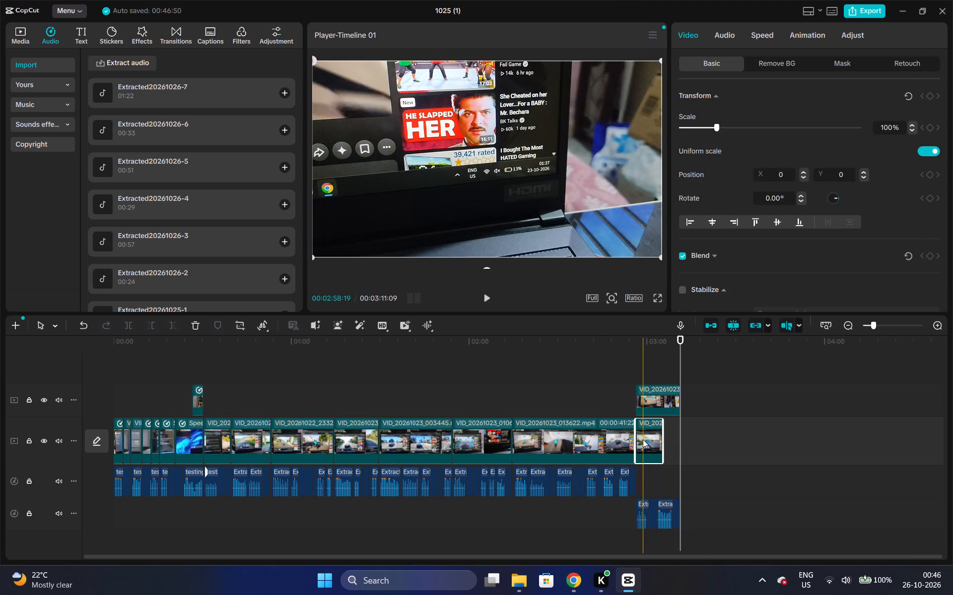
key("ctrl+x")
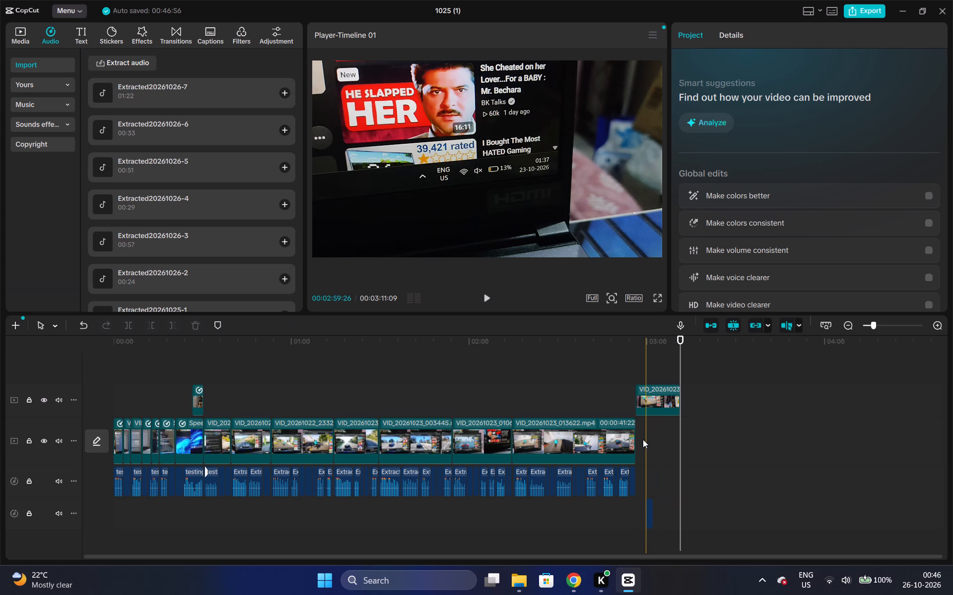
key("ctrl+z")
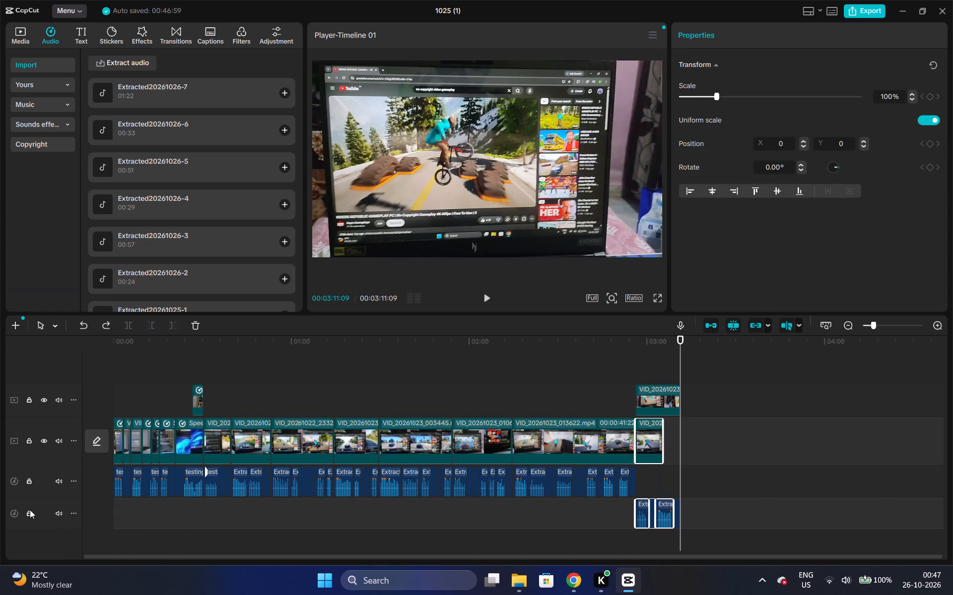
left_click(30, 510)
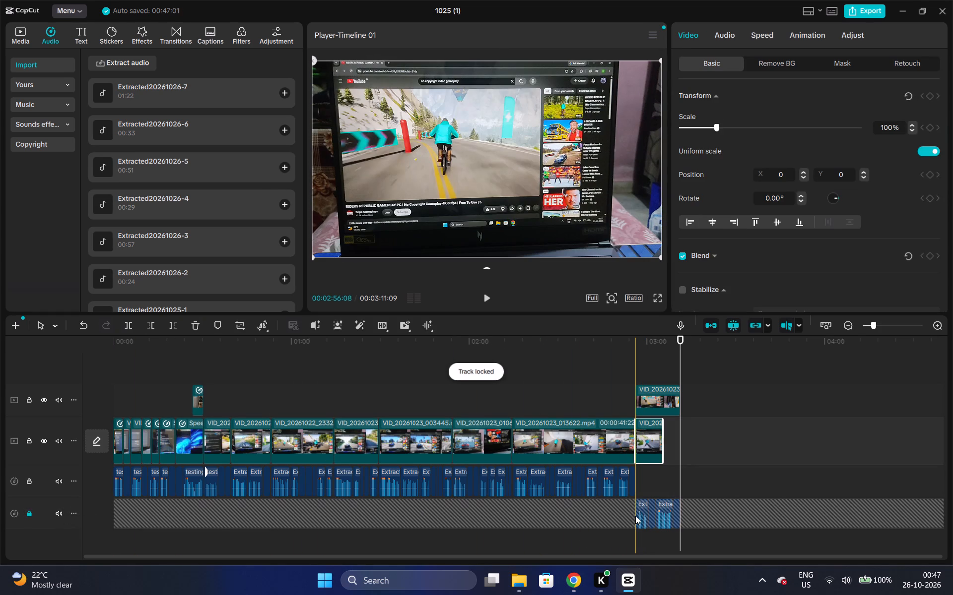
key("ctrl+x")
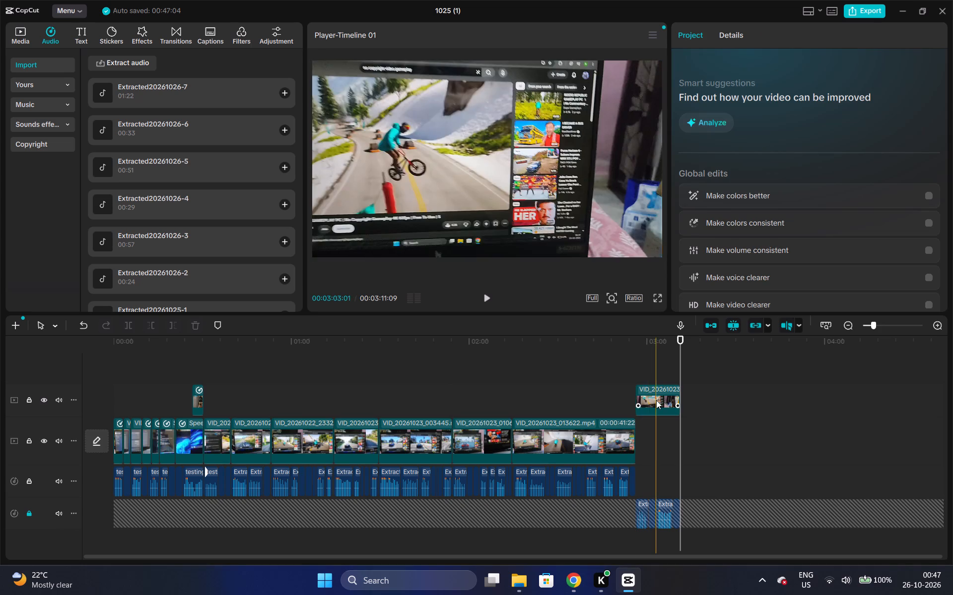
Move the overlaid VID_20261023_013622.mp4 piece down onto the end of the main video track, starting at 02:56:08.
left_click_drag(656, 400, 655, 432)
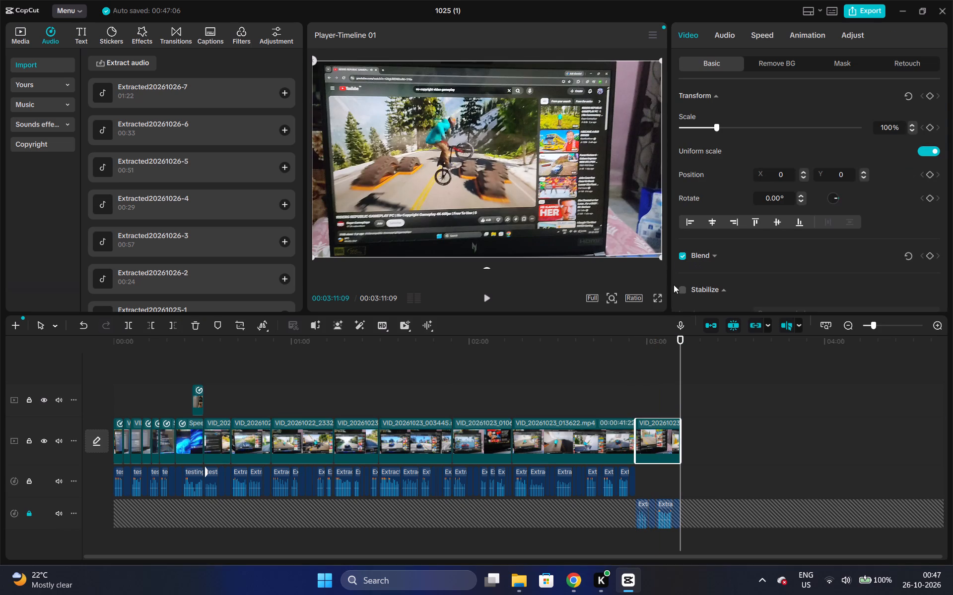
Play the edited video full screen to check the footage against the voice-over.
left_click(659, 299)
left_click_drag(428, 541, 423, 542)
left_click(315, 536)
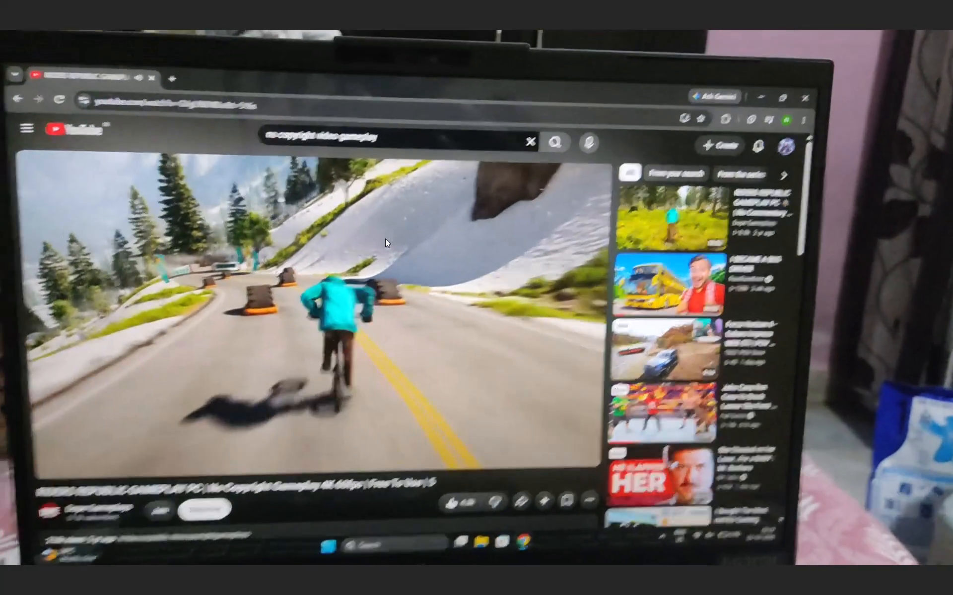
Exit the full-screen preview and stop the playback of the edited video.
key("Escape")
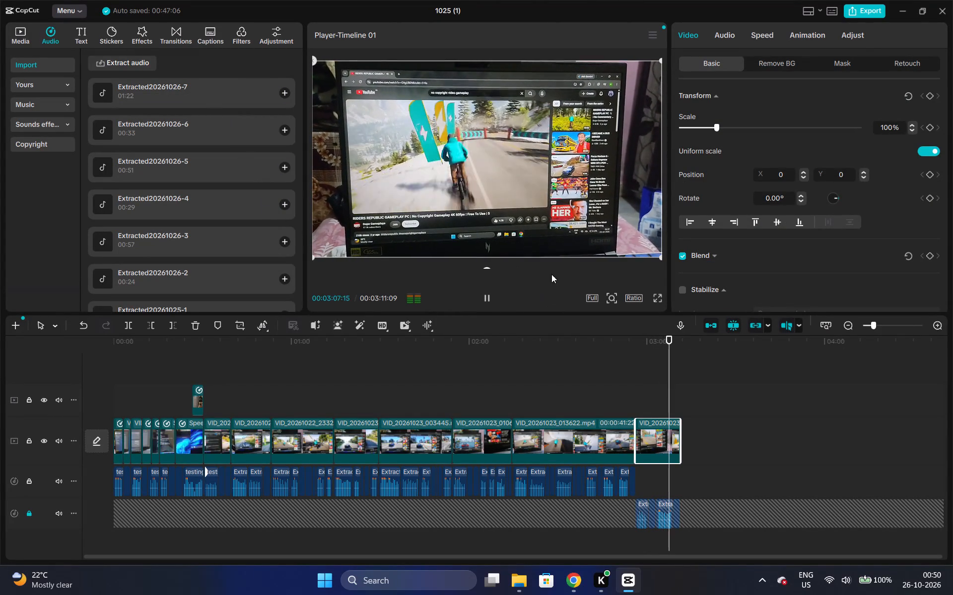
left_click(490, 297)
left_click(485, 298)
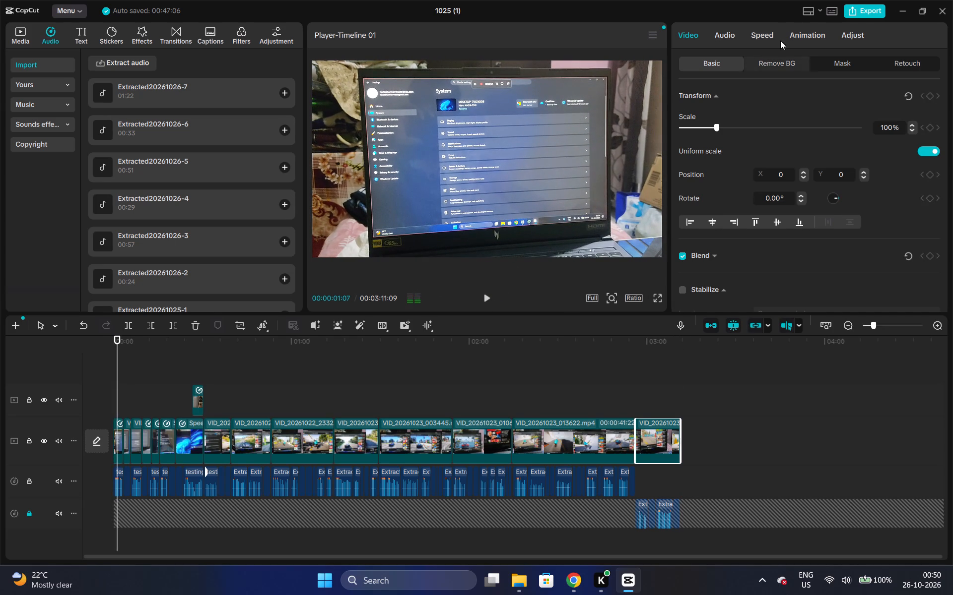
Review the export settings of project 1025 (1) without exporting.
left_click(870, 14)
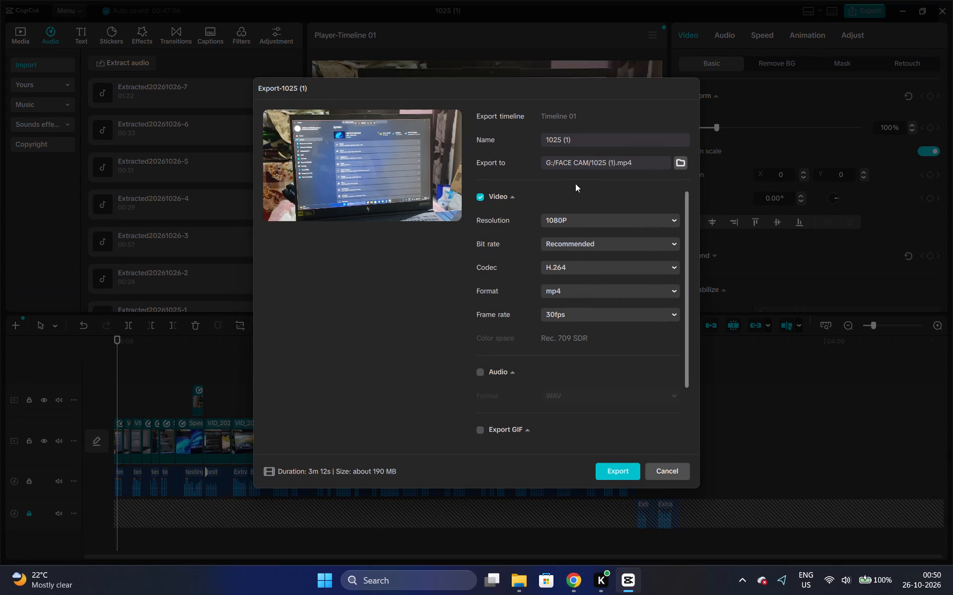
left_click(654, 468)
left_click(18, 35)
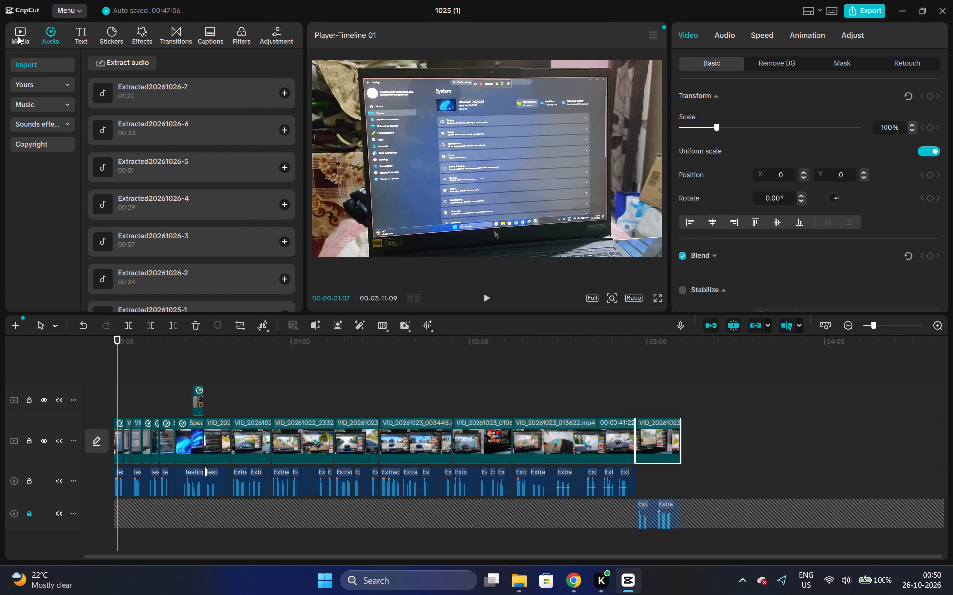
Close the 1025 (1) project, CapCut itself and the Screen Recordings folder window.
left_click(936, 15)
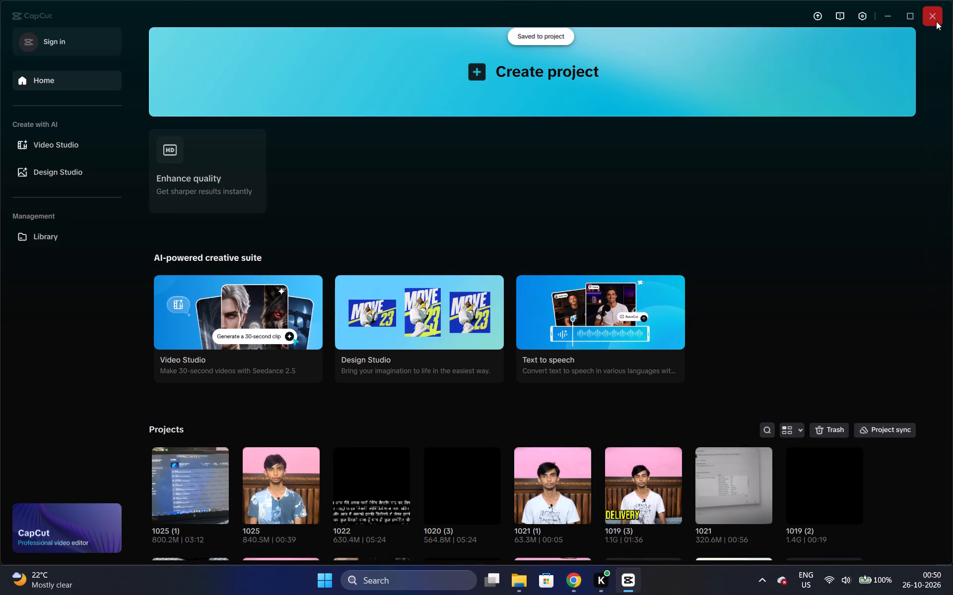
left_click(936, 21)
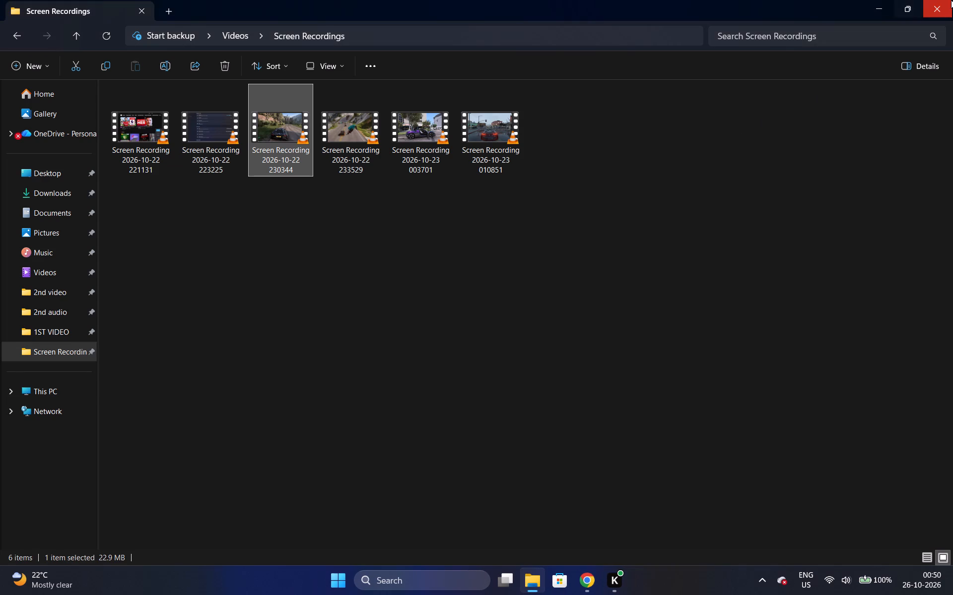
left_click(952, 0)
Look through the open Chrome pages, from the Vecteezy circuit board video to Telegram's Saved Messages.
left_click(98, 0)
left_click(281, 0)
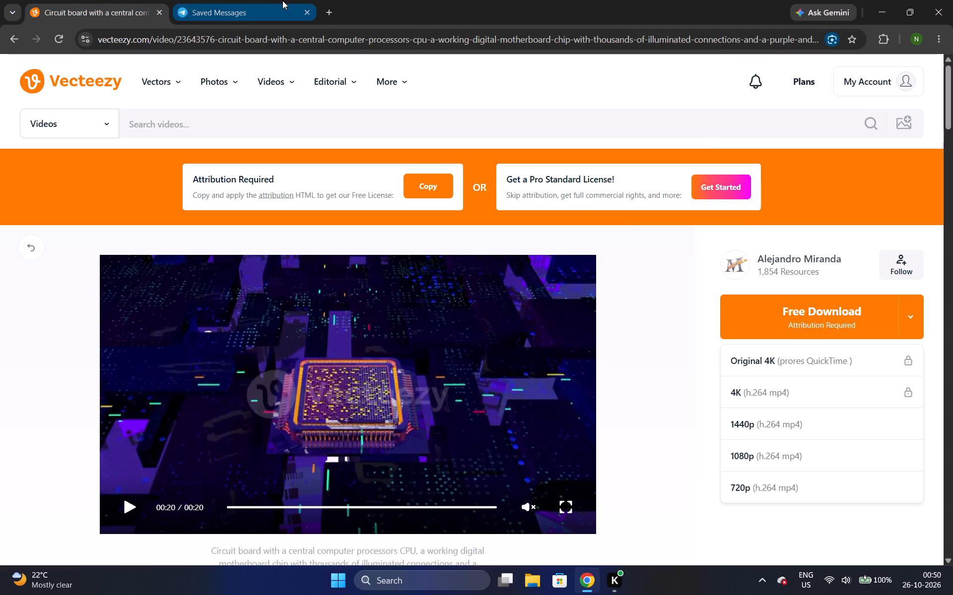